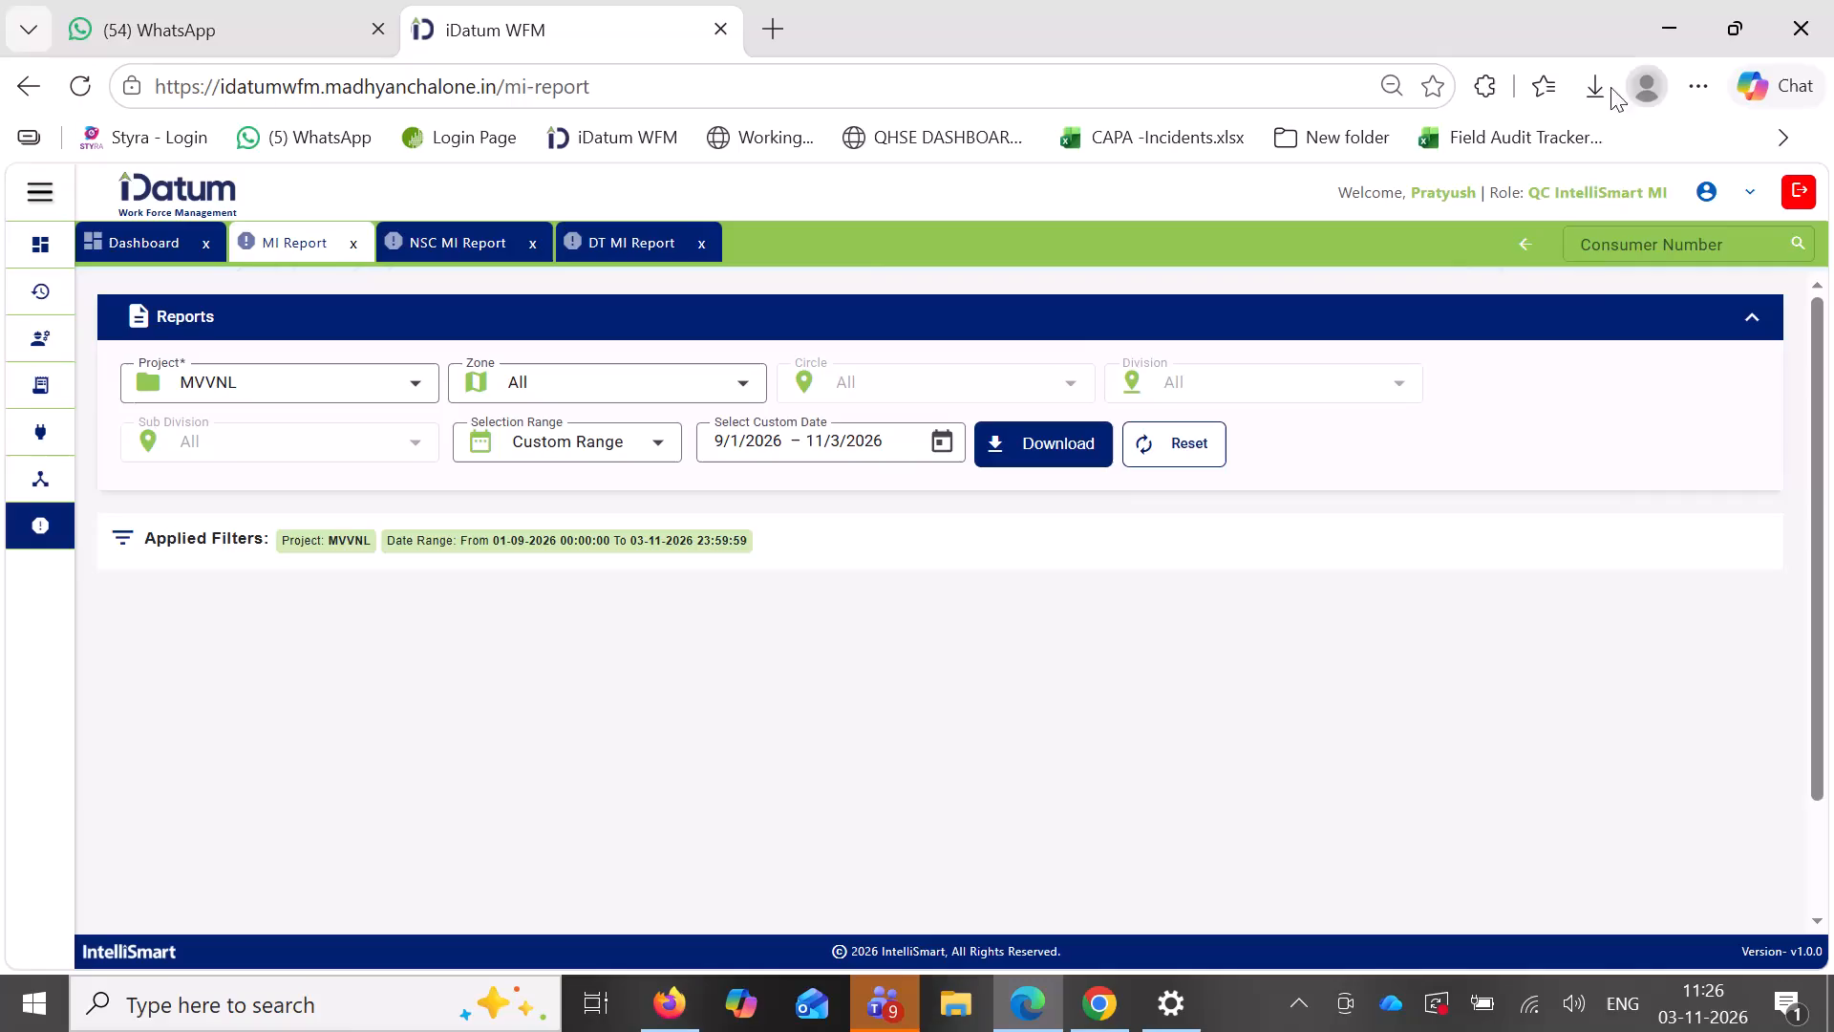
Check the recently downloaded MI report files in the browser's download list.
{"action": "left_click", "coordinate": [1591, 96]}
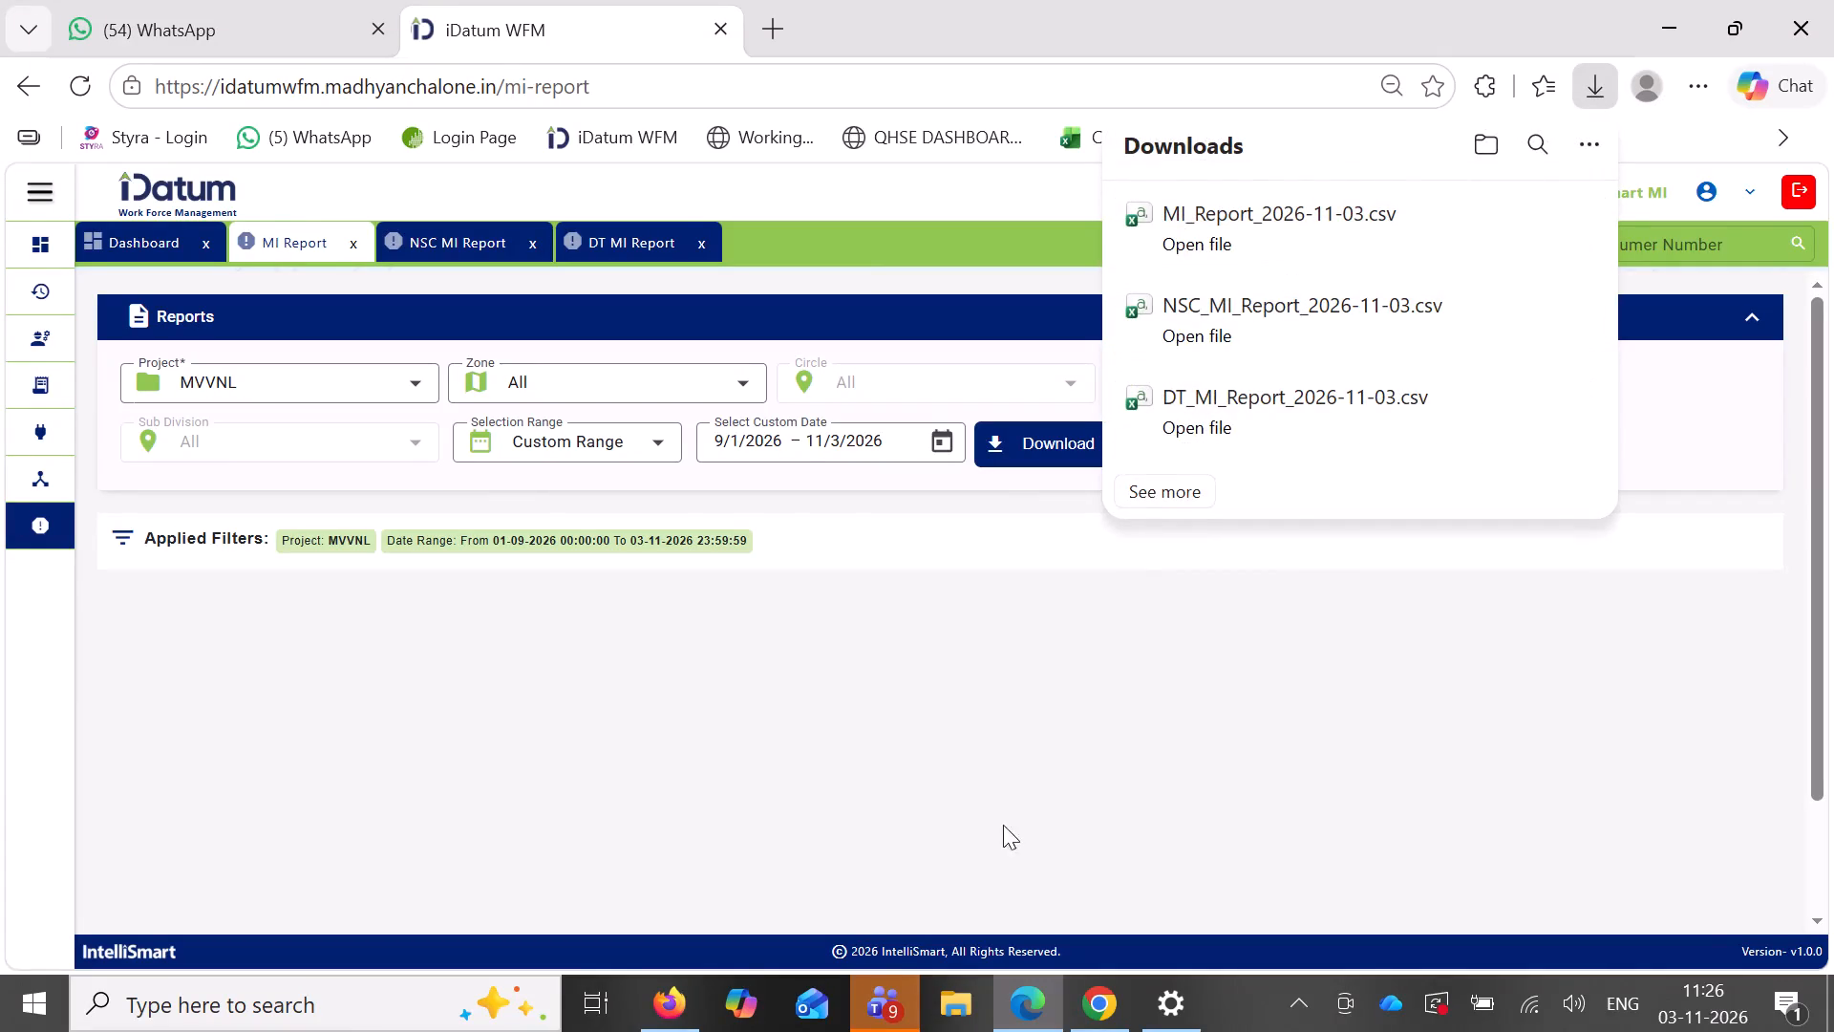
Switch to Google Chrome and log in to iDatum WFM with the prefilled credentials and the displayed captcha.
{"action": "left_click", "coordinate": [1082, 1027]}
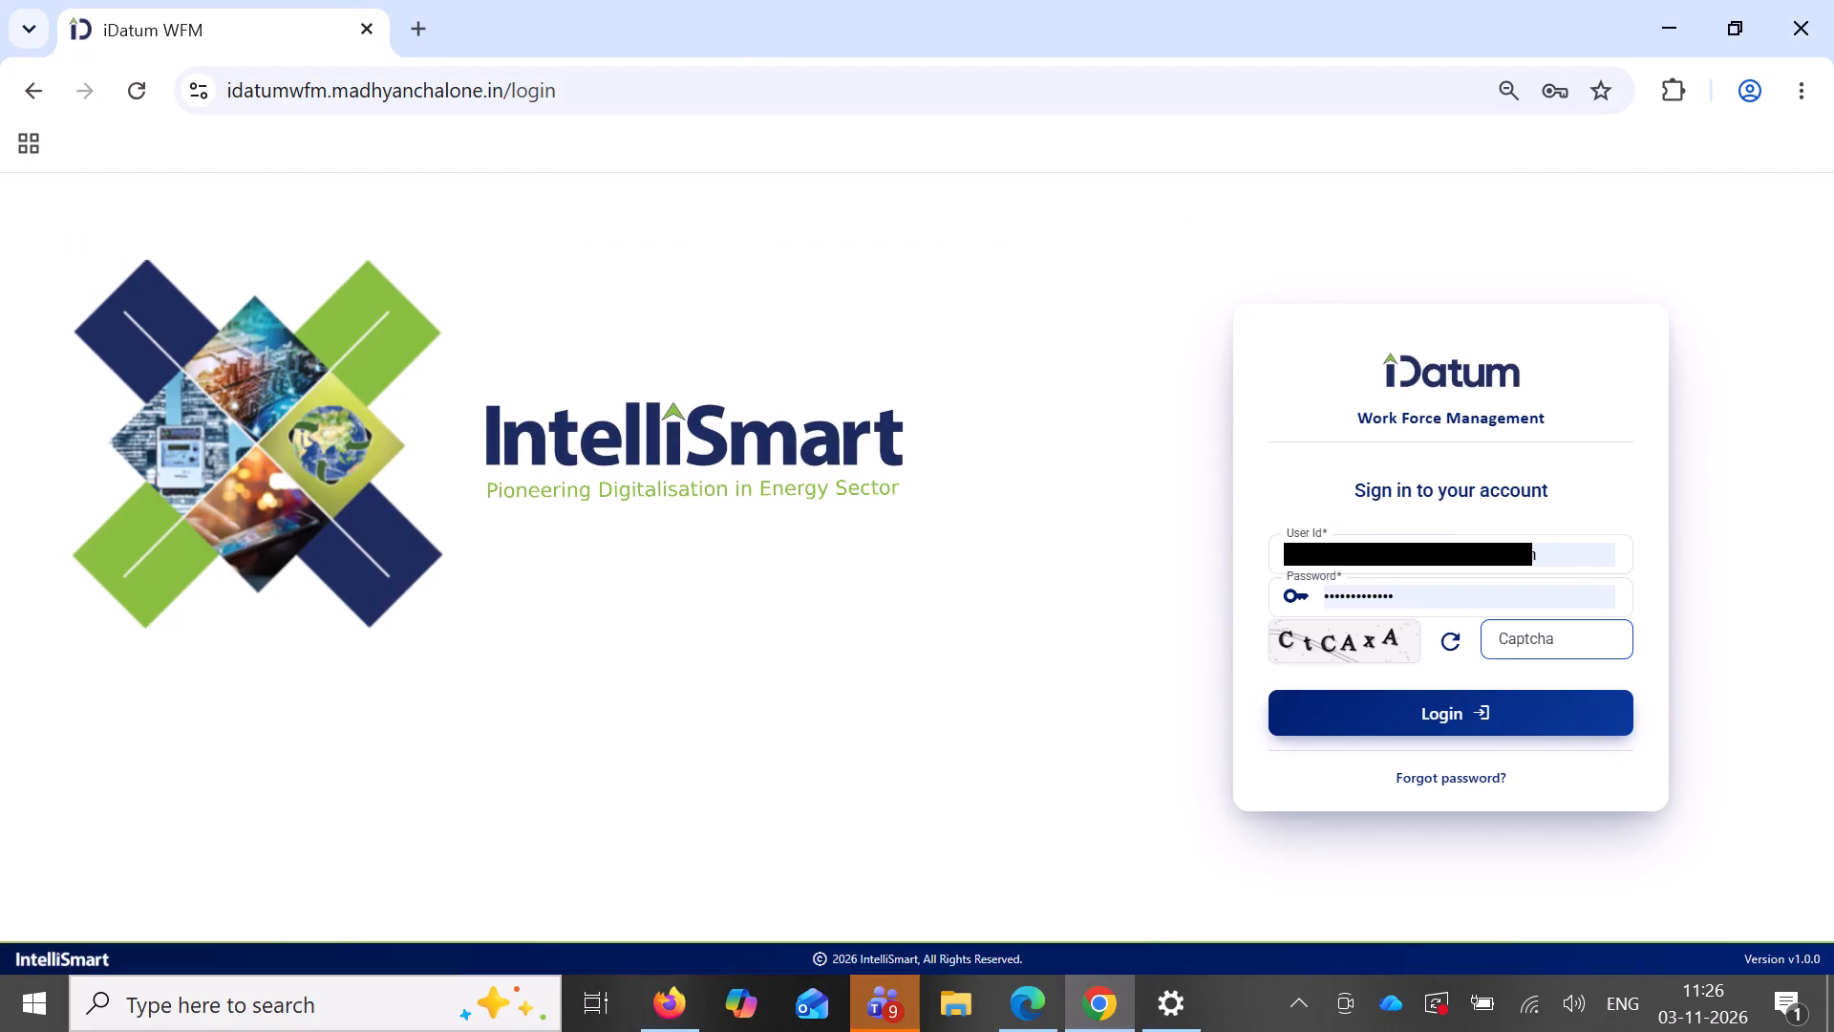
{"action": "left_click", "coordinate": [1525, 634]}
{"action": "key", "text": "shift+c"}
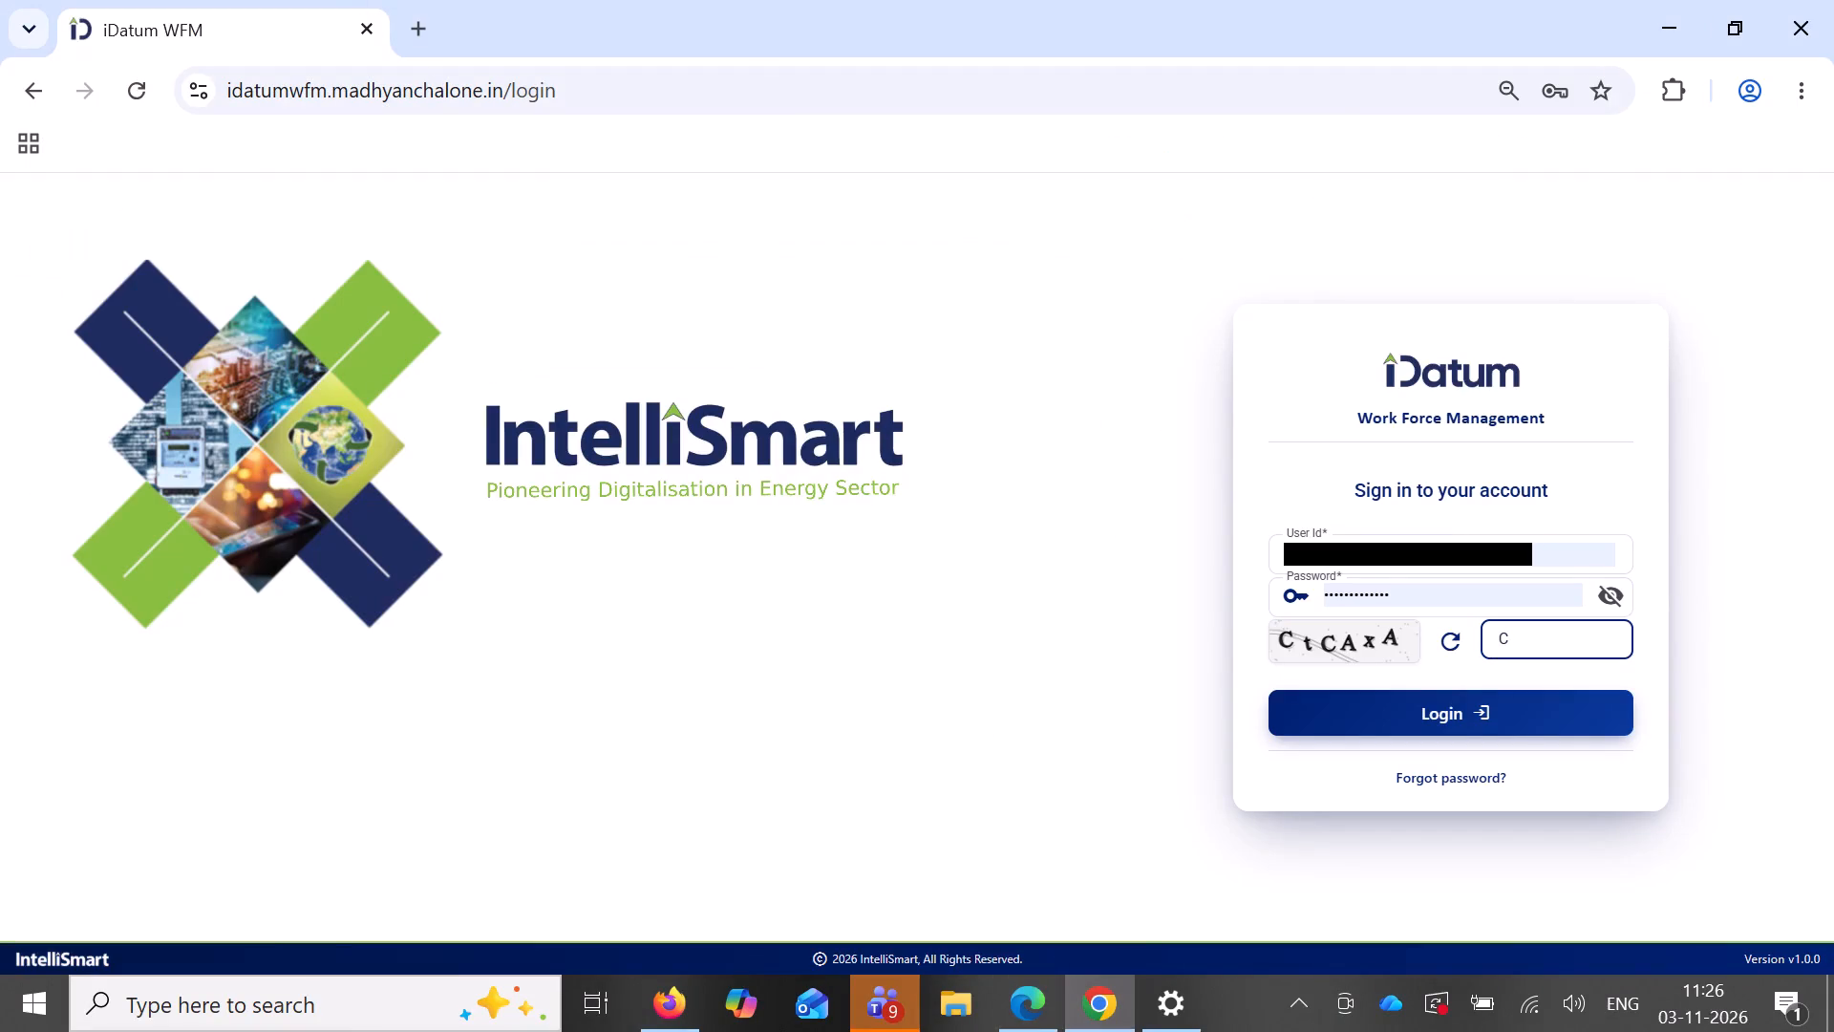
{"action": "type", "text": "tC"}
{"action": "key", "text": "shift+a"}
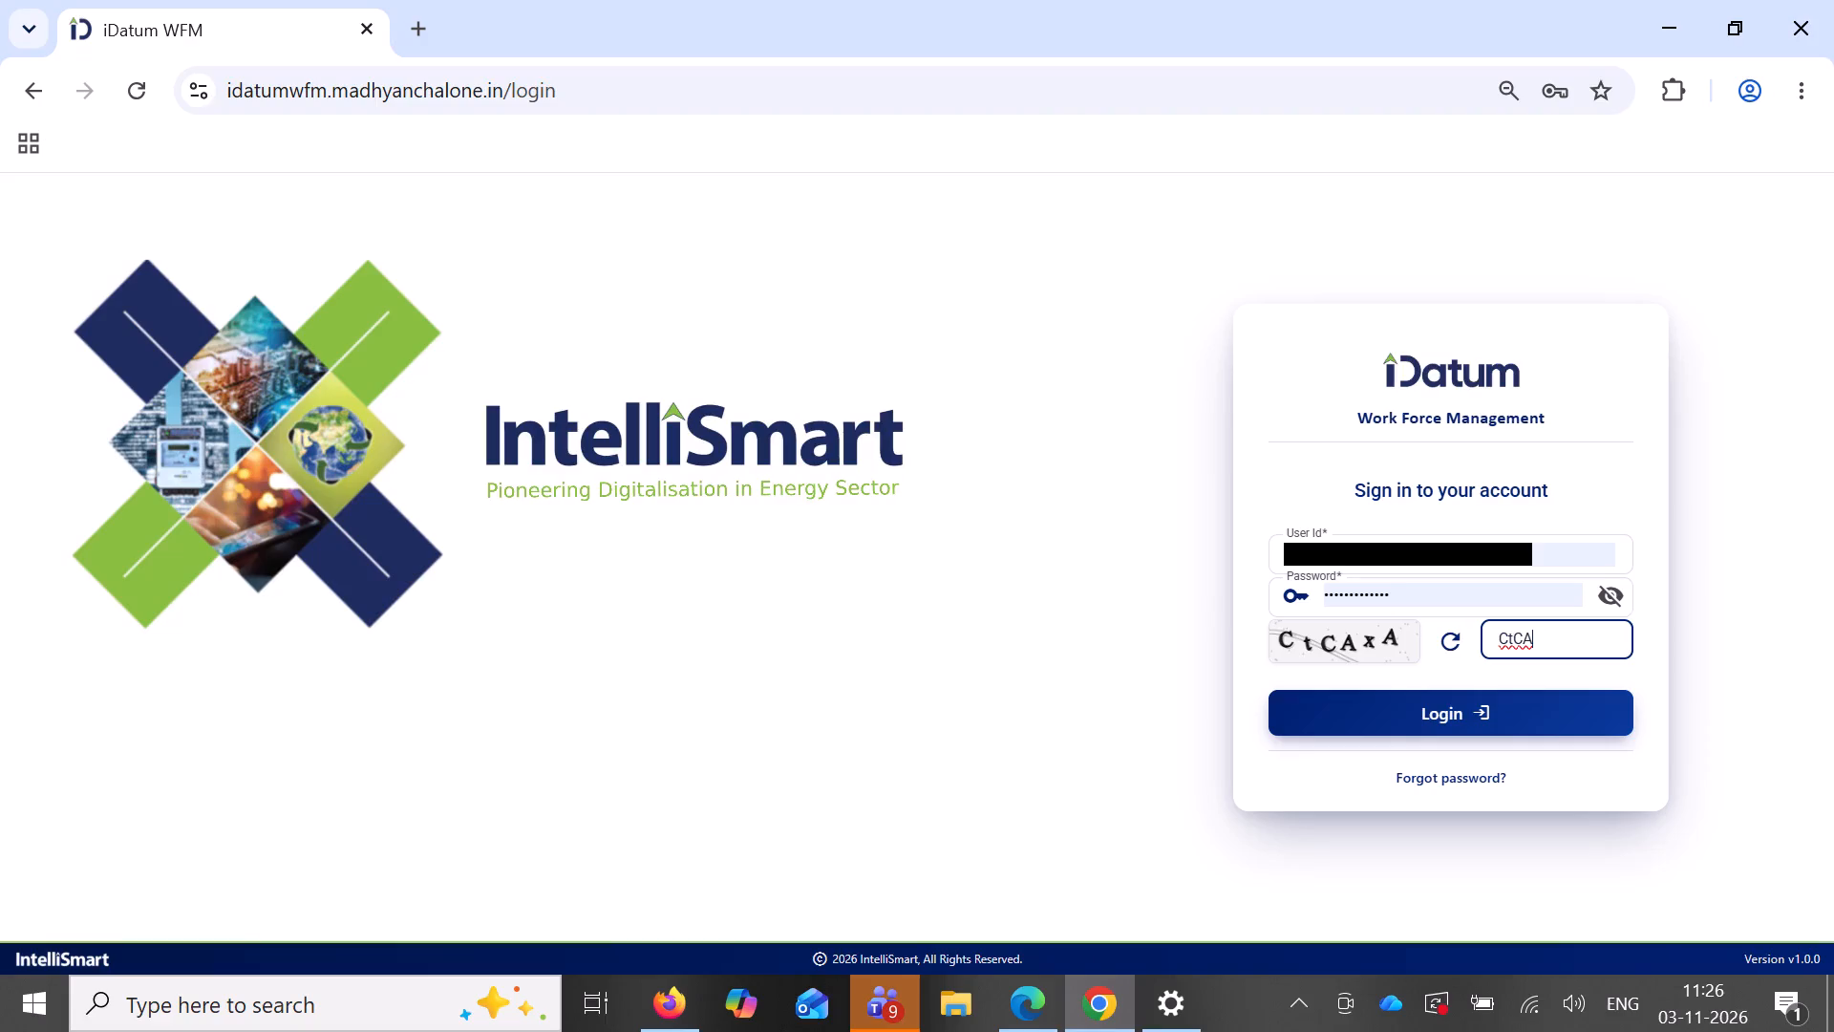
{"action": "type", "text": "xA"}
{"action": "left_click", "coordinate": [1512, 716]}
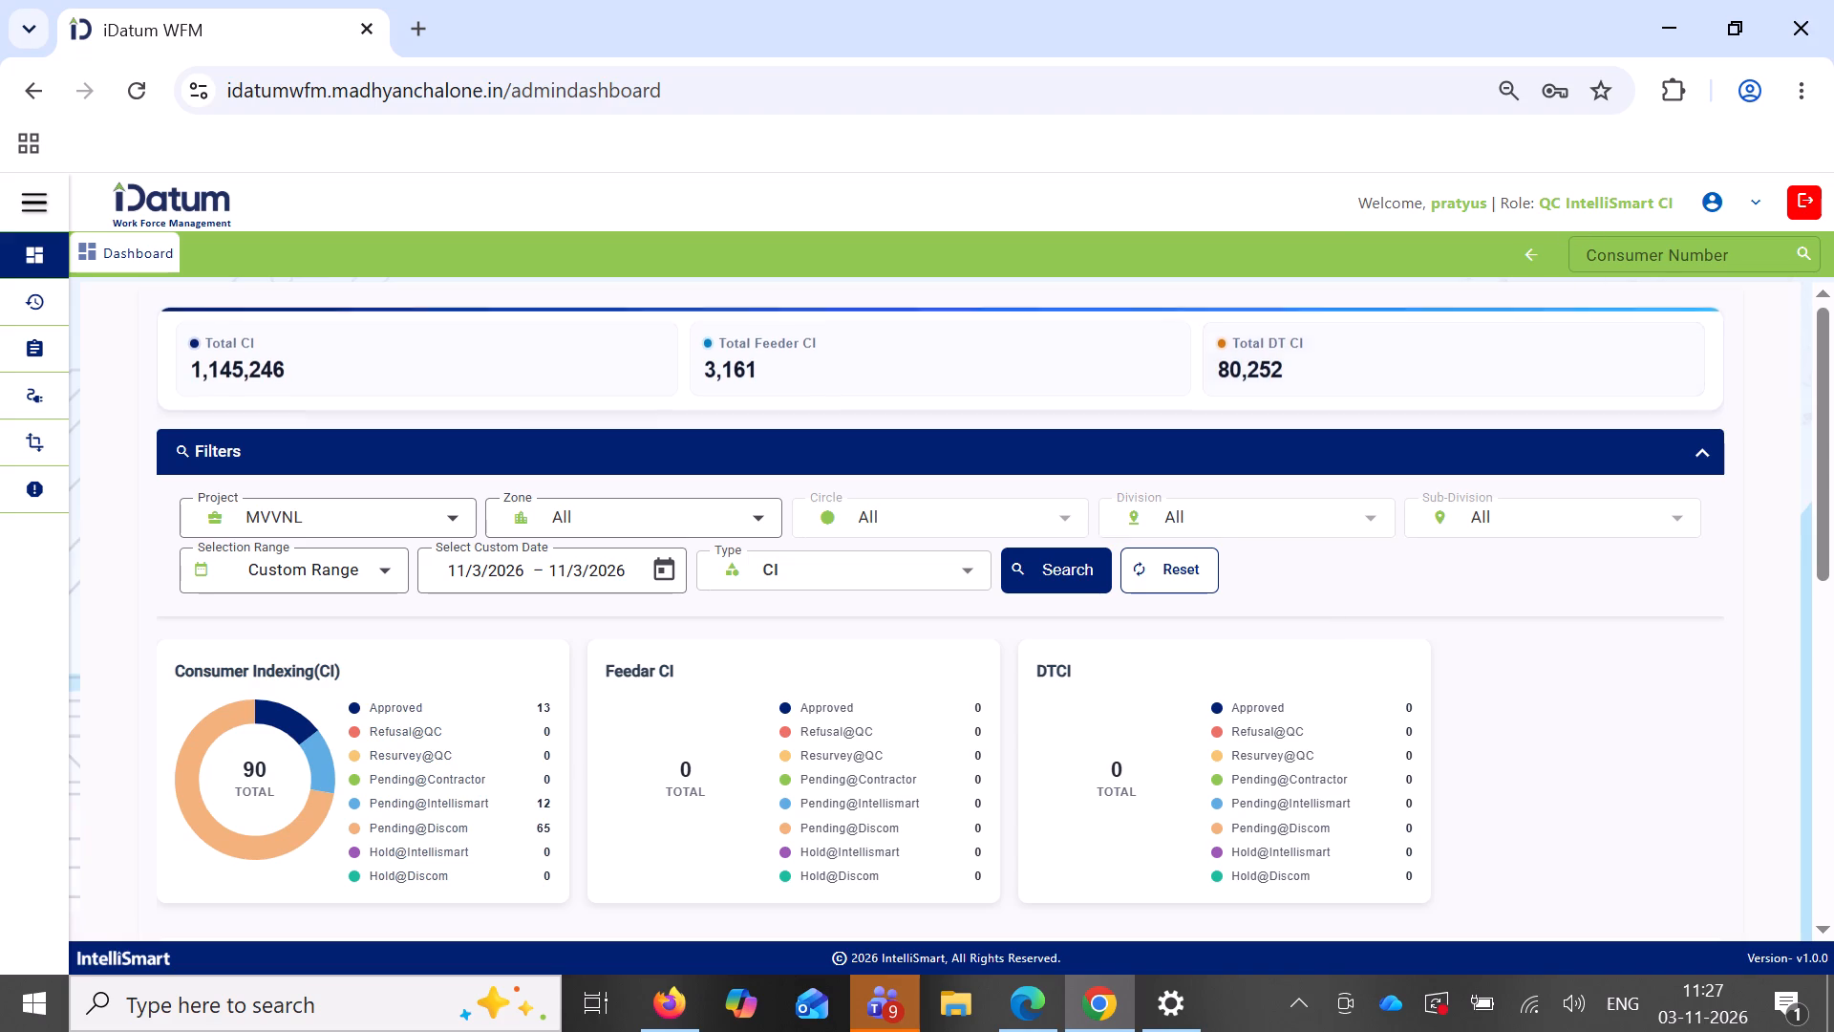
Open the CI Report and download it for the custom date range 10/1/2026 to 11/3/2026.
{"action": "left_click", "coordinate": [35, 495]}
{"action": "left_click", "coordinate": [145, 527]}
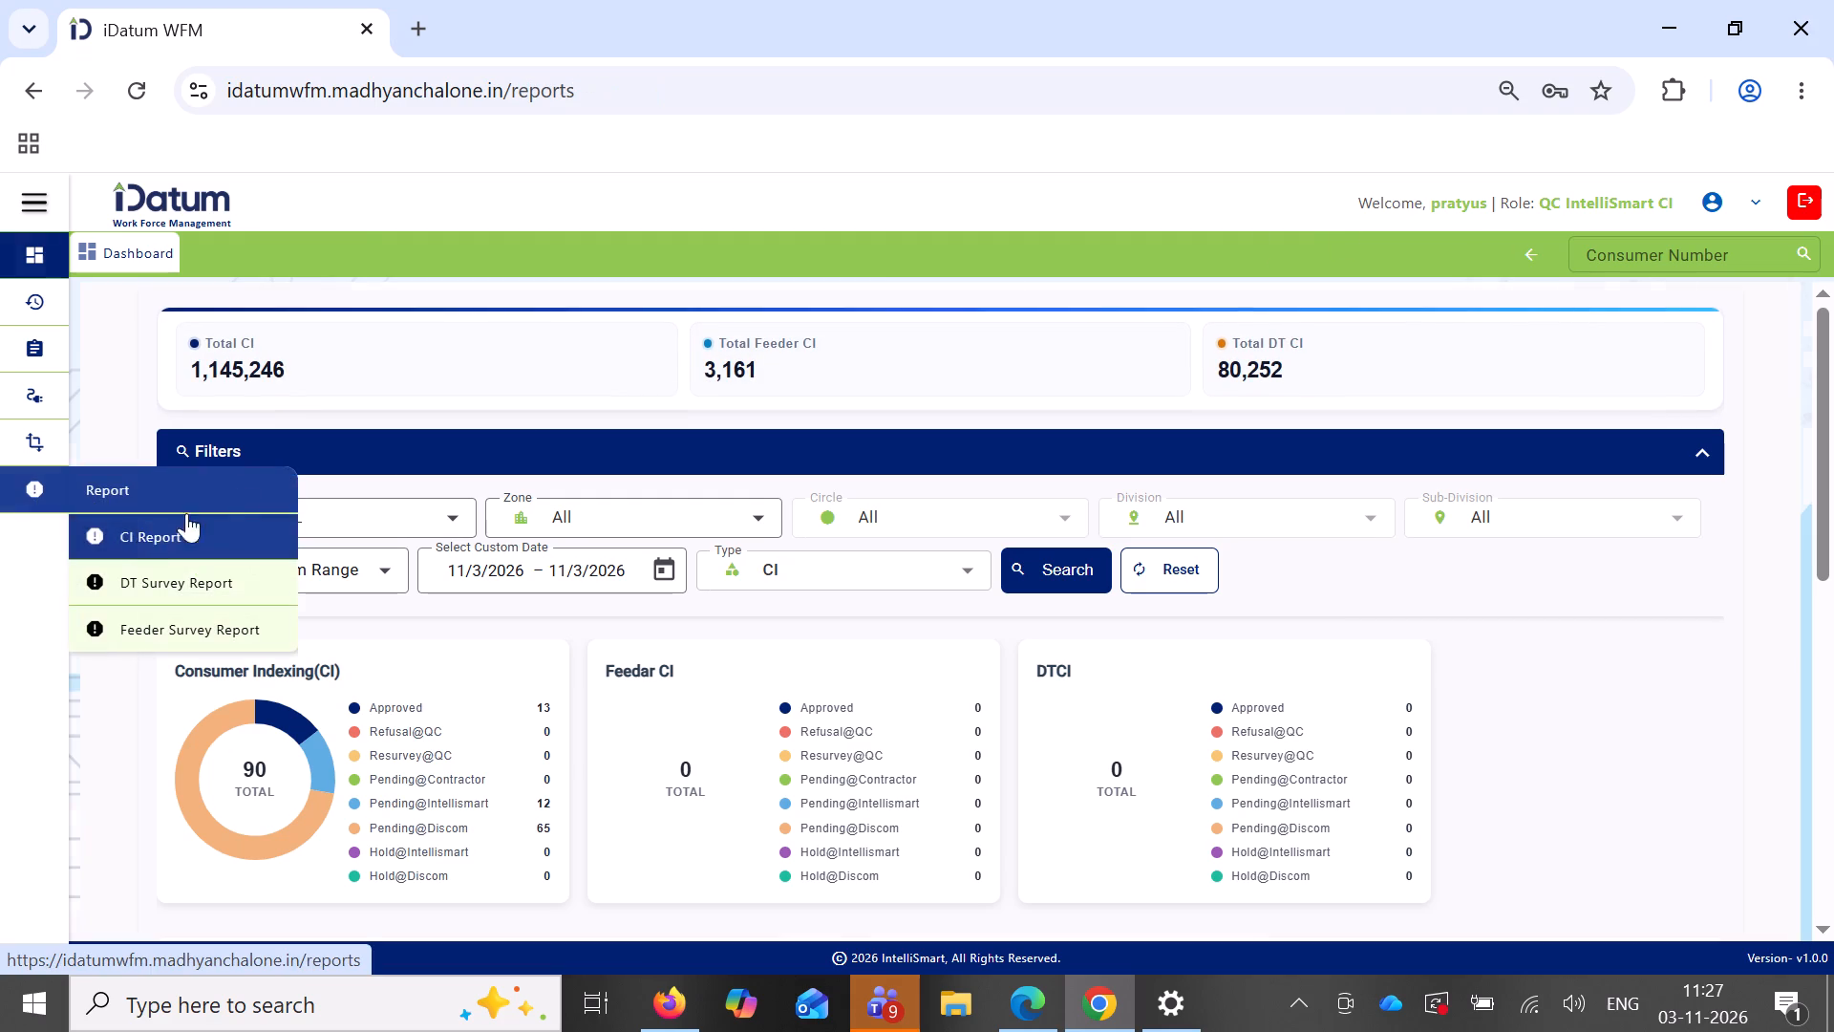
{"action": "left_click", "coordinate": [947, 450]}
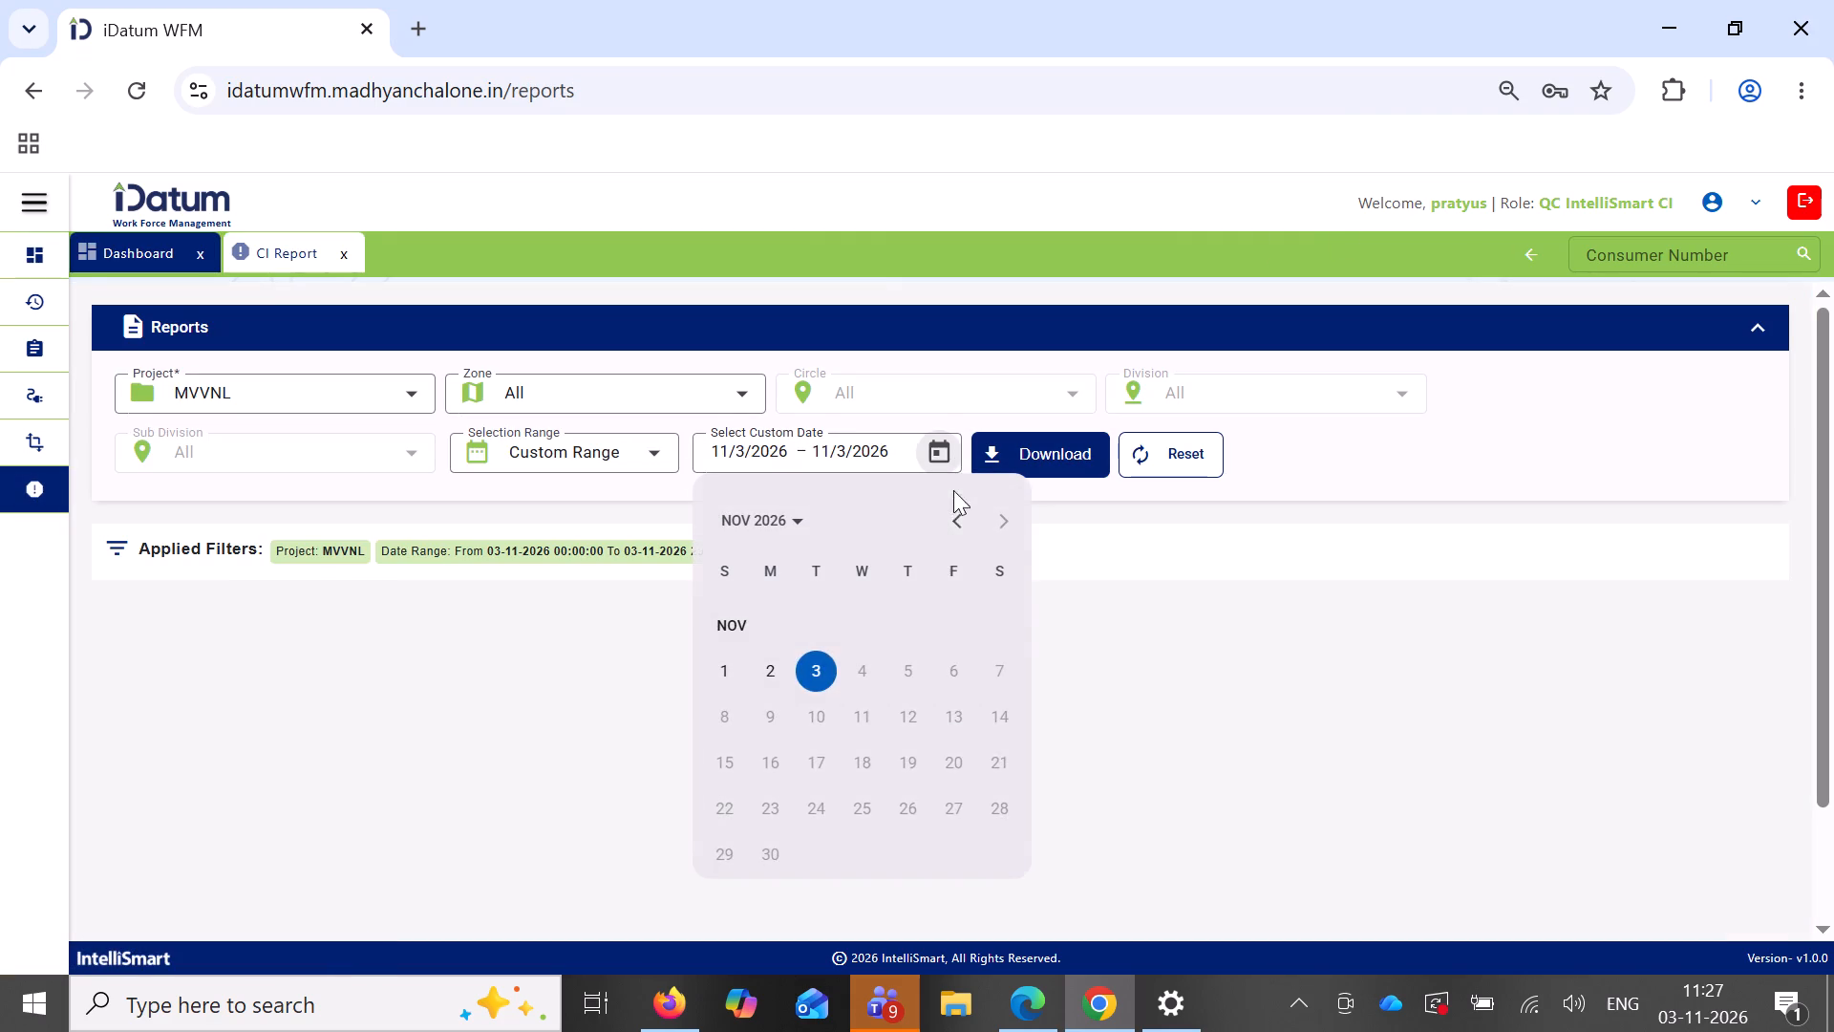
{"action": "left_click", "coordinate": [938, 515]}
{"action": "left_click", "coordinate": [950, 505]}
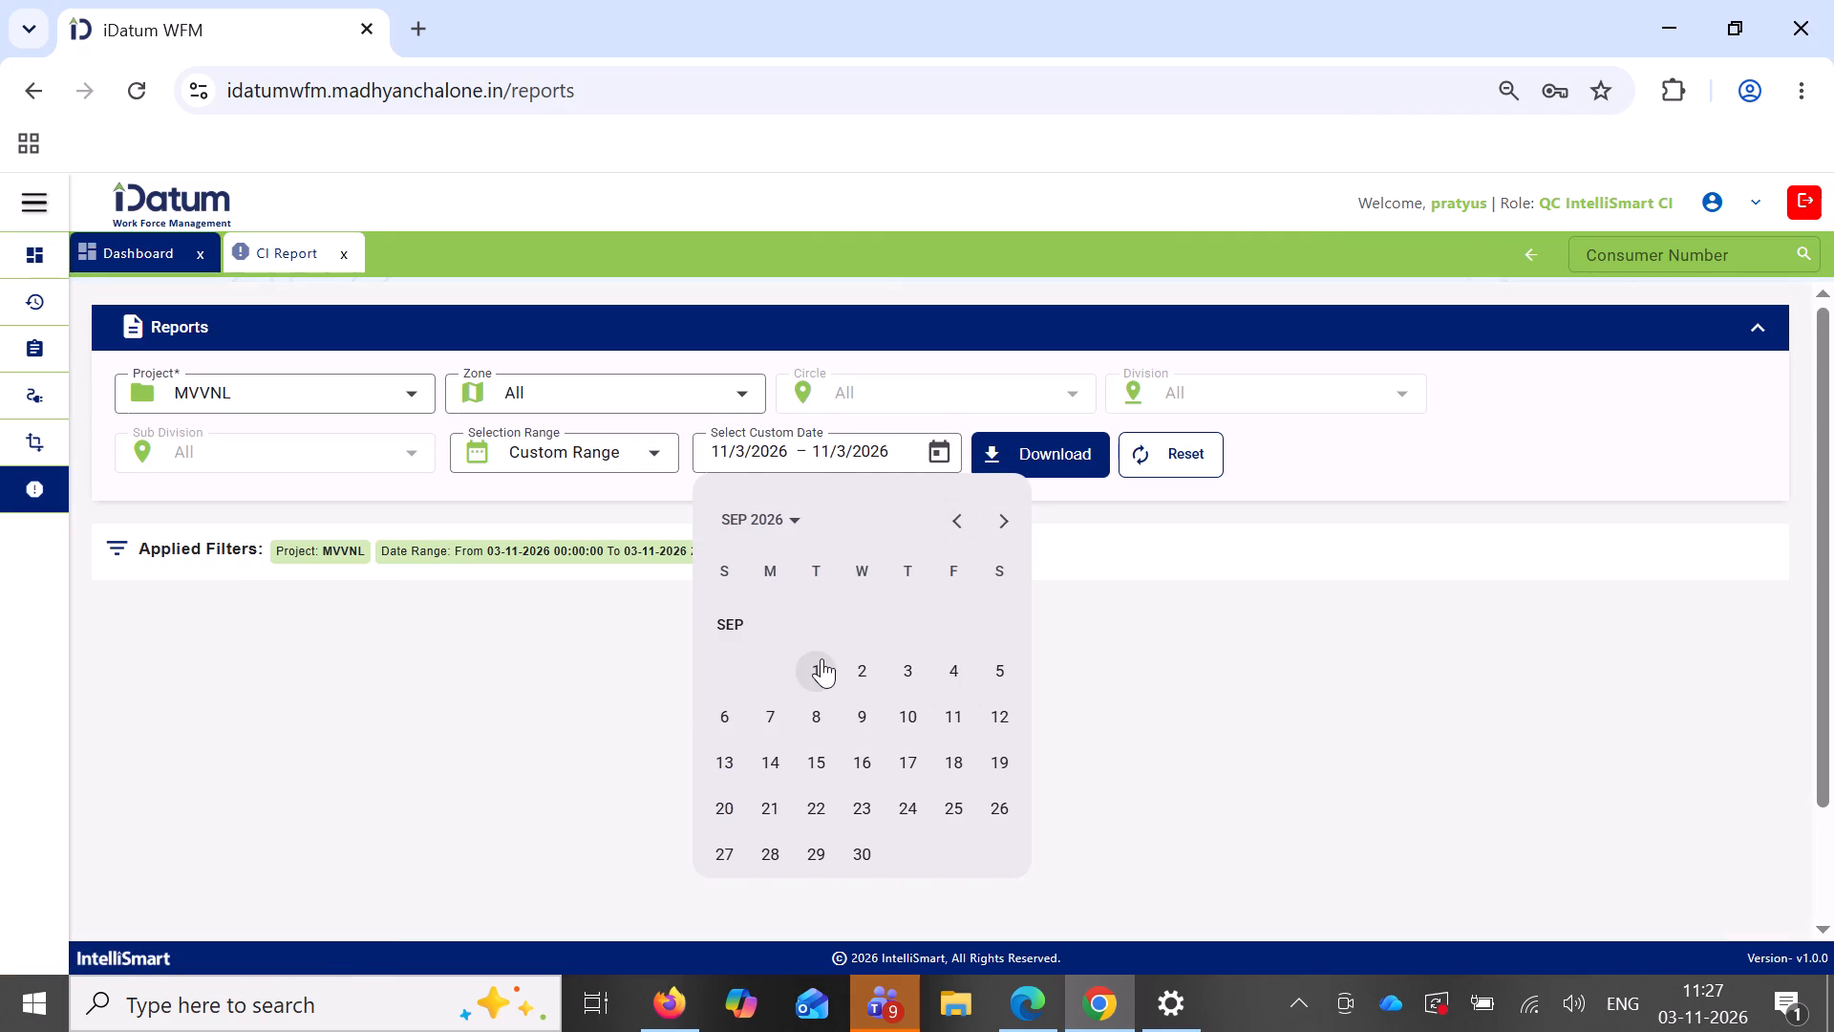
{"action": "left_click", "coordinate": [996, 525]}
{"action": "left_click", "coordinate": [918, 620]}
{"action": "left_click", "coordinate": [1019, 519]}
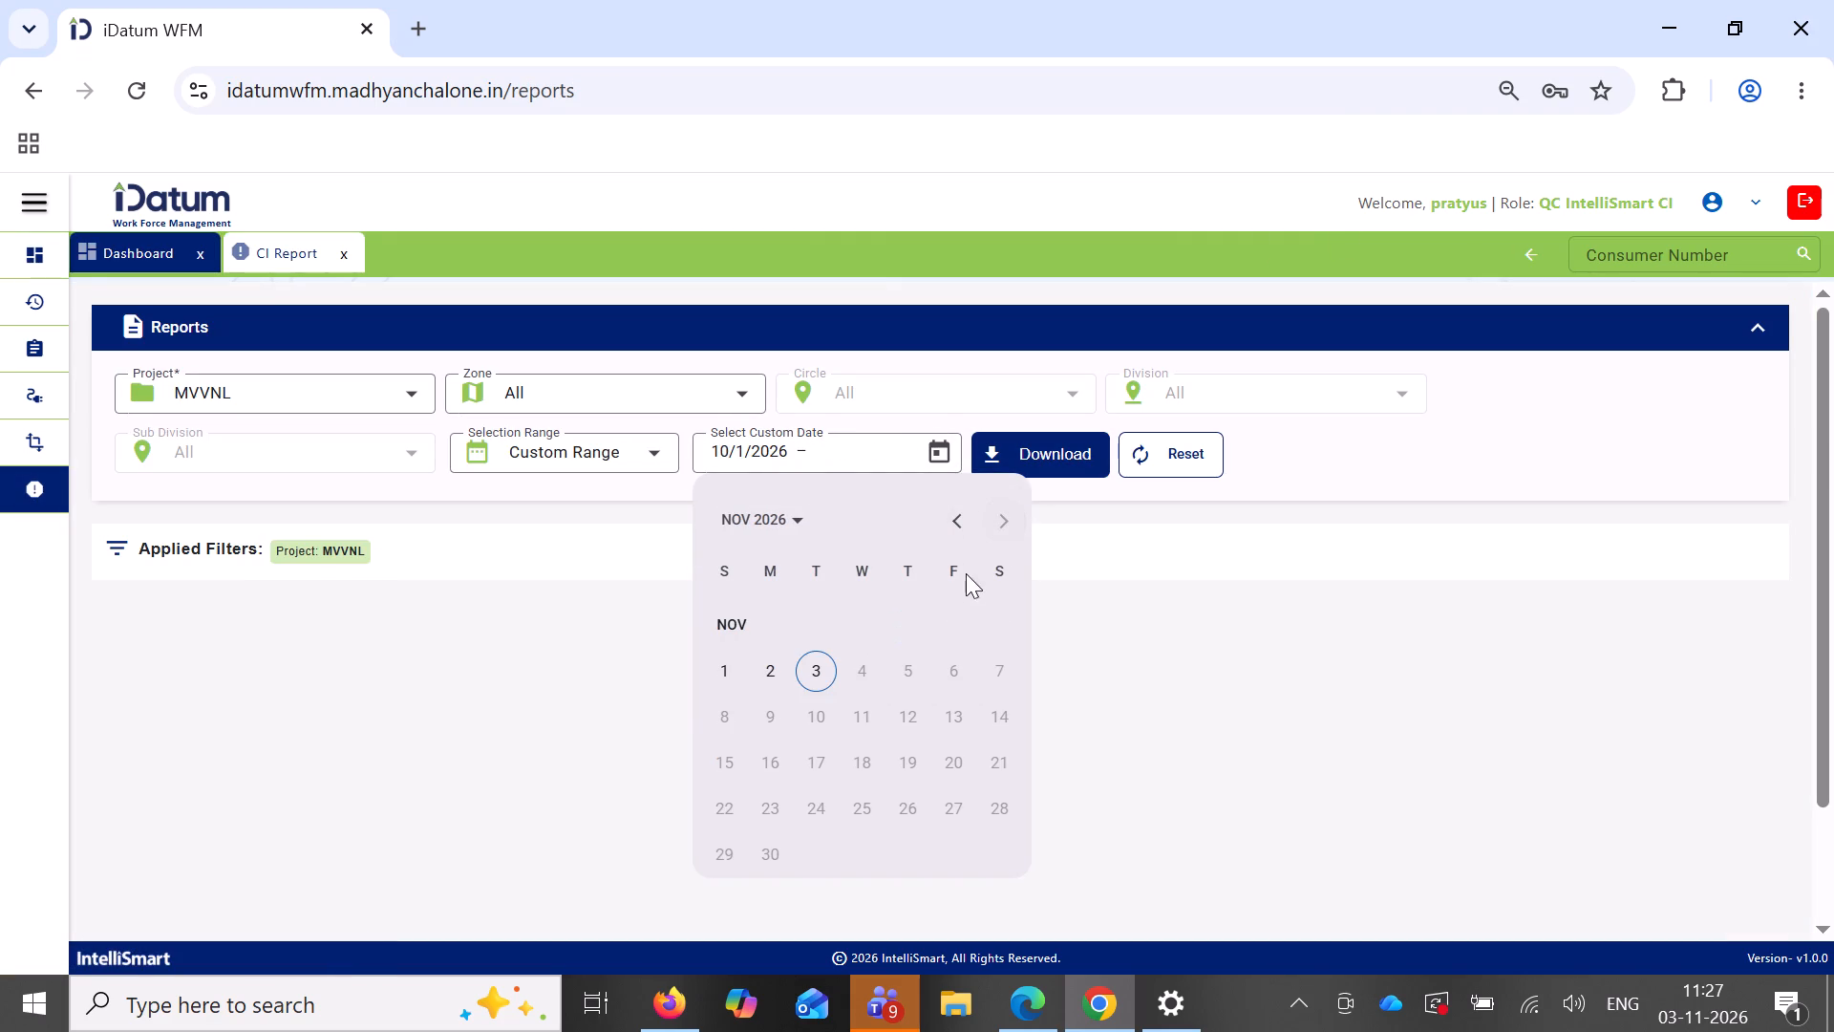
{"action": "left_click", "coordinate": [826, 667]}
{"action": "left_click", "coordinate": [1004, 456]}
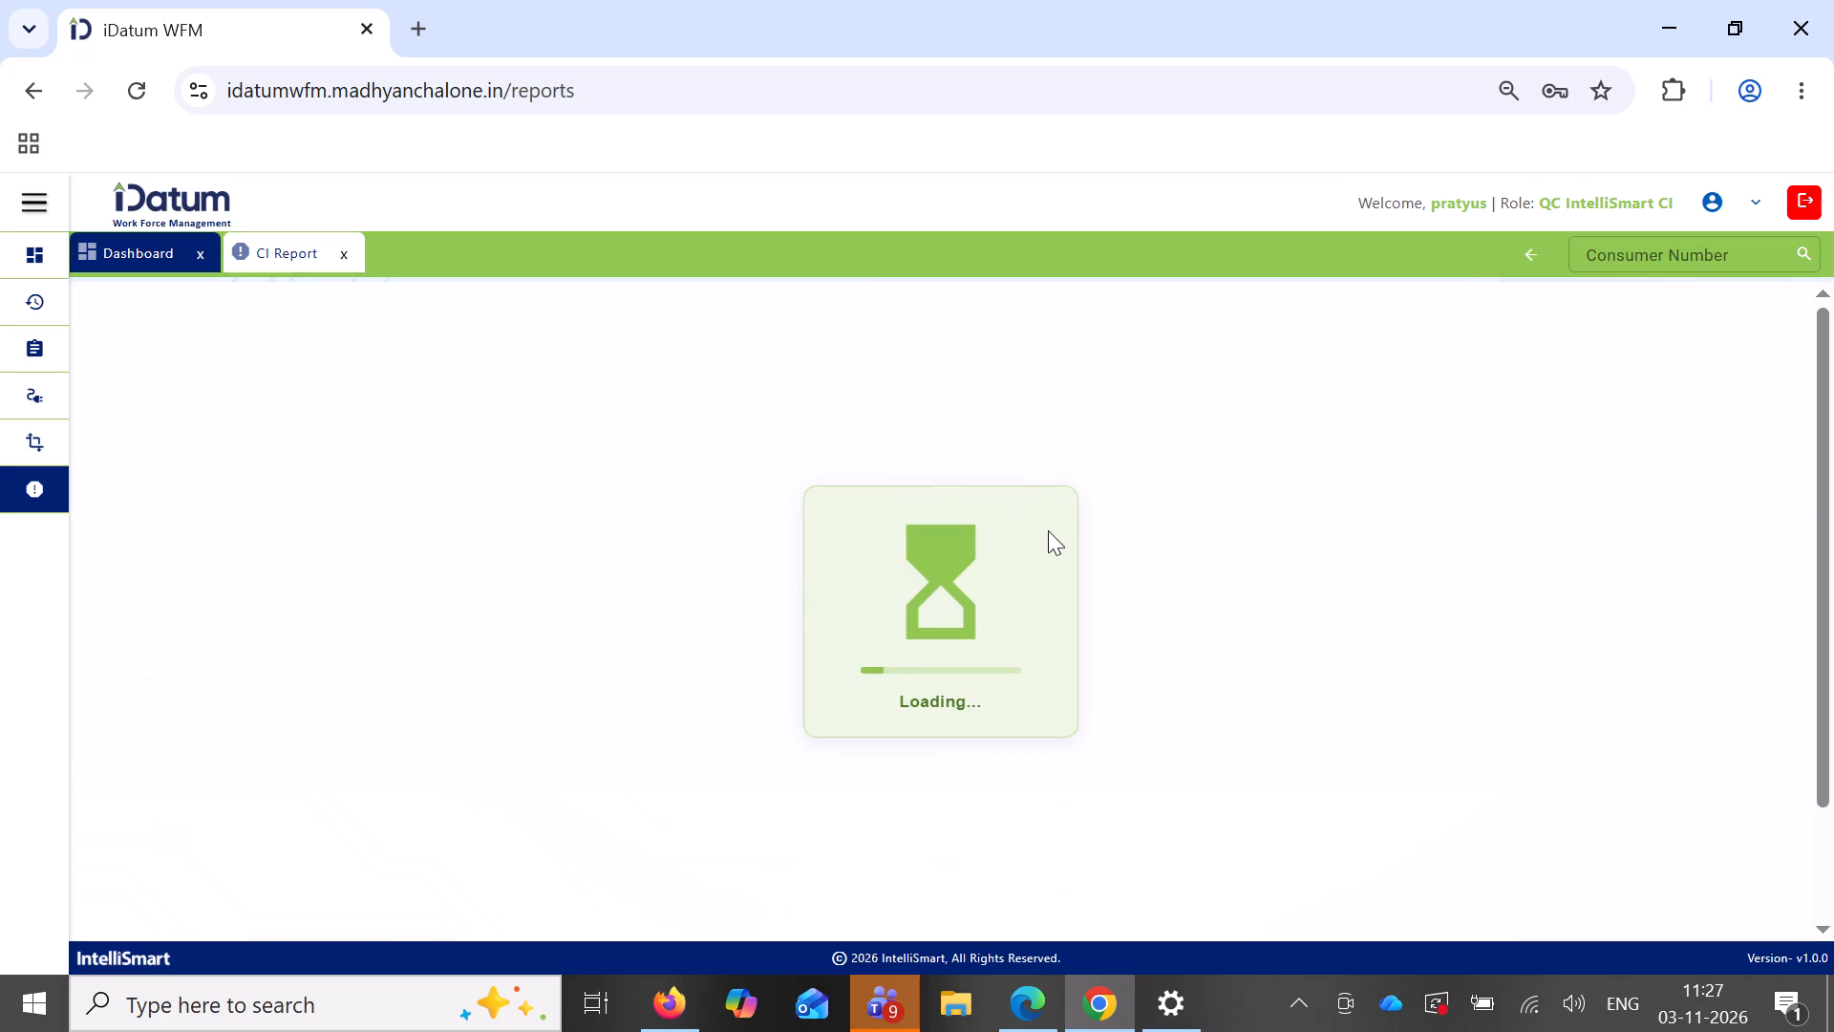
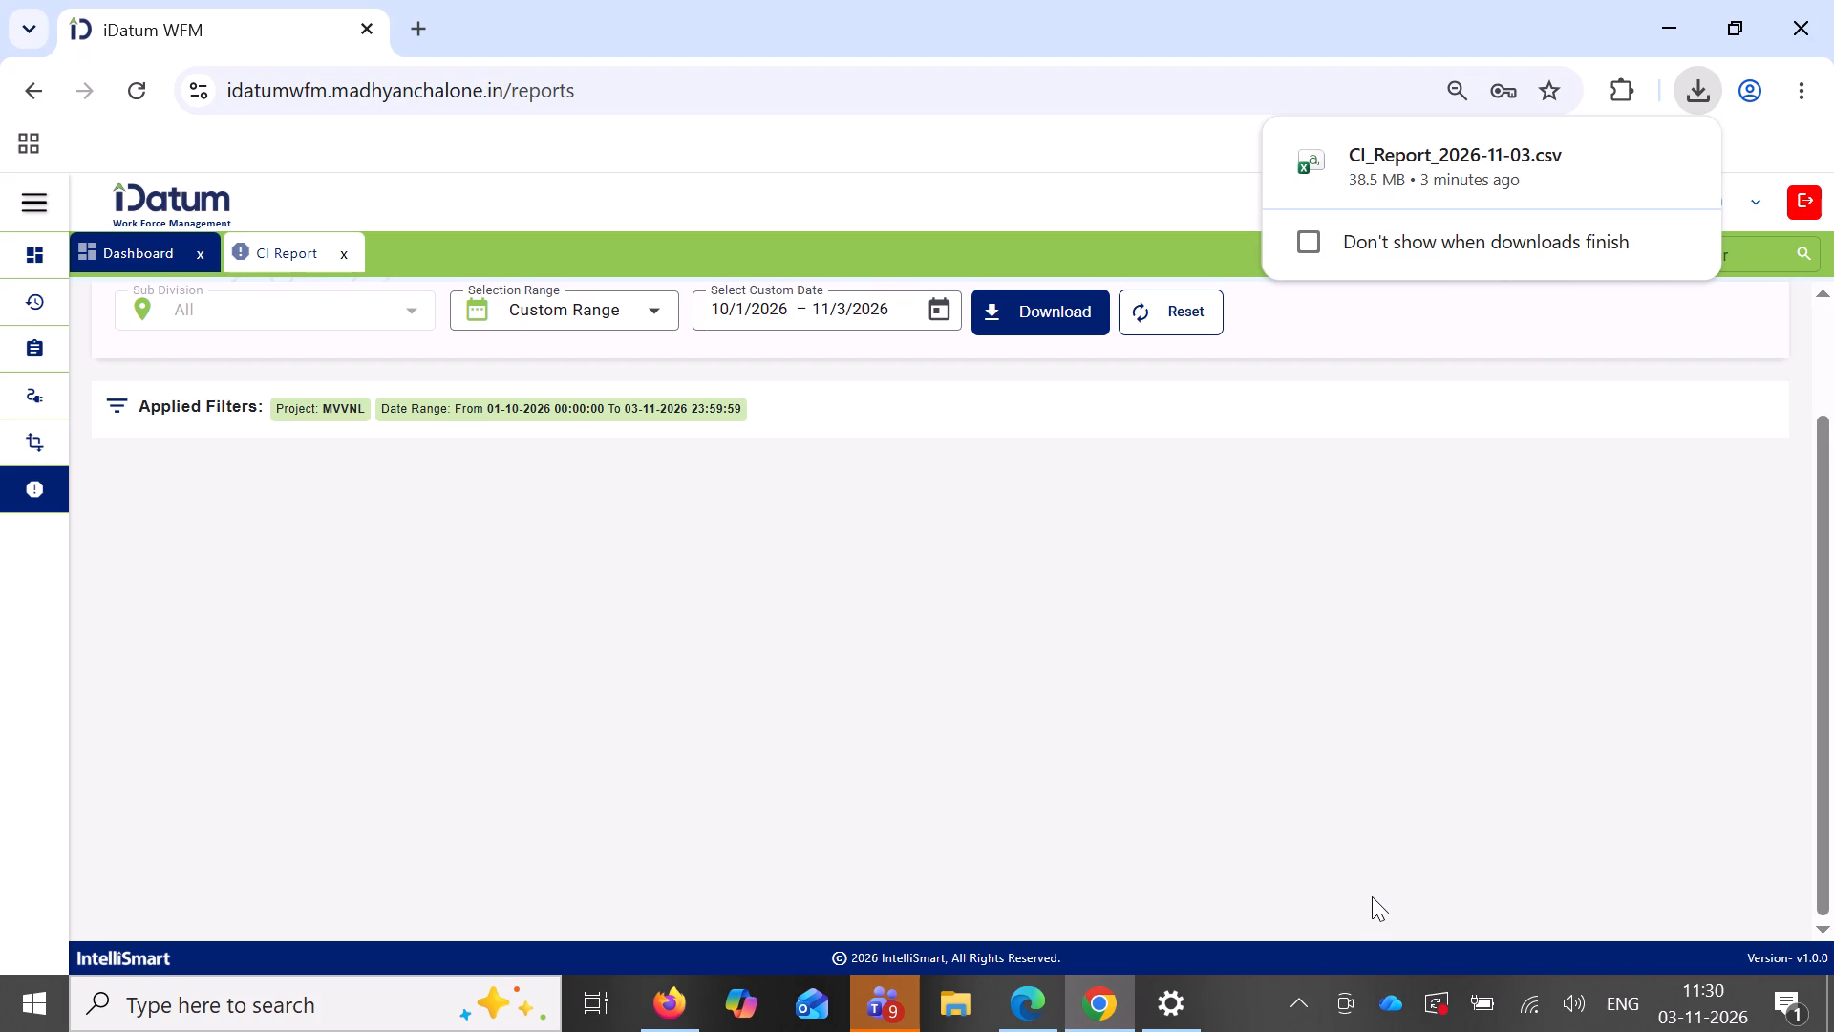
Open the downloaded CI_Report_2026-11-03.csv in Excel.
{"action": "left_click", "coordinate": [1441, 173]}
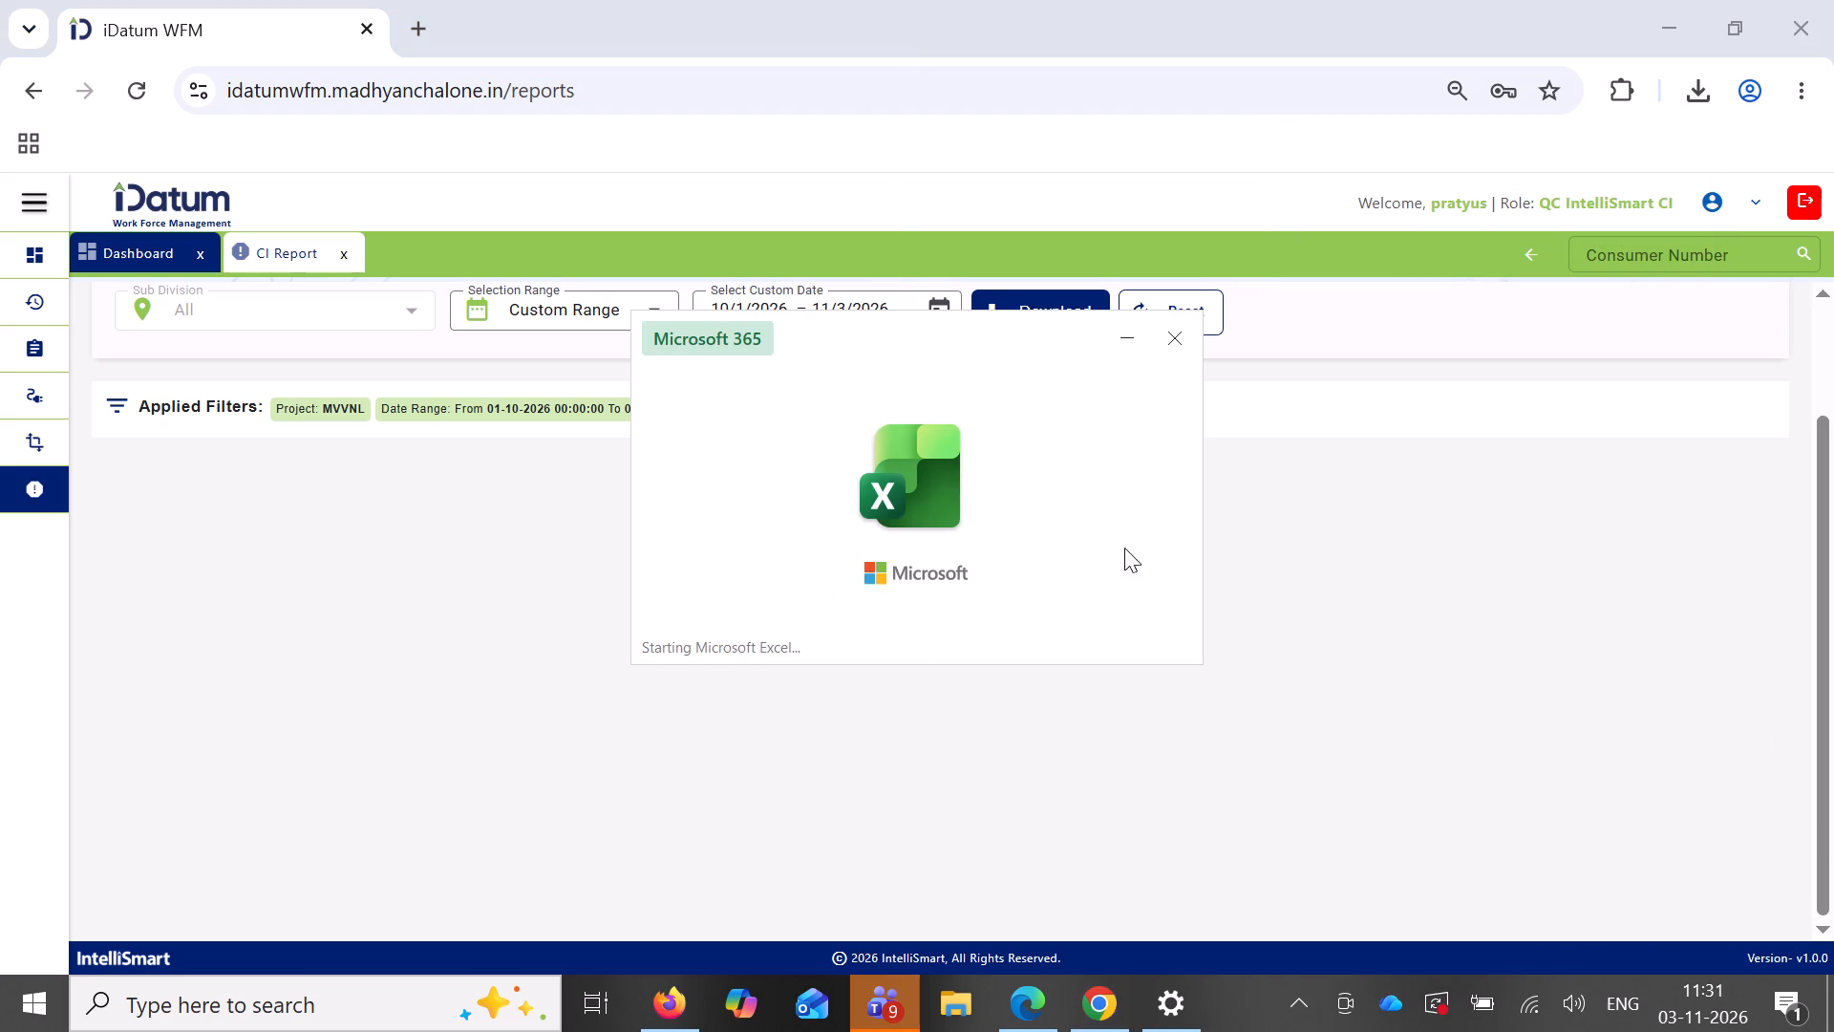
Bring up the Default apps Settings window and close it.
{"action": "left_click", "coordinate": [1177, 1015]}
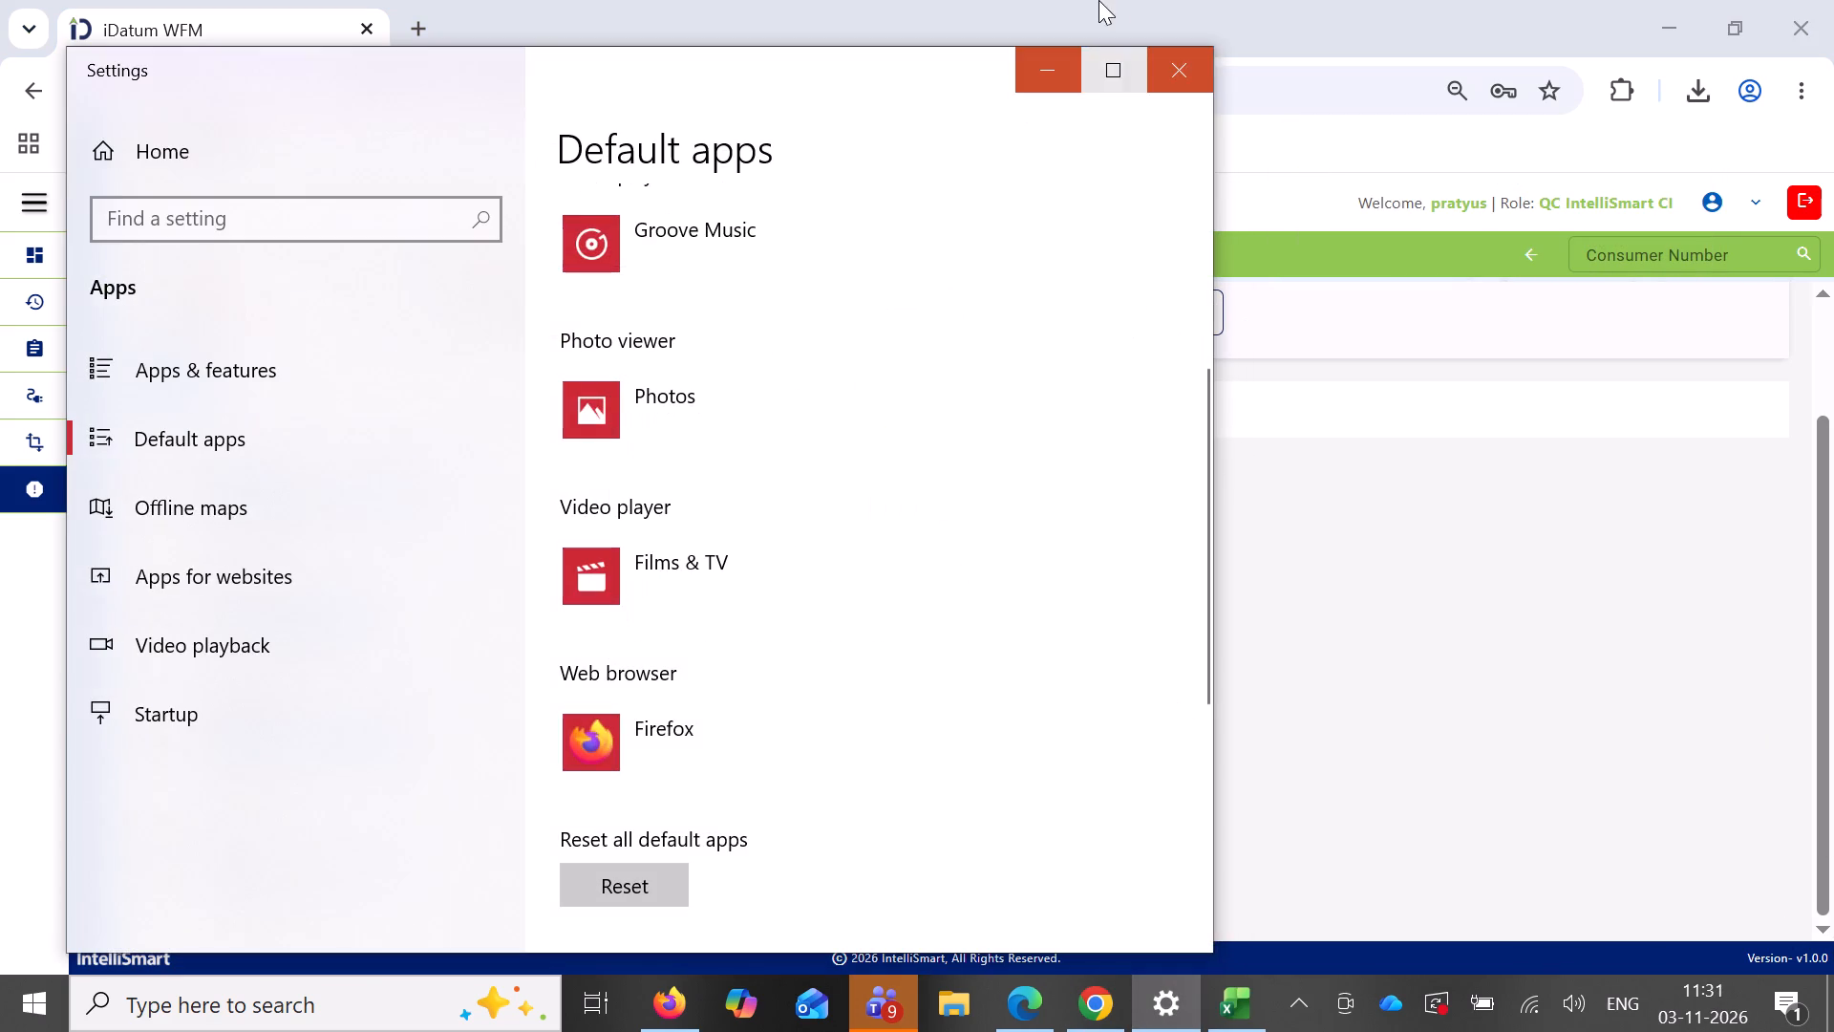
{"action": "left_click", "coordinate": [1186, 65]}
From Edge's recent downloads, open DT_MI_Report_2026-11-03.csv, NSC_MI_Report_2026-11-03.csv and MI_Report_2026-11-03.csv in Excel.
{"action": "left_click", "coordinate": [1121, 1002]}
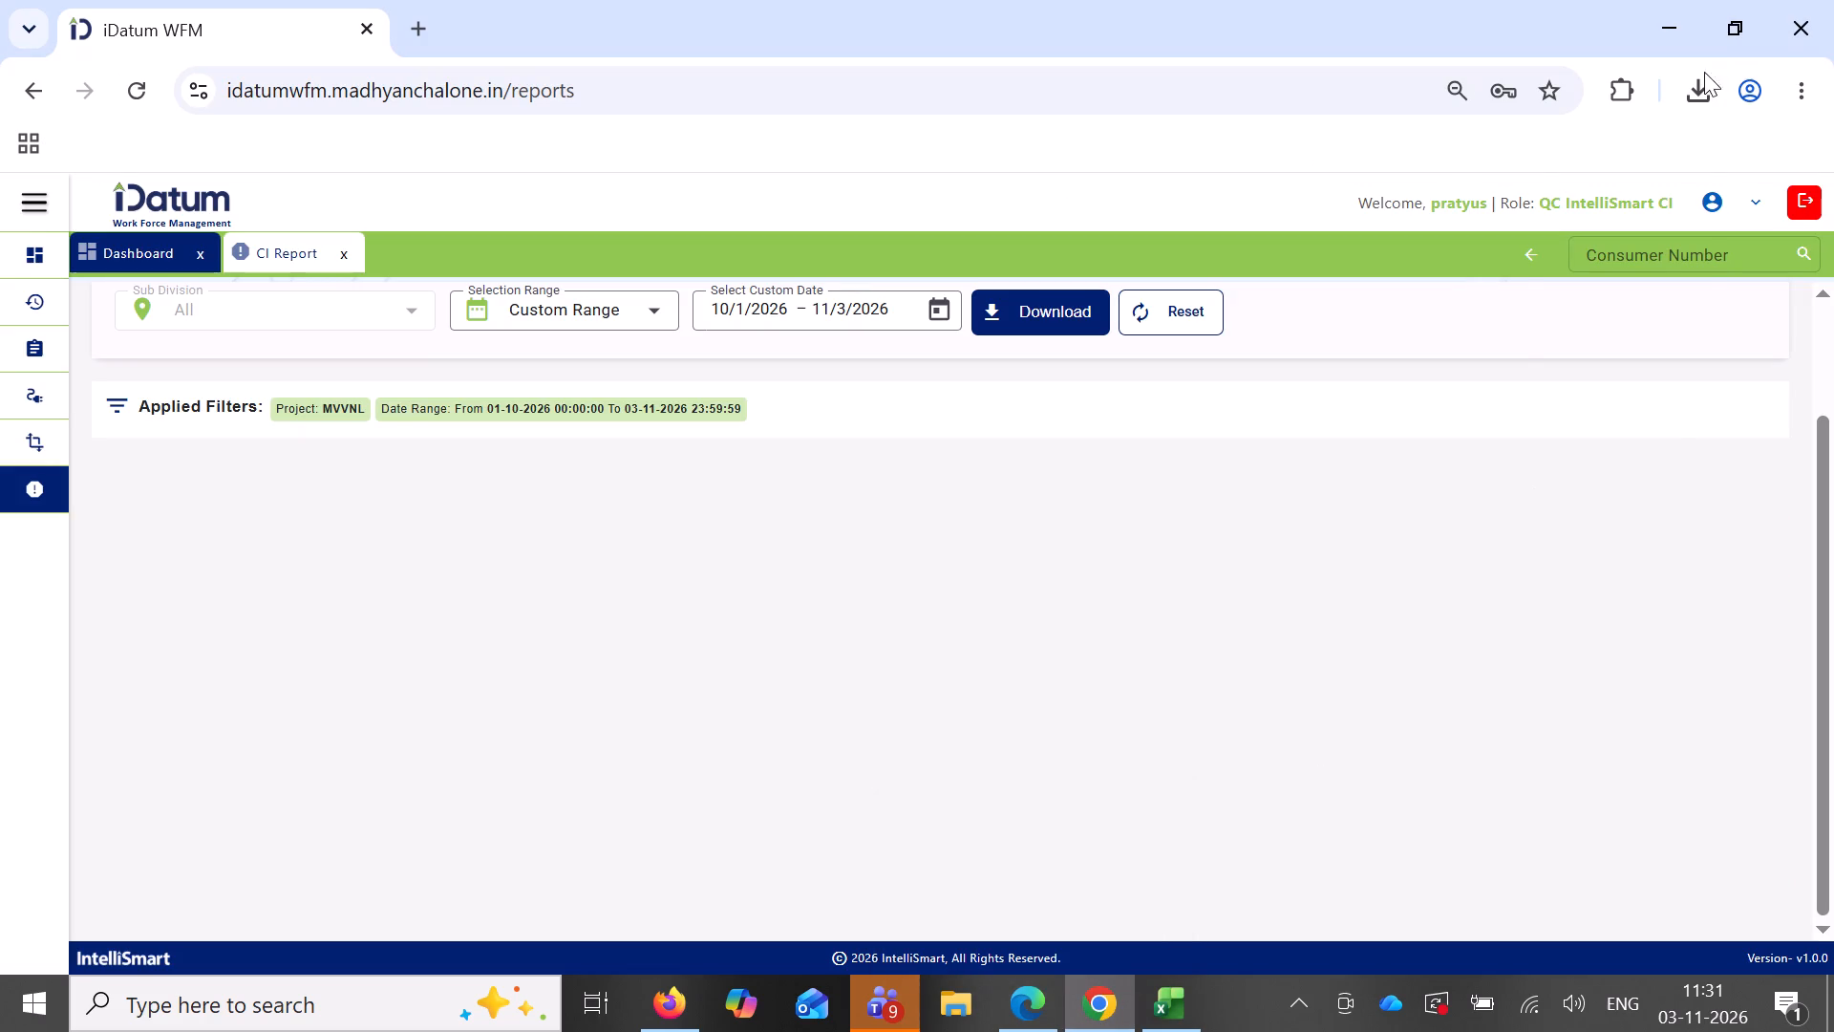
{"action": "left_click", "coordinate": [1686, 90]}
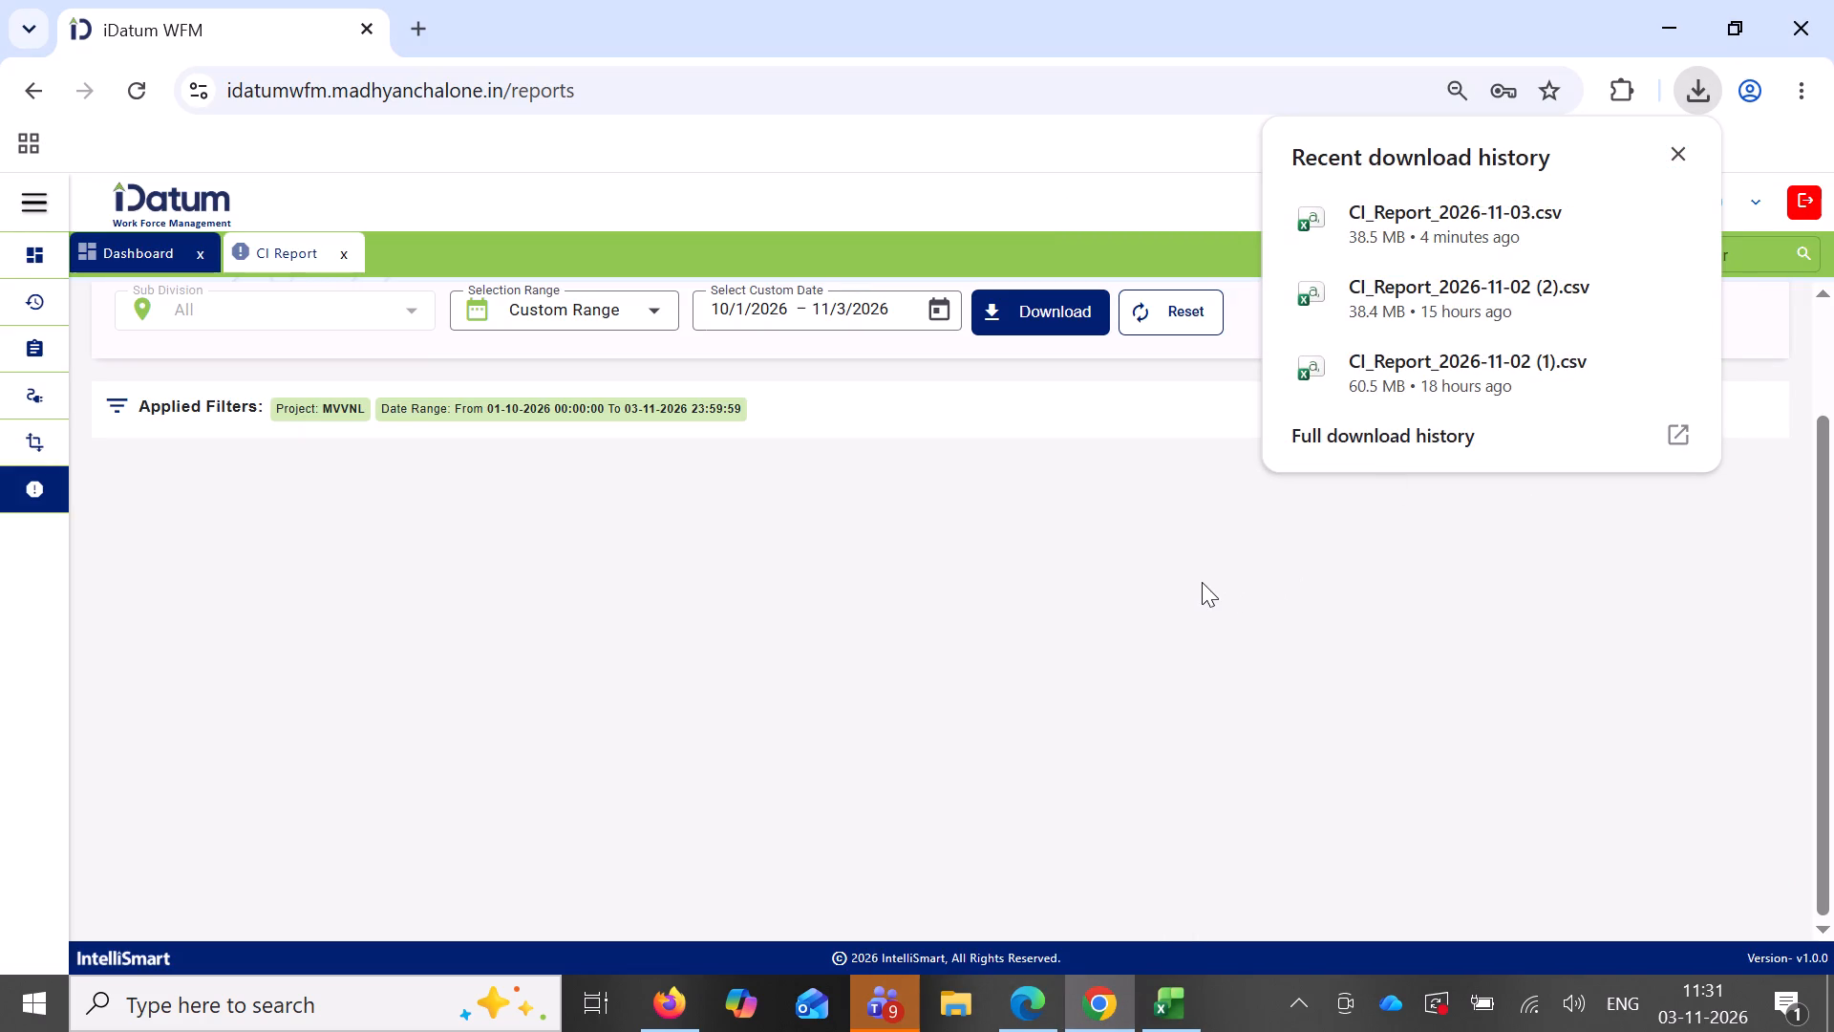
{"action": "left_click", "coordinate": [1004, 1015]}
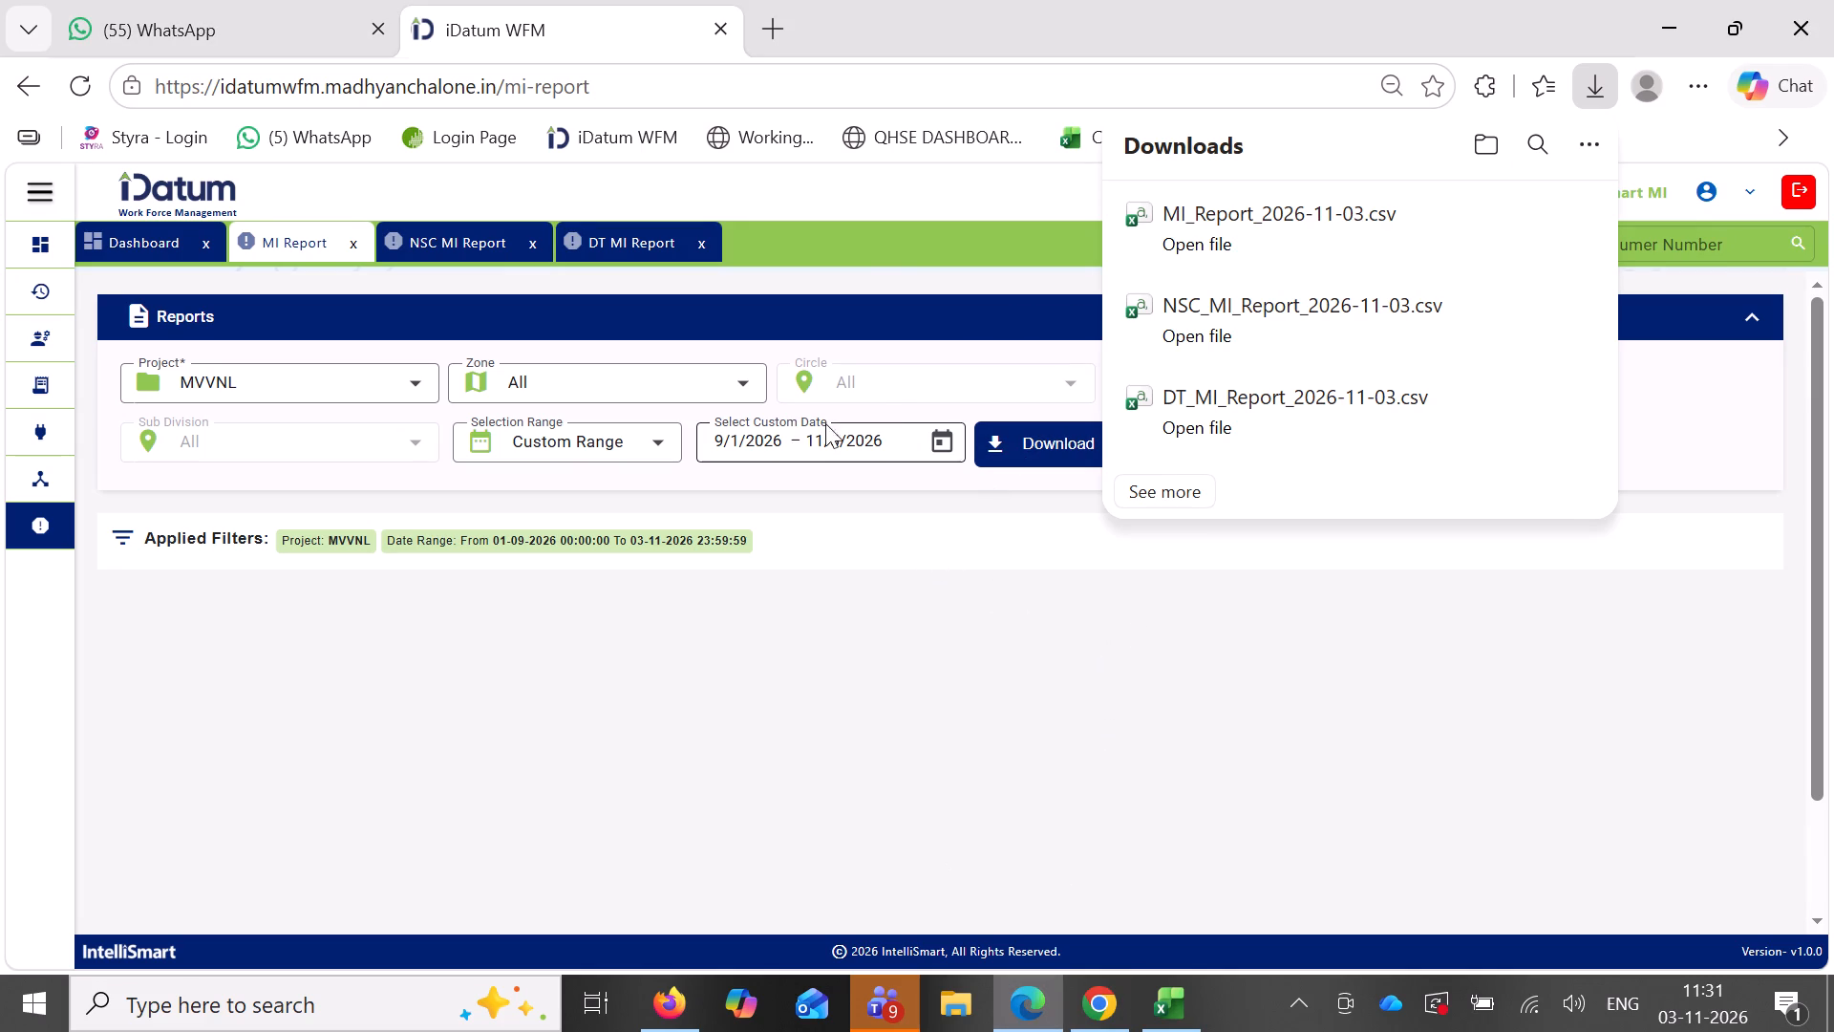
{"action": "left_click", "coordinate": [1199, 396]}
{"action": "left_click", "coordinate": [1202, 327]}
{"action": "left_click", "coordinate": [1222, 239]}
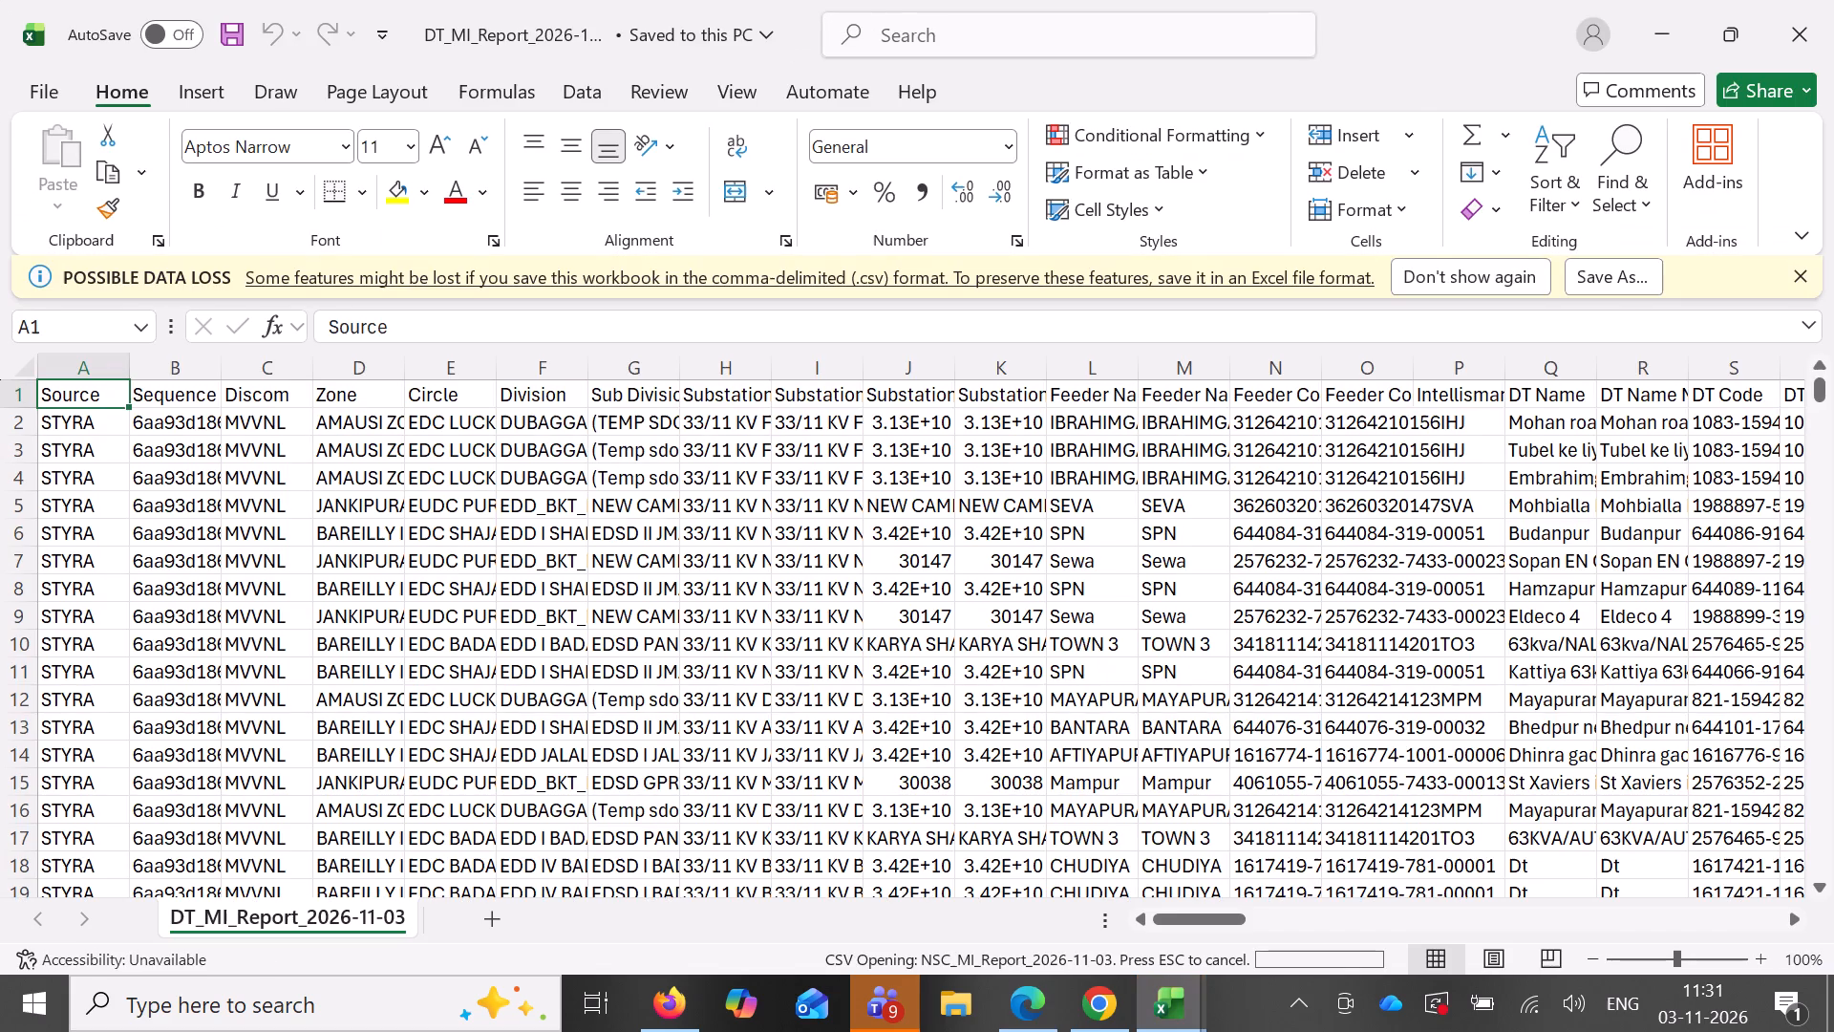
Dismiss the possible data loss notice in the DT_MI_Report, NSC_MI_Report, MI_Report and CI_Report workbooks.
{"action": "left_click", "coordinate": [1182, 1004]}
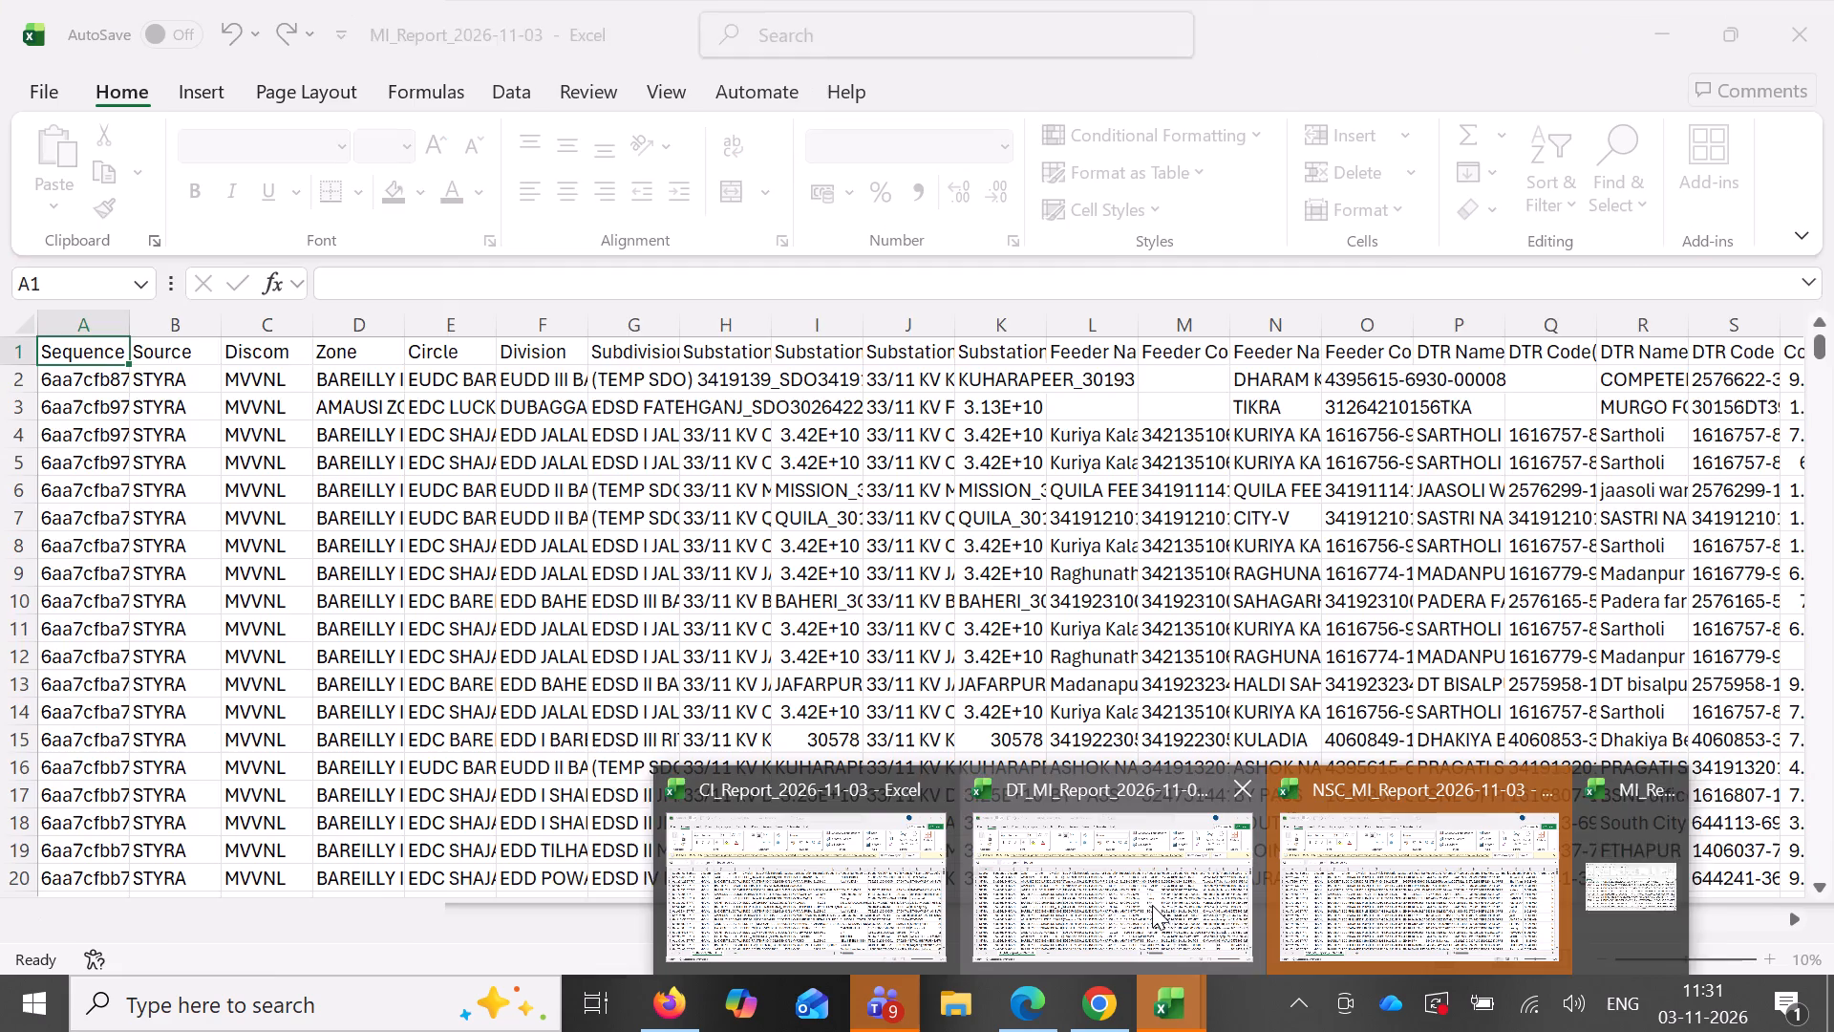
{"action": "left_click", "coordinate": [1024, 869]}
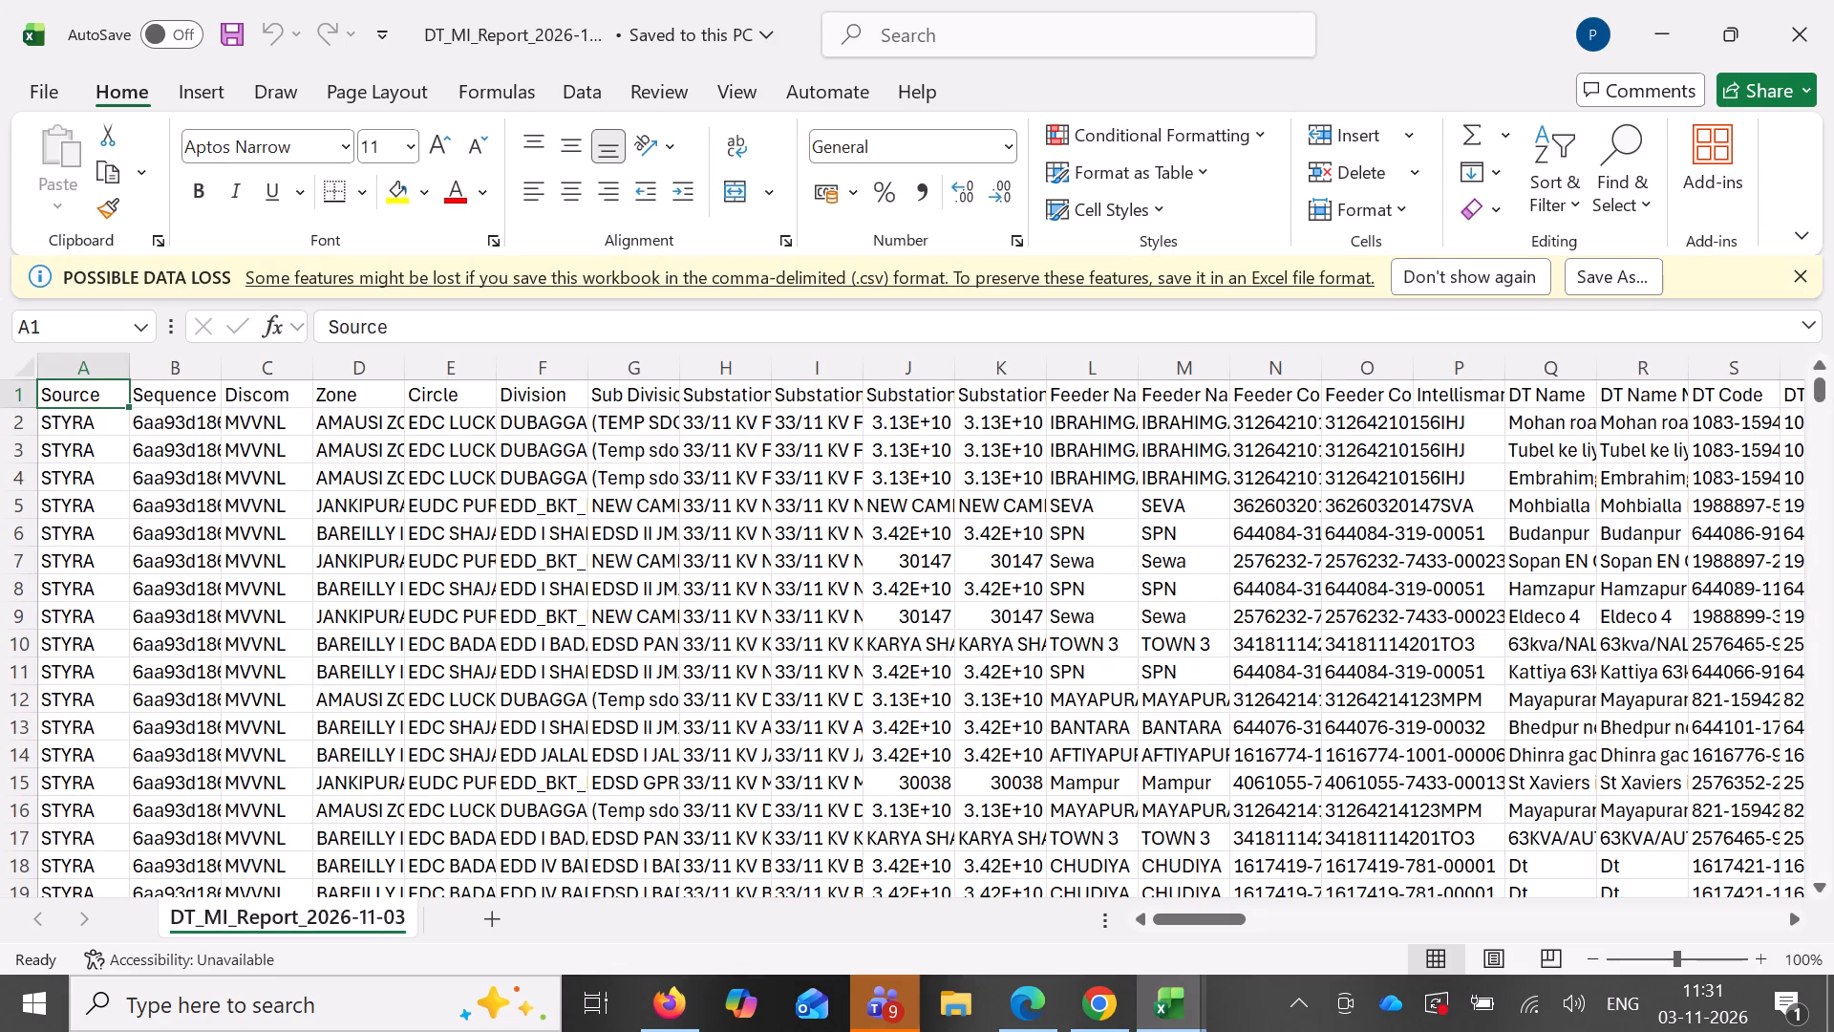
{"action": "left_click", "coordinate": [1809, 268]}
{"action": "left_click", "coordinate": [1142, 1007]}
{"action": "left_click", "coordinate": [1282, 919]}
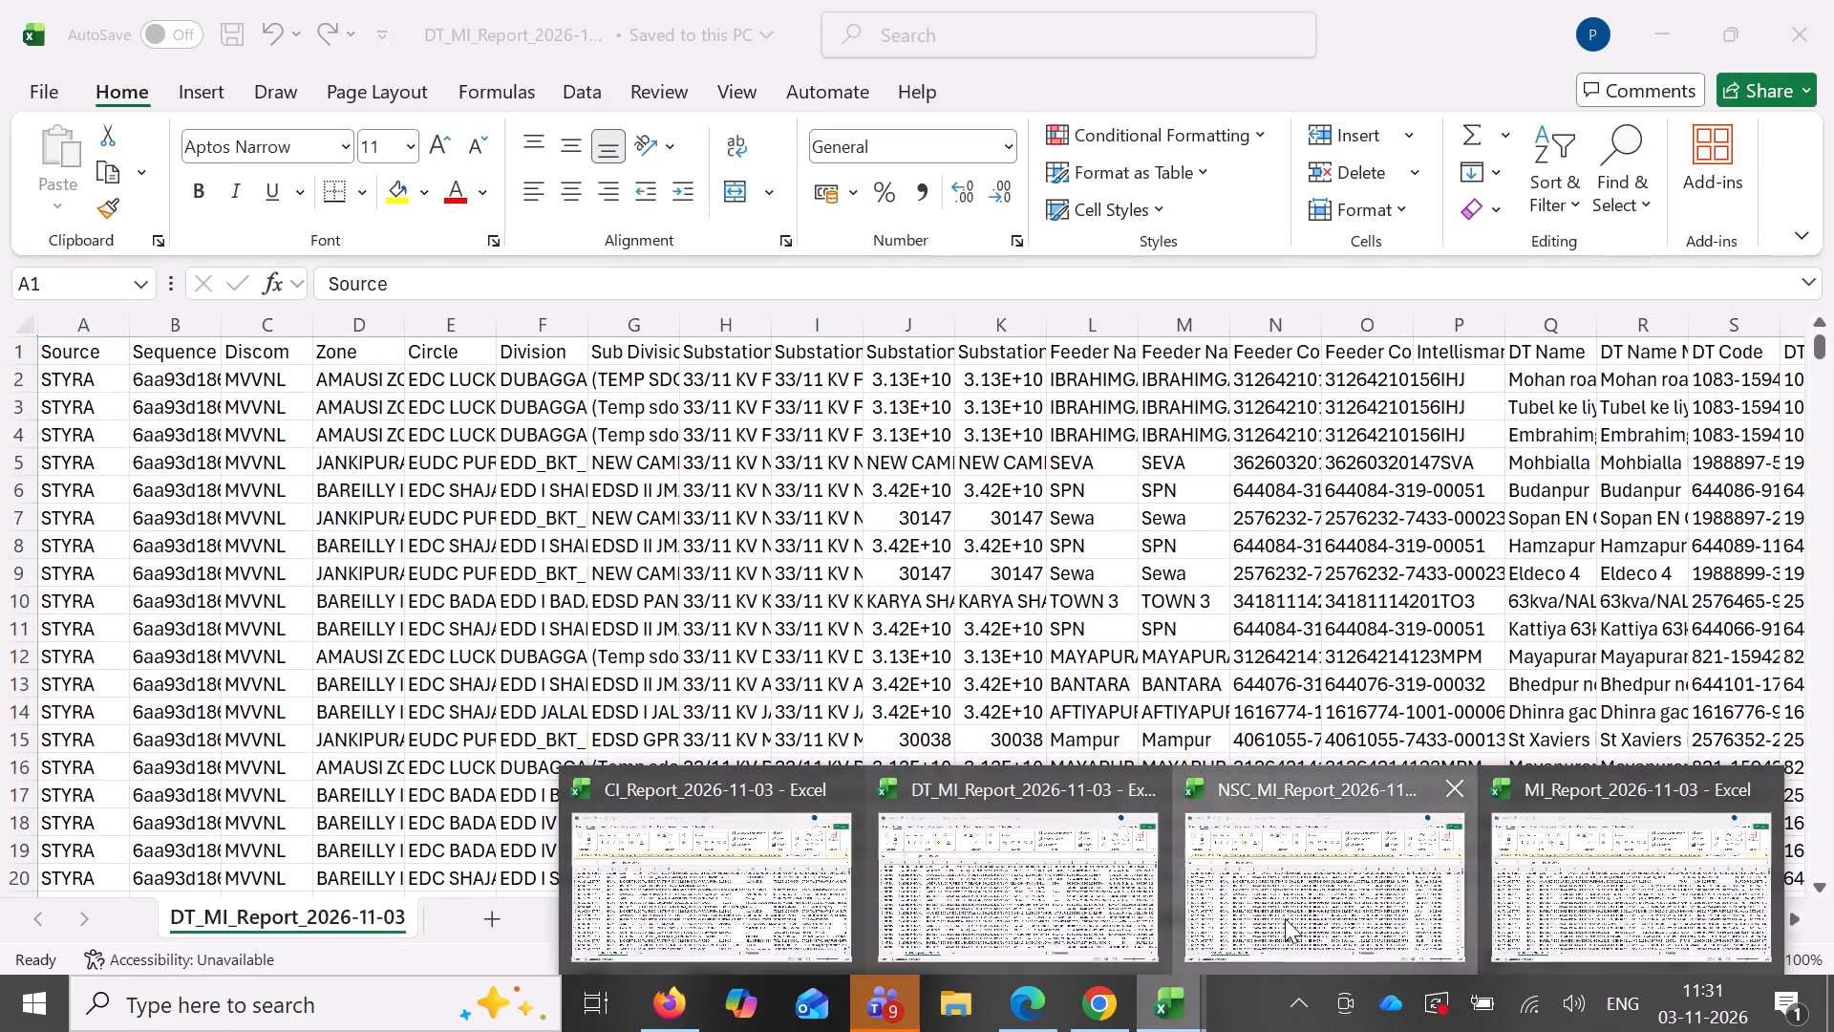
{"action": "left_click", "coordinate": [1798, 299]}
{"action": "left_click", "coordinate": [1801, 291]}
{"action": "left_click", "coordinate": [1802, 280]}
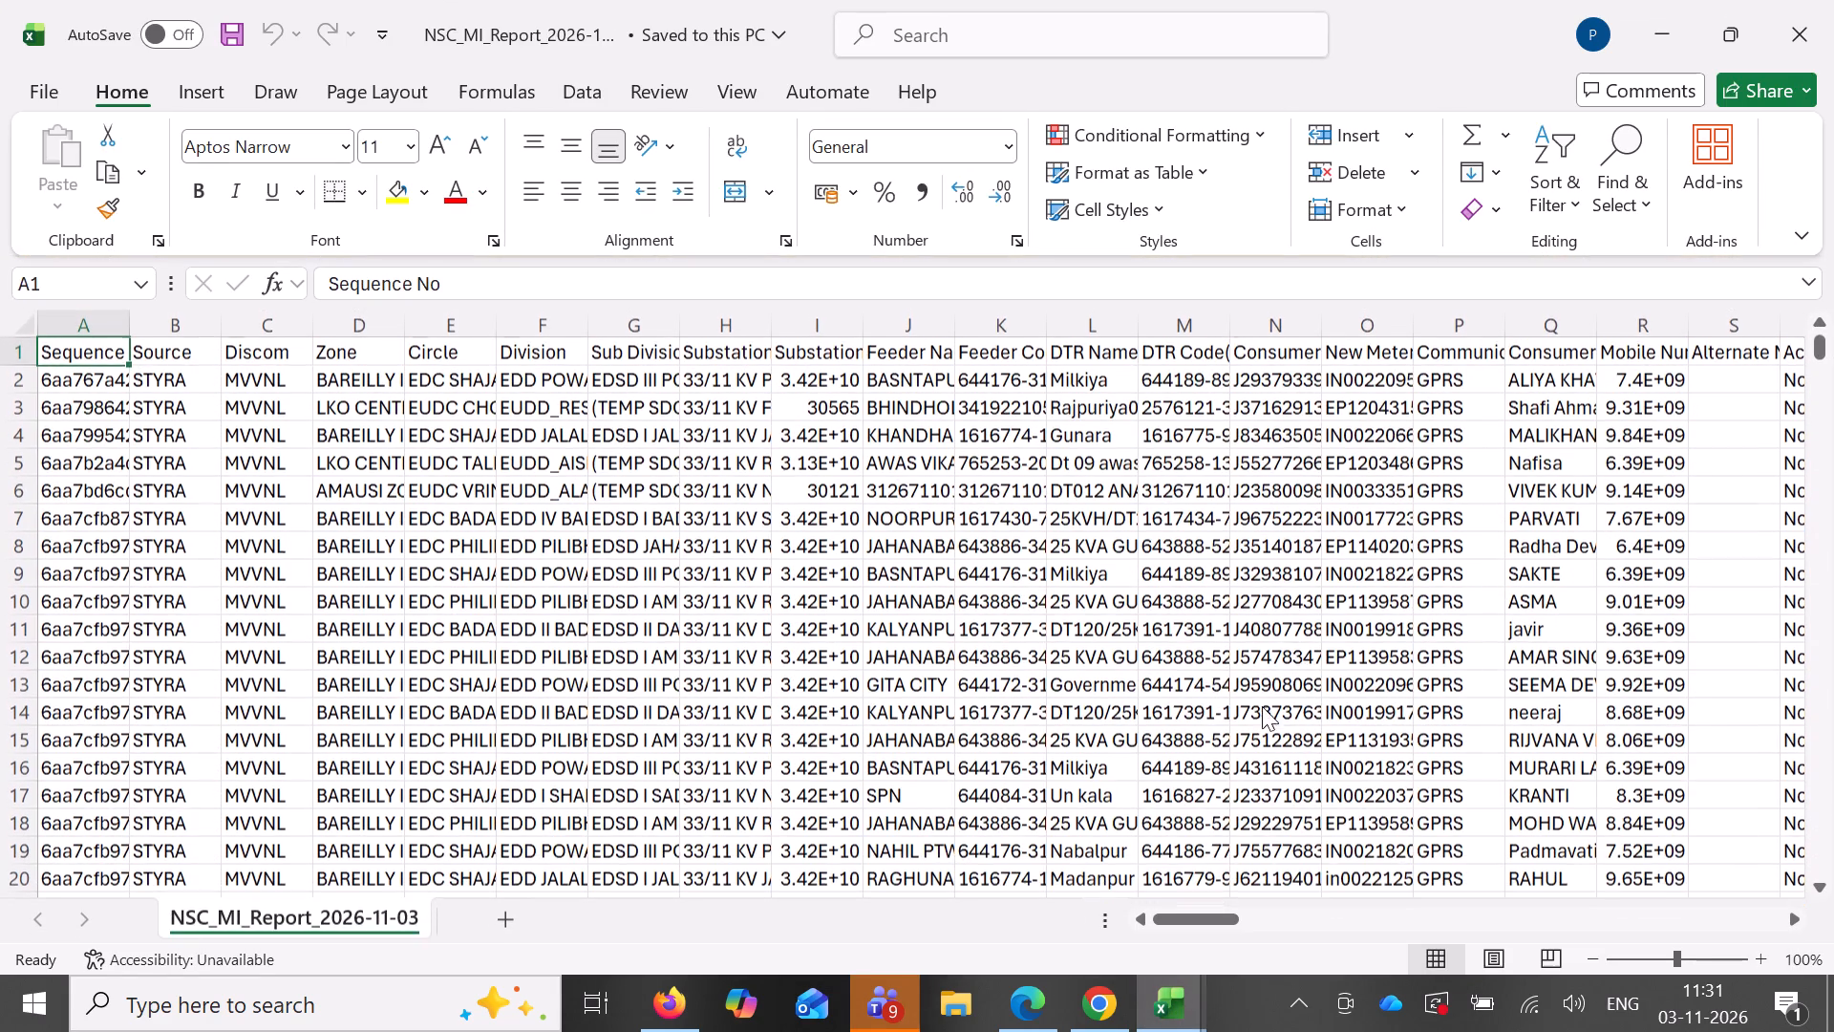
{"action": "left_click", "coordinate": [1184, 1031]}
{"action": "left_click", "coordinate": [1561, 838]}
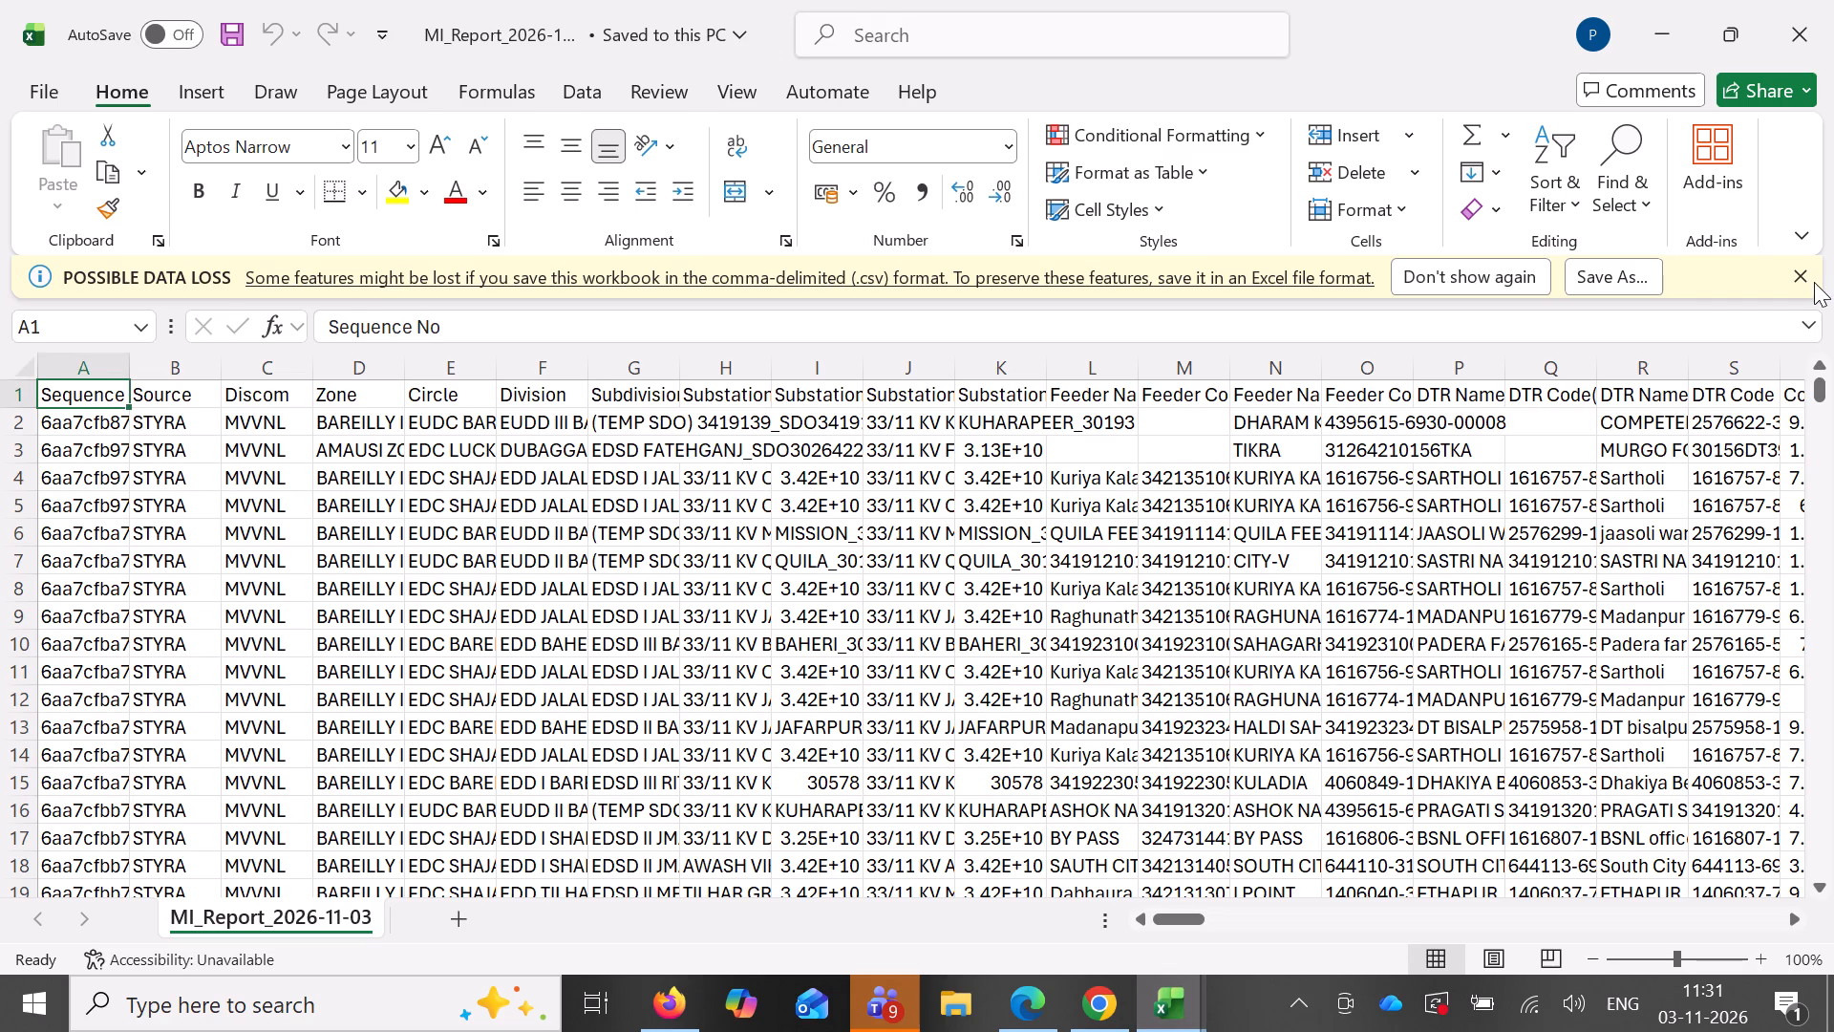
{"action": "left_click", "coordinate": [1808, 277]}
{"action": "left_click", "coordinate": [1171, 1013]}
{"action": "left_click", "coordinate": [819, 861]}
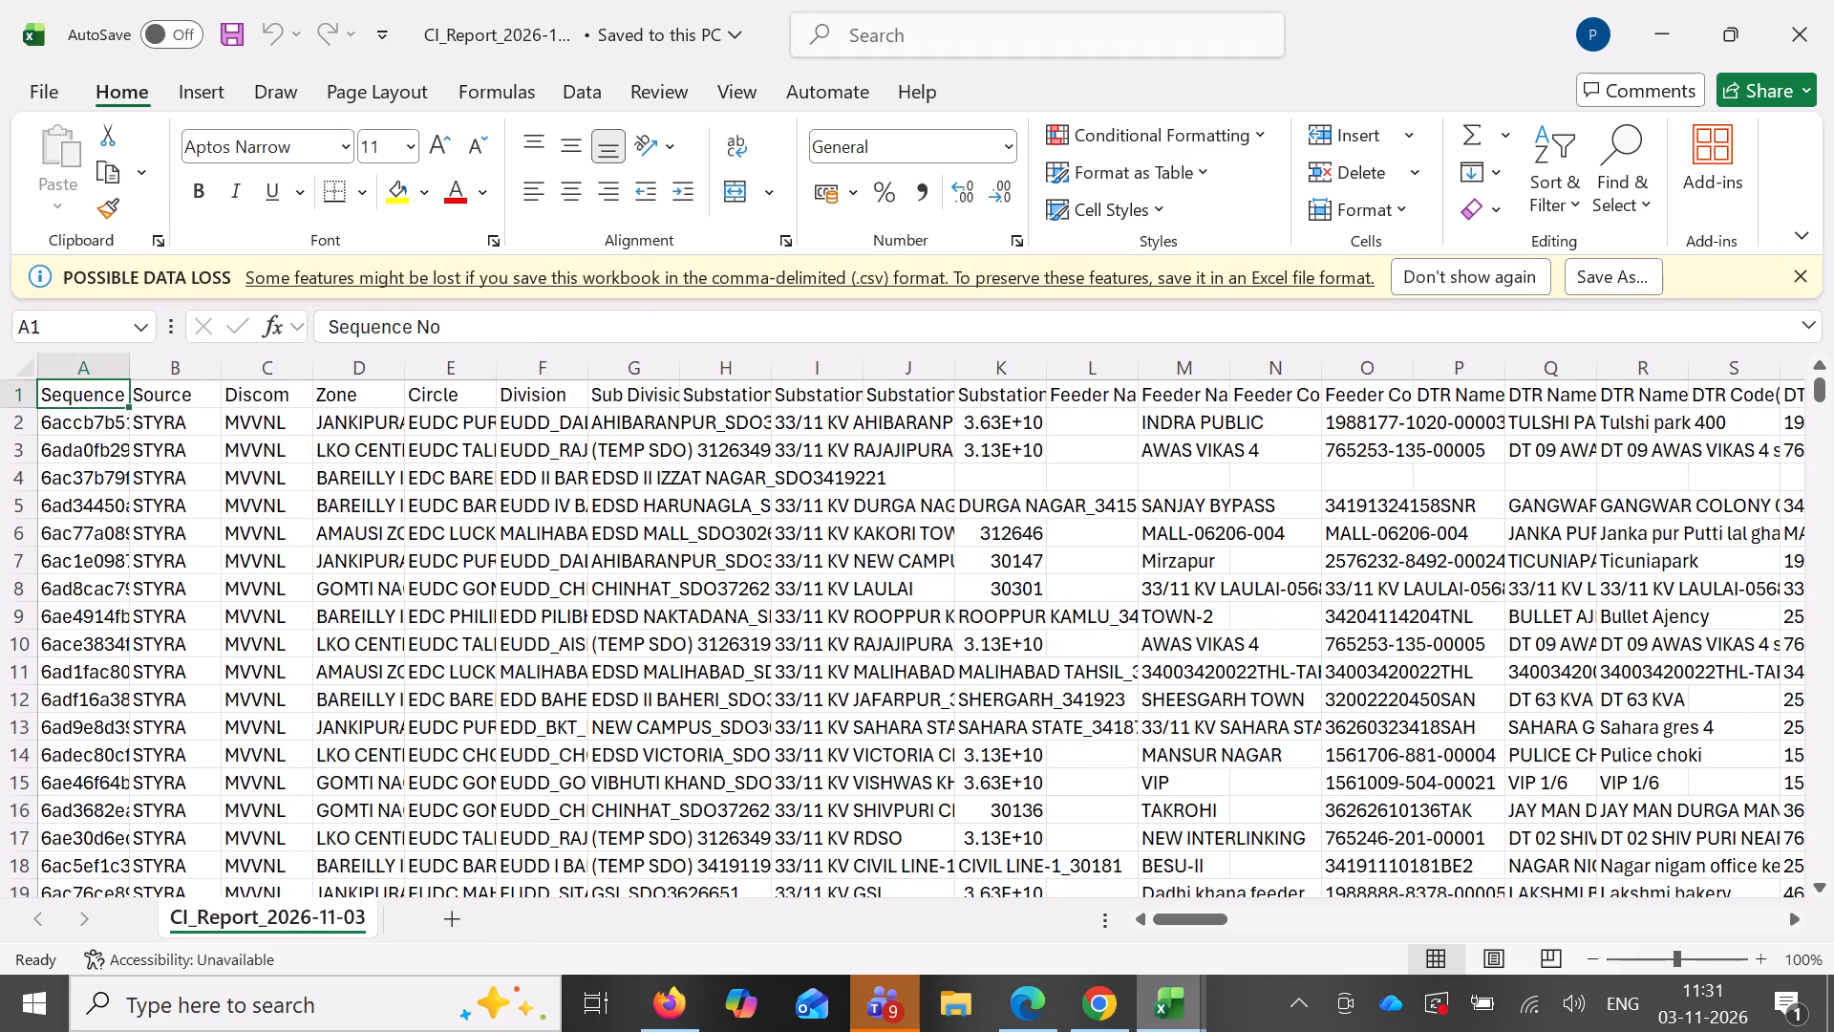
{"action": "left_click", "coordinate": [1796, 283]}
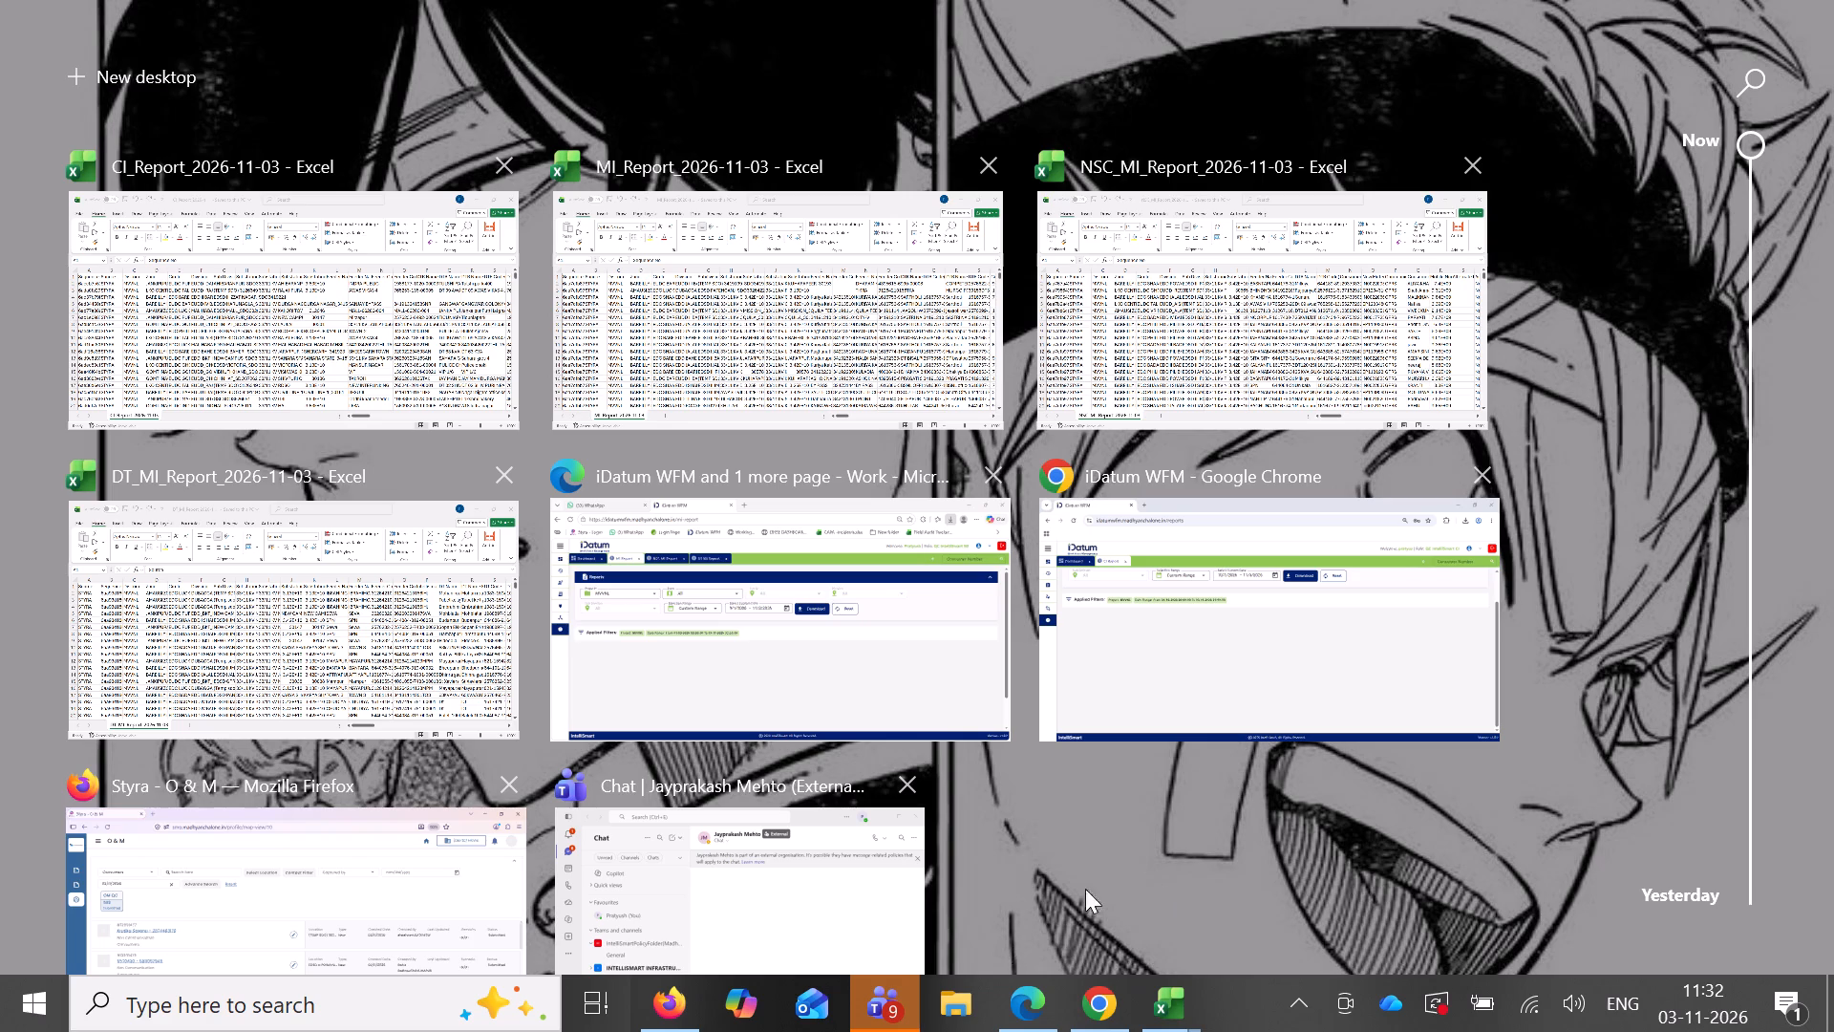
In MI_Report, delete all columns from Substation Name(Master) onward except column T (Consumer), MI Status, Discom Approve Date and MI Done Date.
{"action": "left_click", "coordinate": [847, 282]}
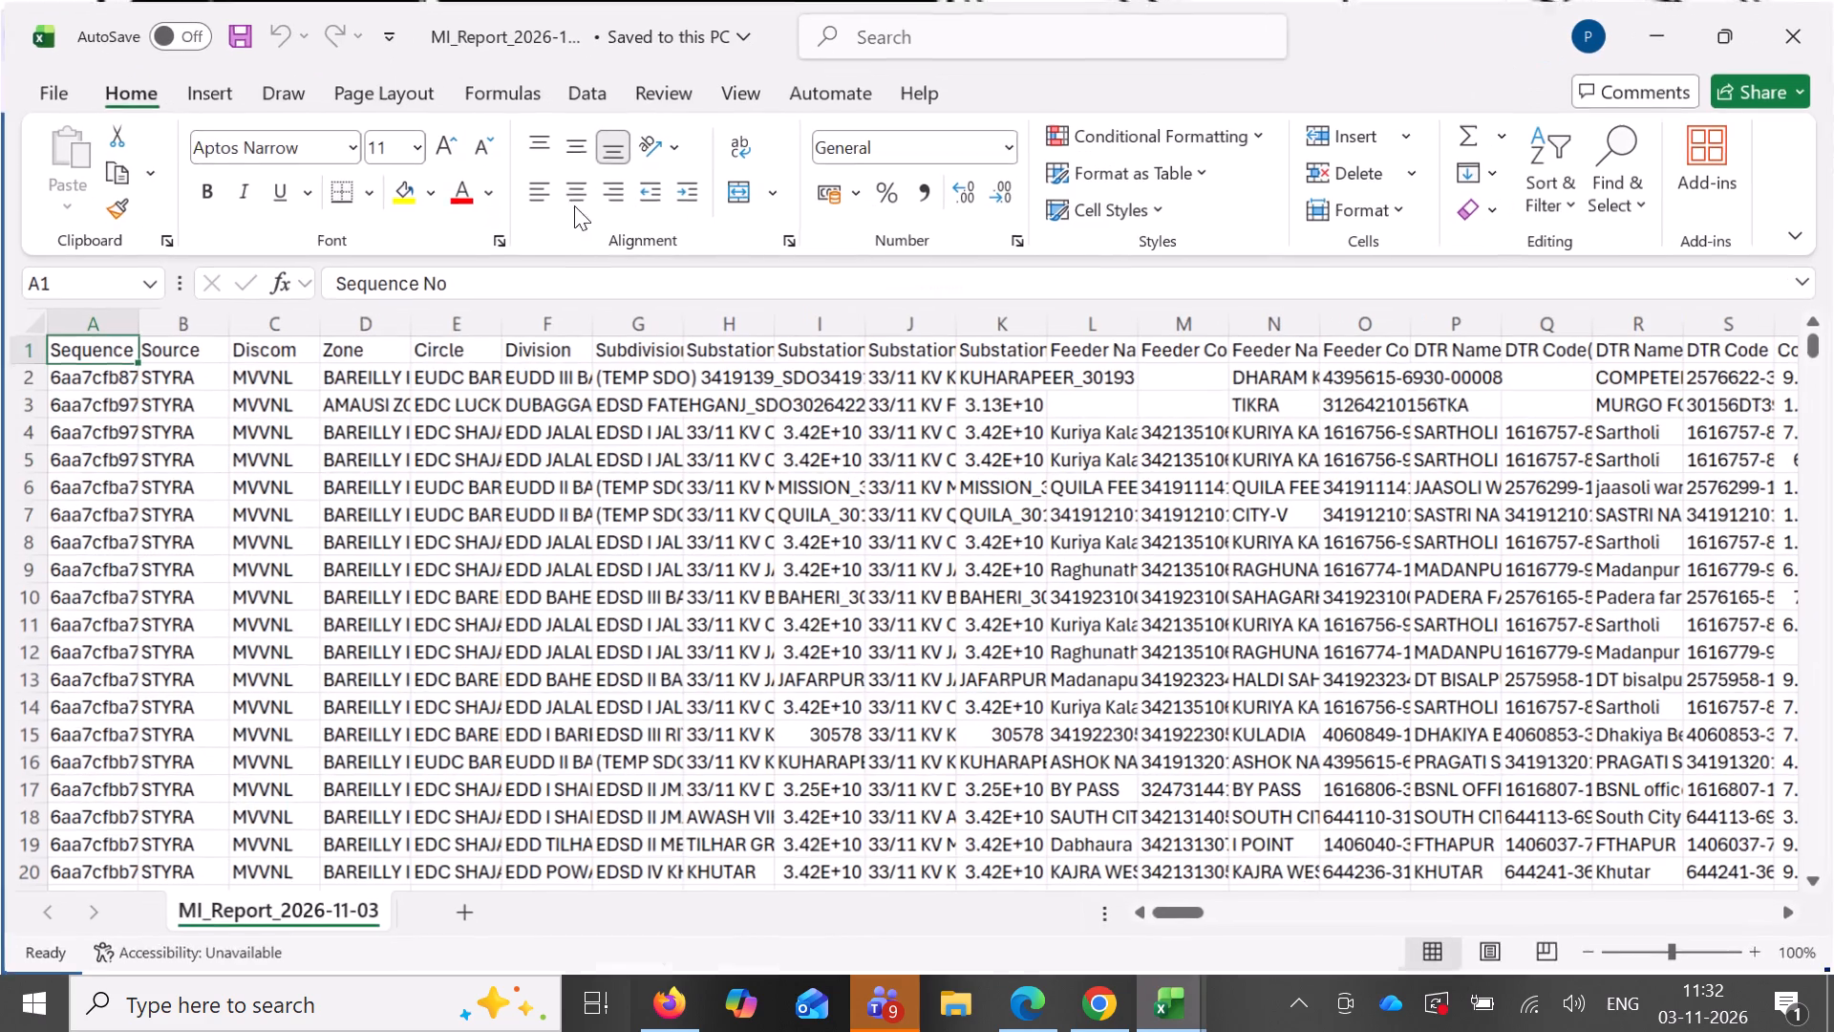
{"action": "left_click", "coordinate": [759, 325]}
{"action": "left_click", "coordinate": [737, 319]}
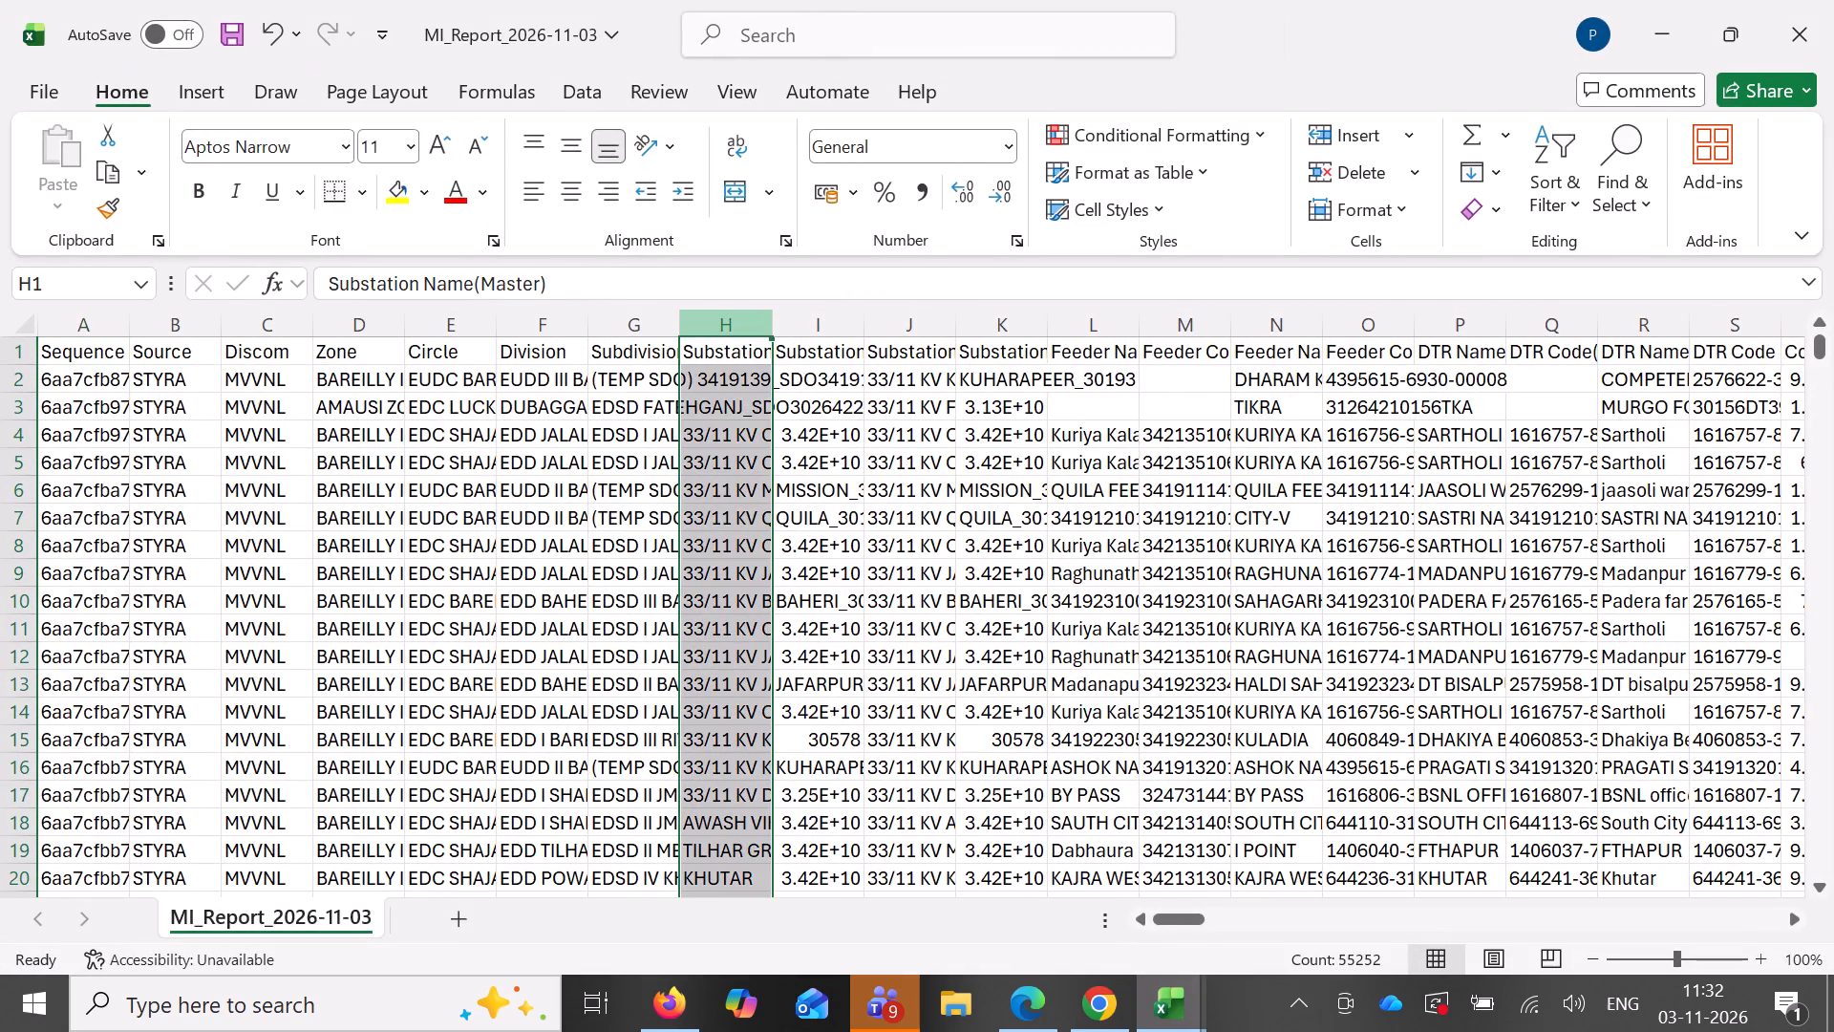
{"action": "key", "text": "ctrl+shift+Right"}
{"action": "left_click", "coordinate": [539, 332], "text": "ctrl"}
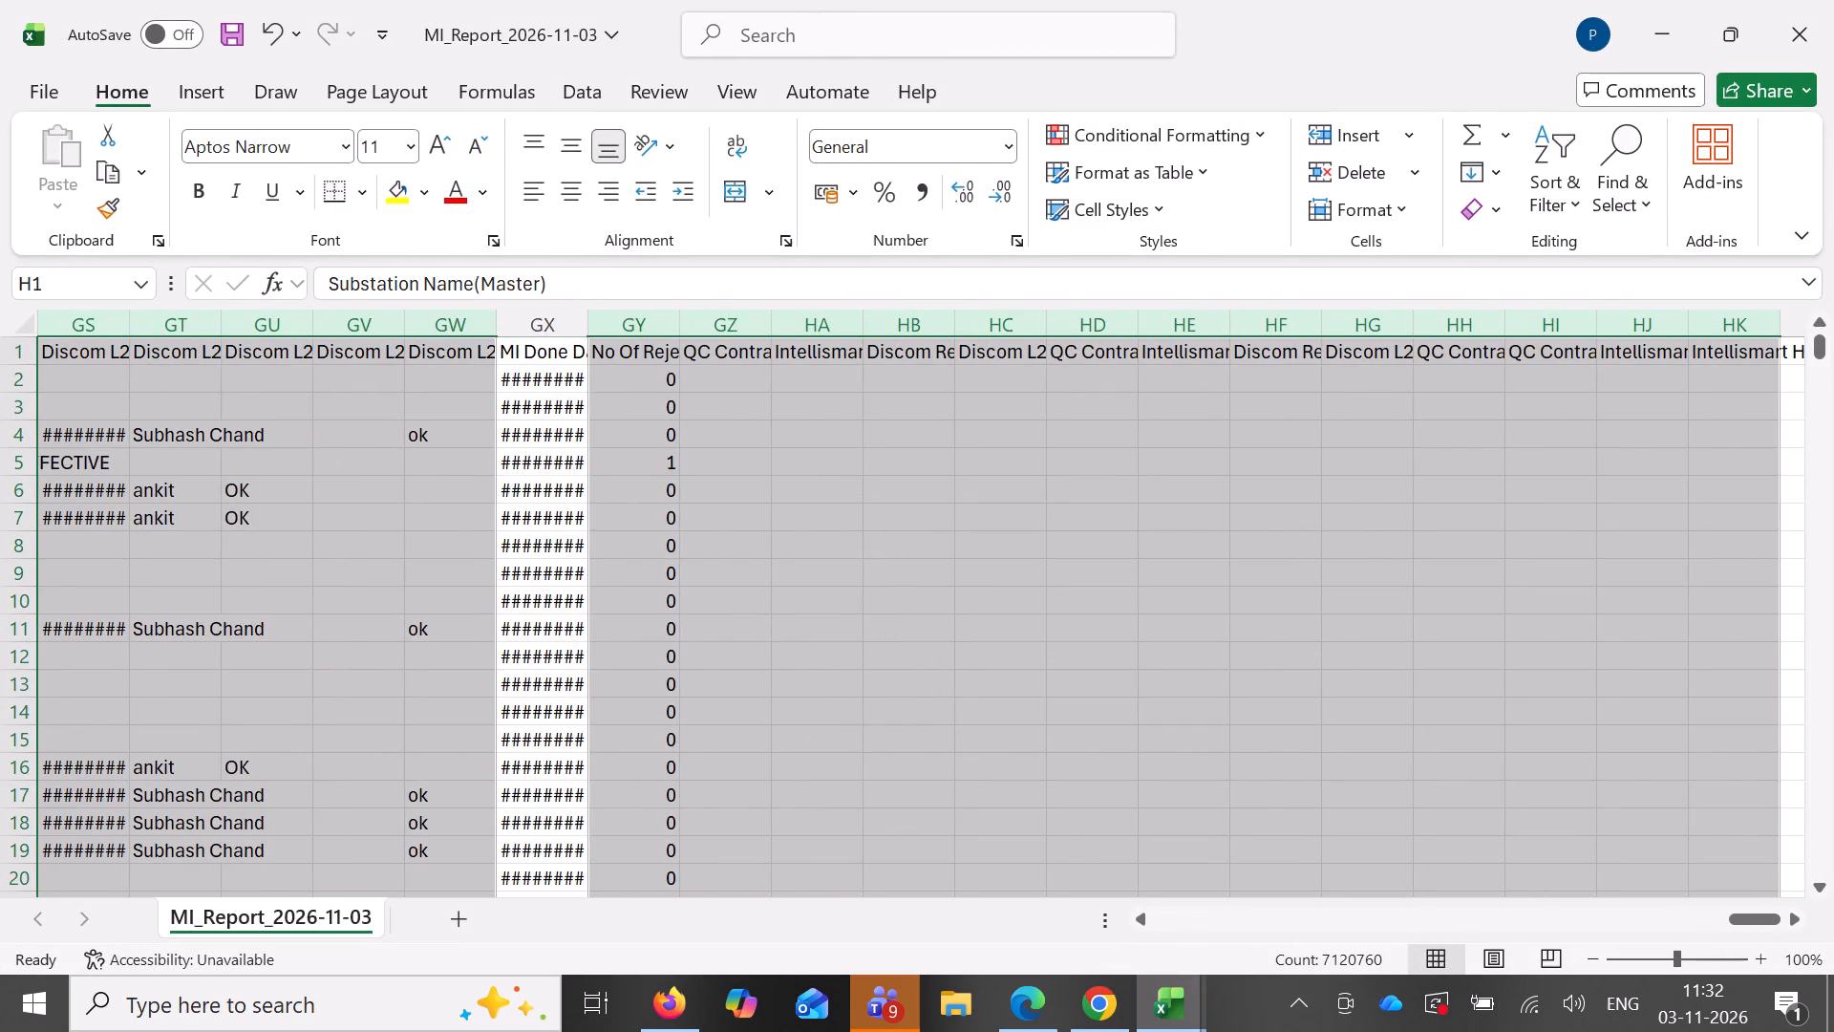
{"action": "scroll", "coordinate": [805, 561], "scroll_direction": "right", "scroll_amount": 9}
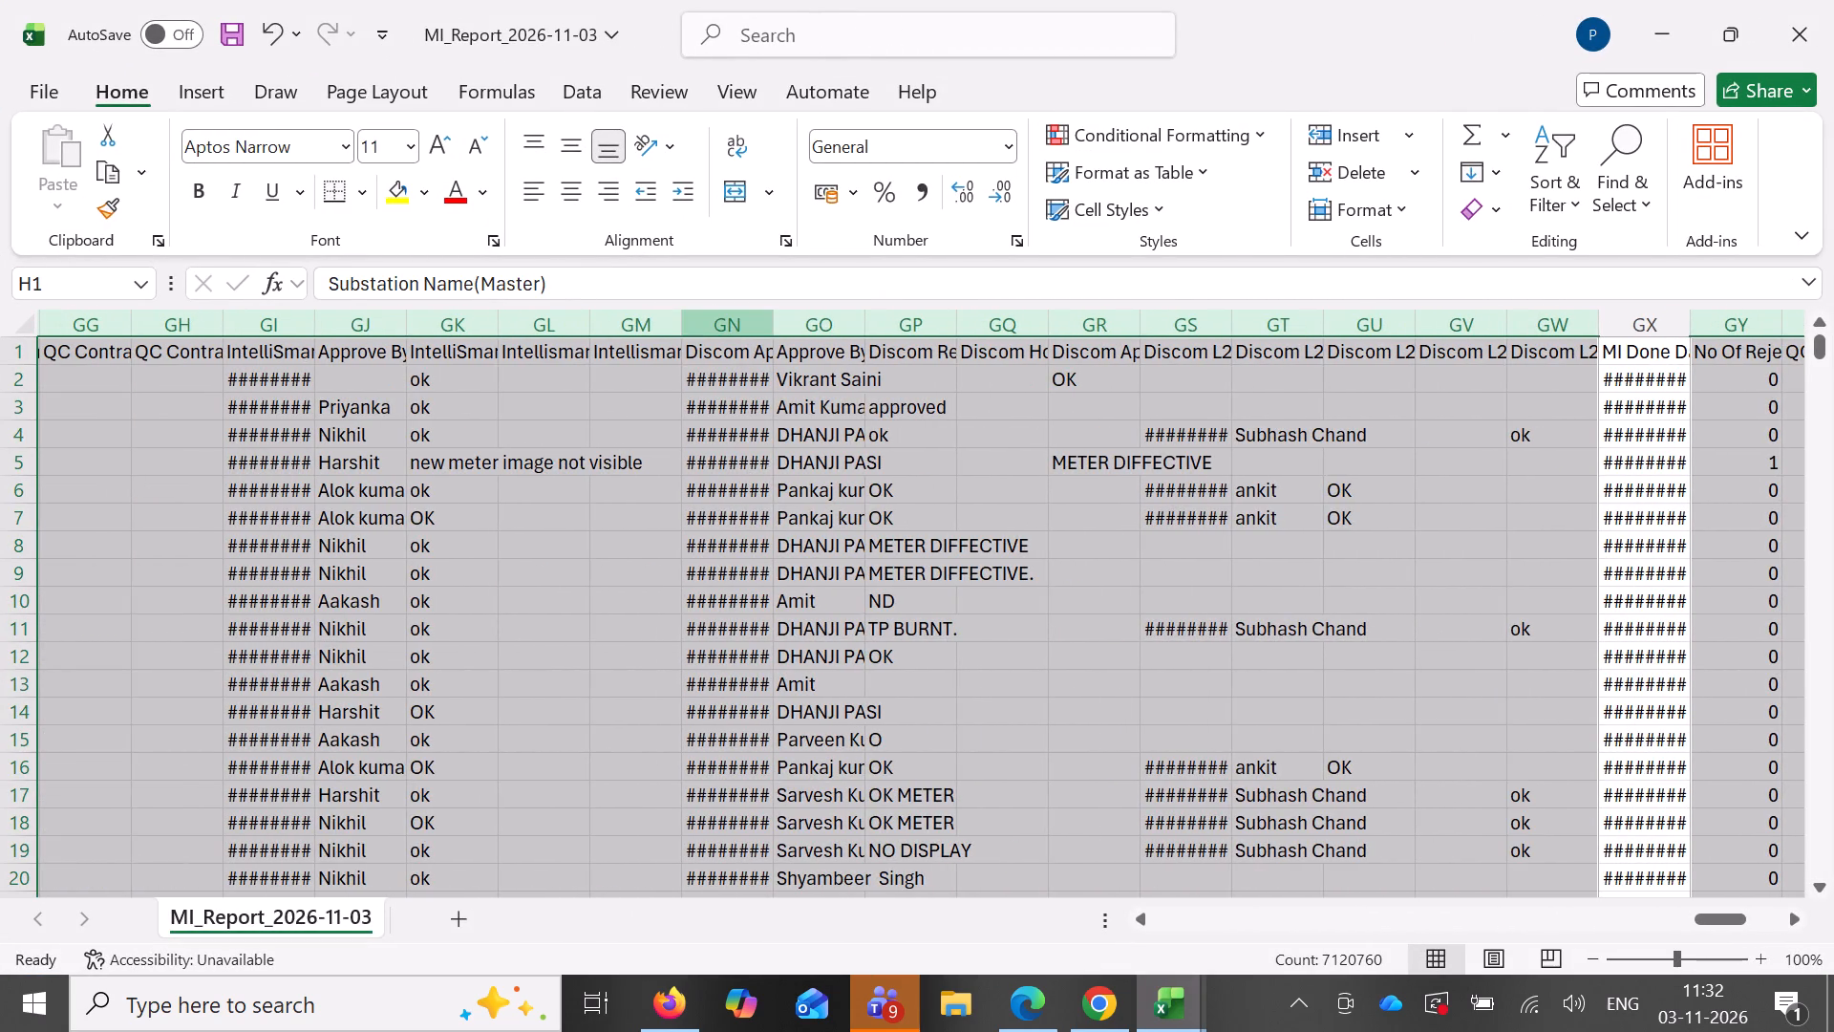
{"action": "left_click", "coordinate": [744, 325], "text": "ctrl"}
{"action": "scroll", "coordinate": [874, 539], "scroll_direction": "right", "scroll_amount": 9}
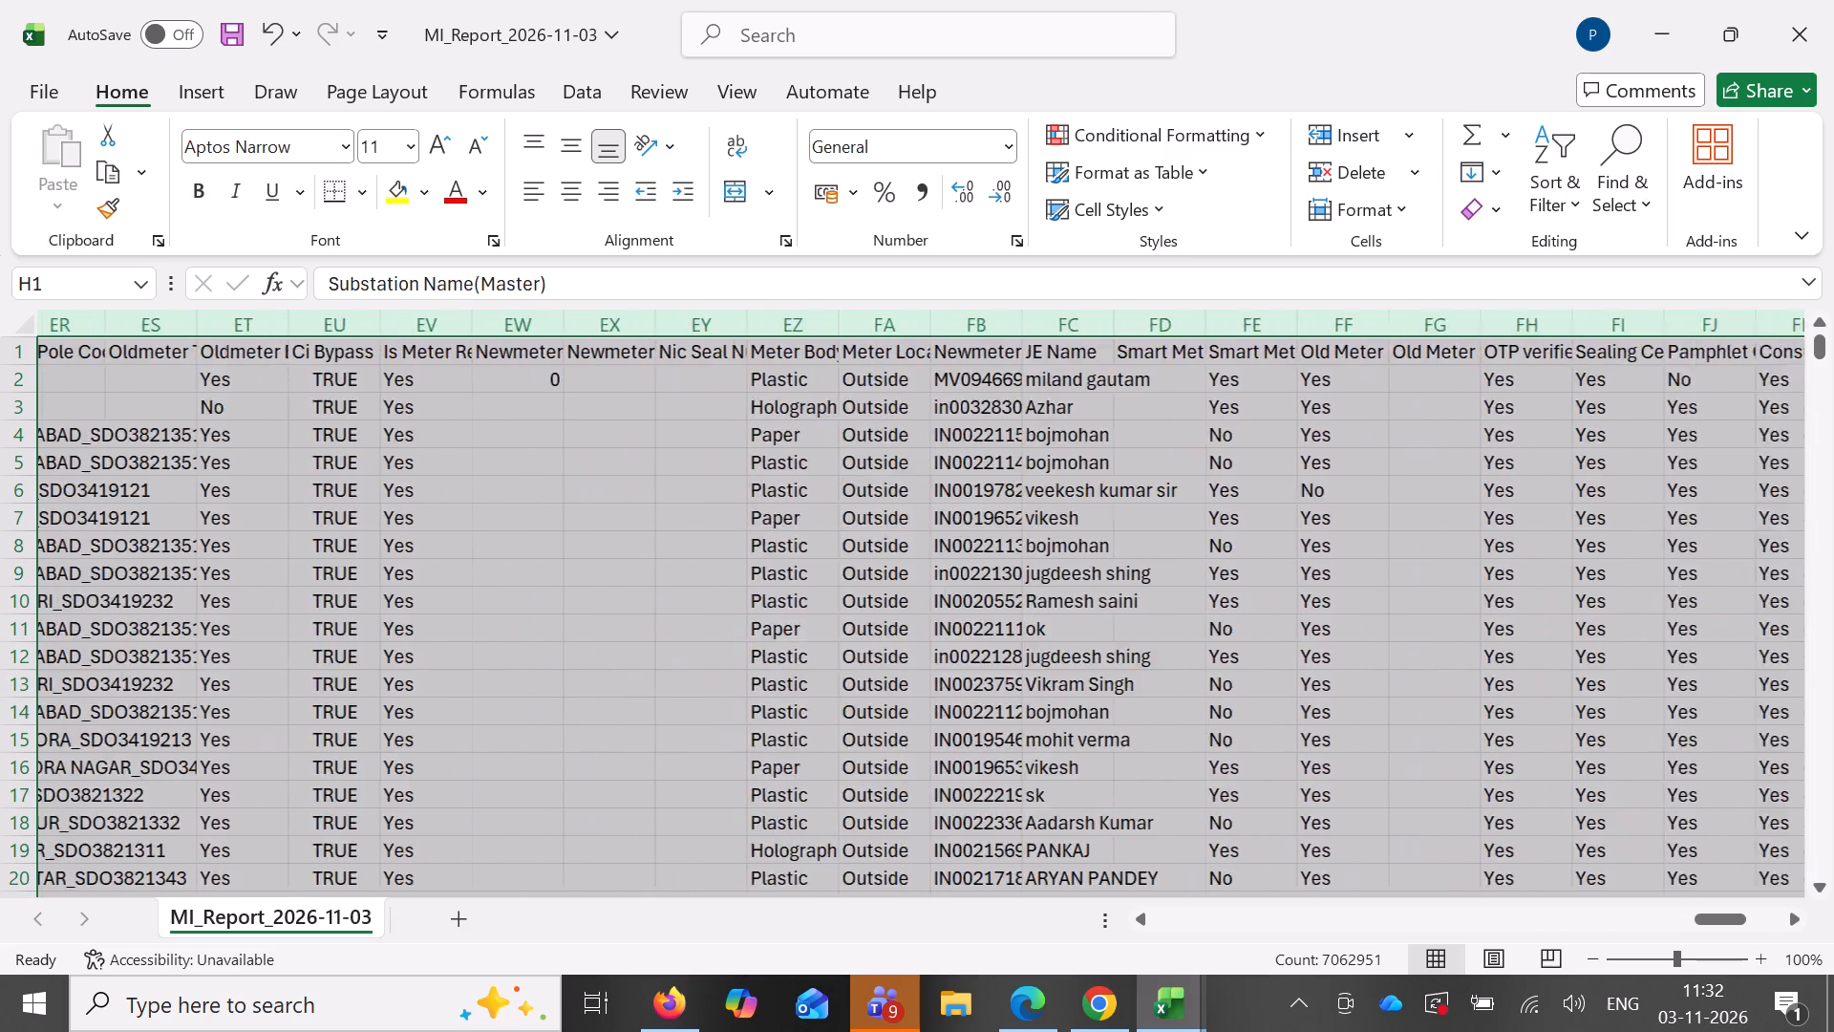
{"action": "scroll", "coordinate": [865, 535], "scroll_direction": "right", "scroll_amount": 10}
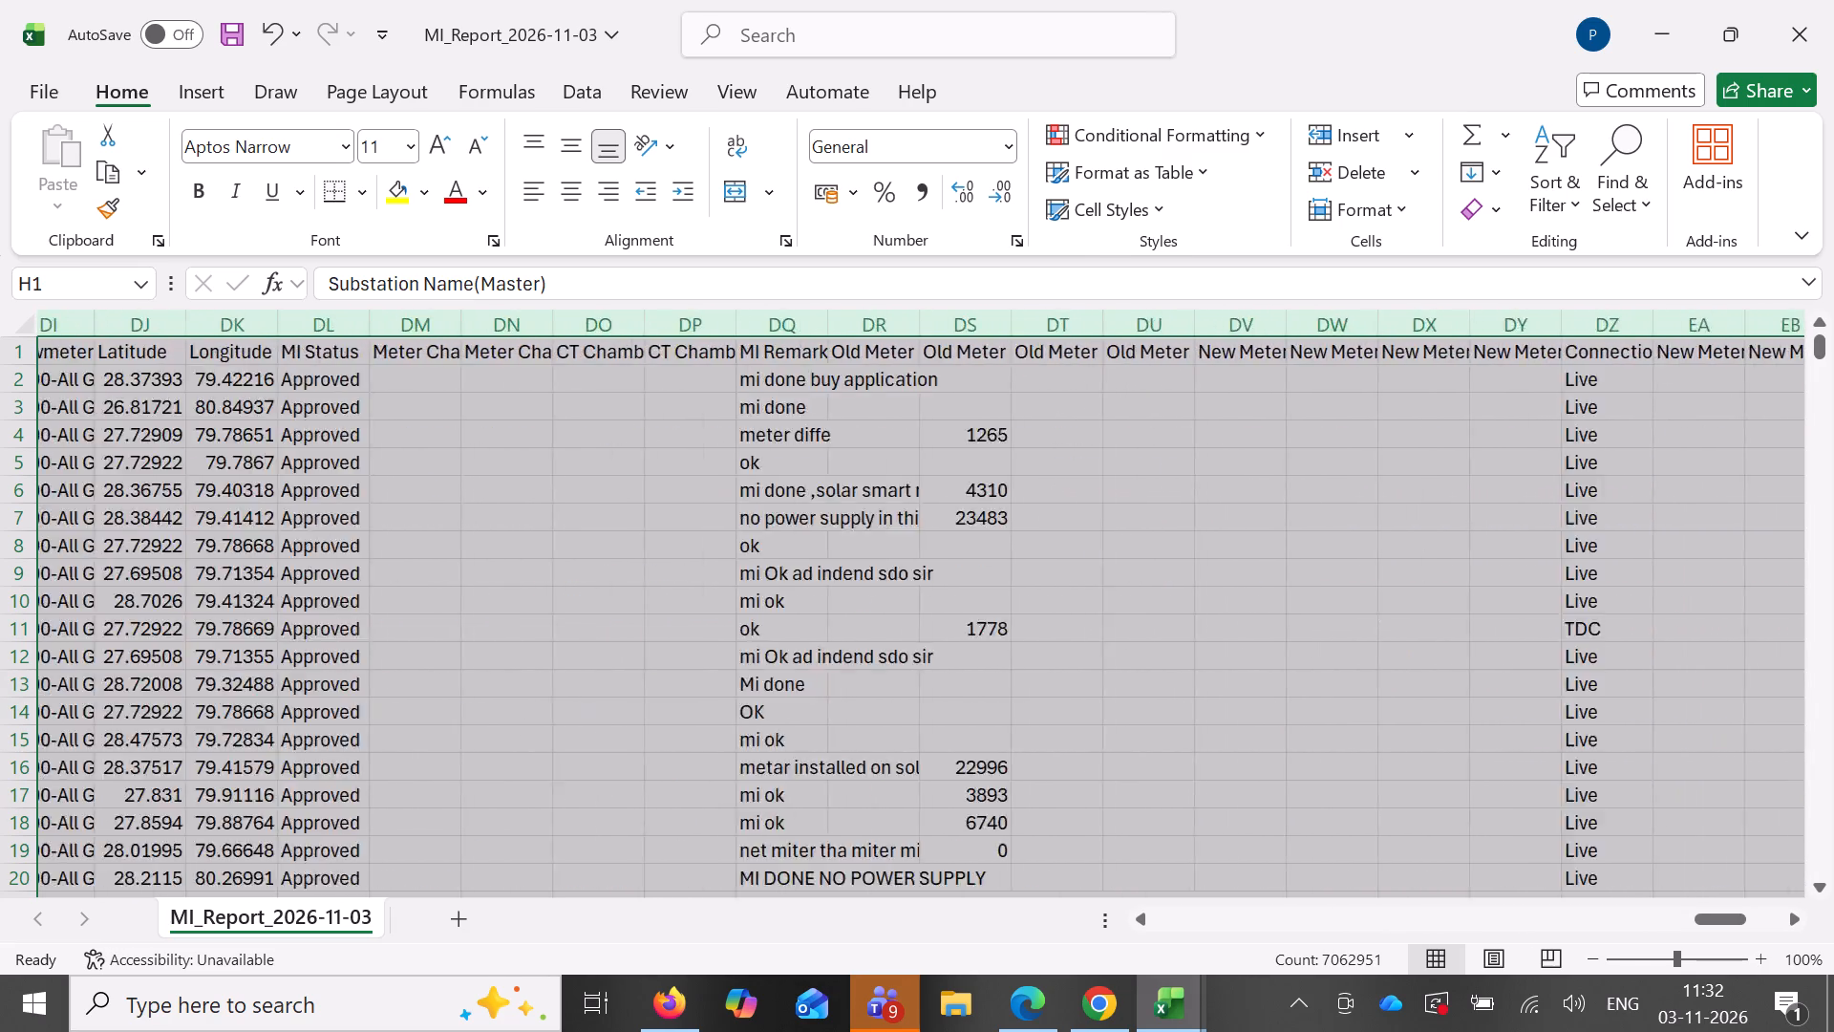
{"action": "left_click", "coordinate": [921, 328], "text": "ctrl"}
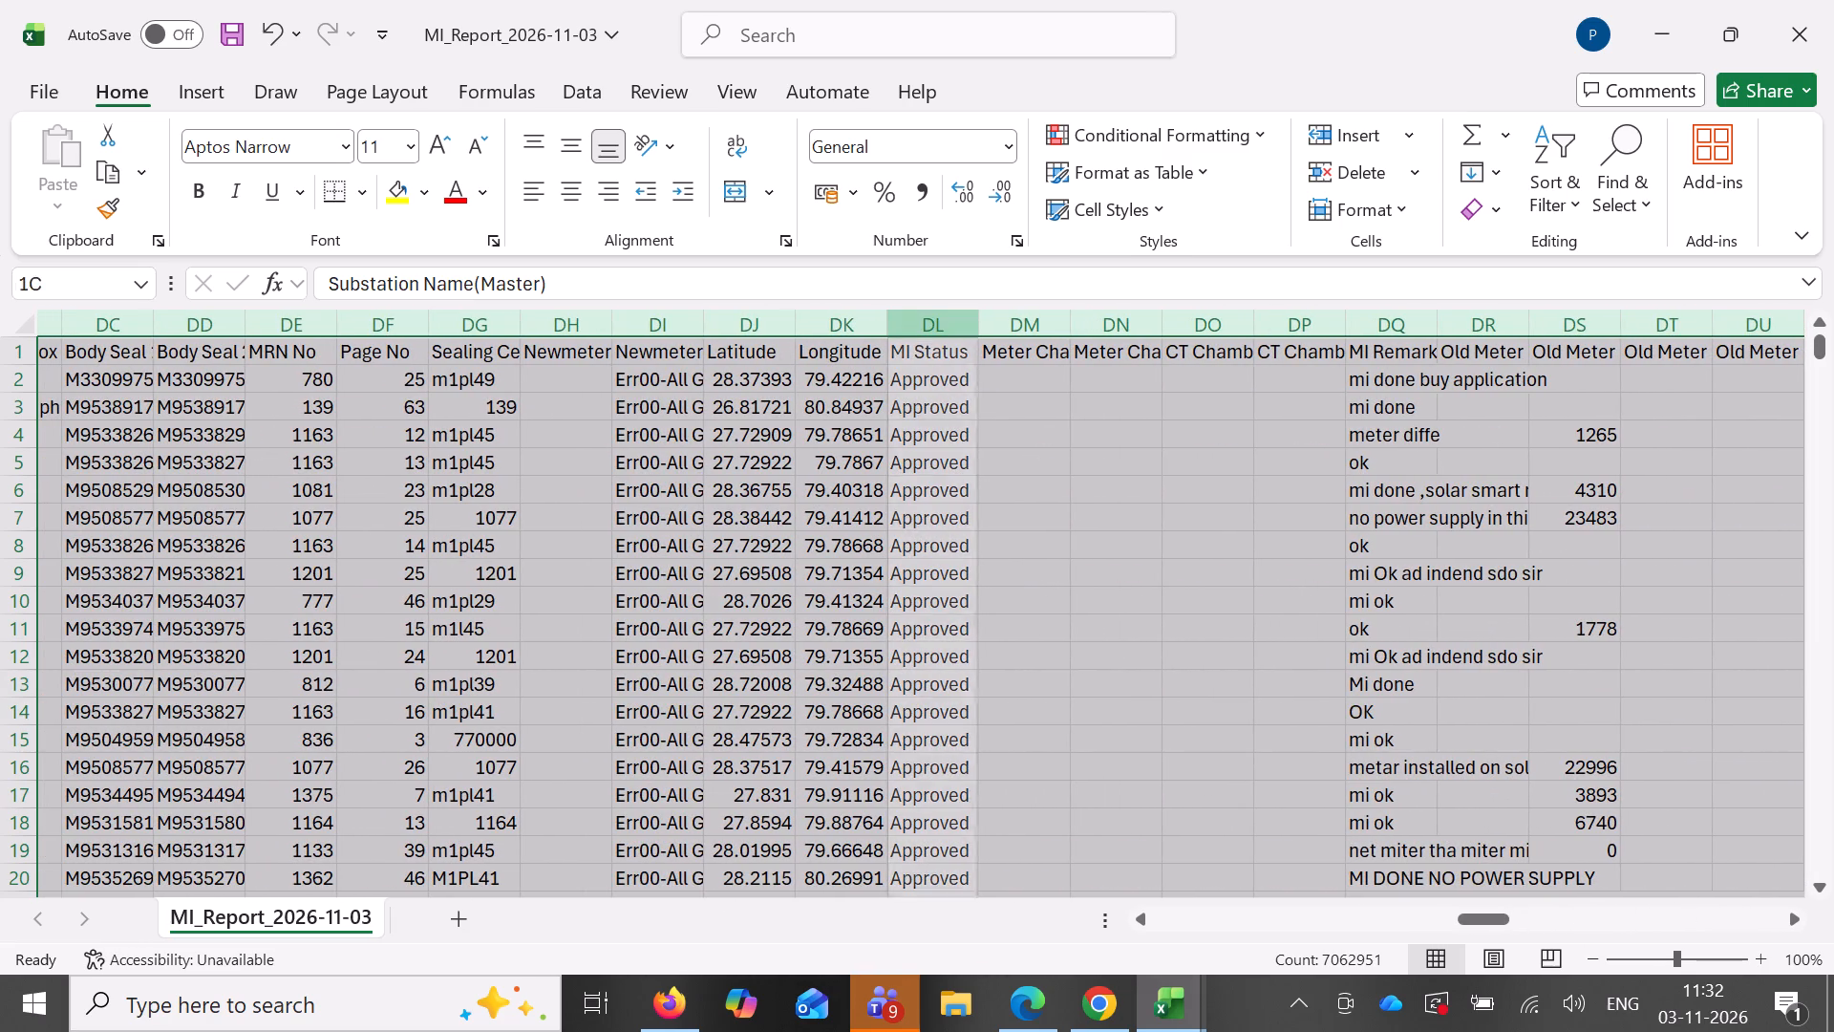
{"action": "scroll", "coordinate": [899, 465], "scroll_direction": "right", "scroll_amount": 5}
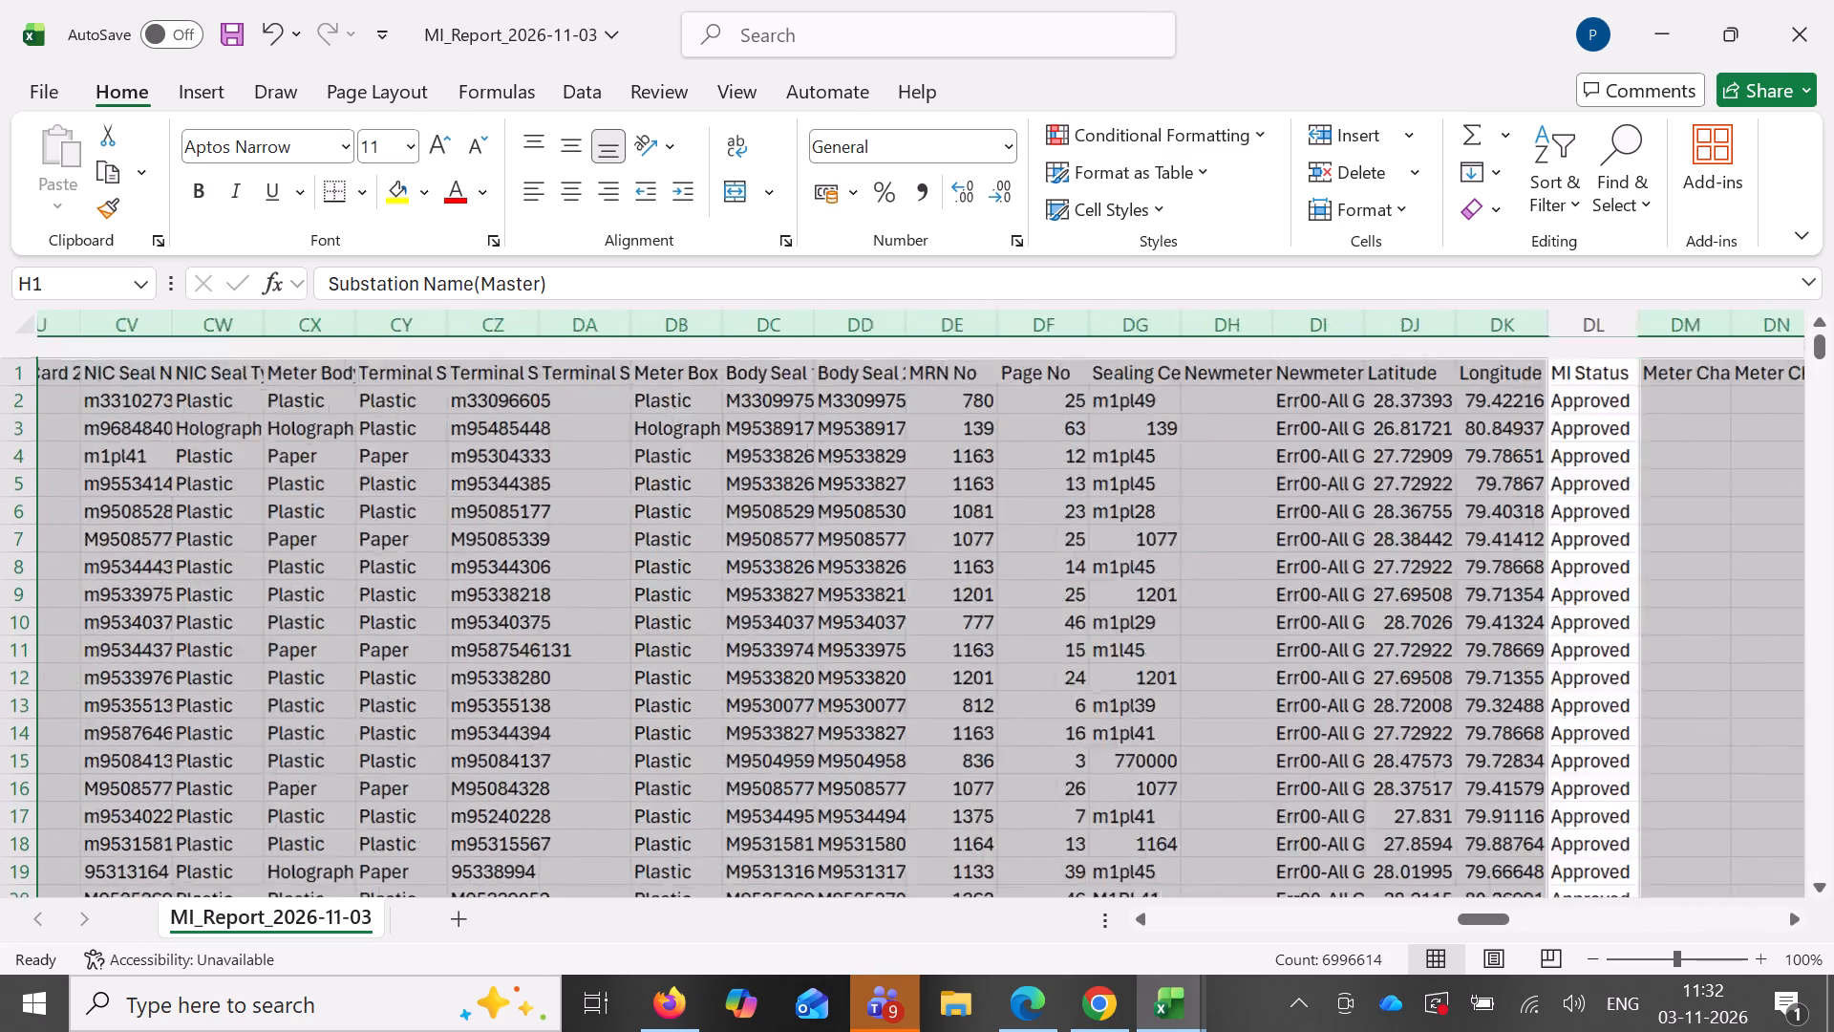
{"action": "scroll", "coordinate": [886, 462], "scroll_direction": "right", "scroll_amount": 12}
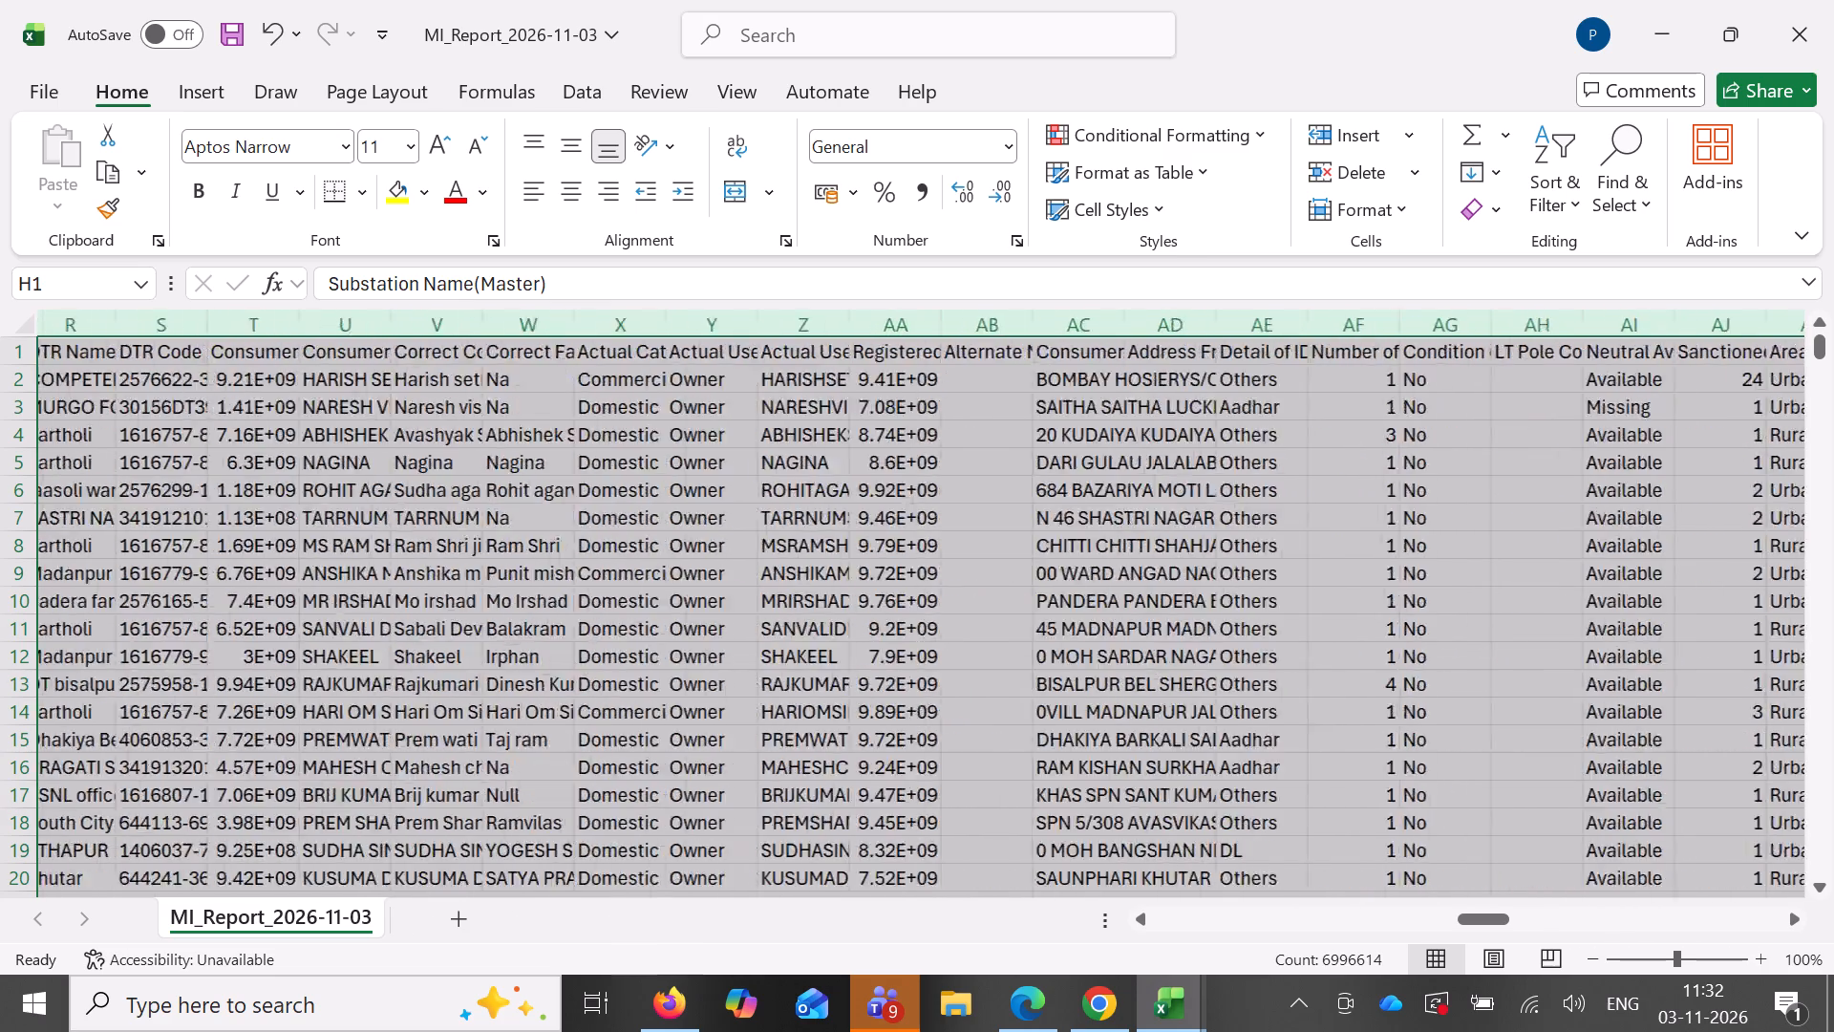
{"action": "scroll", "coordinate": [886, 462], "scroll_direction": "left", "scroll_amount": 3}
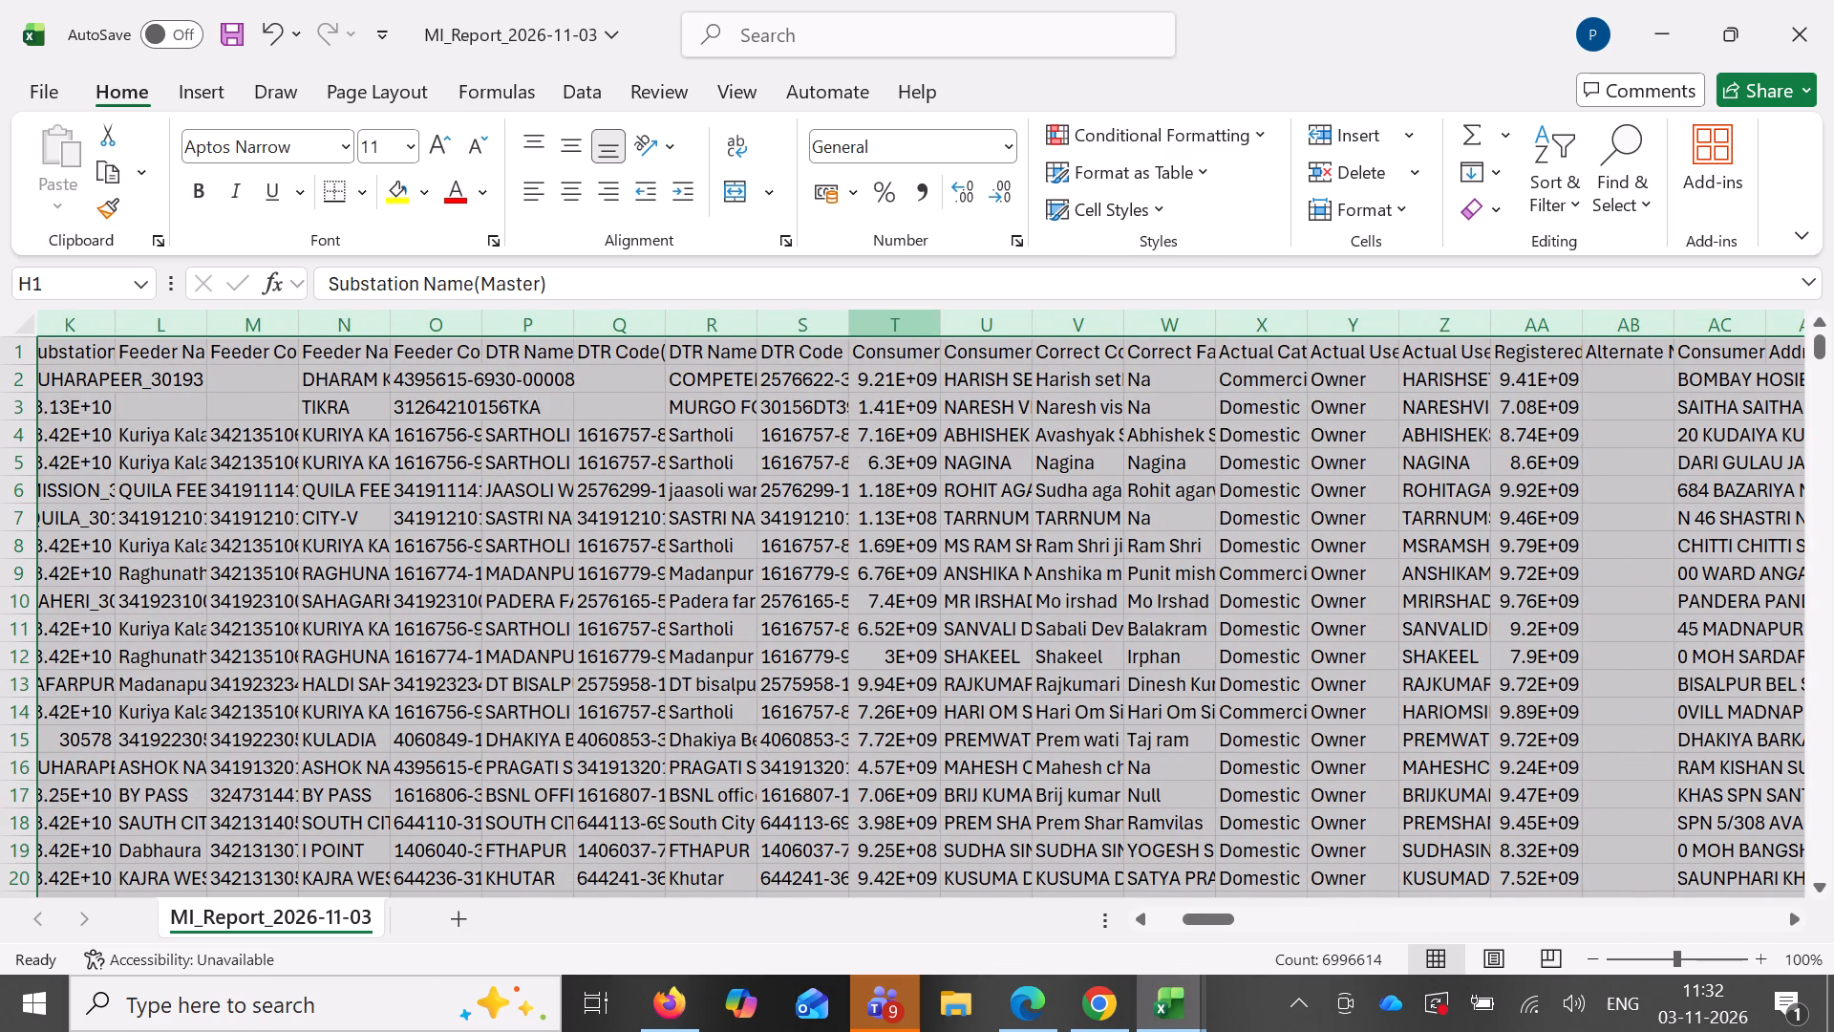
{"action": "left_click", "coordinate": [897, 324], "text": "ctrl"}
{"action": "right_click", "coordinate": [1040, 325]}
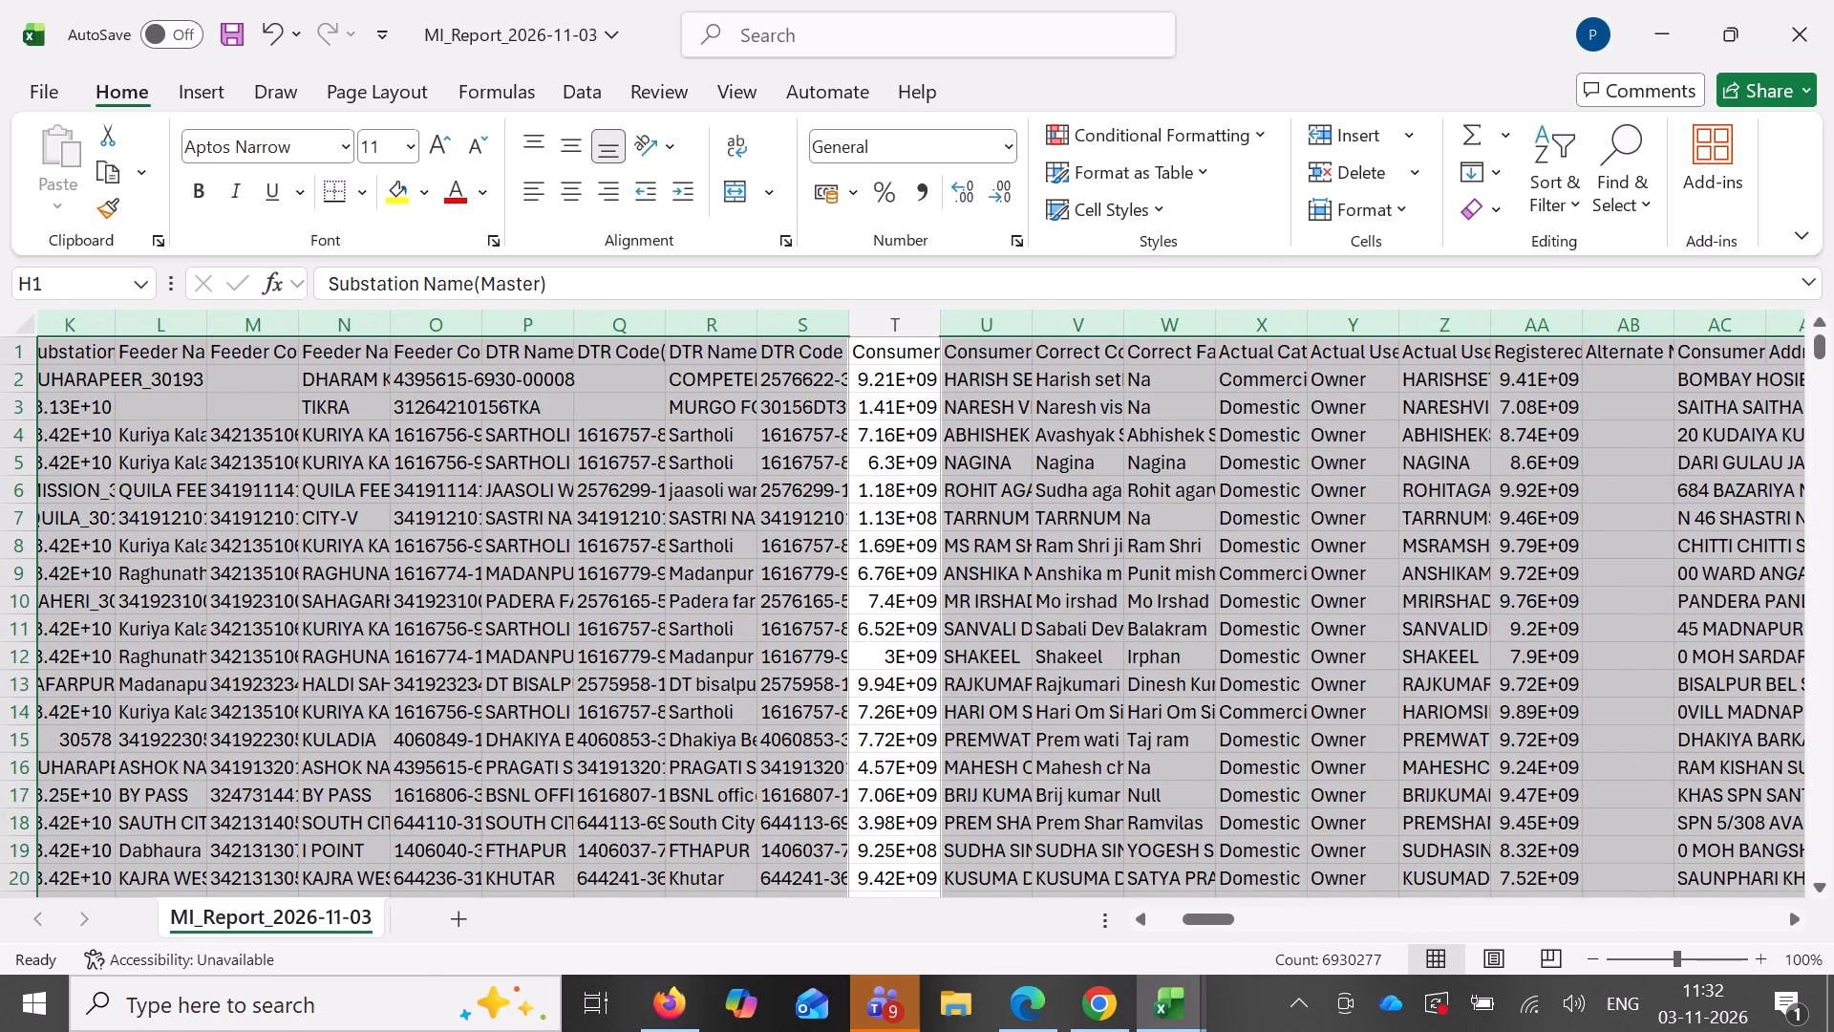
{"action": "left_click", "coordinate": [1136, 655]}
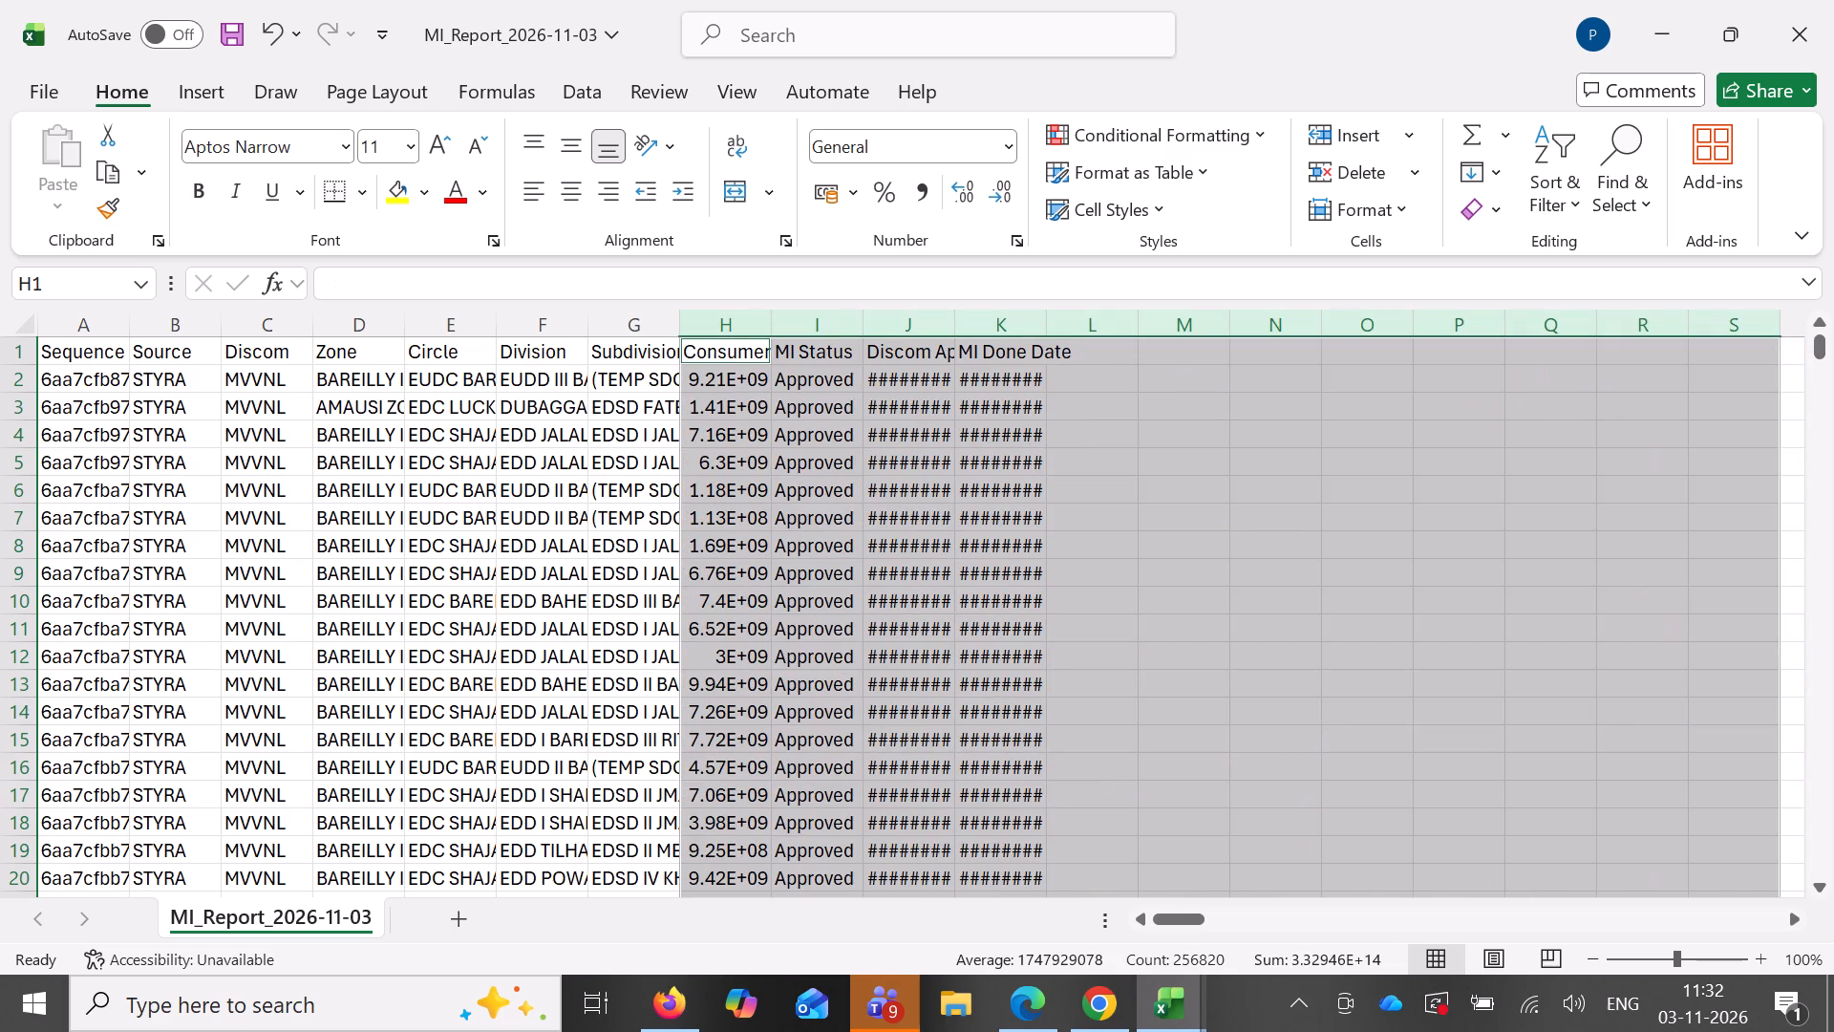
Move the MI Done Date column in front of the MI Status column in MI_Report.
{"action": "left_click", "coordinate": [809, 333]}
{"action": "left_click", "coordinate": [934, 321]}
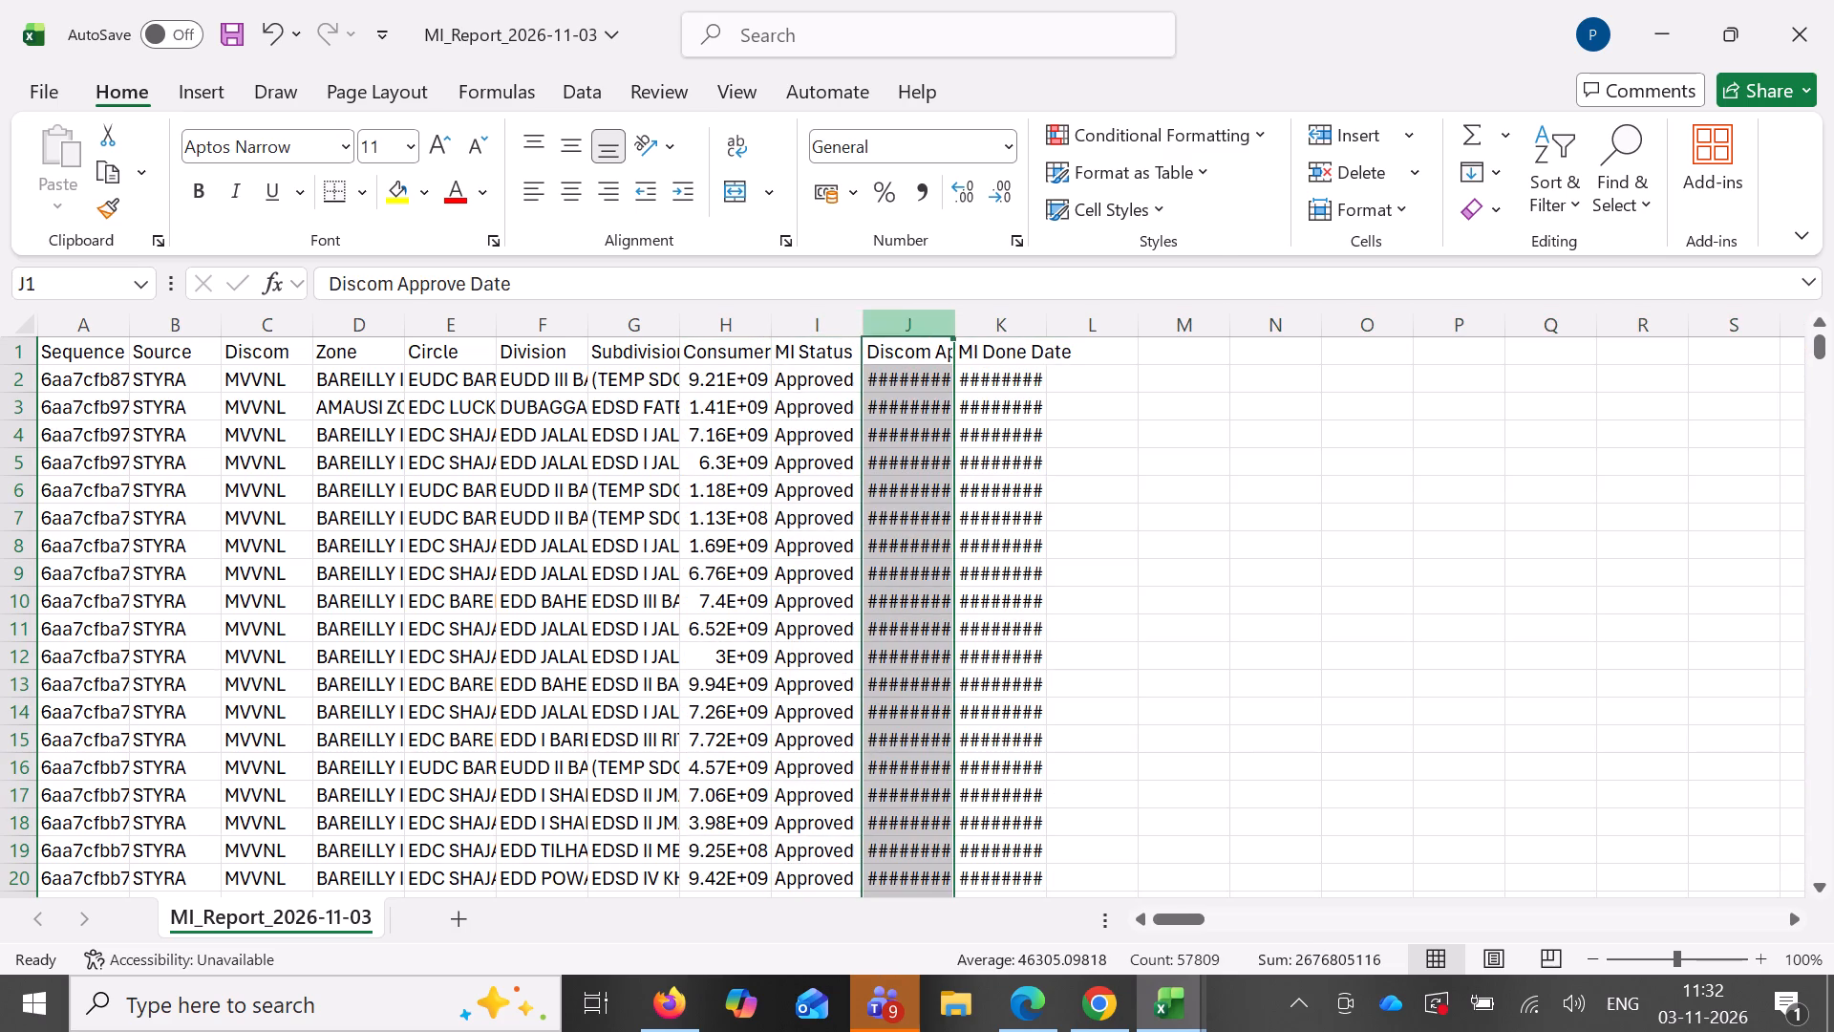
{"action": "left_click", "coordinate": [1040, 318]}
{"action": "left_click", "coordinate": [979, 323]}
{"action": "left_click_drag", "start_coordinate": [949, 364], "coordinate": [892, 377]}
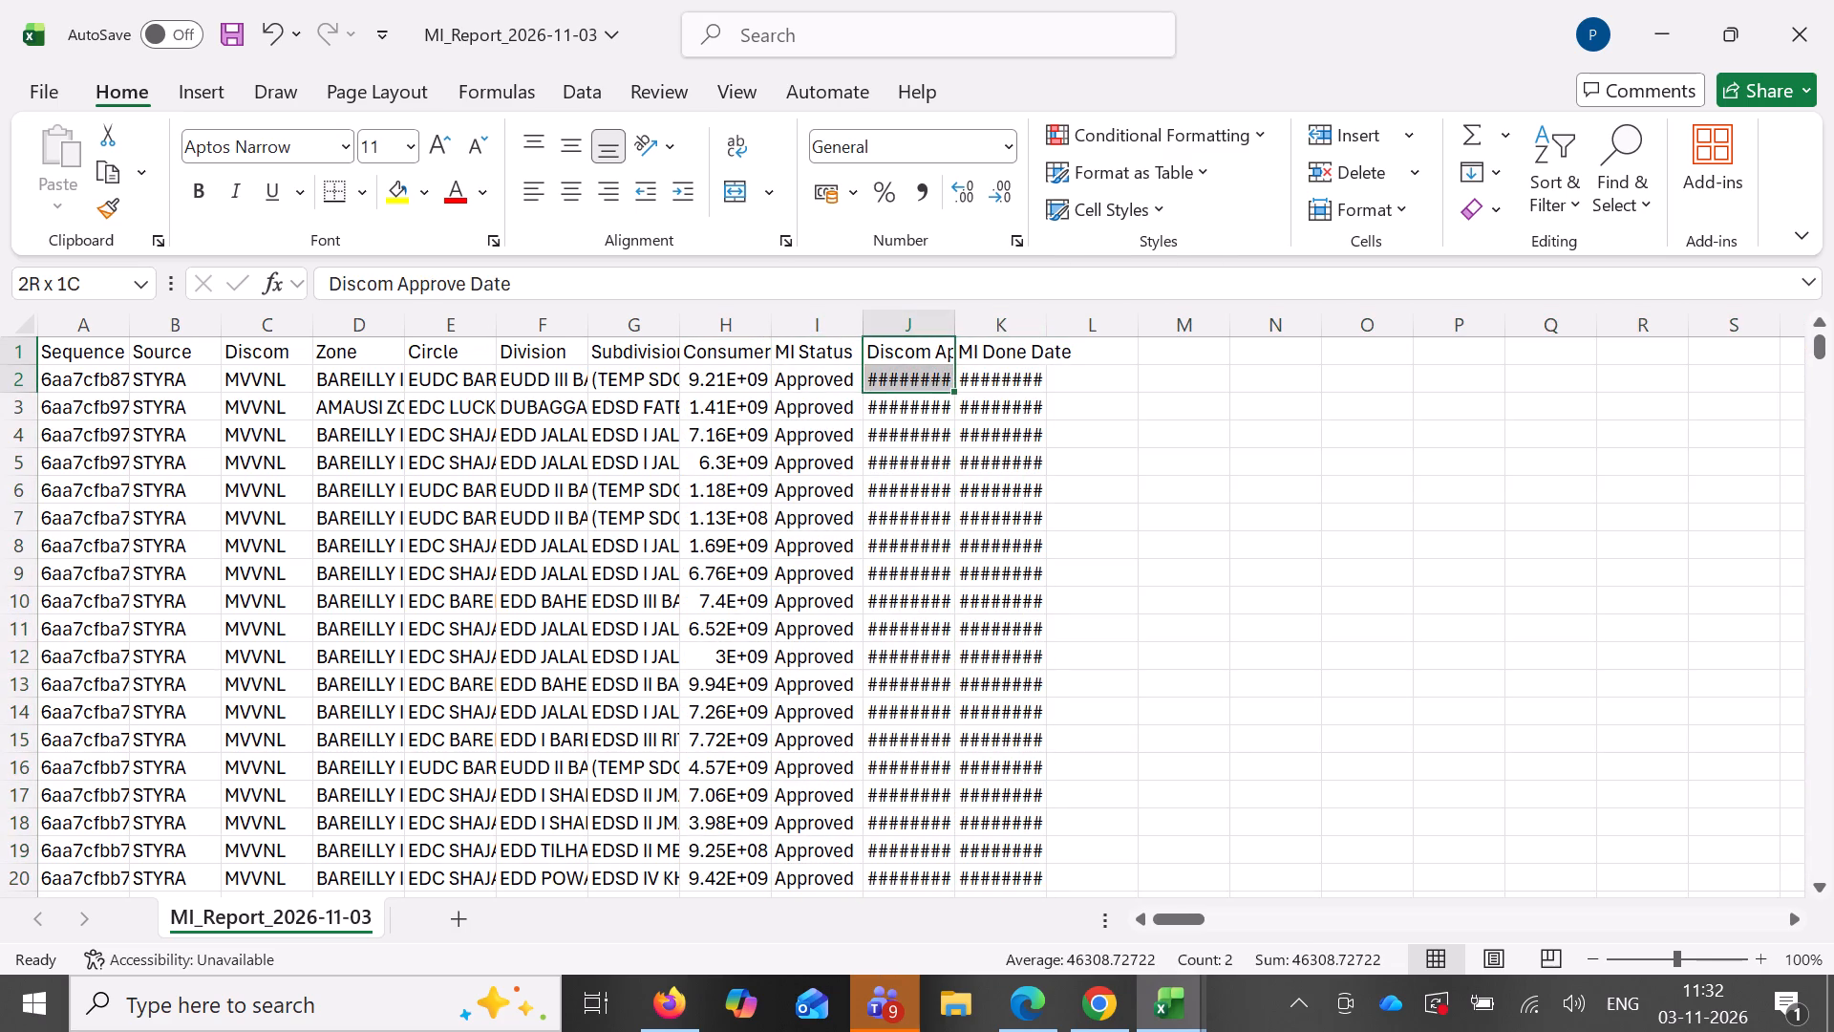
{"action": "left_click", "coordinate": [970, 333]}
{"action": "left_click_drag", "start_coordinate": [952, 364], "coordinate": [770, 399]}
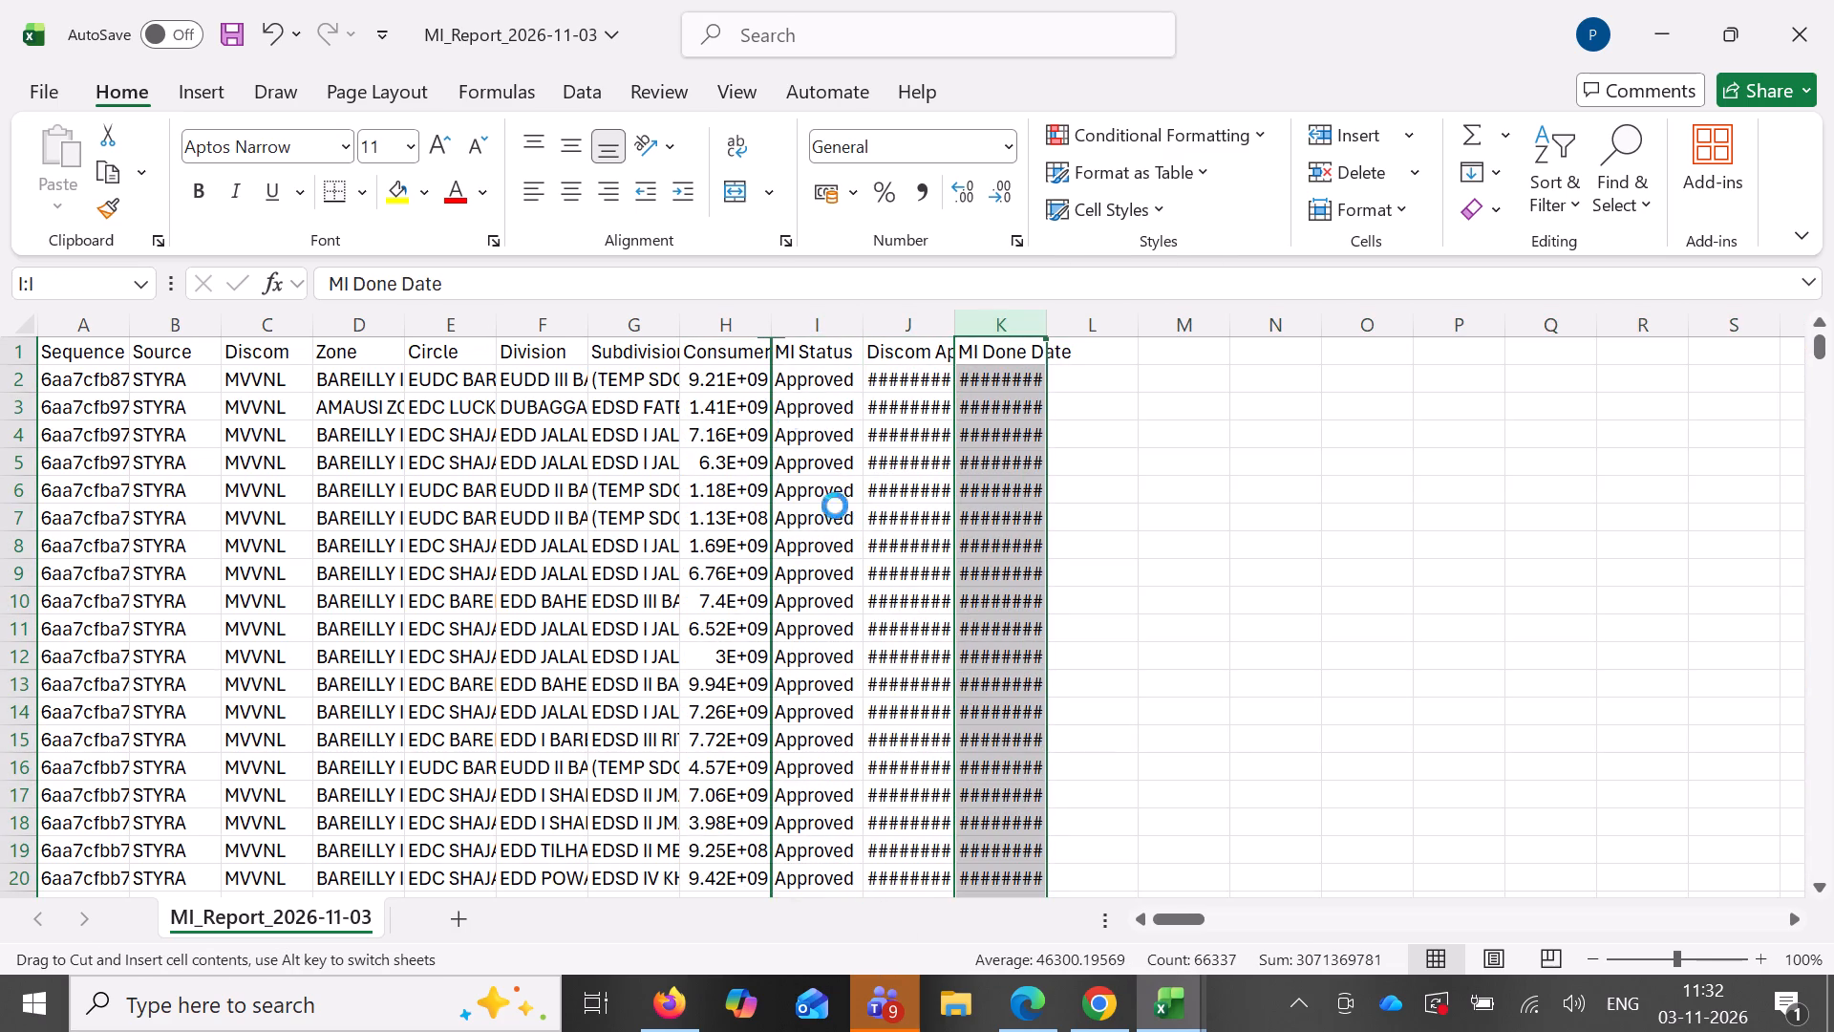
In DT_MI_Report, delete all columns from Substation Name onward except column U (Intellismart), QC Status, column CI (Discom Review Date) and MI Done Date.
{"action": "left_click_drag", "start_coordinate": [1161, 999], "coordinate": [1162, 1008]}
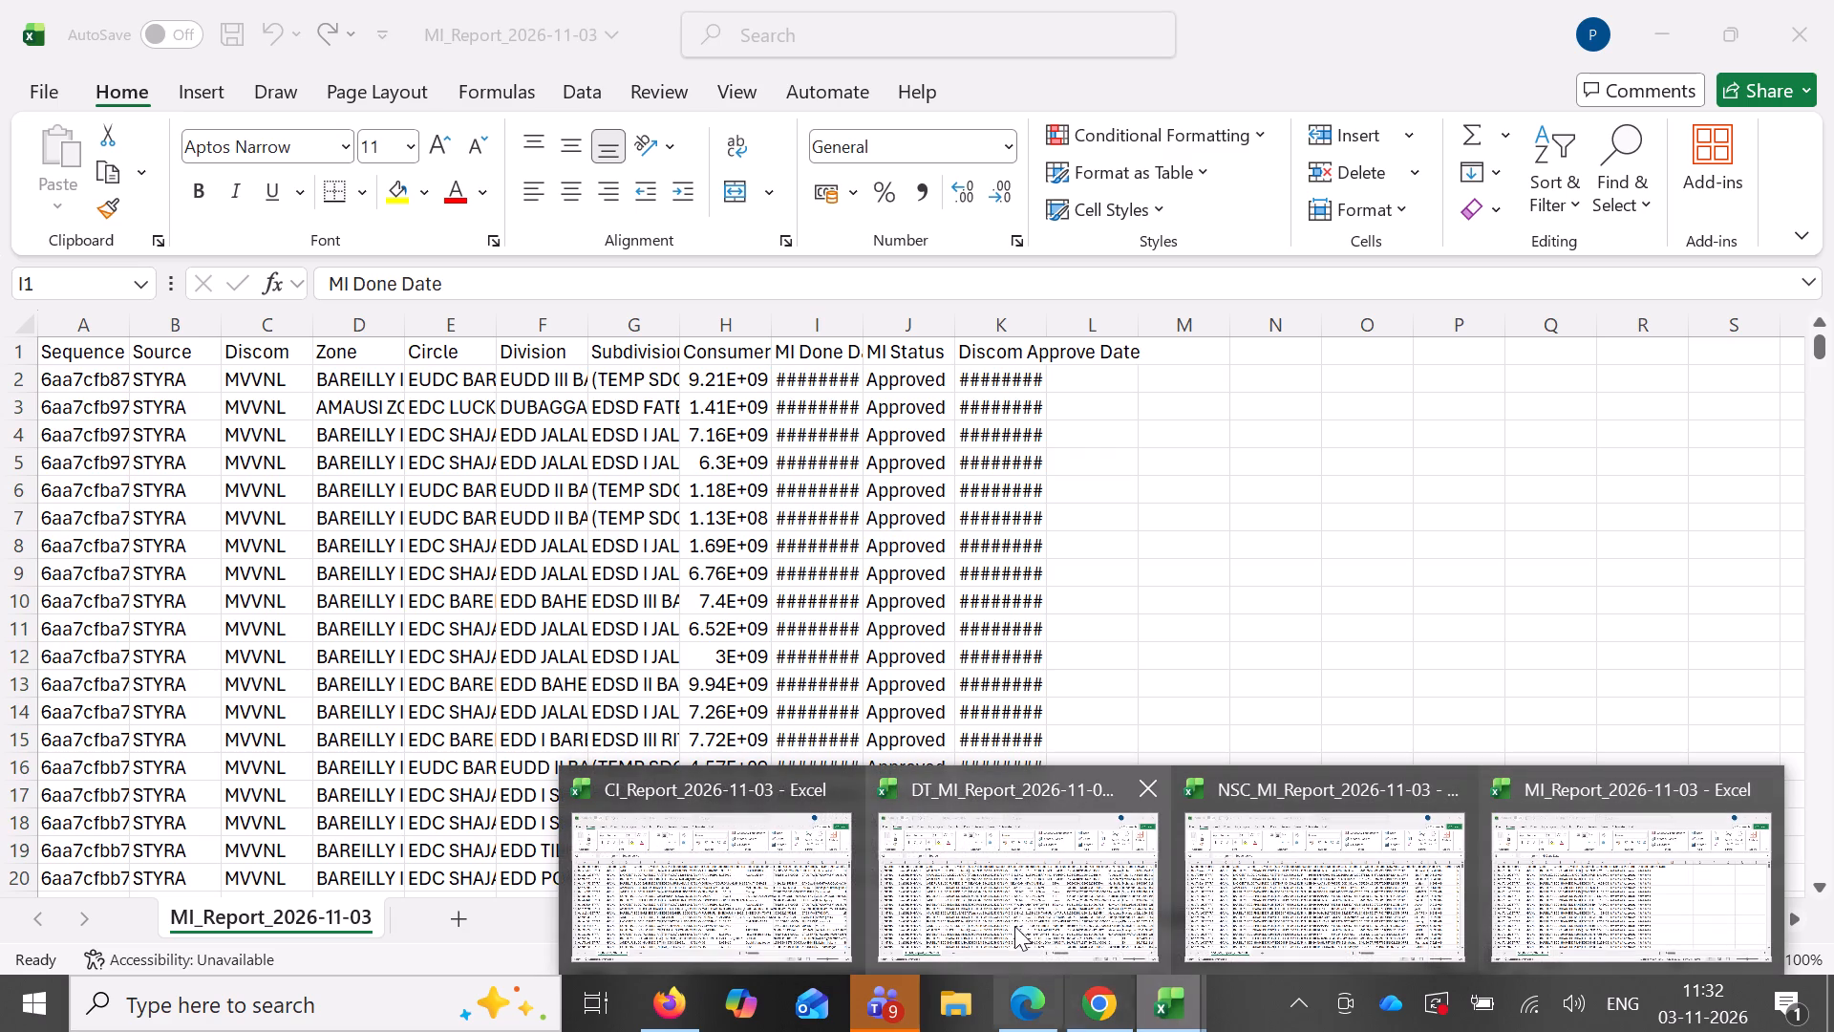
{"action": "left_click", "coordinate": [1089, 864]}
{"action": "left_click", "coordinate": [727, 322]}
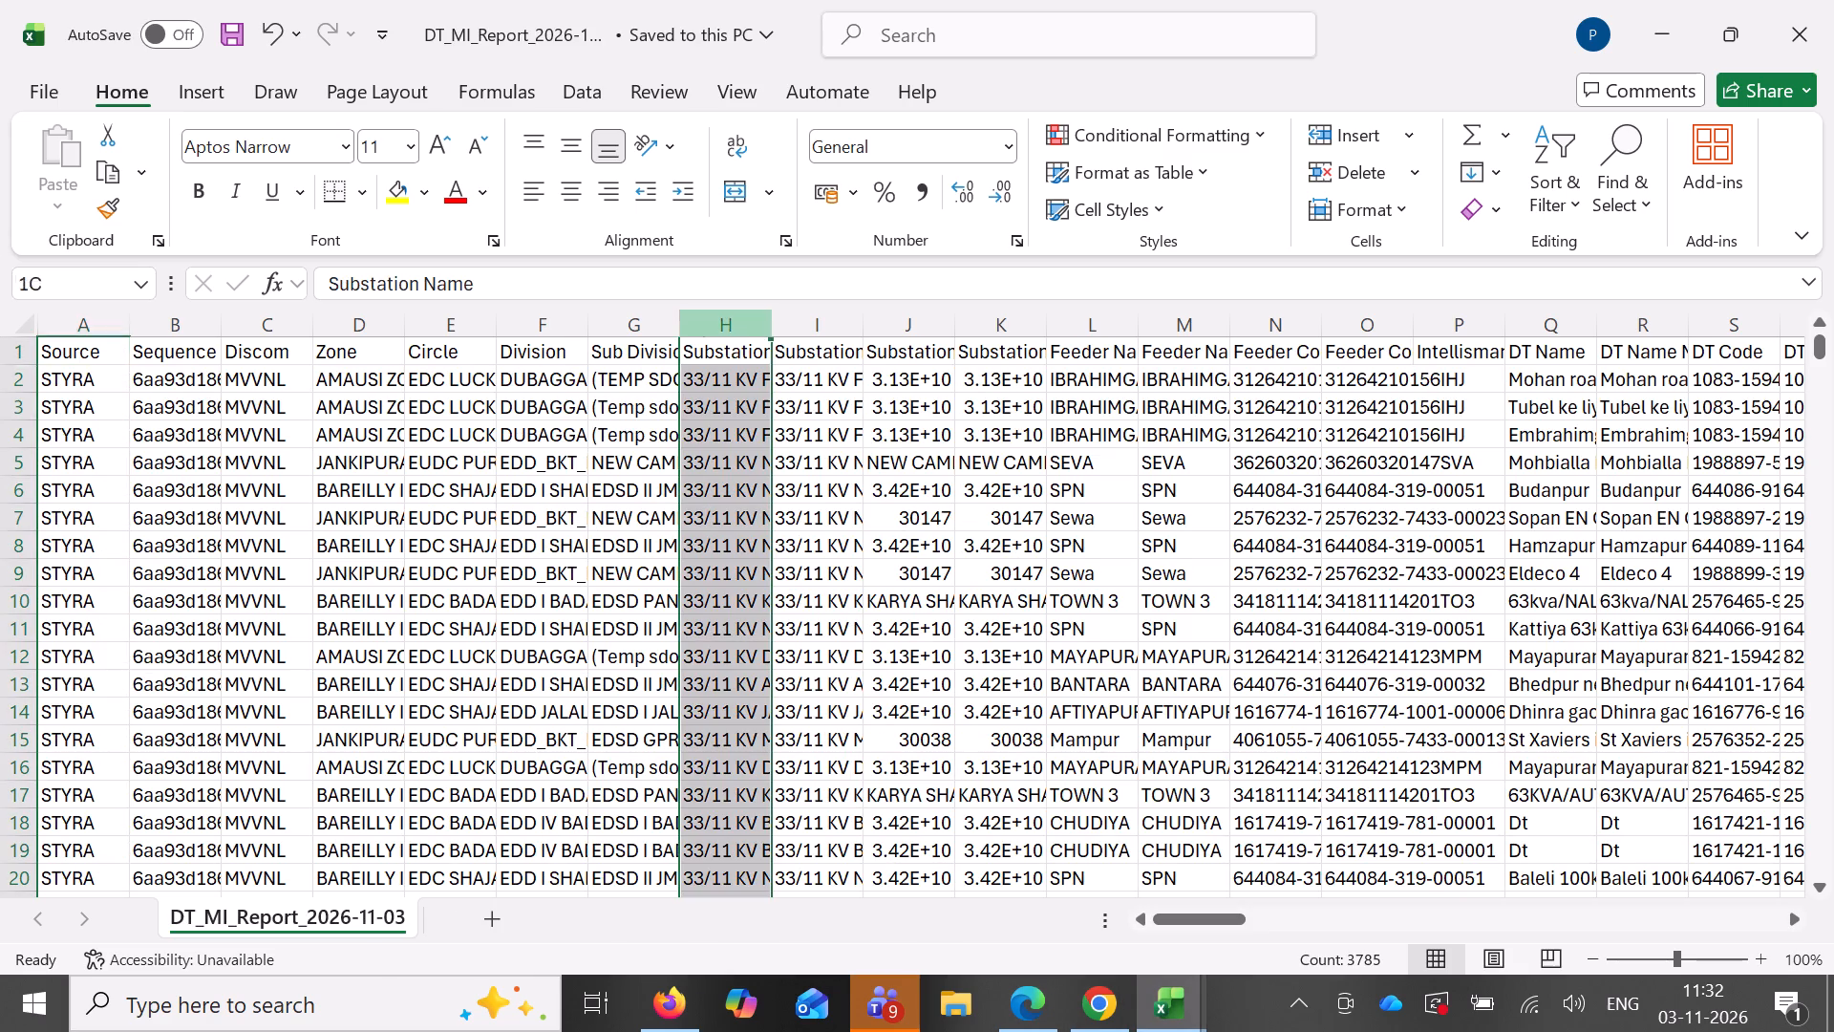
{"action": "key", "text": "ctrl+shift+Right"}
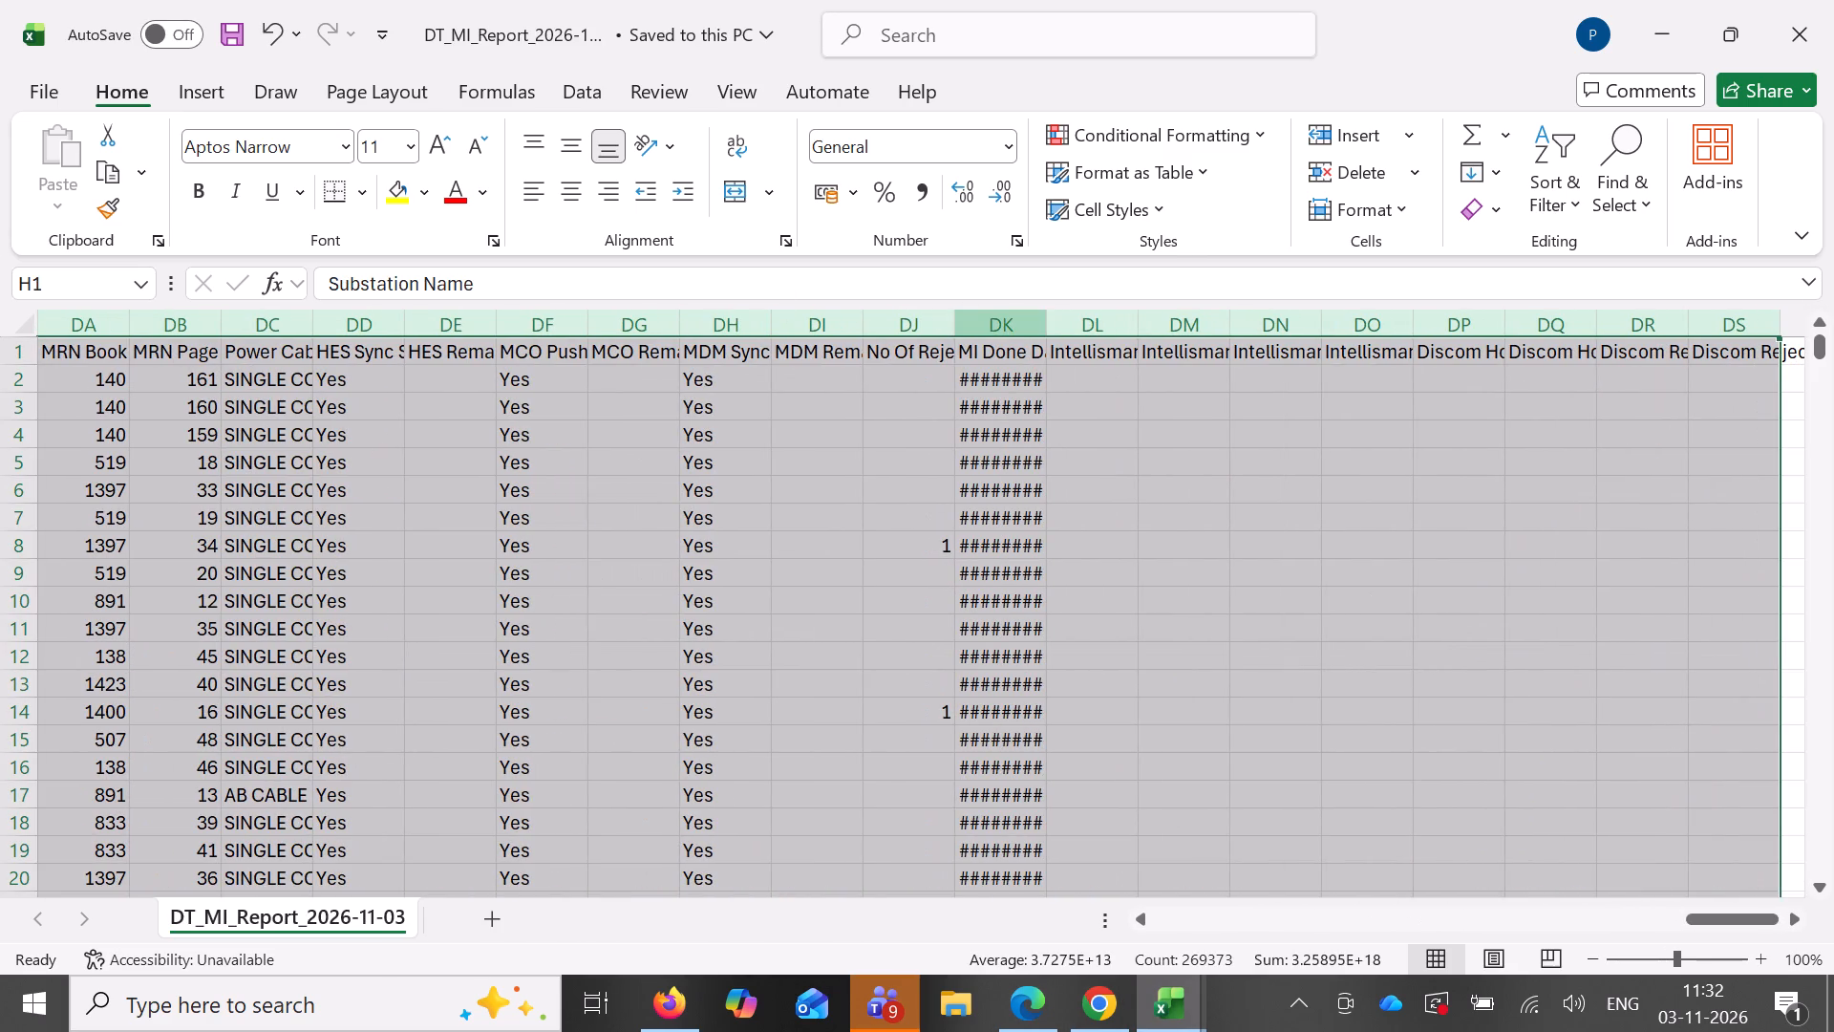
{"action": "left_click", "coordinate": [1000, 320], "text": "ctrl"}
{"action": "scroll", "coordinate": [610, 525], "scroll_direction": "right", "scroll_amount": 4}
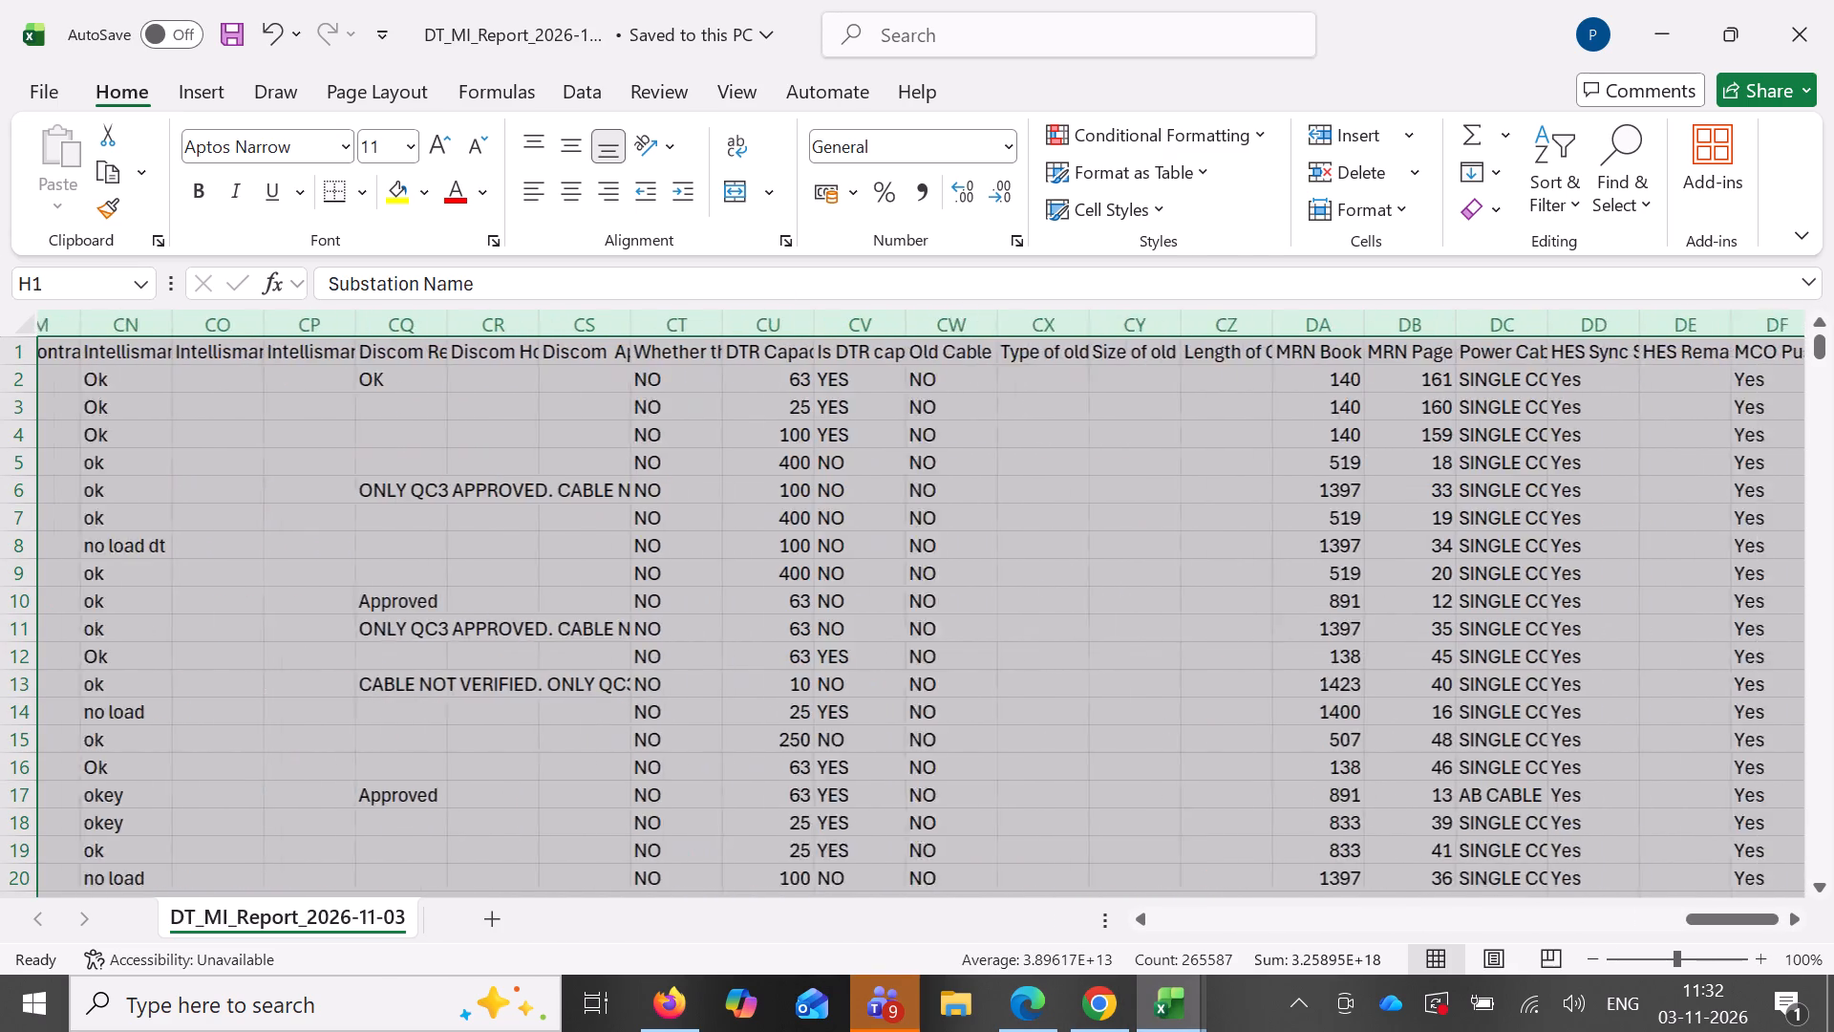
{"action": "scroll", "coordinate": [603, 522], "scroll_direction": "right", "scroll_amount": 4}
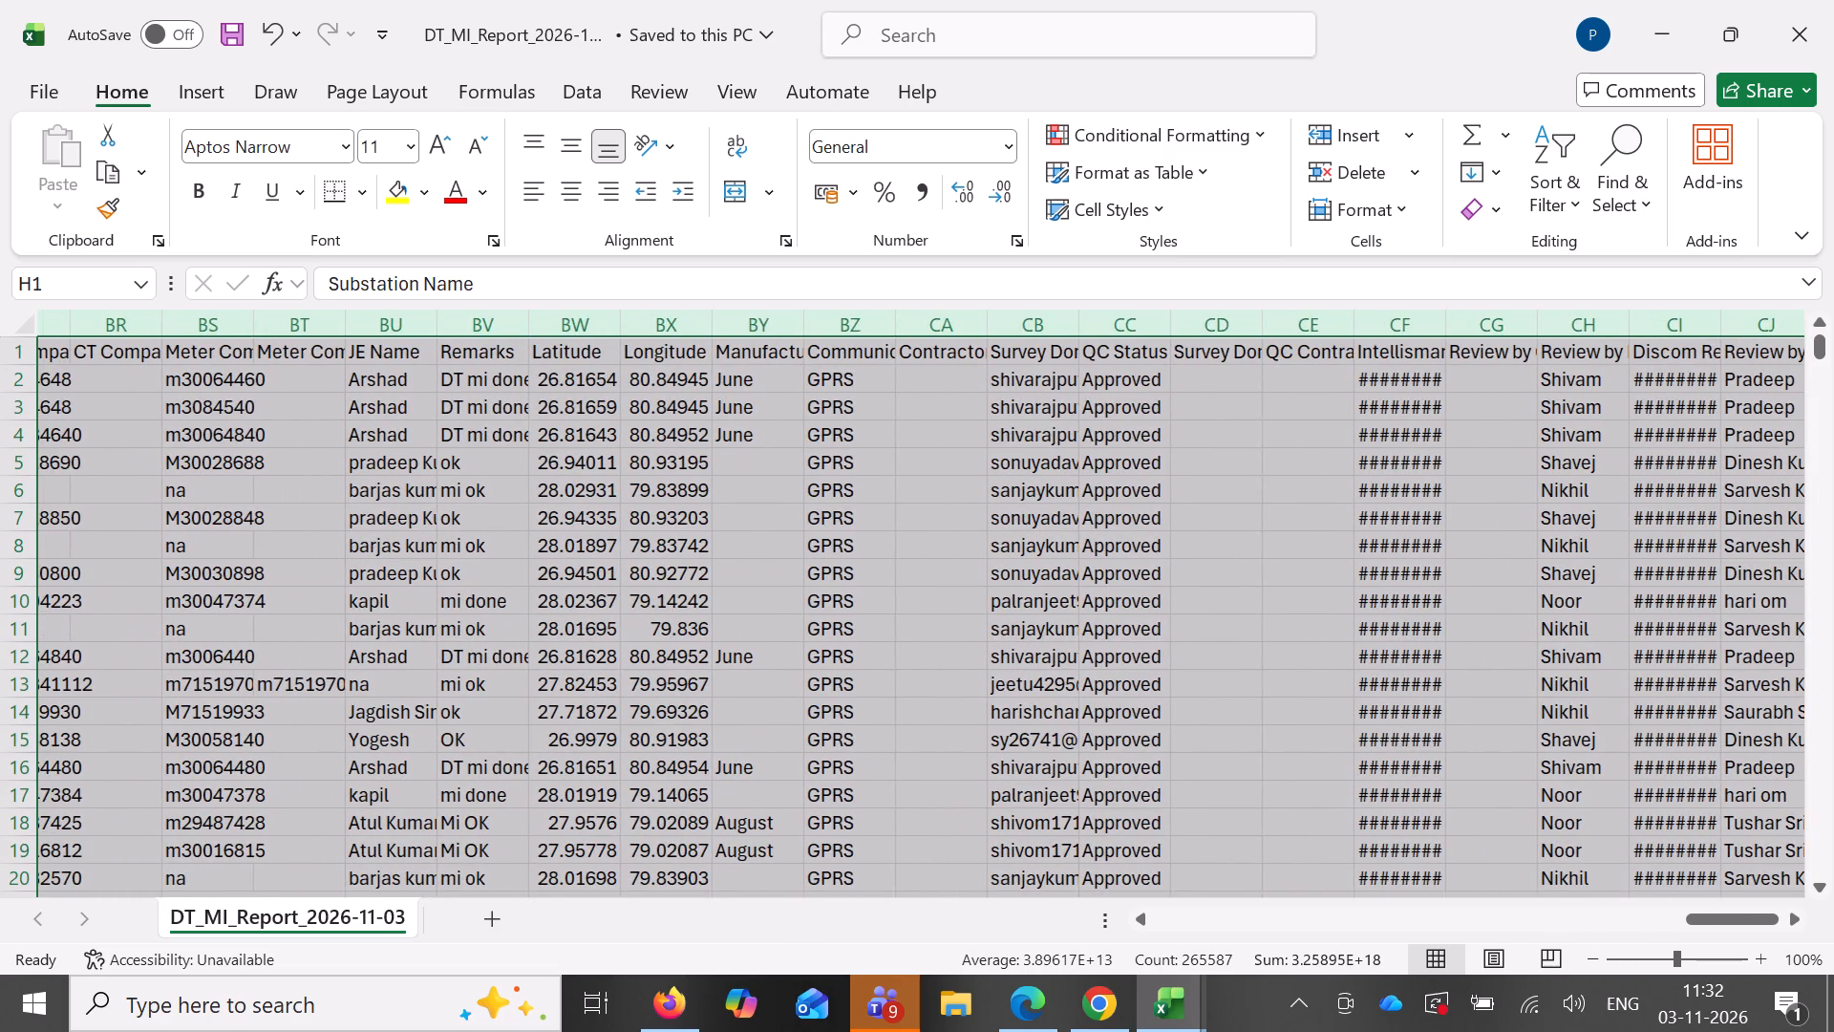
{"action": "left_click", "coordinate": [1127, 325], "text": "ctrl"}
{"action": "left_click", "coordinate": [1663, 324], "text": "ctrl"}
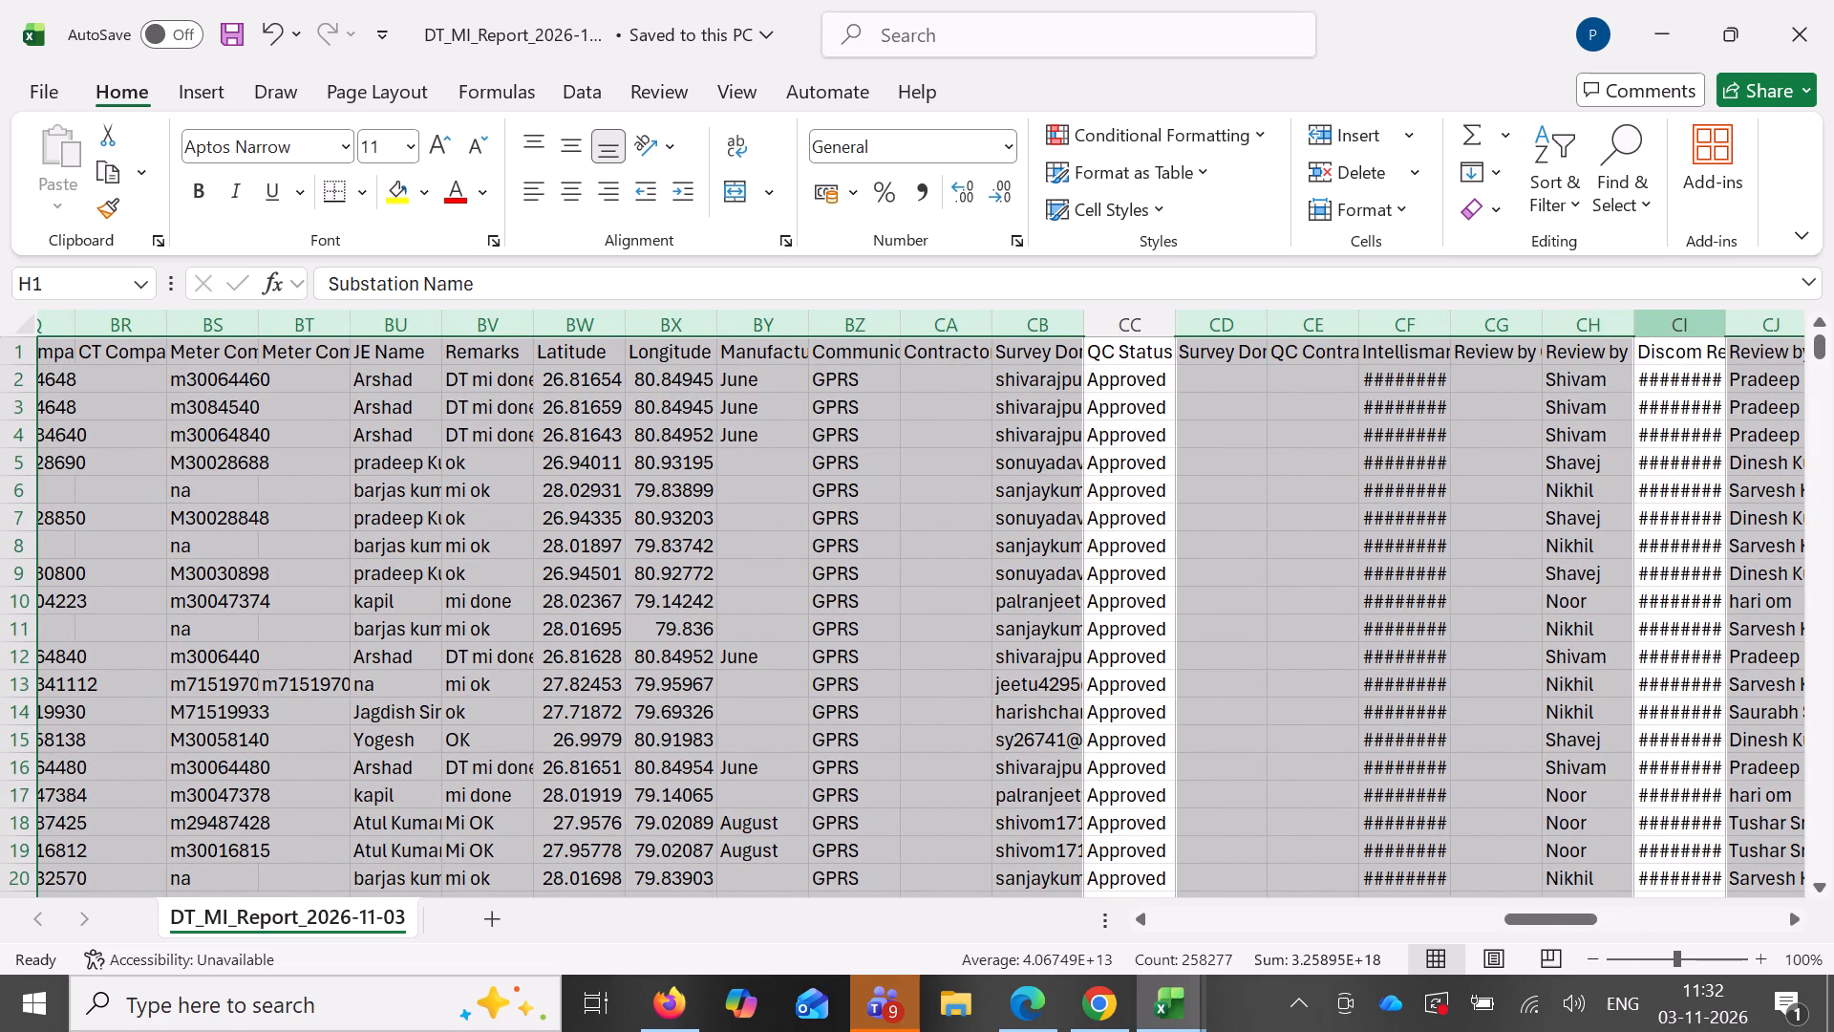
{"action": "scroll", "coordinate": [906, 574], "scroll_direction": "right", "scroll_amount": 9}
{"action": "scroll", "coordinate": [901, 566], "scroll_direction": "right", "scroll_amount": 12}
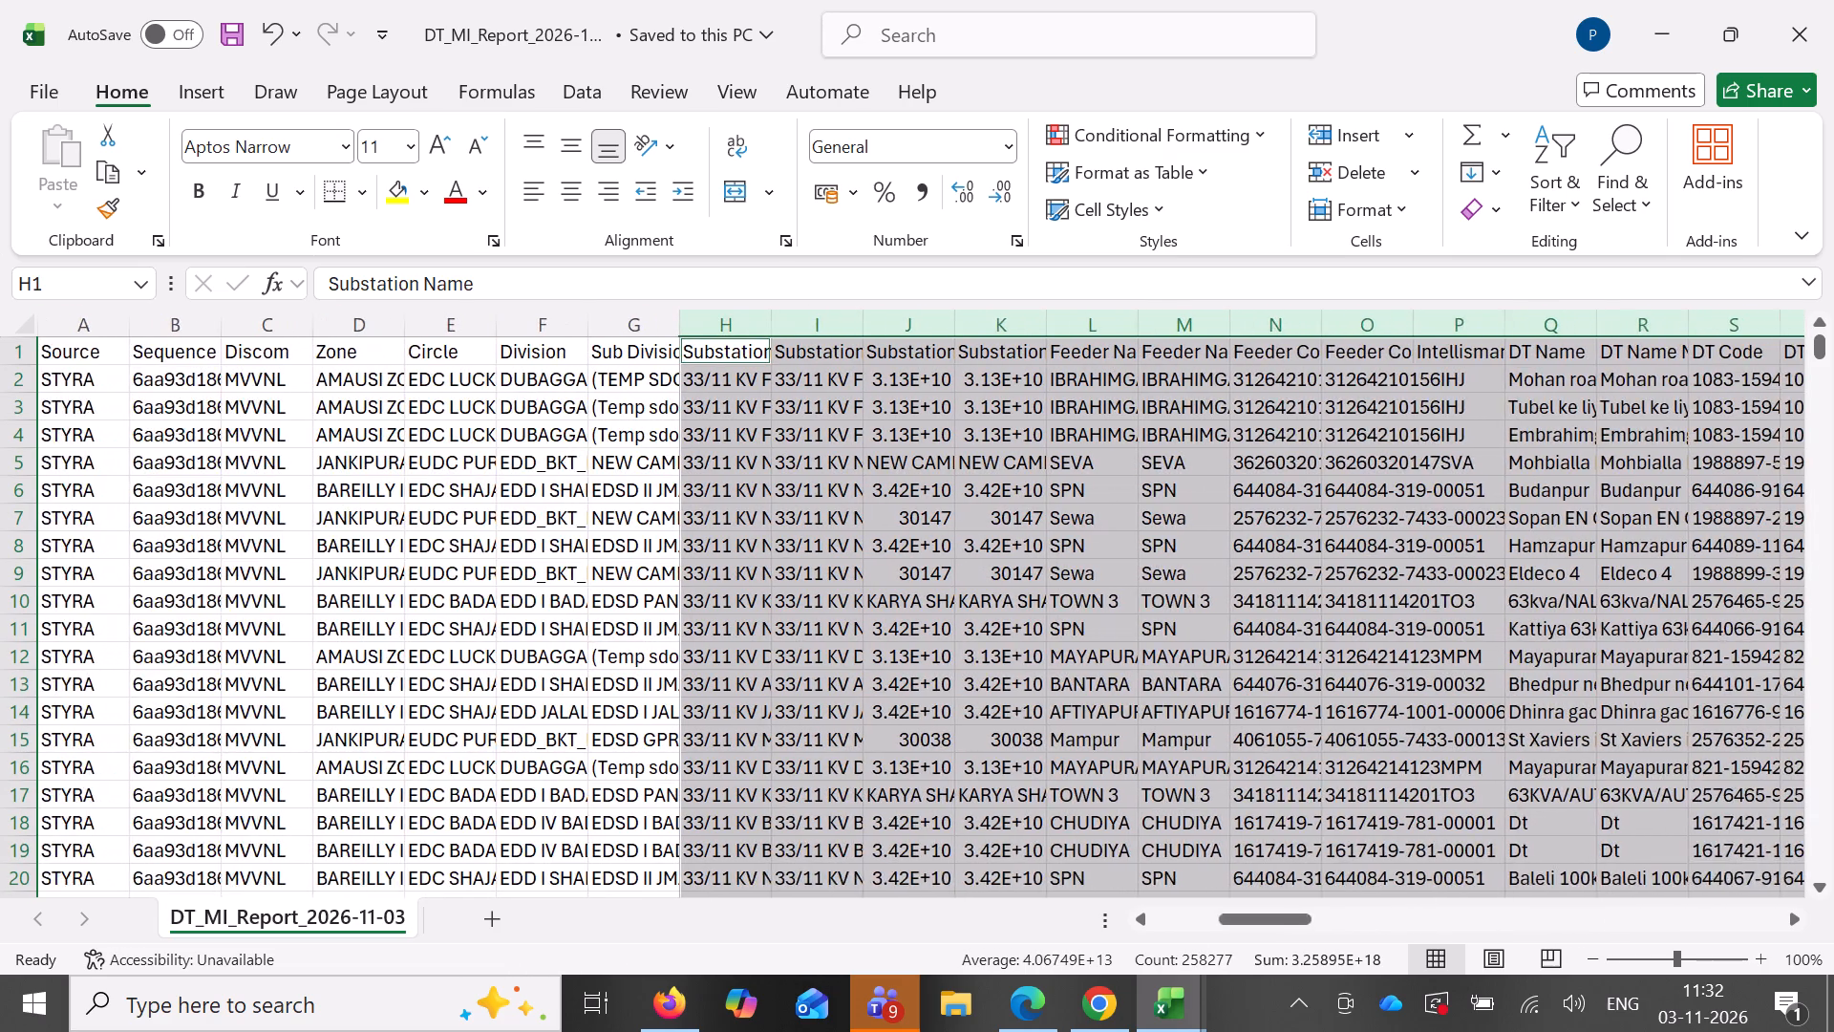
{"action": "scroll", "coordinate": [873, 563], "scroll_direction": "left", "scroll_amount": 3}
{"action": "left_click", "coordinate": [1383, 326], "text": "ctrl"}
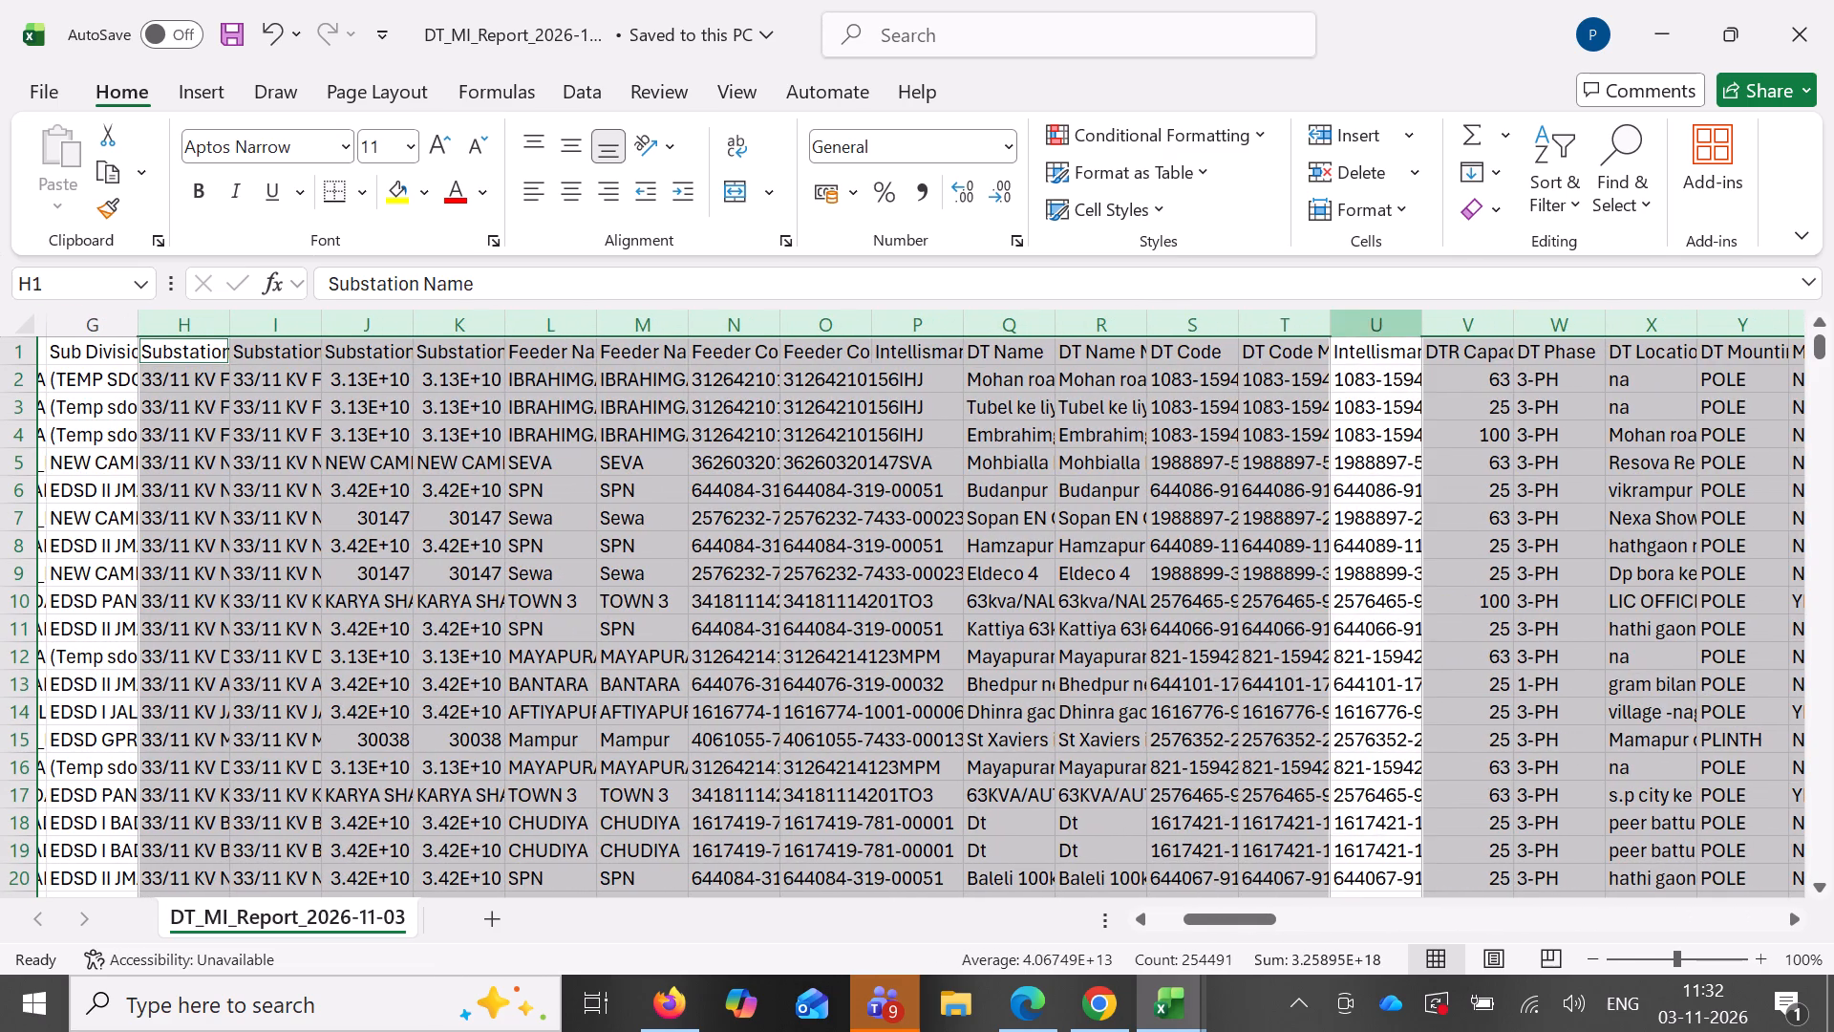
{"action": "right_click", "coordinate": [1306, 324]}
{"action": "left_click", "coordinate": [1387, 641]}
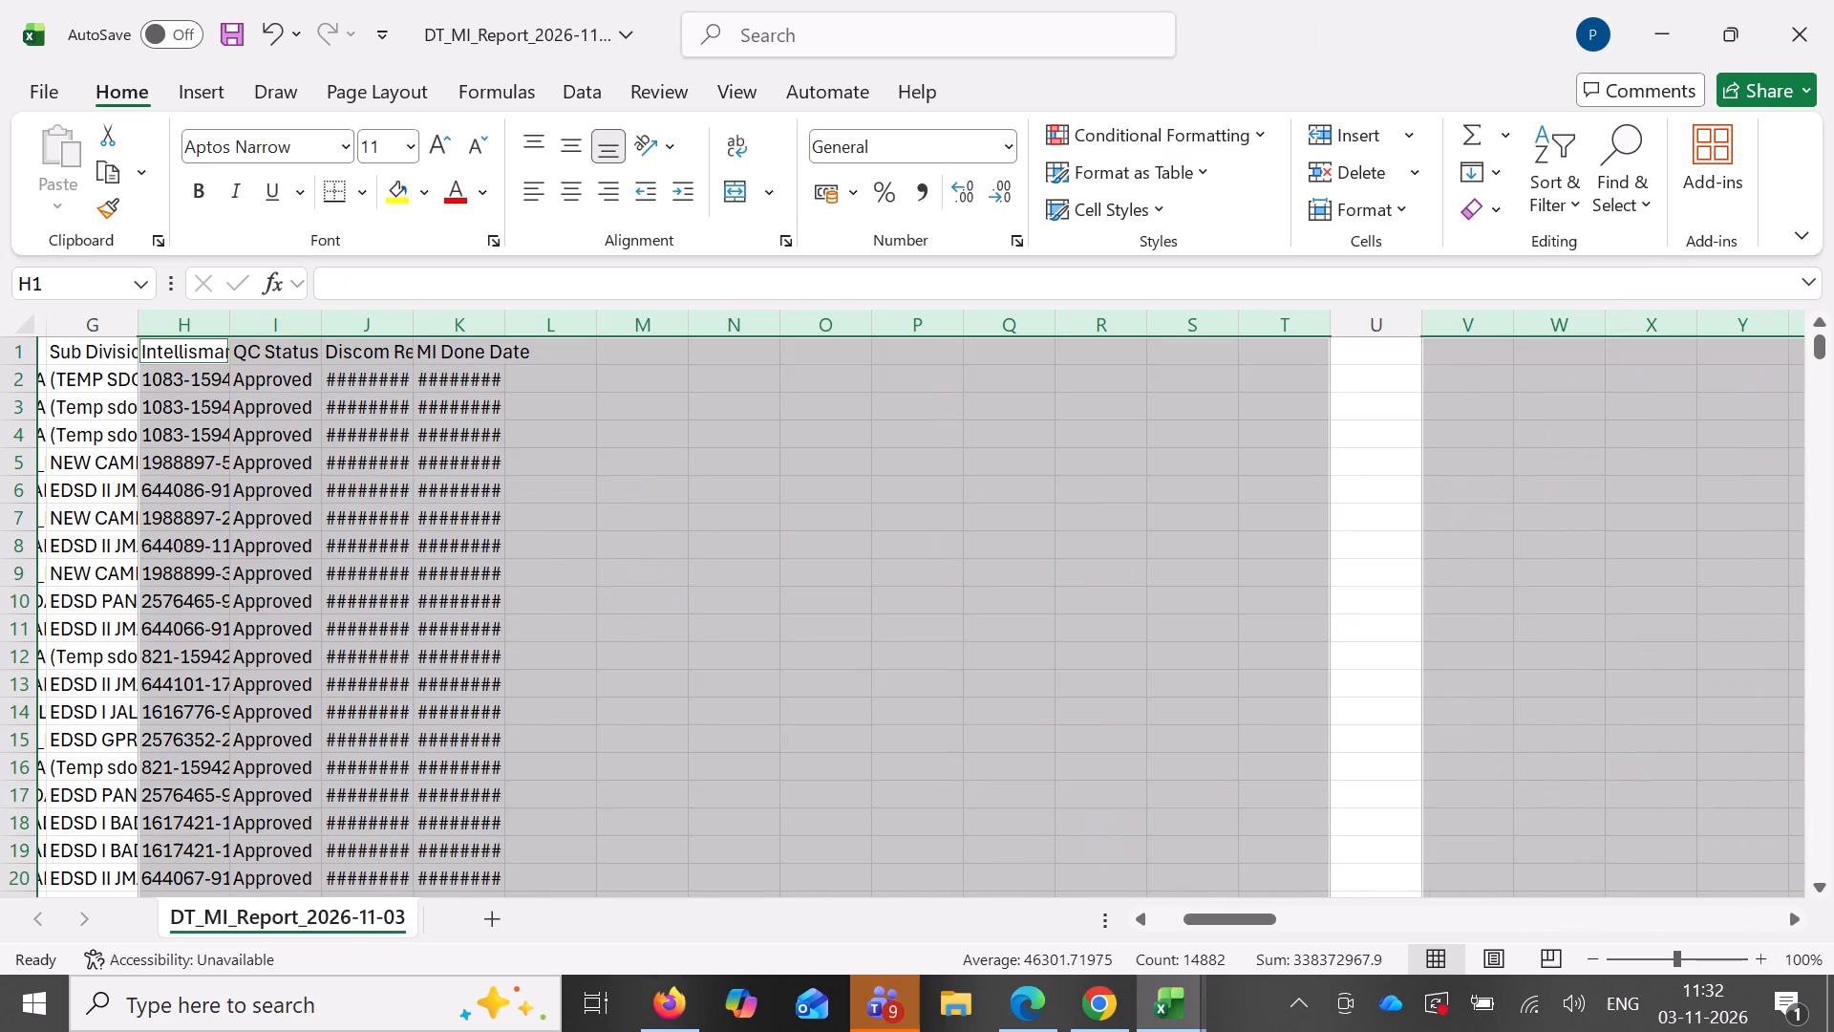
Move the MI Done Date column in front of the QC Status column in DT_MI_Report.
{"action": "left_click", "coordinate": [450, 314]}
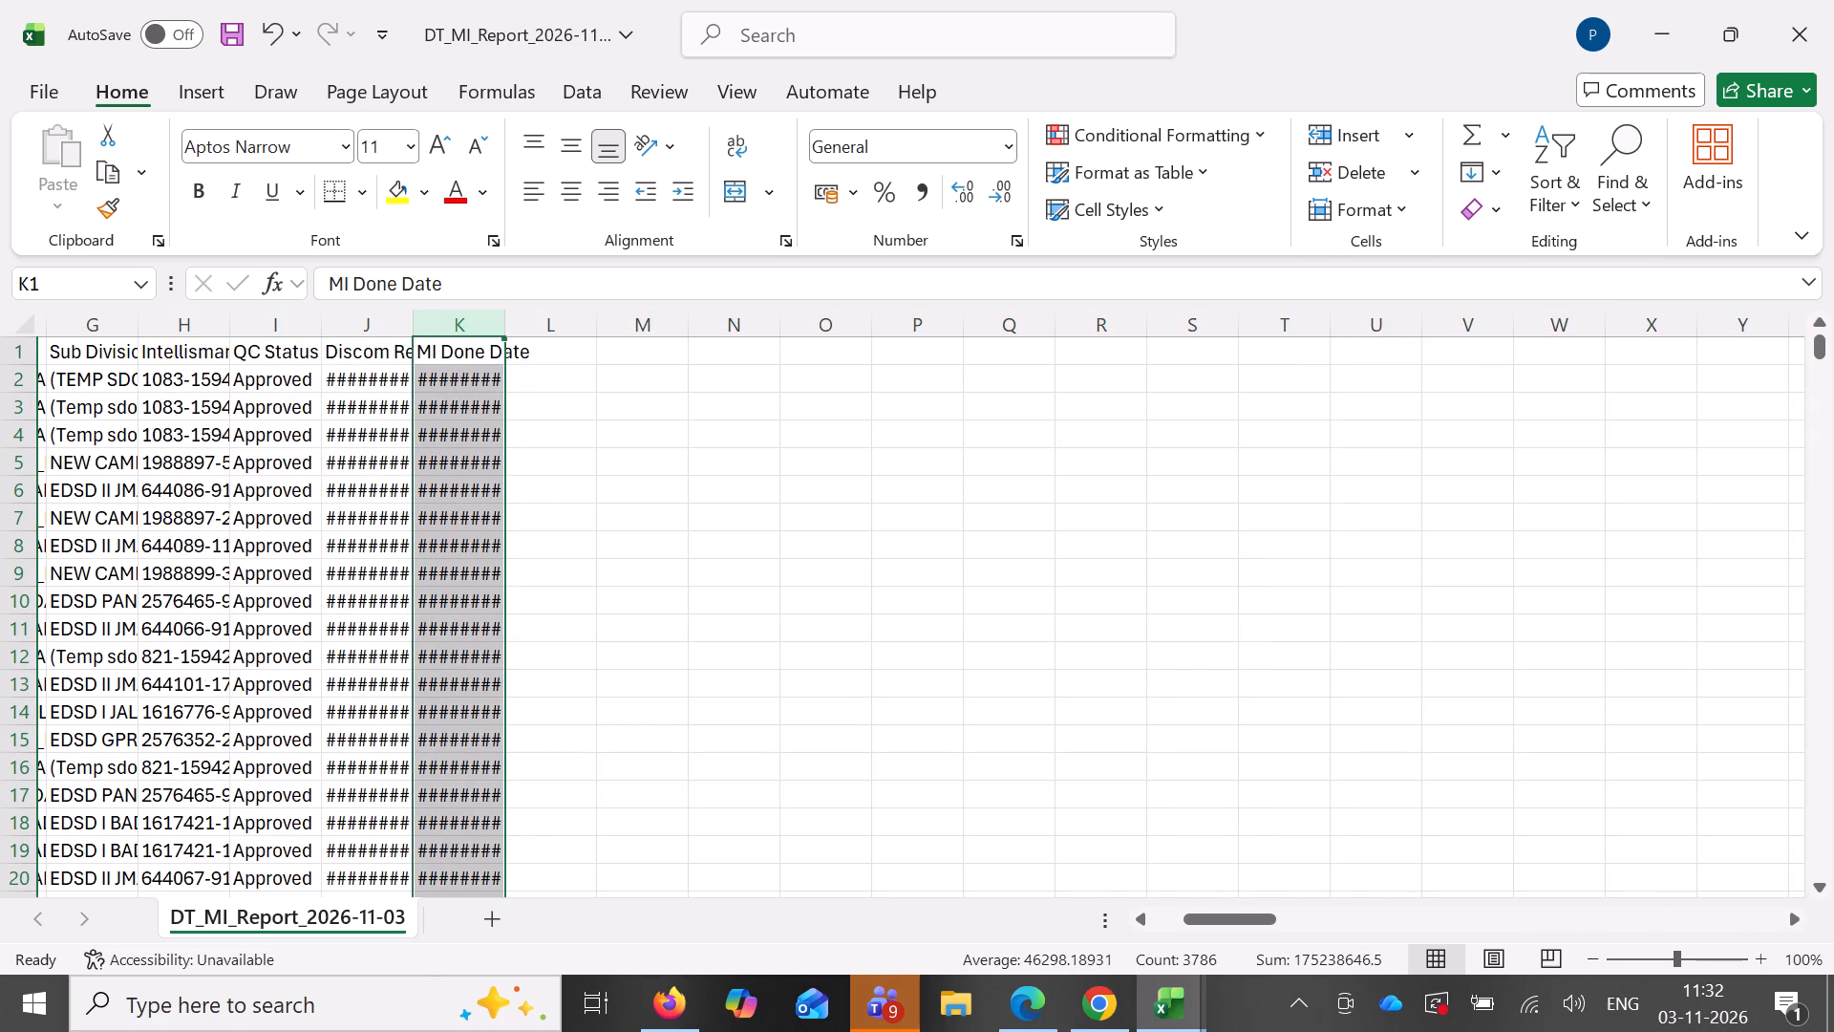
{"action": "left_click_drag", "start_coordinate": [412, 371], "coordinate": [227, 405]}
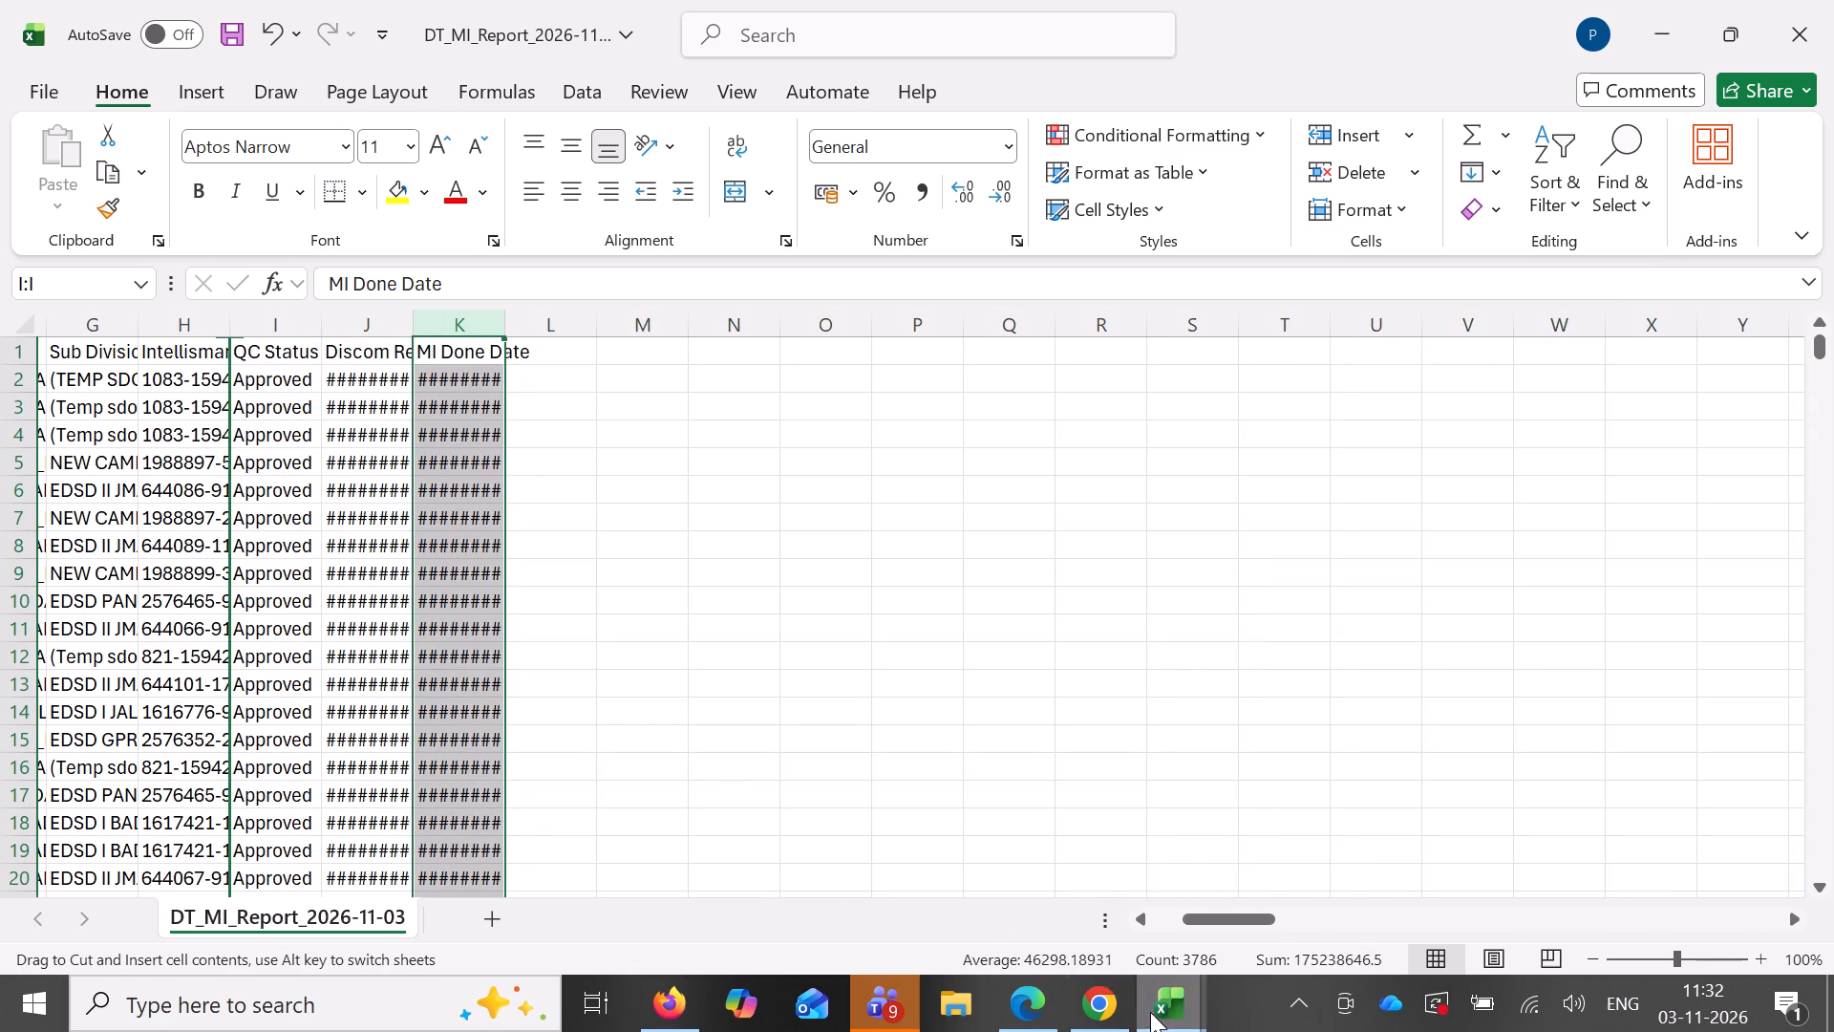
In NSC_MI_Report, delete all columns from Substation Name(from AMISP) onward except column N (Consumer), column DH (Discom Review Date), NSC Status and NSC MI Done Date.
{"action": "left_click", "coordinate": [1155, 1011]}
{"action": "left_click", "coordinate": [1342, 848]}
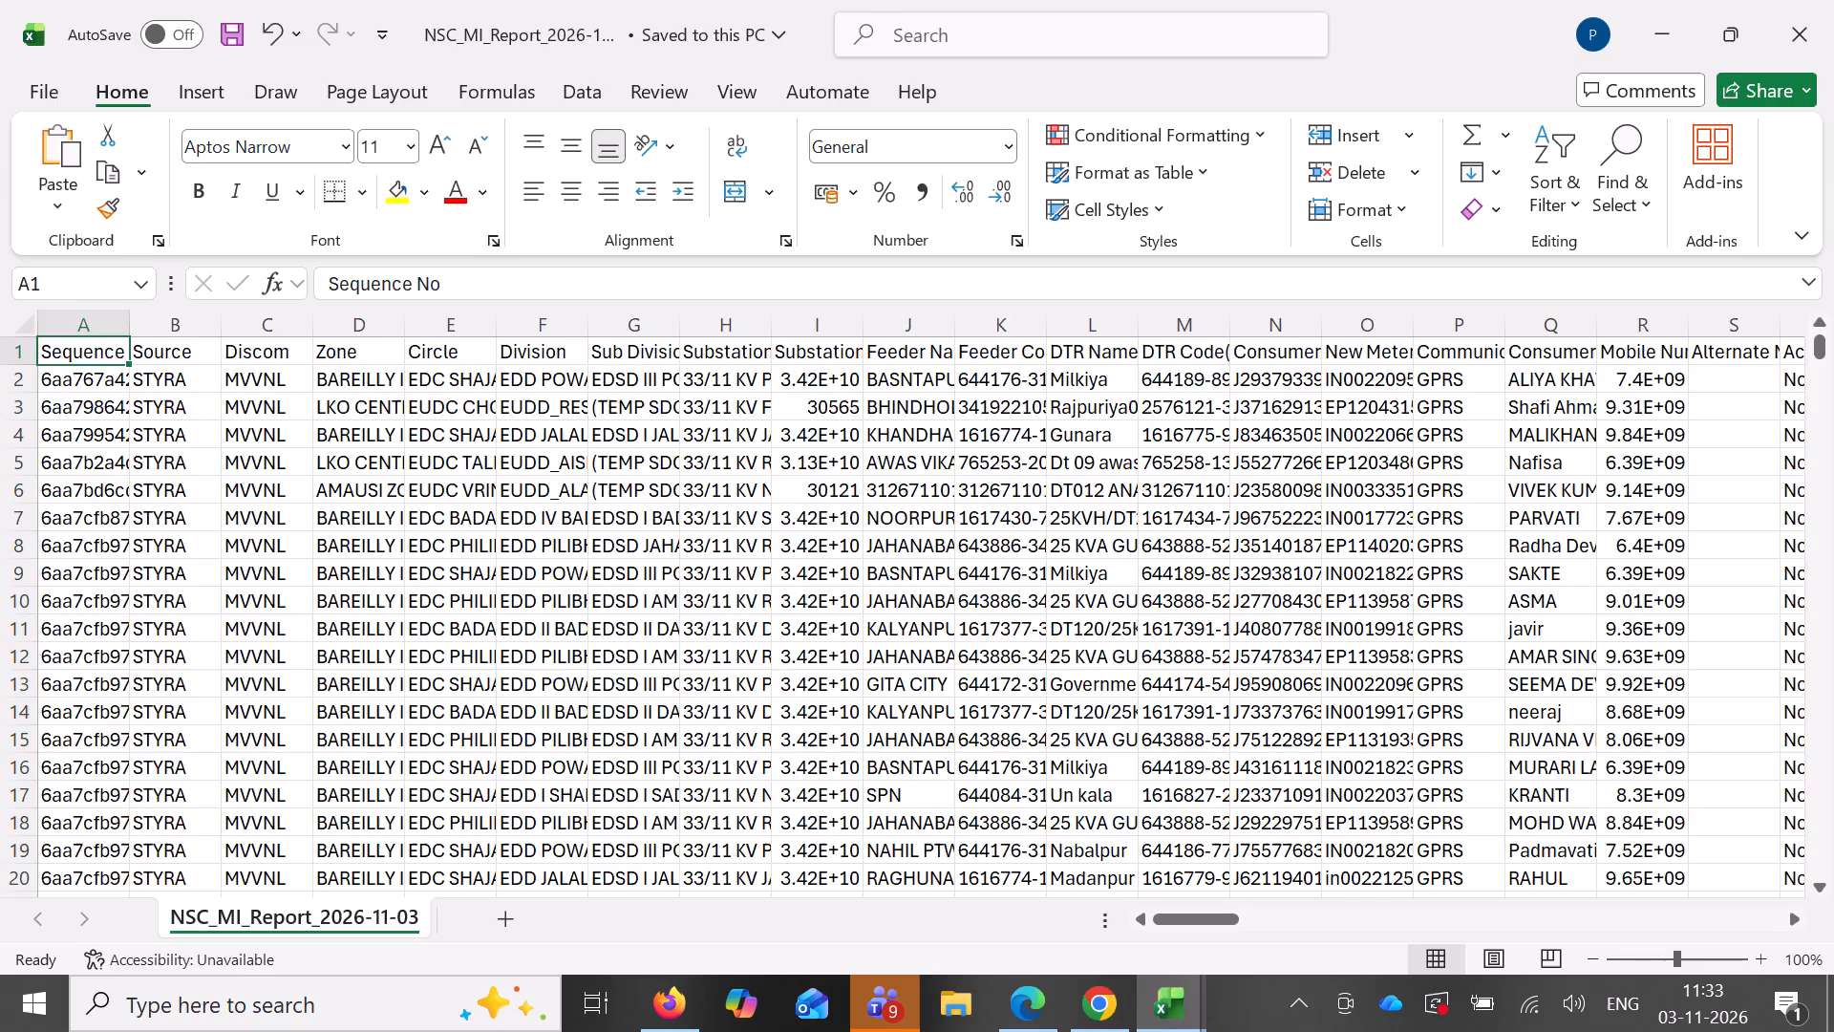
{"action": "left_click", "coordinate": [722, 330]}
{"action": "key", "text": "ctrl+shift+Right"}
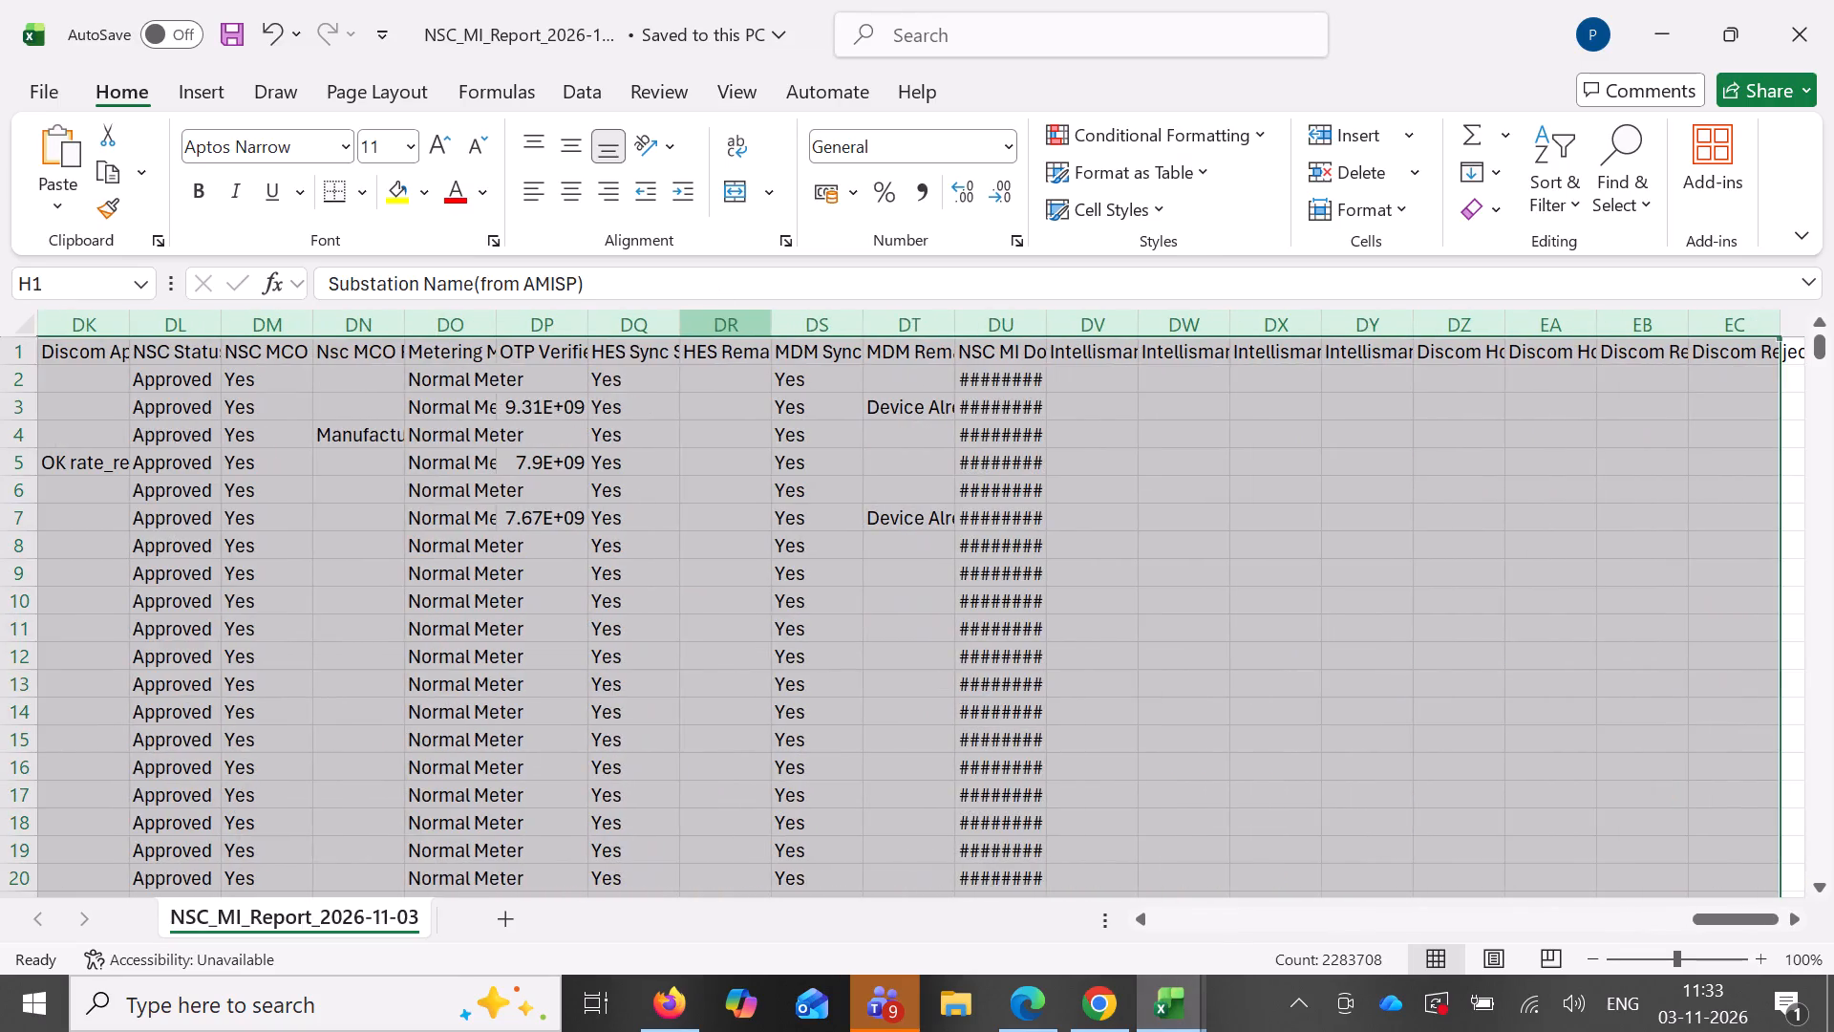
{"action": "left_click", "coordinate": [997, 321], "text": "ctrl"}
{"action": "left_click", "coordinate": [185, 304], "text": "ctrl"}
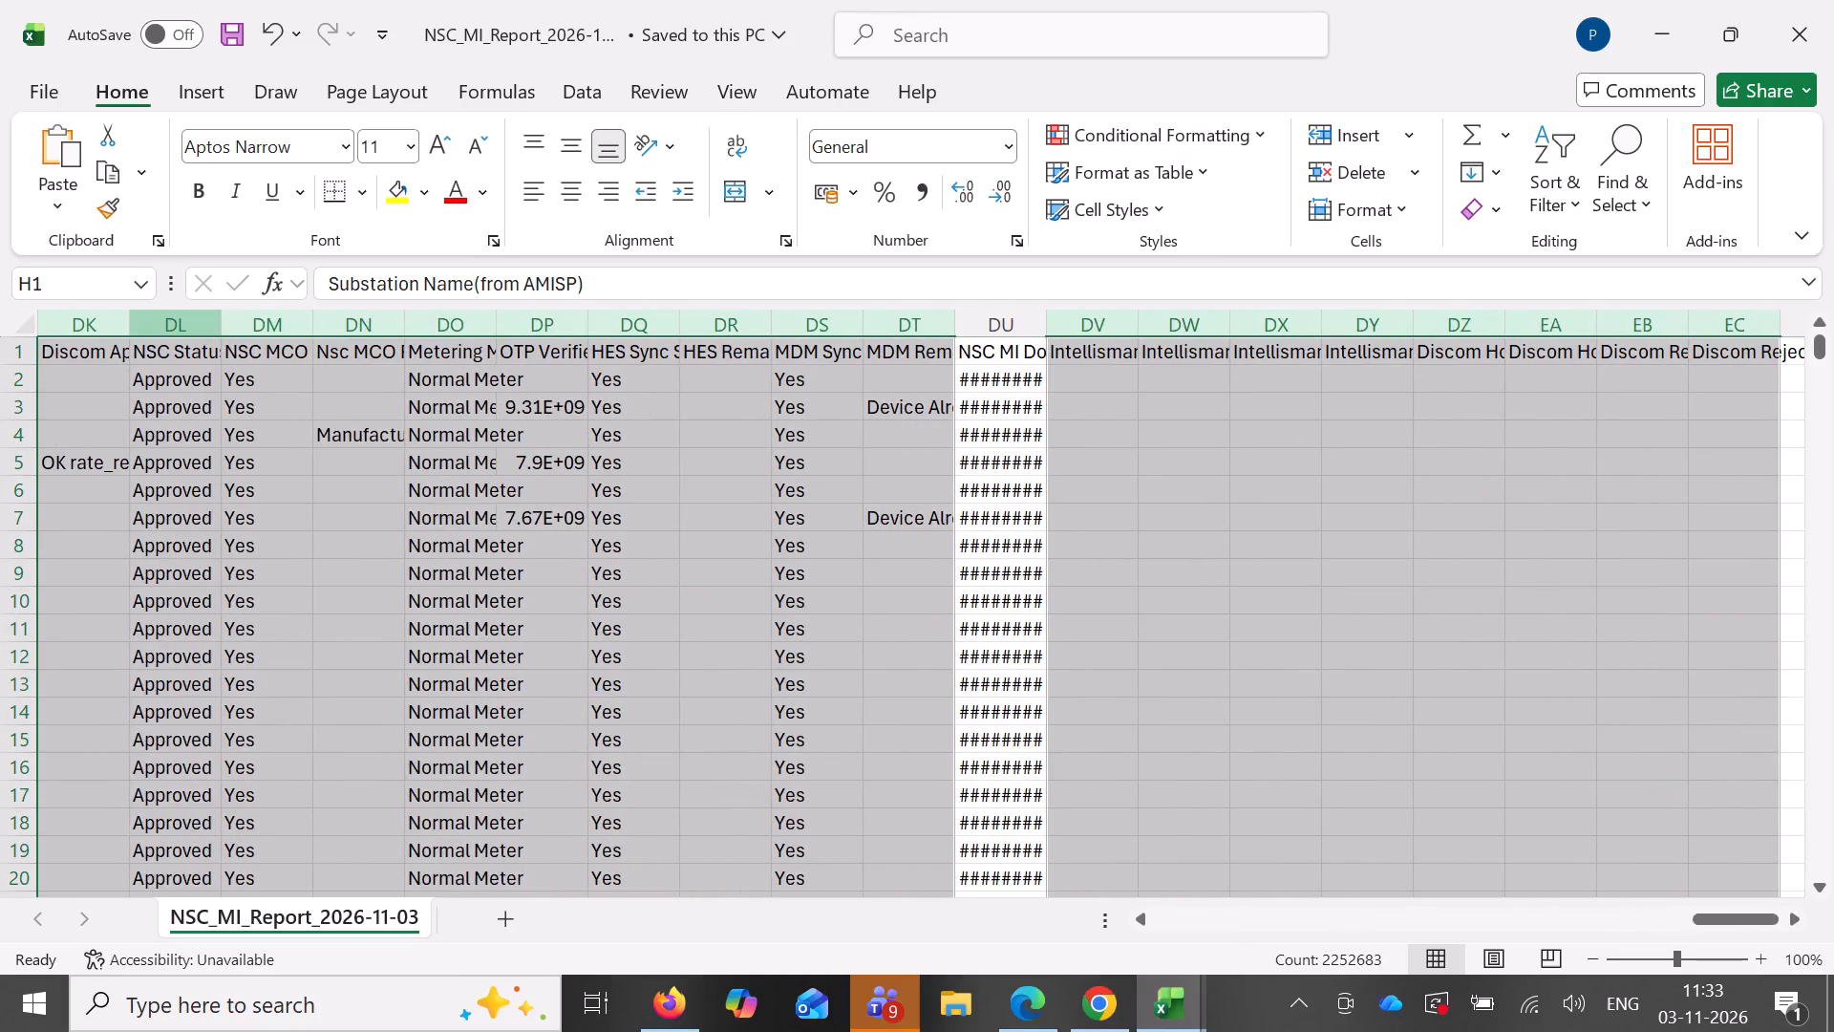
{"action": "left_click", "coordinate": [173, 318], "text": "ctrl"}
{"action": "scroll", "coordinate": [482, 455], "scroll_direction": "right", "scroll_amount": 5}
{"action": "scroll", "coordinate": [513, 438], "scroll_direction": "left", "scroll_amount": 1}
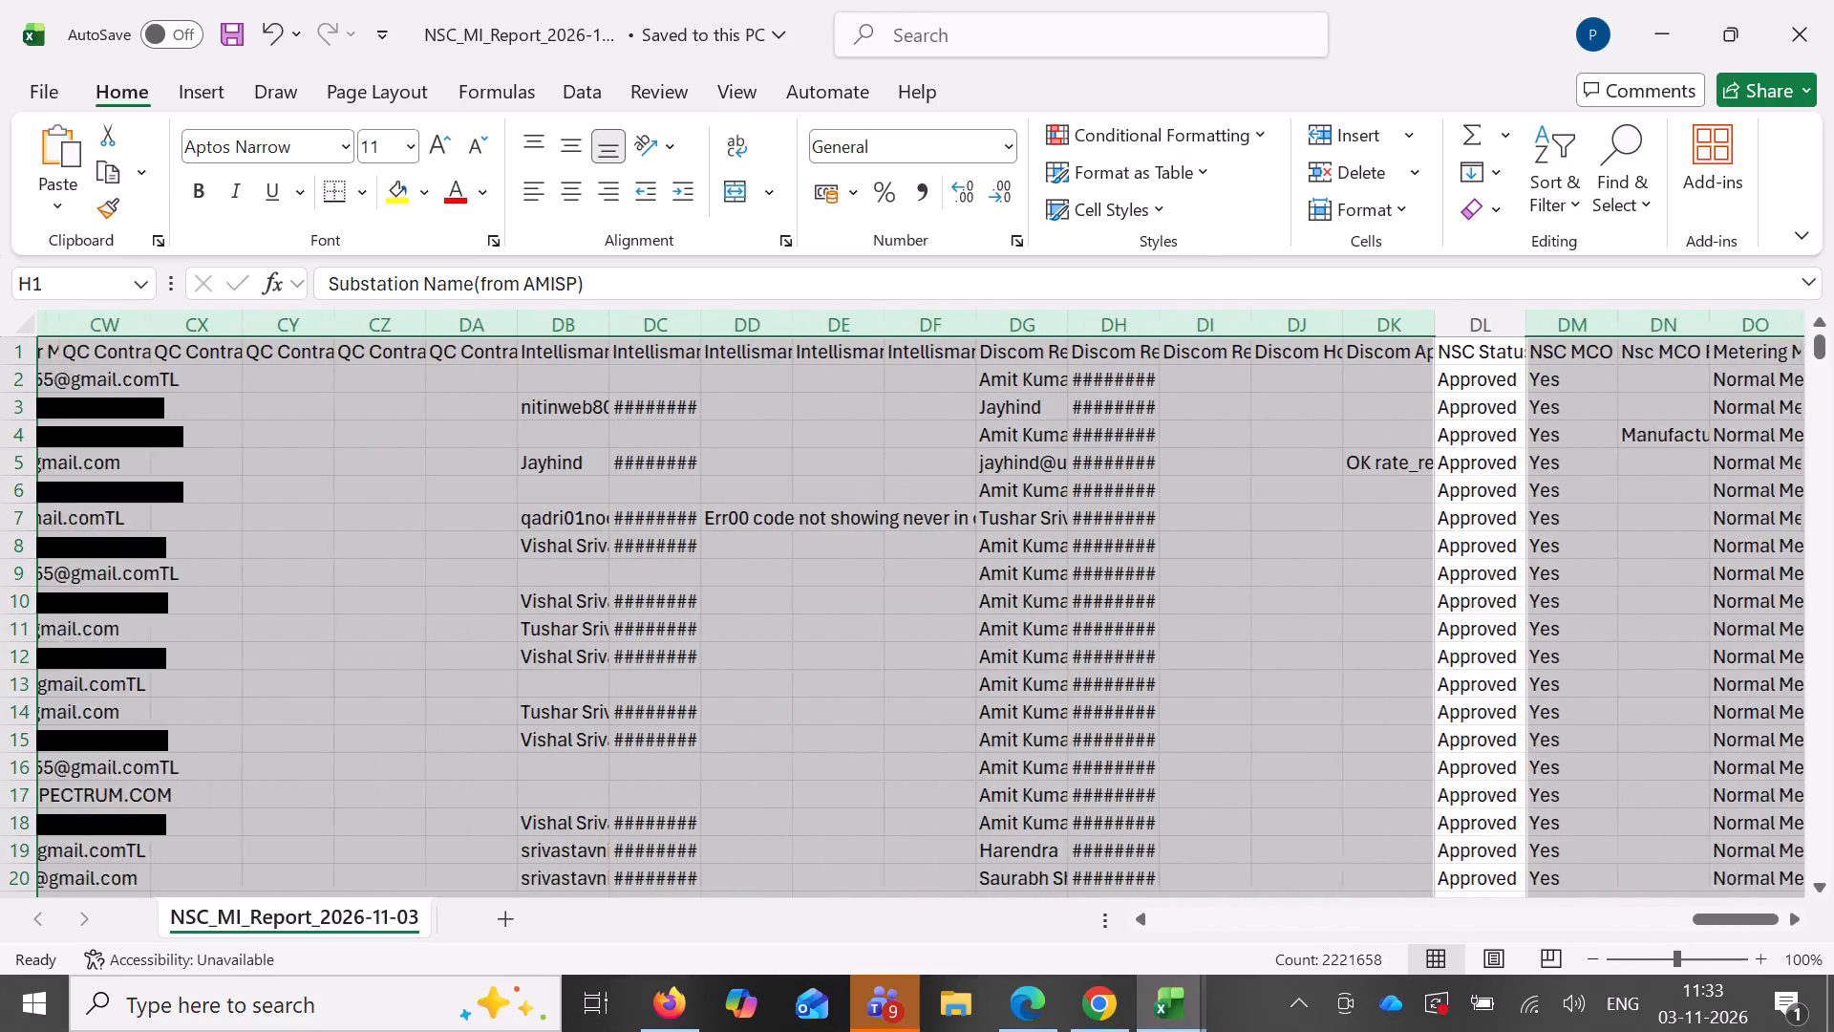
{"action": "scroll", "coordinate": [535, 433], "scroll_direction": "left", "scroll_amount": 1}
{"action": "left_click", "coordinate": [992, 319], "text": "ctrl"}
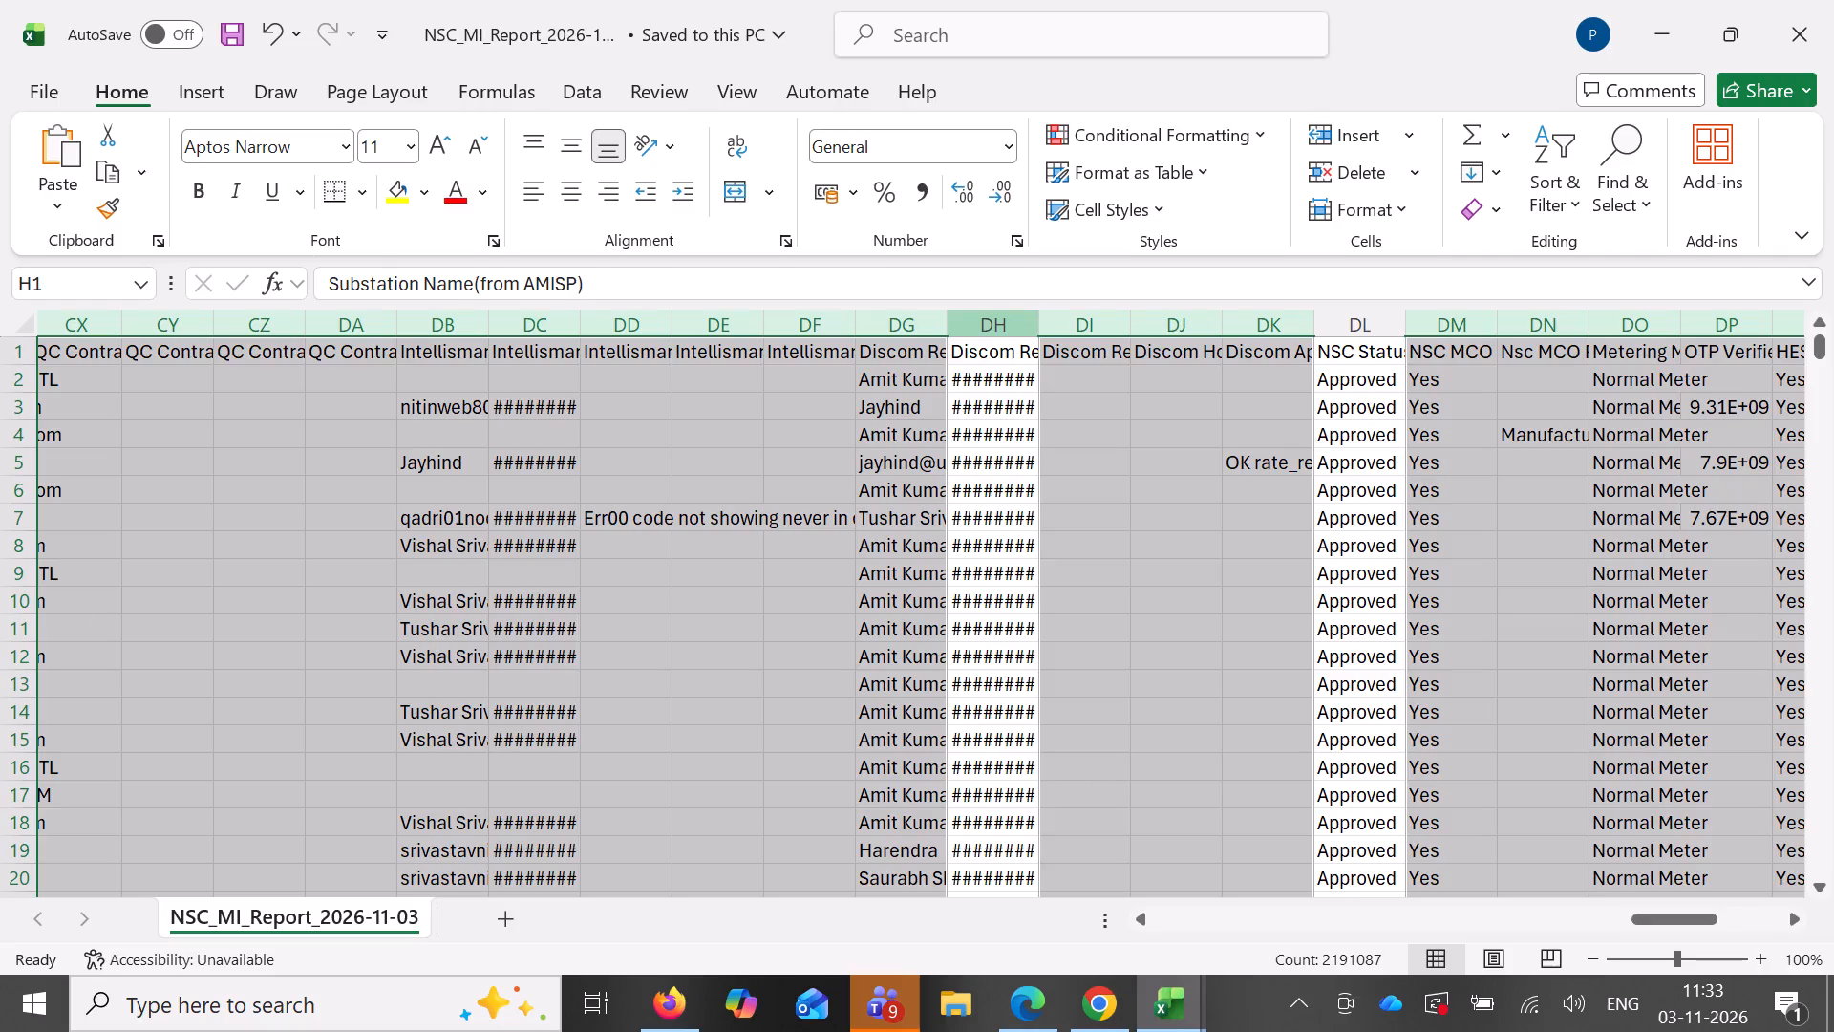
{"action": "scroll", "coordinate": [1088, 607], "scroll_direction": "right", "scroll_amount": 14}
{"action": "scroll", "coordinate": [1088, 607], "scroll_direction": "right", "scroll_amount": 12}
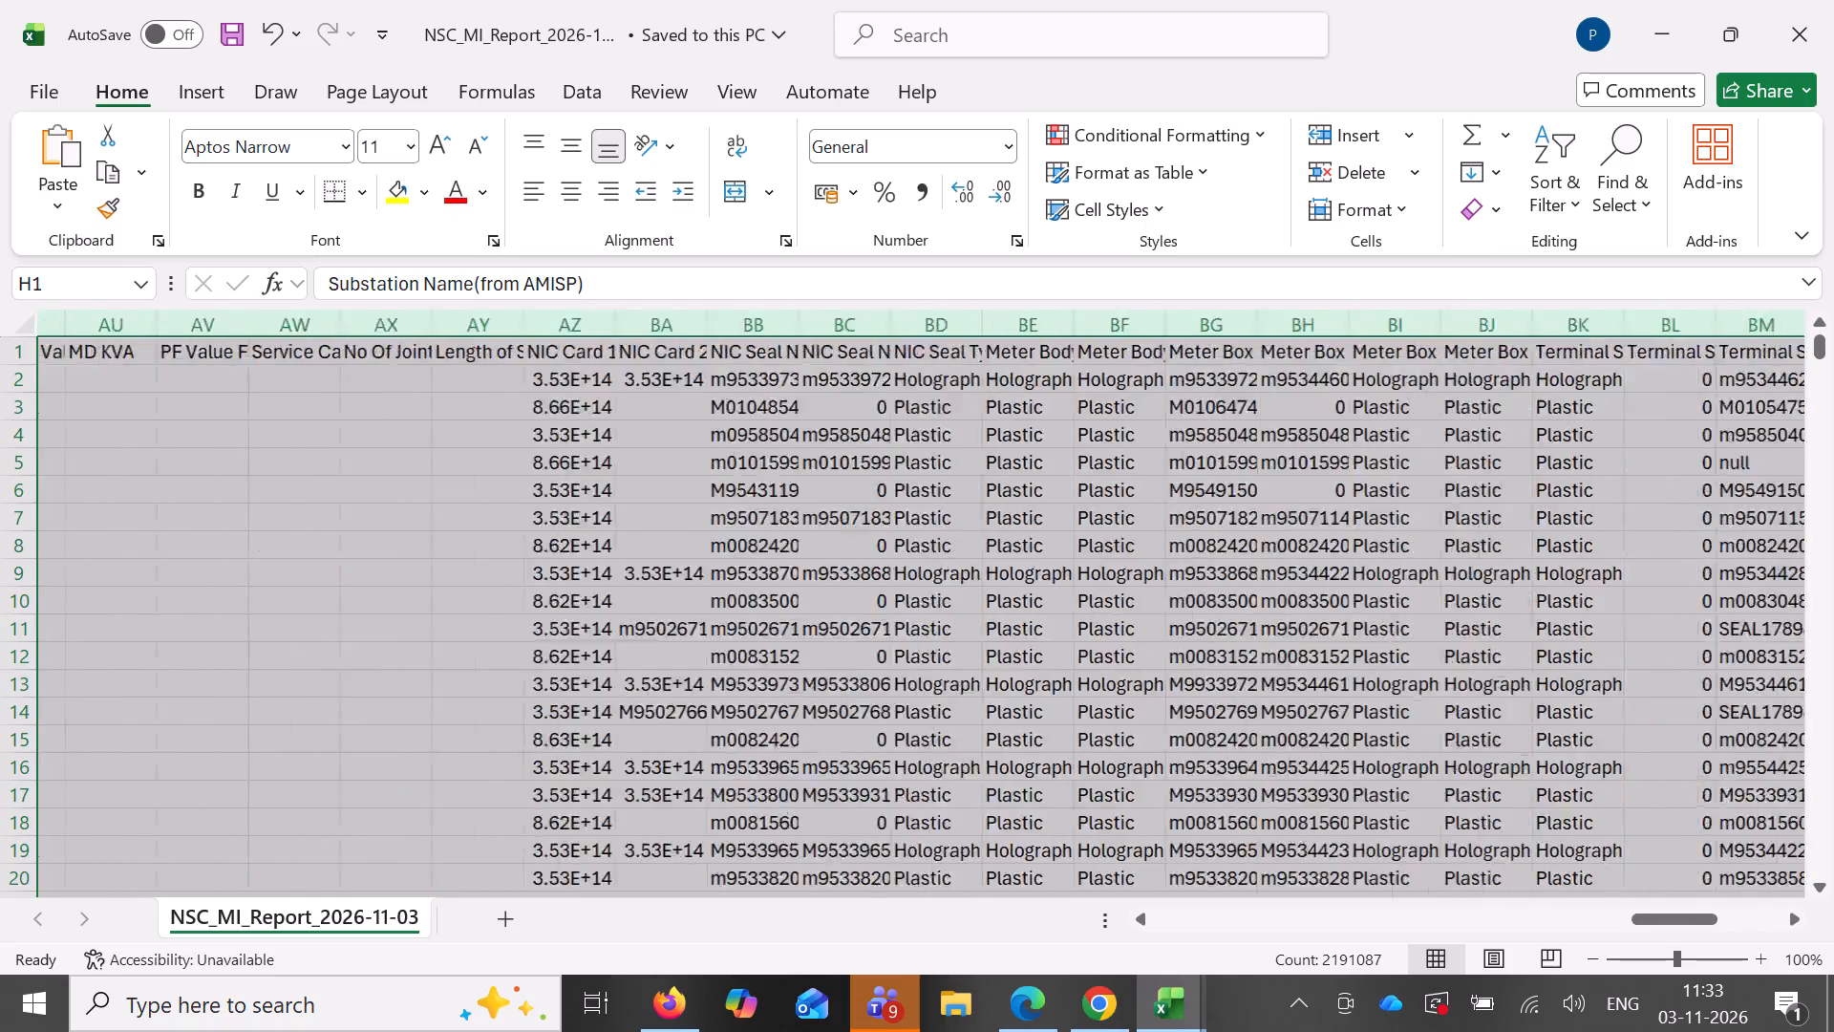
{"action": "scroll", "coordinate": [1084, 605], "scroll_direction": "right", "scroll_amount": 1}
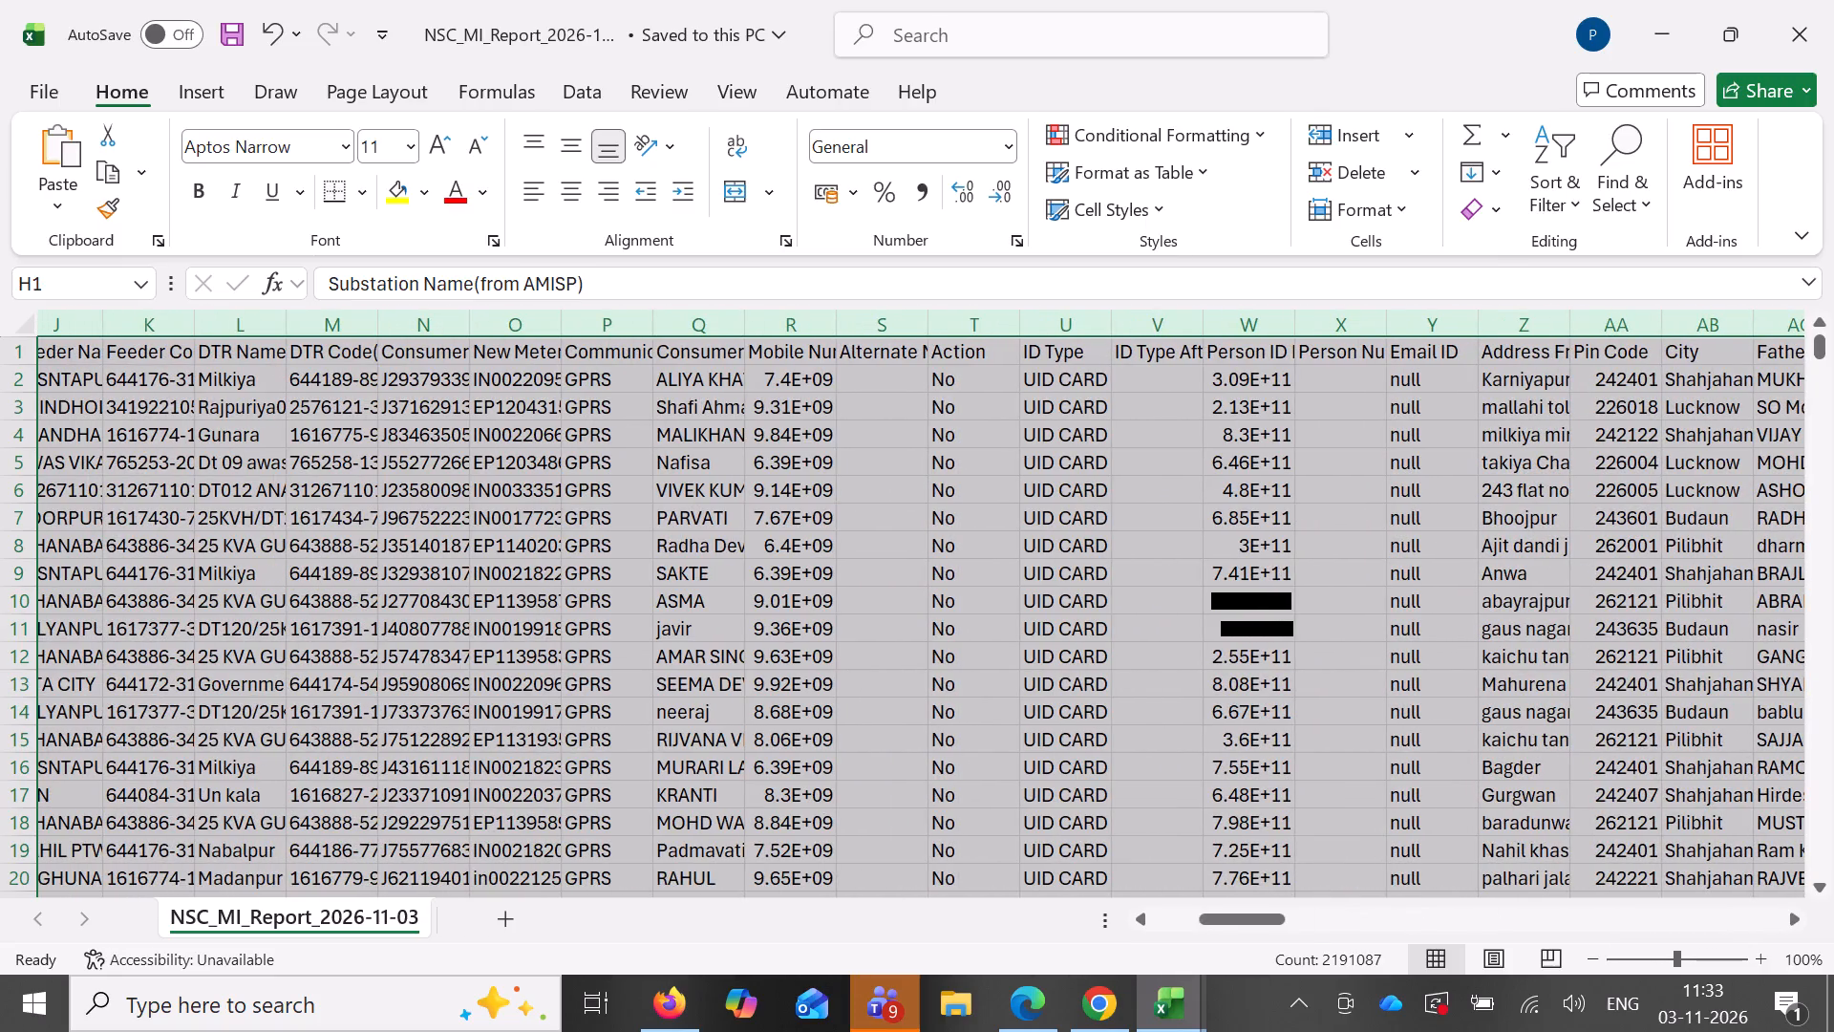
{"action": "left_click", "coordinate": [448, 326], "text": "ctrl"}
{"action": "right_click", "coordinate": [525, 324]}
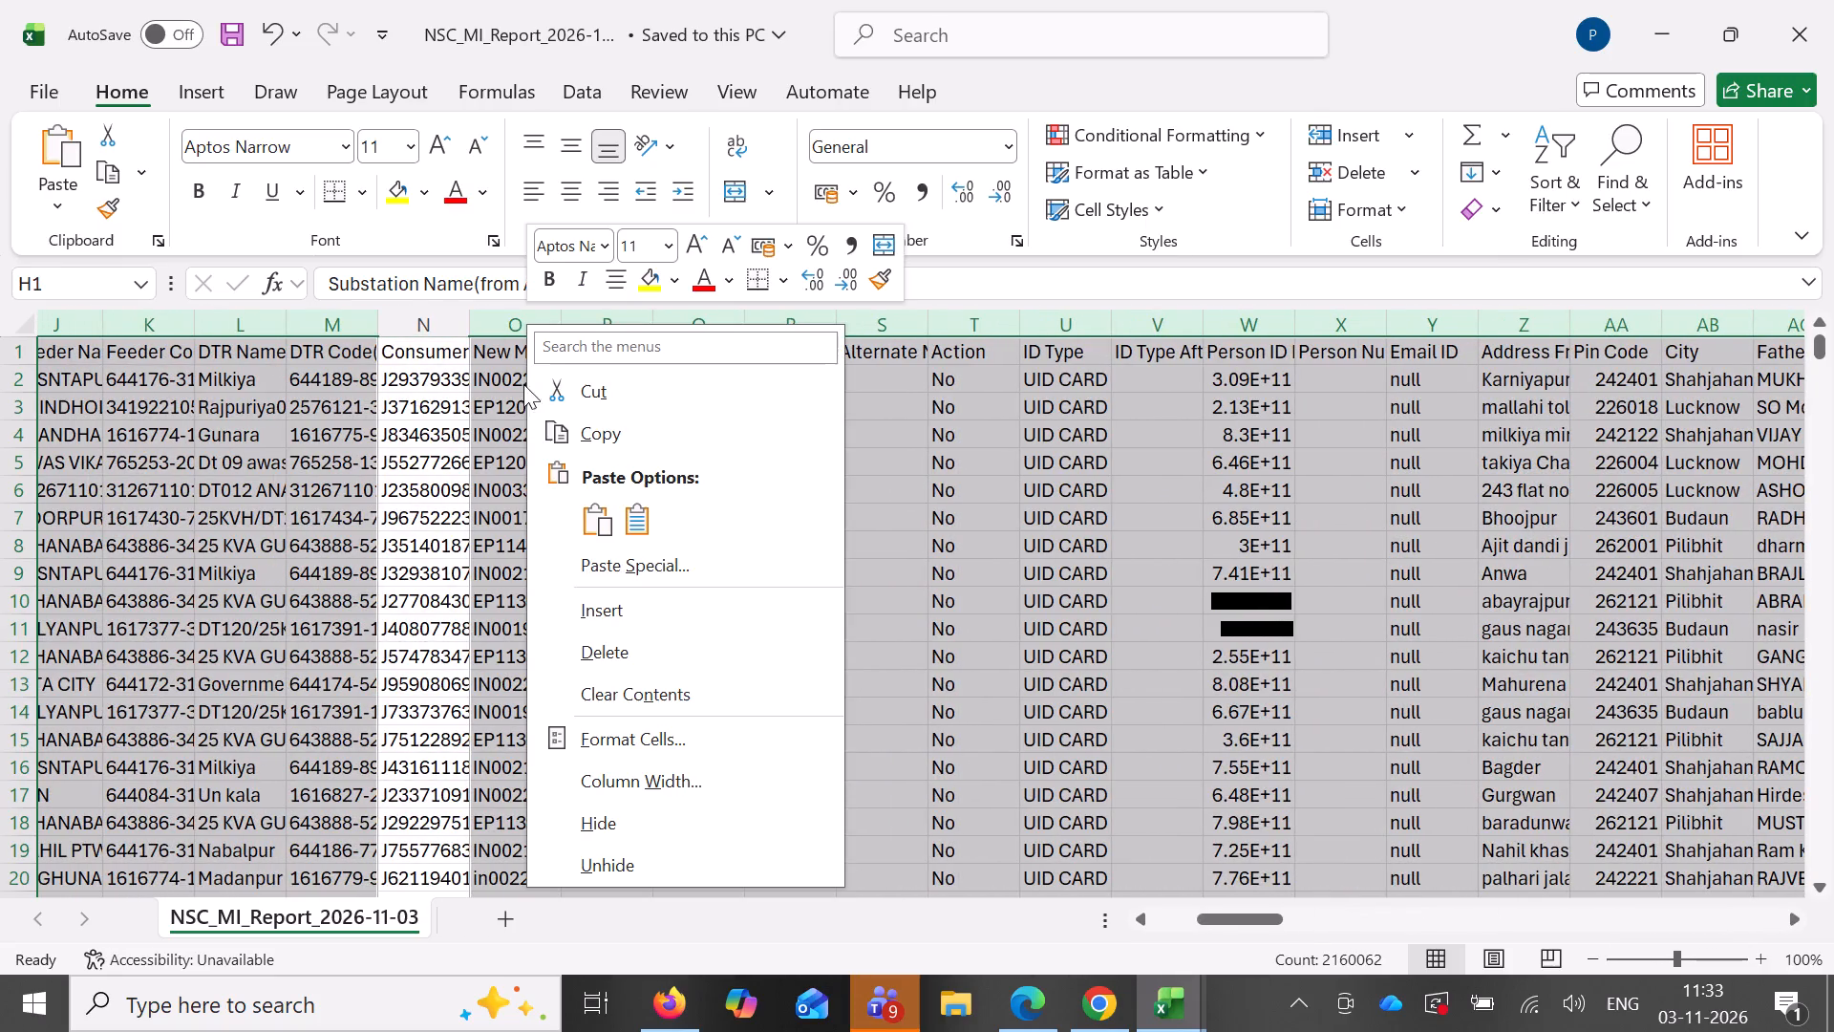
{"action": "left_click", "coordinate": [678, 658]}
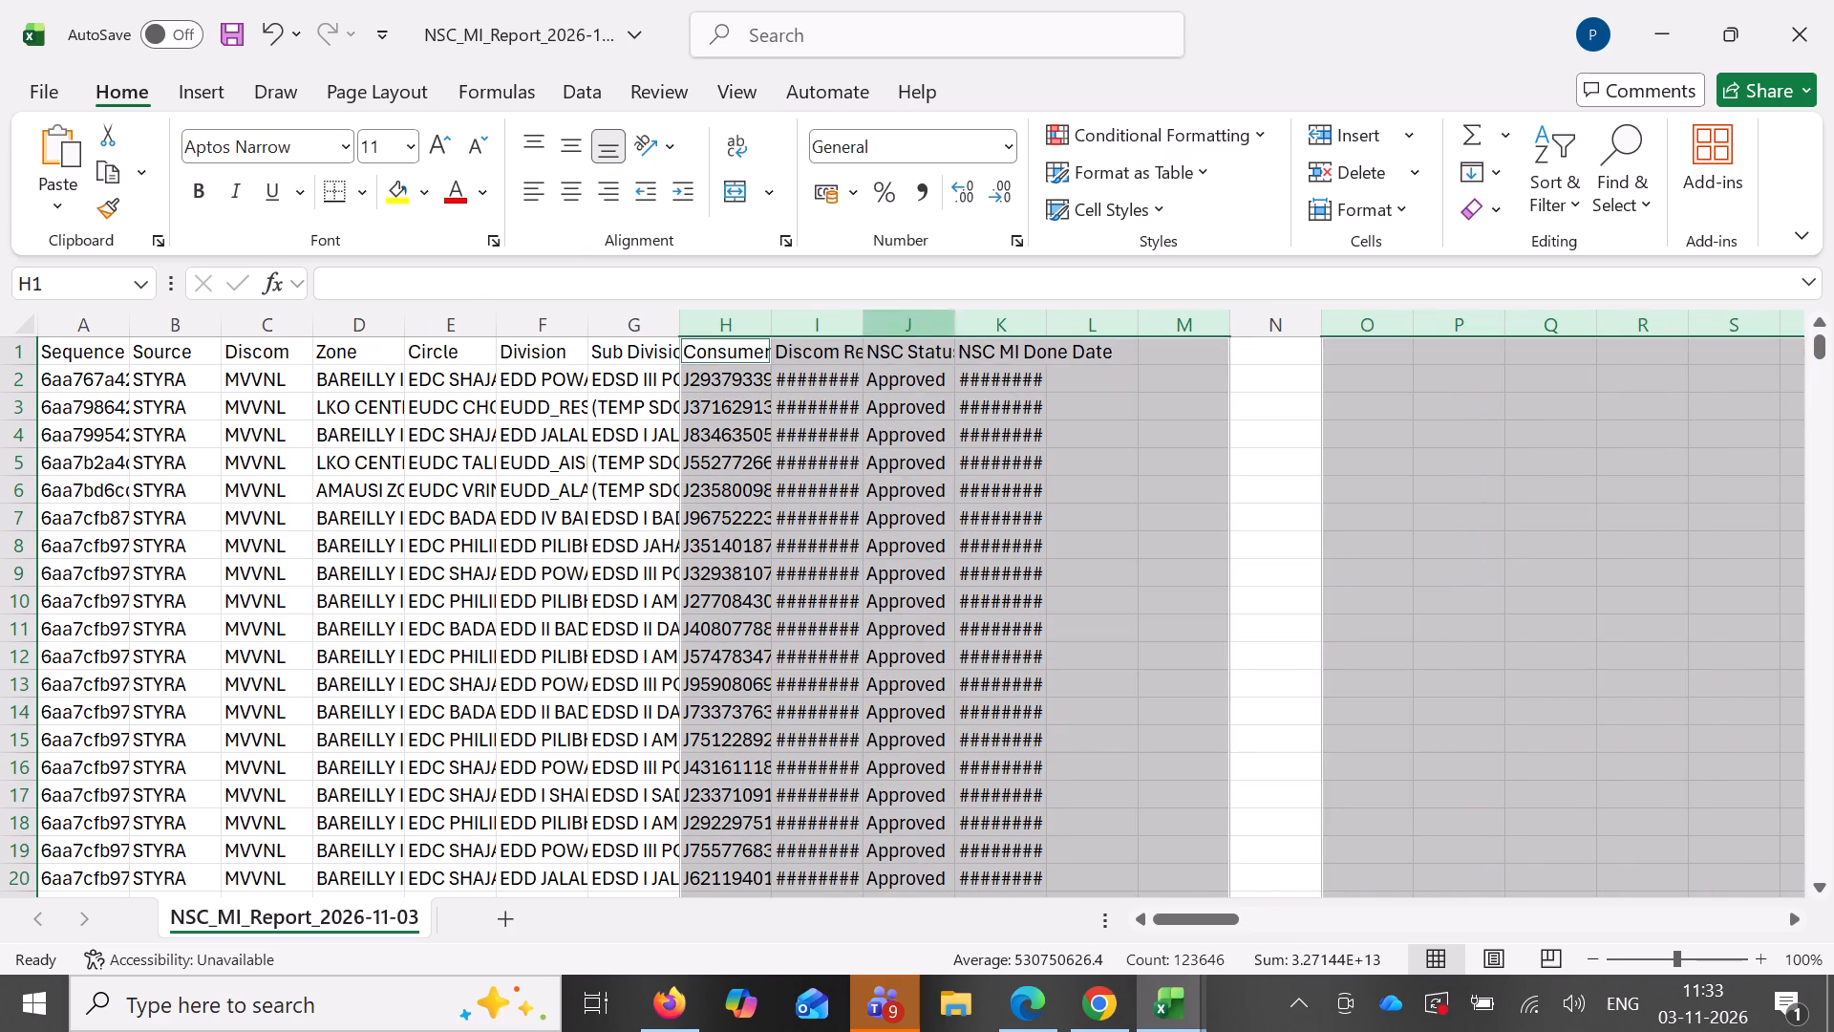
Reorder the last three NSC_MI_Report columns as NSC MI Done Date, NSC Status, Discom Review Date.
{"action": "left_click", "coordinate": [996, 333]}
{"action": "left_click_drag", "start_coordinate": [954, 377], "coordinate": [782, 407]}
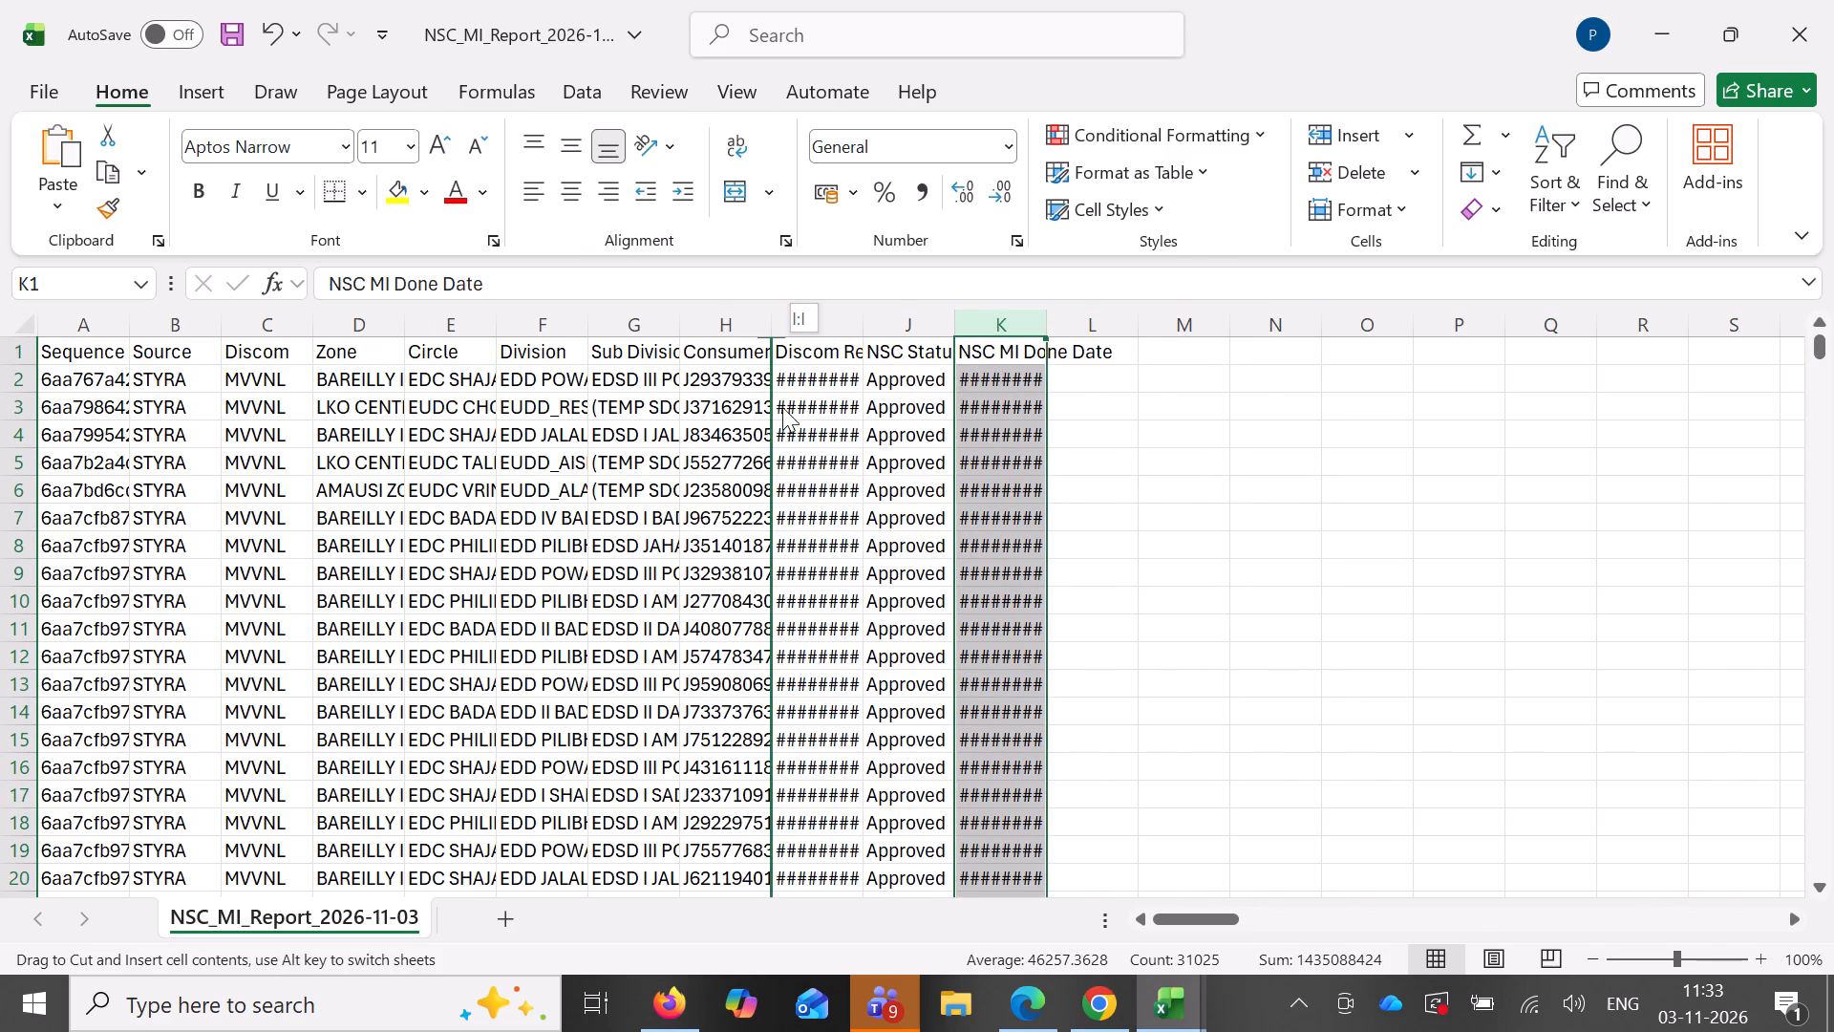
{"action": "left_click_drag", "start_coordinate": [782, 407], "coordinate": [784, 406]}
{"action": "left_click", "coordinate": [899, 333]}
{"action": "left_click_drag", "start_coordinate": [958, 372], "coordinate": [1017, 374]}
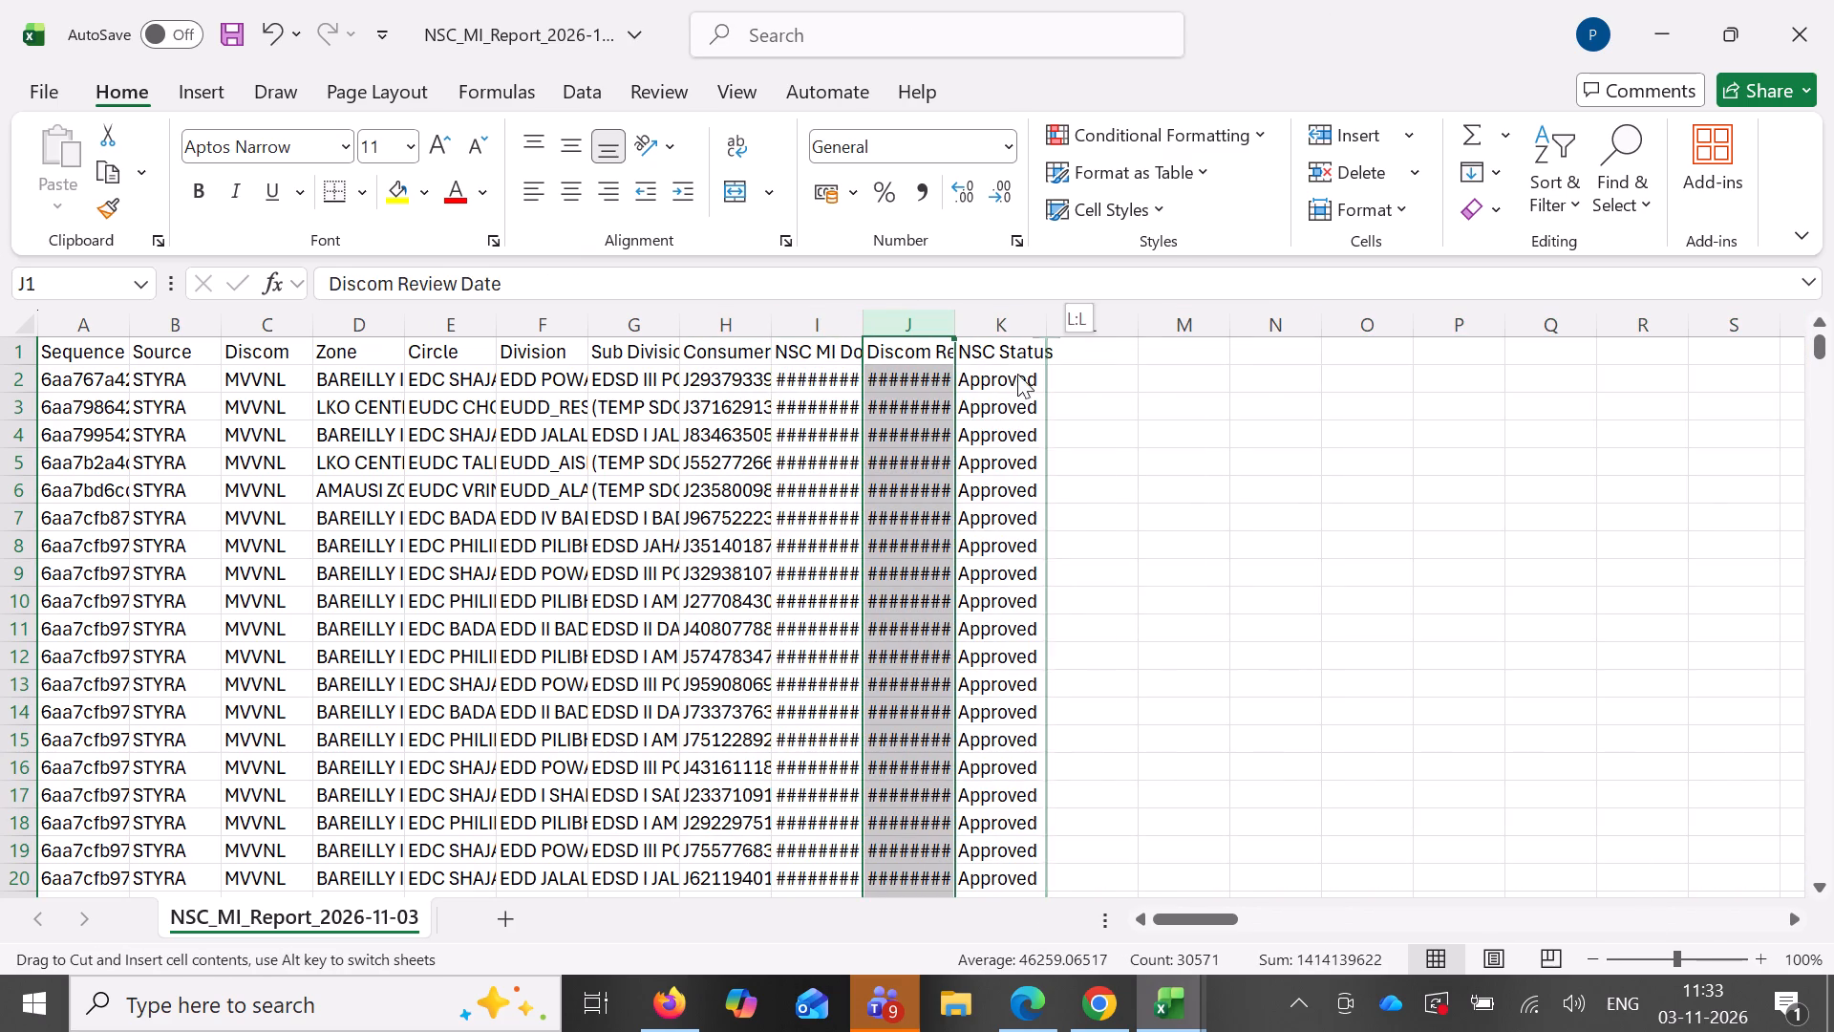
{"action": "left_click_drag", "start_coordinate": [1017, 374], "coordinate": [1044, 374]}
Add filters to the header row of DT_MI_Report and filter QC Status to exclude Approved.
{"action": "left_click", "coordinate": [1164, 1009]}
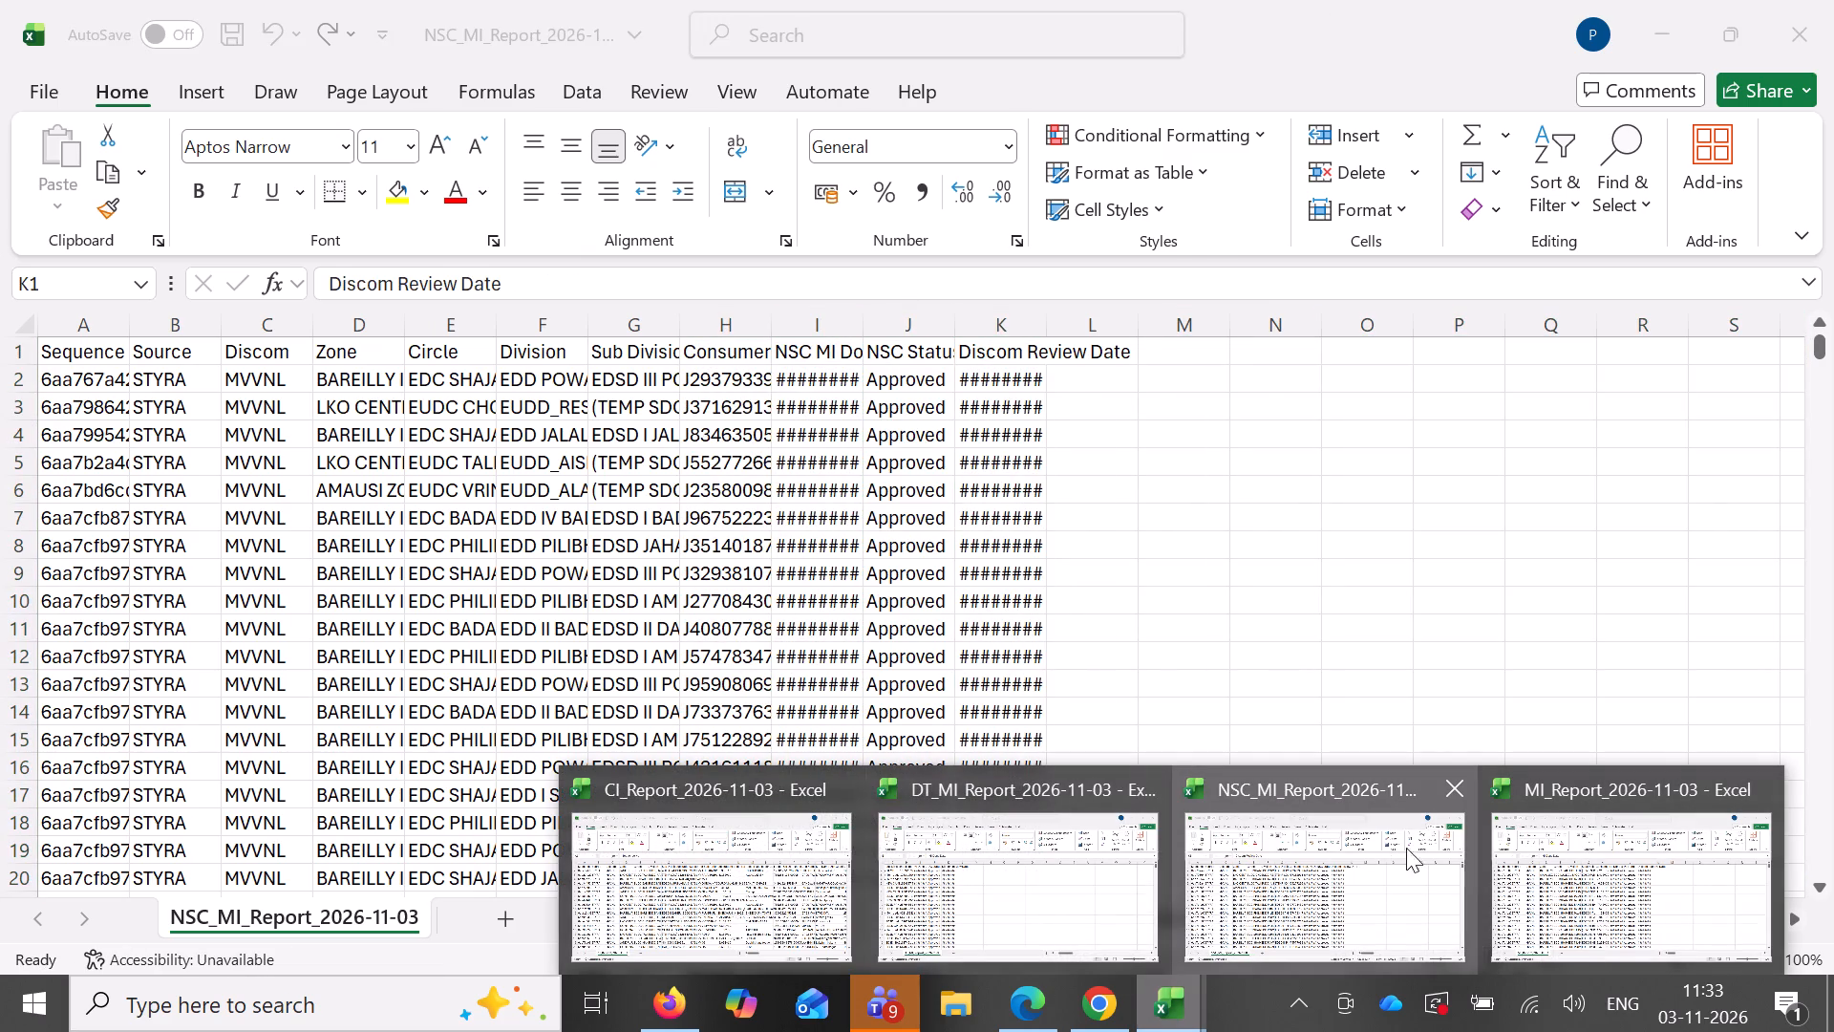
{"action": "left_click", "coordinate": [1539, 852]}
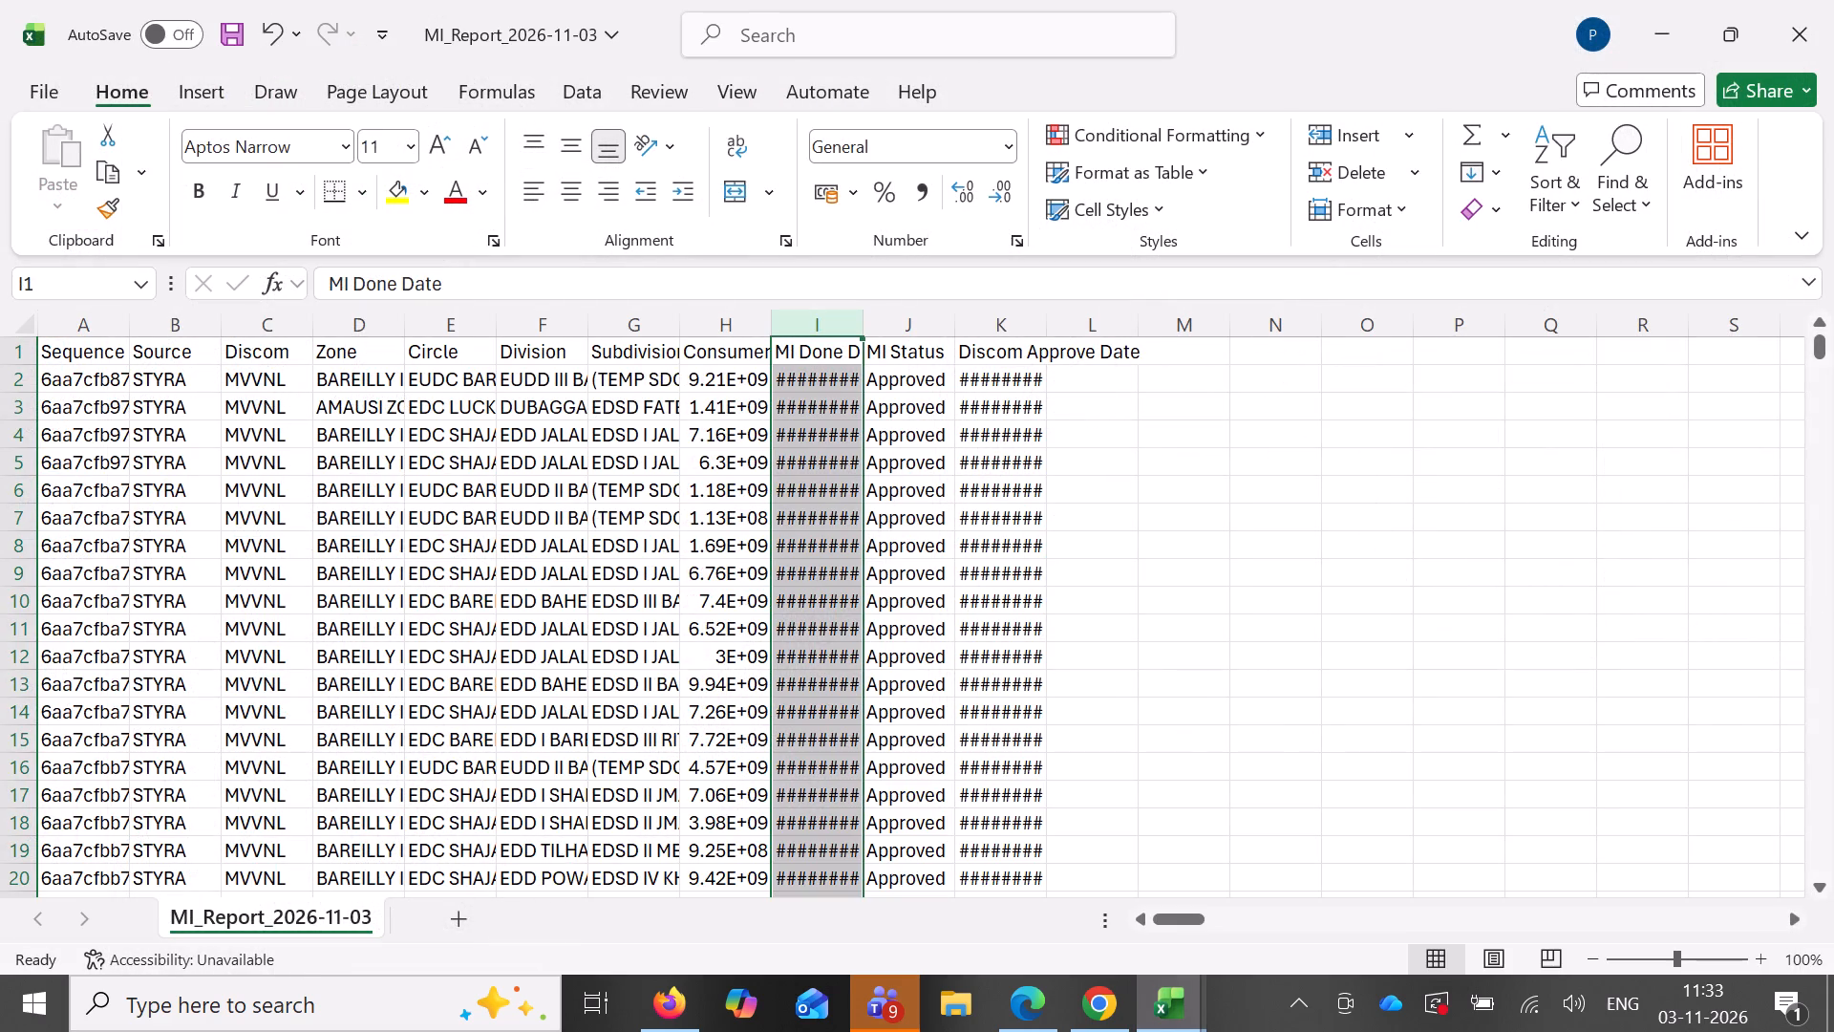
{"action": "left_click", "coordinate": [1172, 998]}
{"action": "left_click", "coordinate": [1285, 900]}
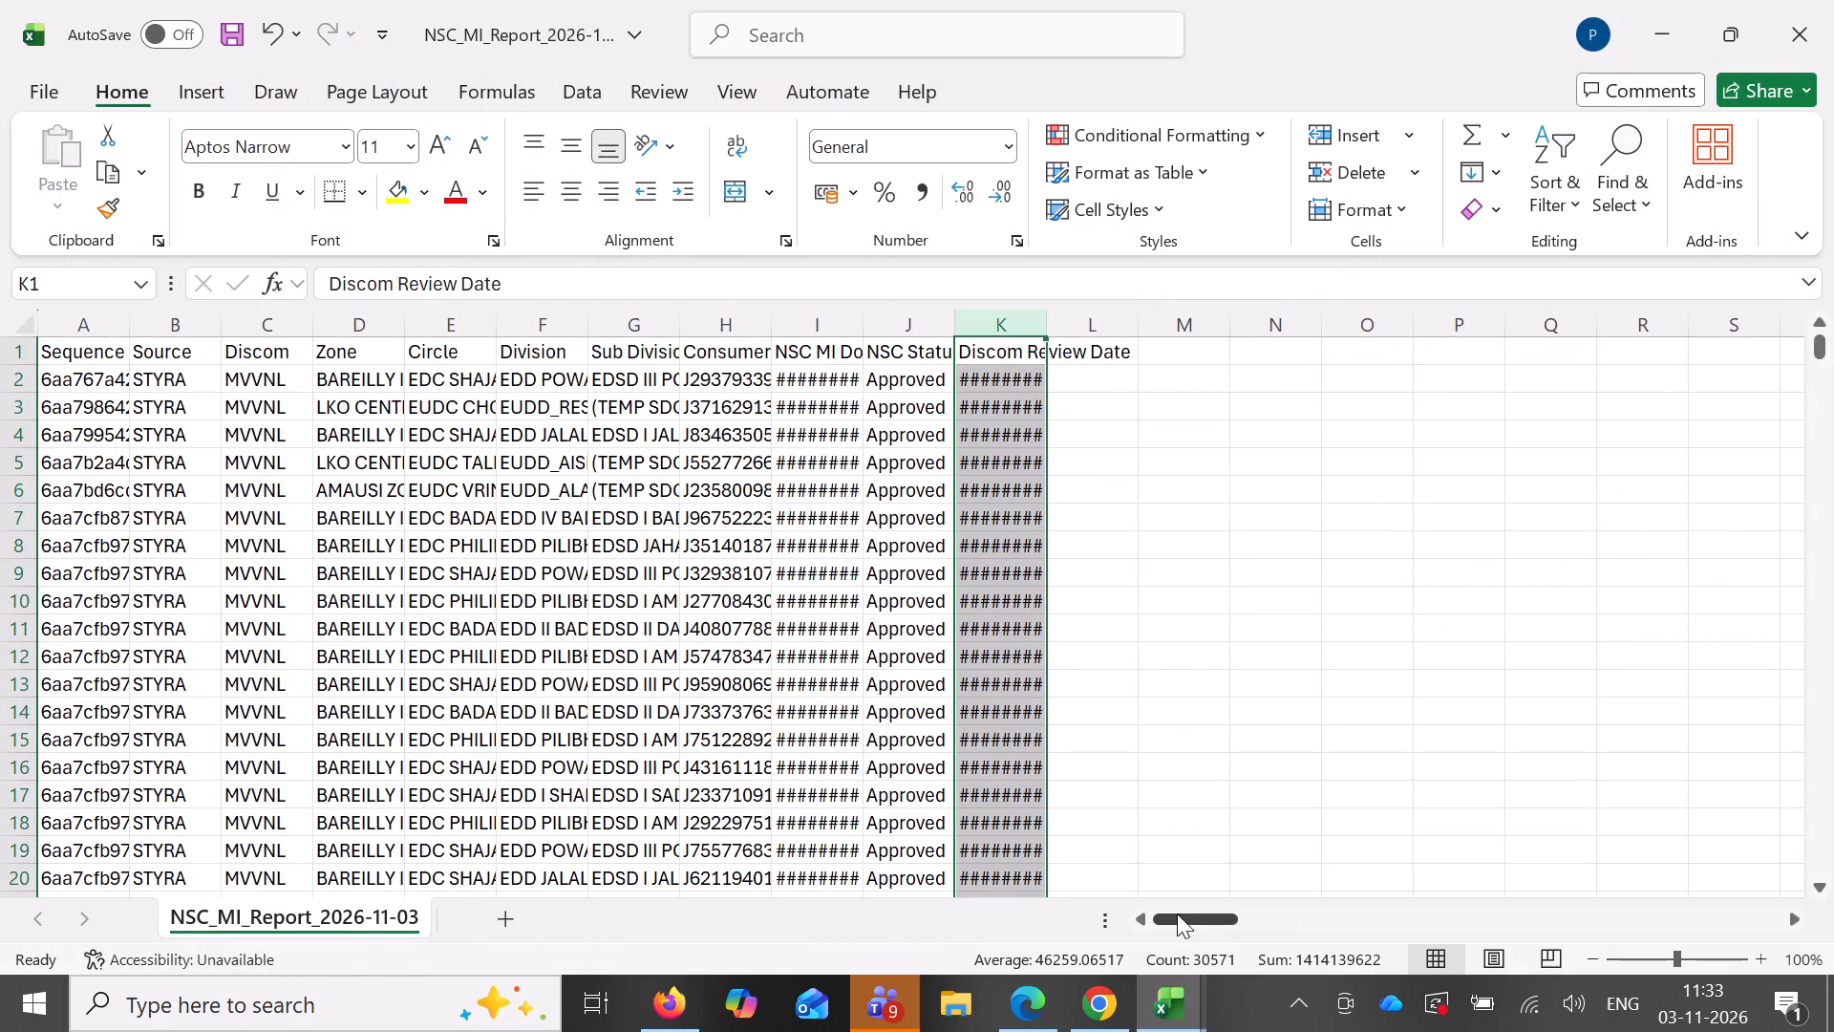
{"action": "left_click", "coordinate": [1186, 992]}
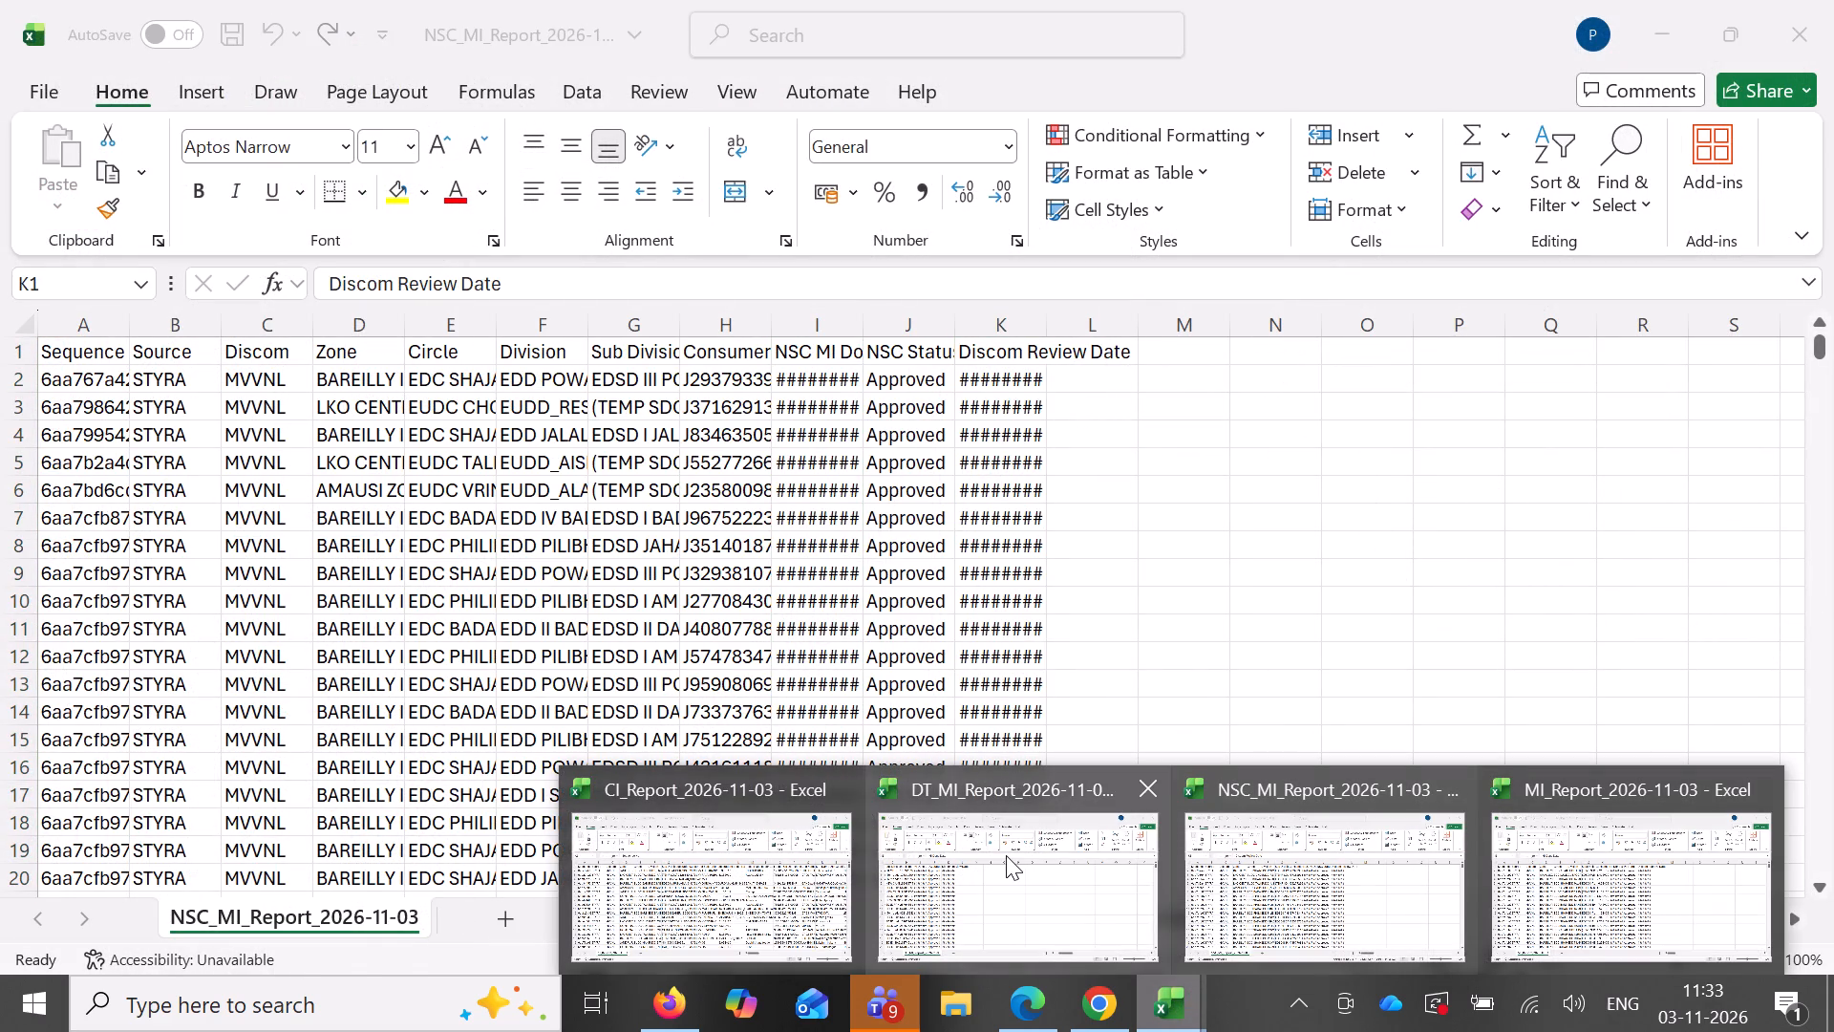
{"action": "left_click", "coordinate": [1005, 848]}
{"action": "scroll", "coordinate": [578, 600], "scroll_direction": "right", "scroll_amount": 7}
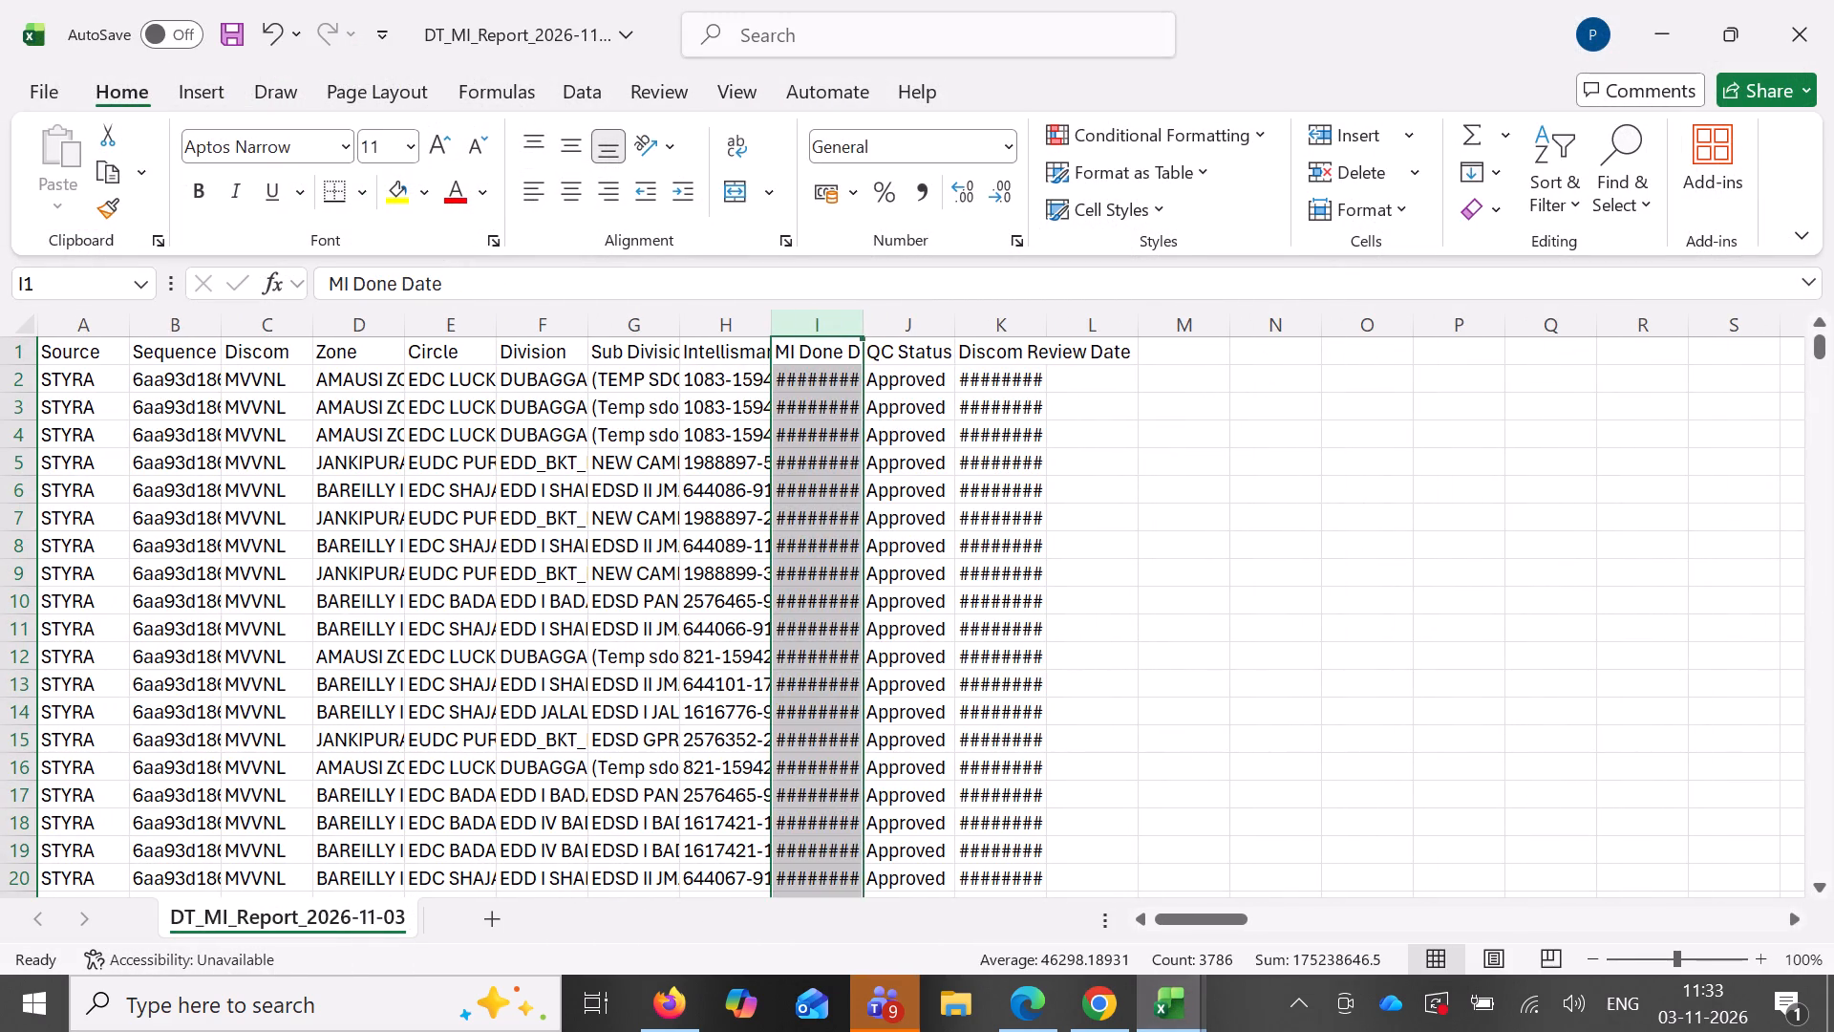
{"action": "left_click", "coordinate": [922, 361]}
{"action": "key", "text": "ctrl+shift+l"}
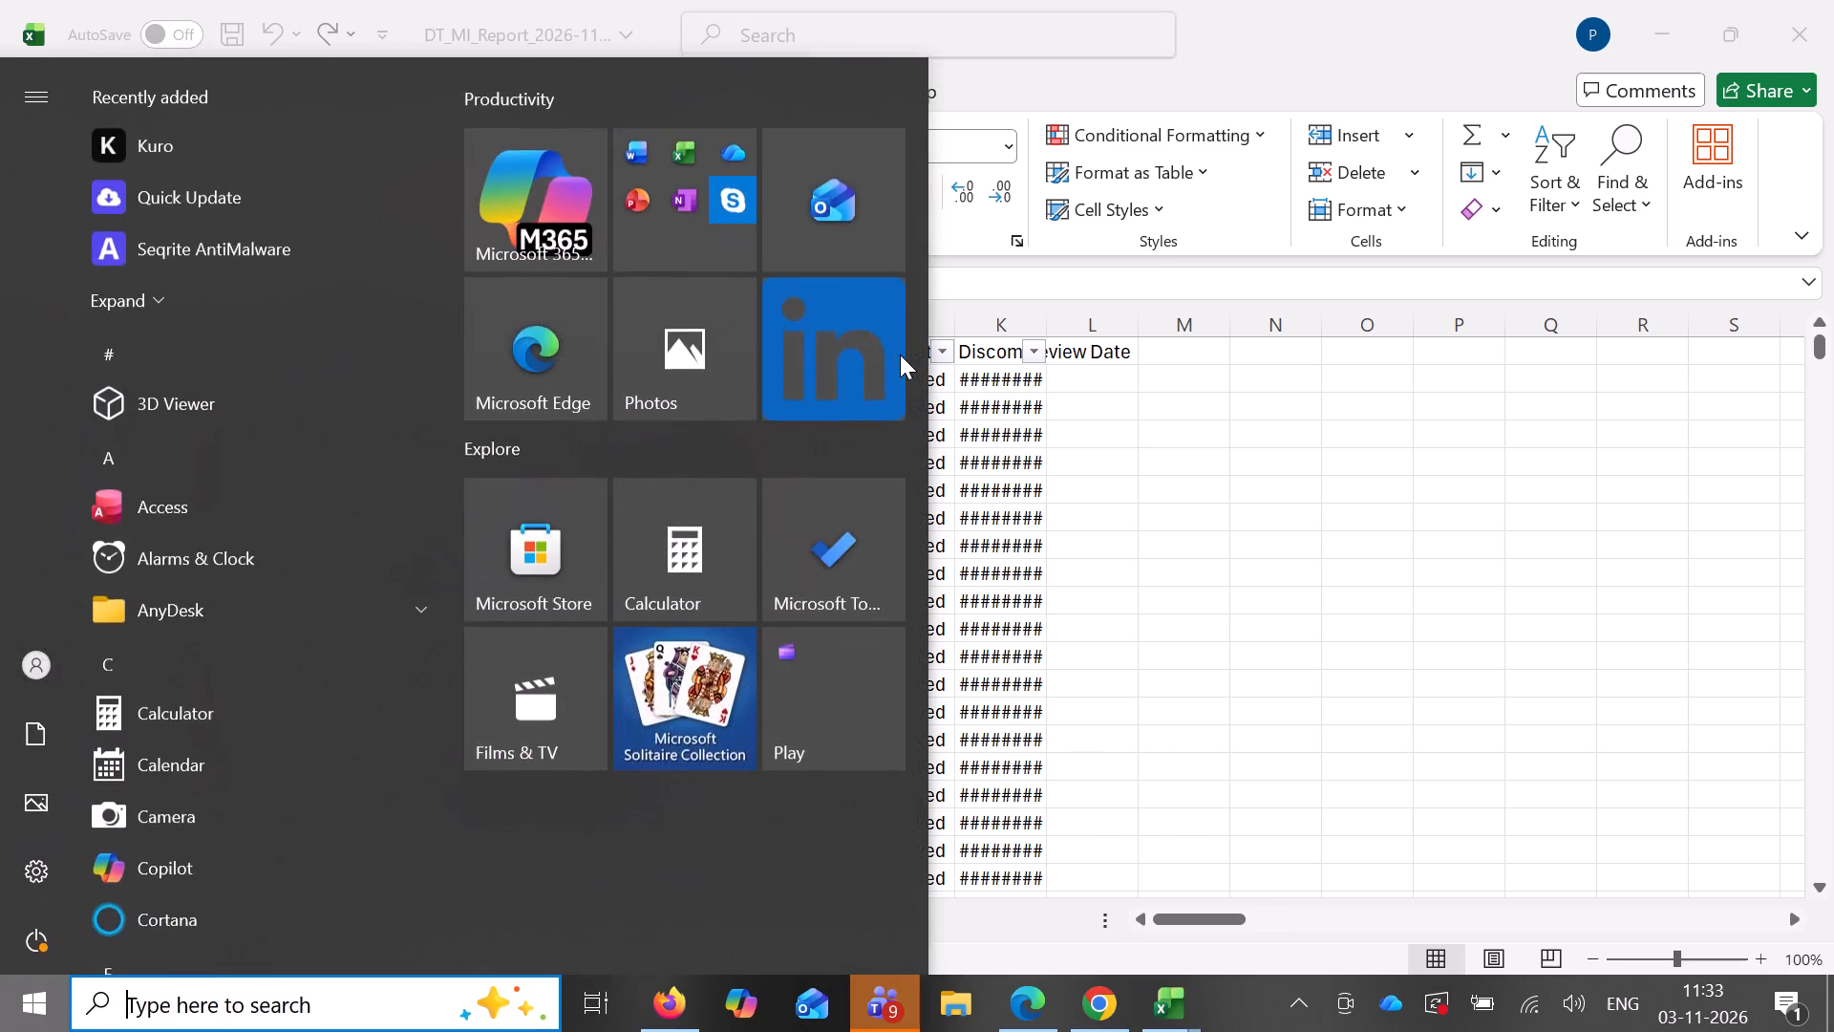
{"action": "key", "text": "alt+Down"}
{"action": "left_click", "coordinate": [636, 683]}
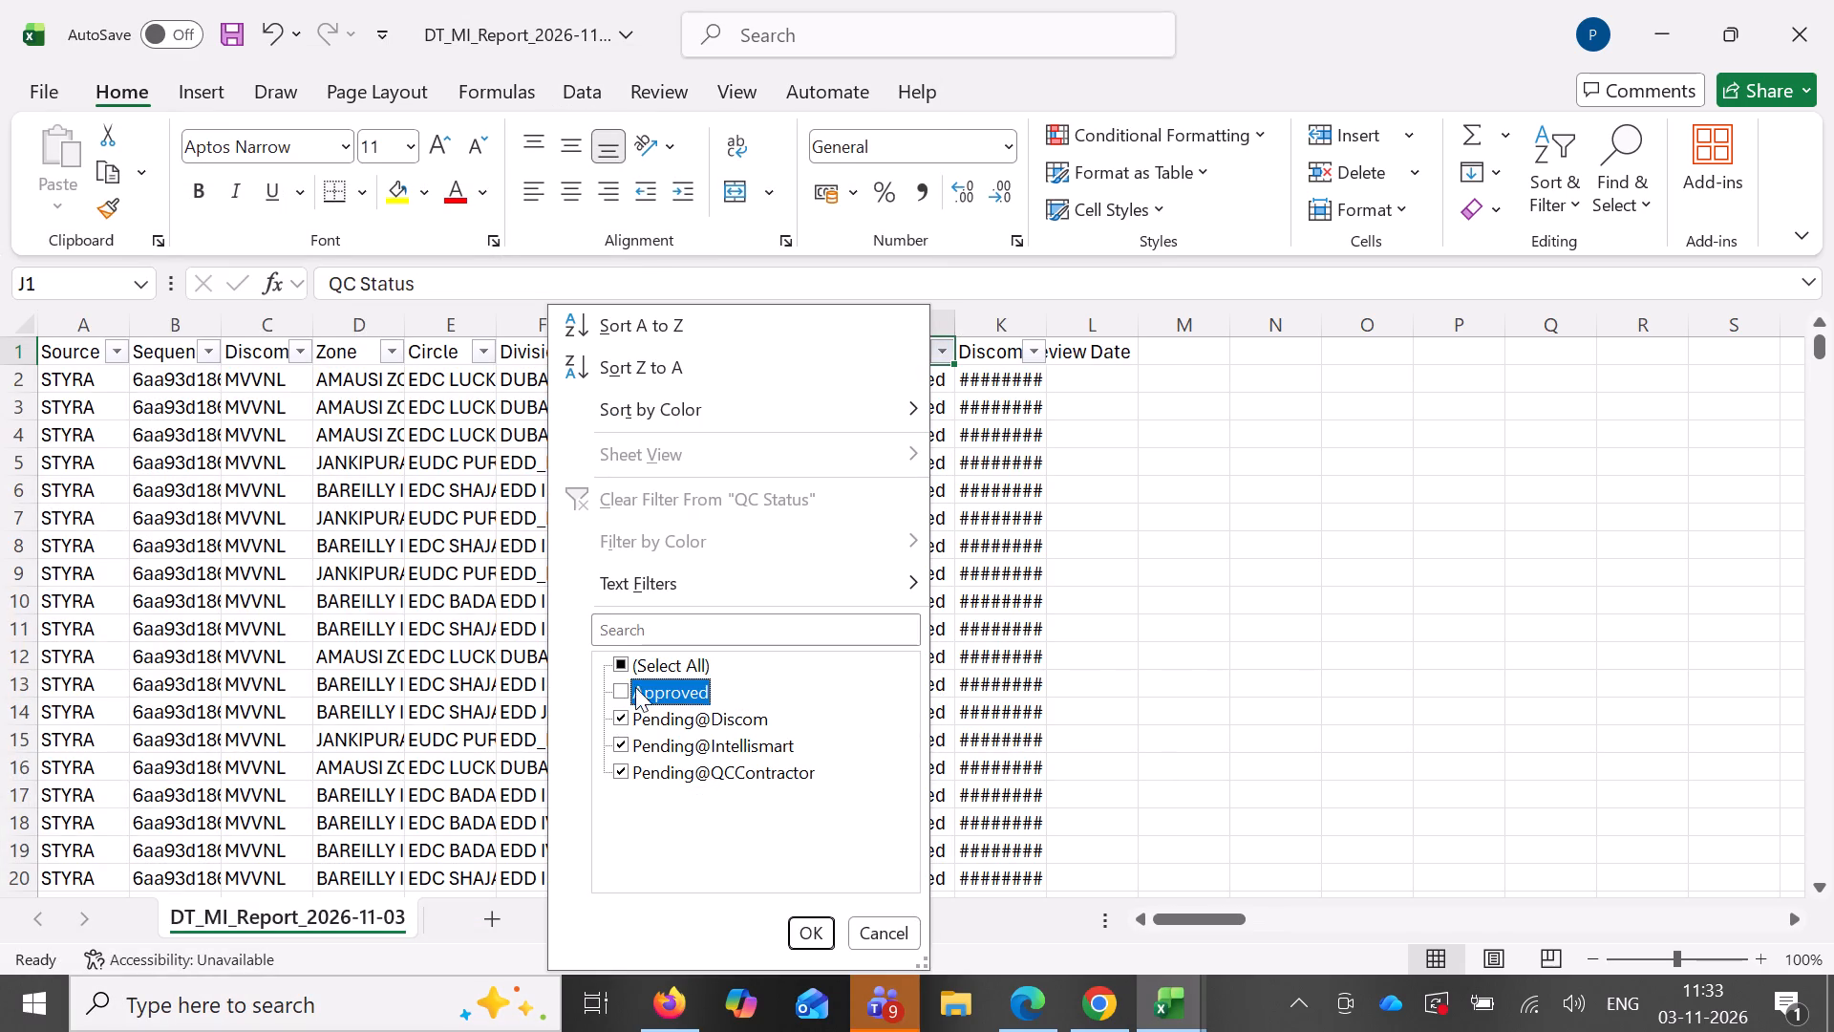
{"action": "left_click", "coordinate": [824, 927]}
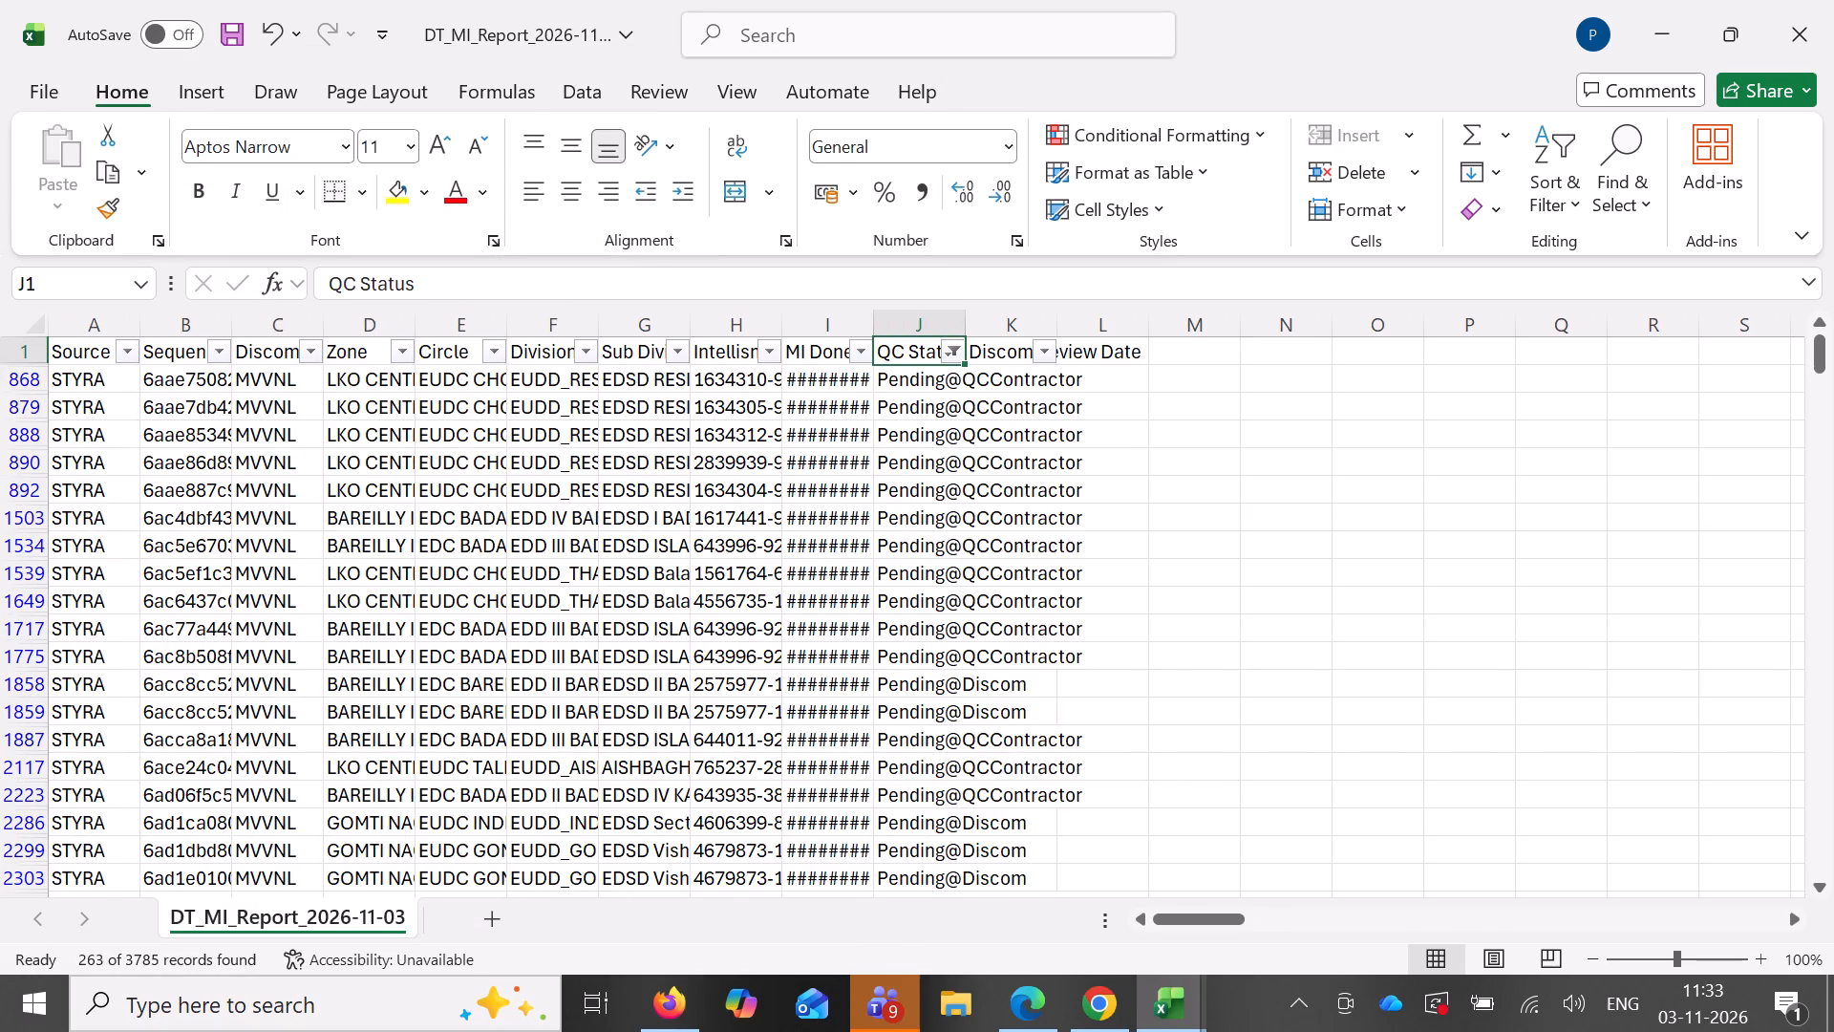
Copy all filtered DT_MI_Report data rows from the Zone column through the QC Status column, without the headers.
{"action": "key", "text": "Left"}
{"action": "key", "text": "Left"}
{"action": "key", "text": "Left"}
{"action": "key", "text": "Left"}
{"action": "key", "text": "Left"}
{"action": "key", "text": "Left"}
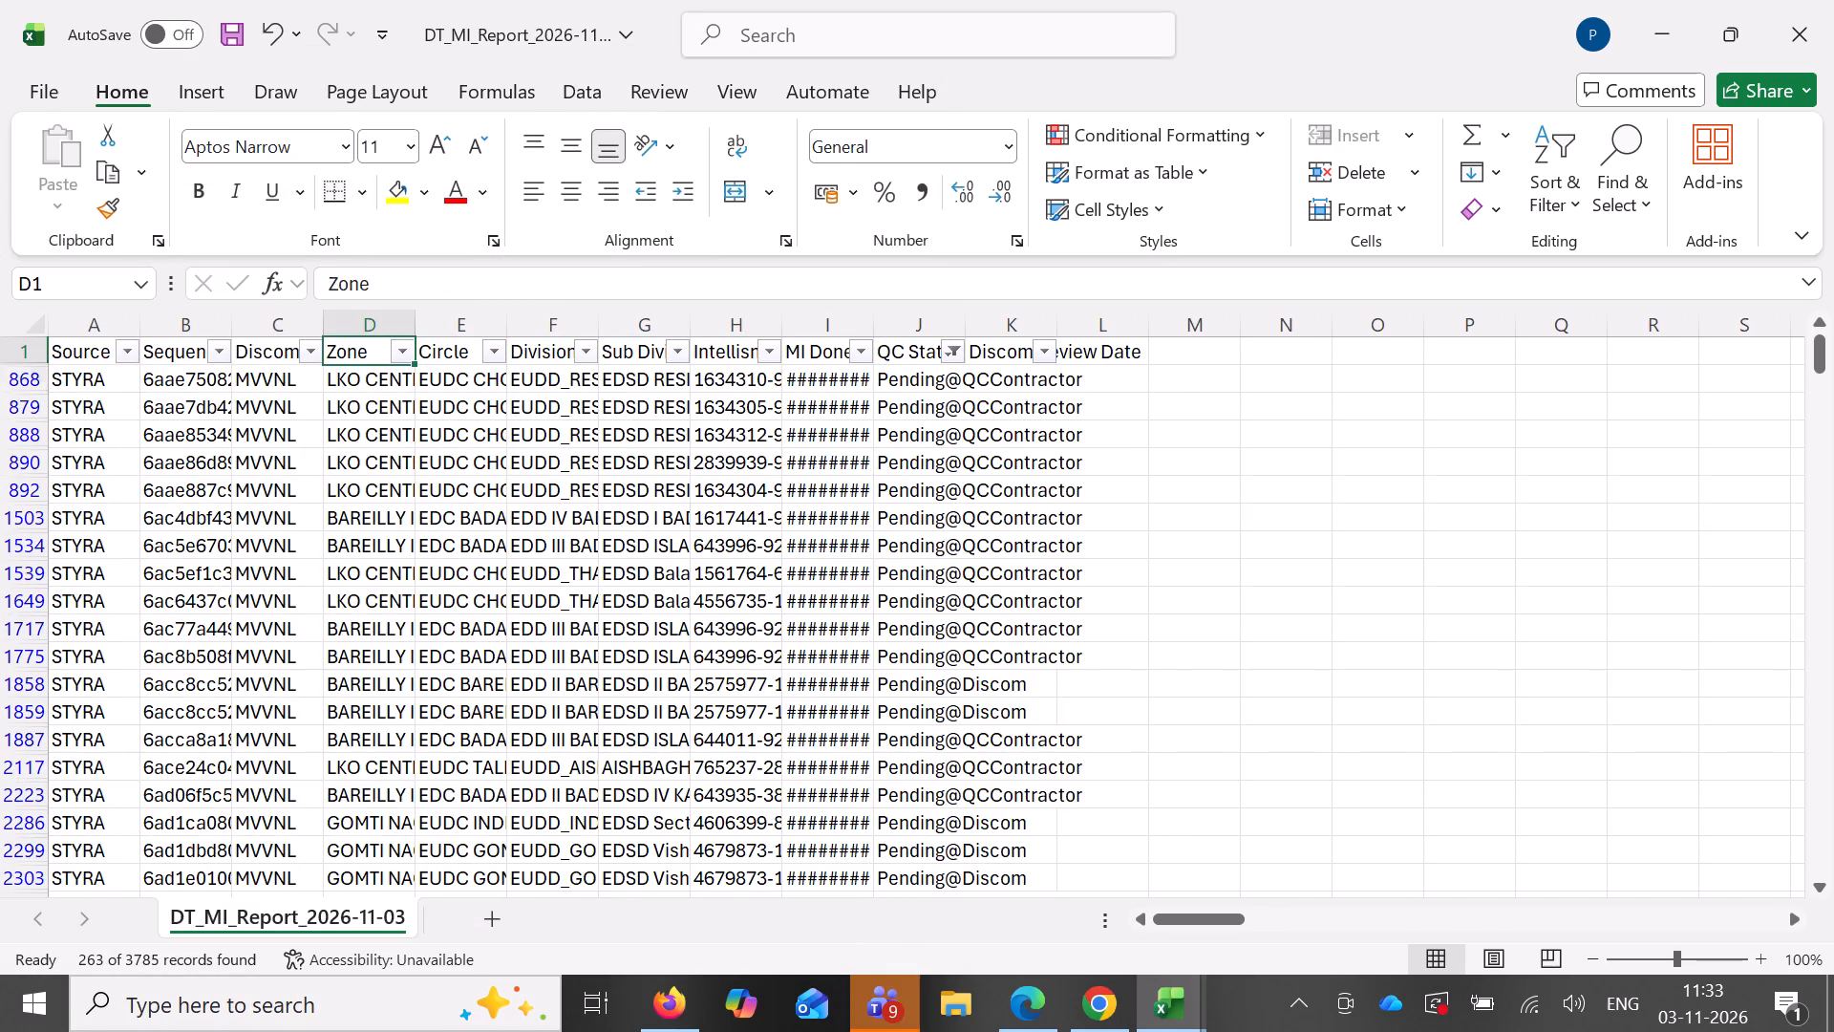
{"action": "key", "text": "Down"}
{"action": "key", "text": "Up"}
{"action": "key", "text": "Down"}
{"action": "key", "text": "ctrl+shift+Right"}
{"action": "key", "text": "ctrl+shift+Down"}
{"action": "key", "text": "ctrl+c"}
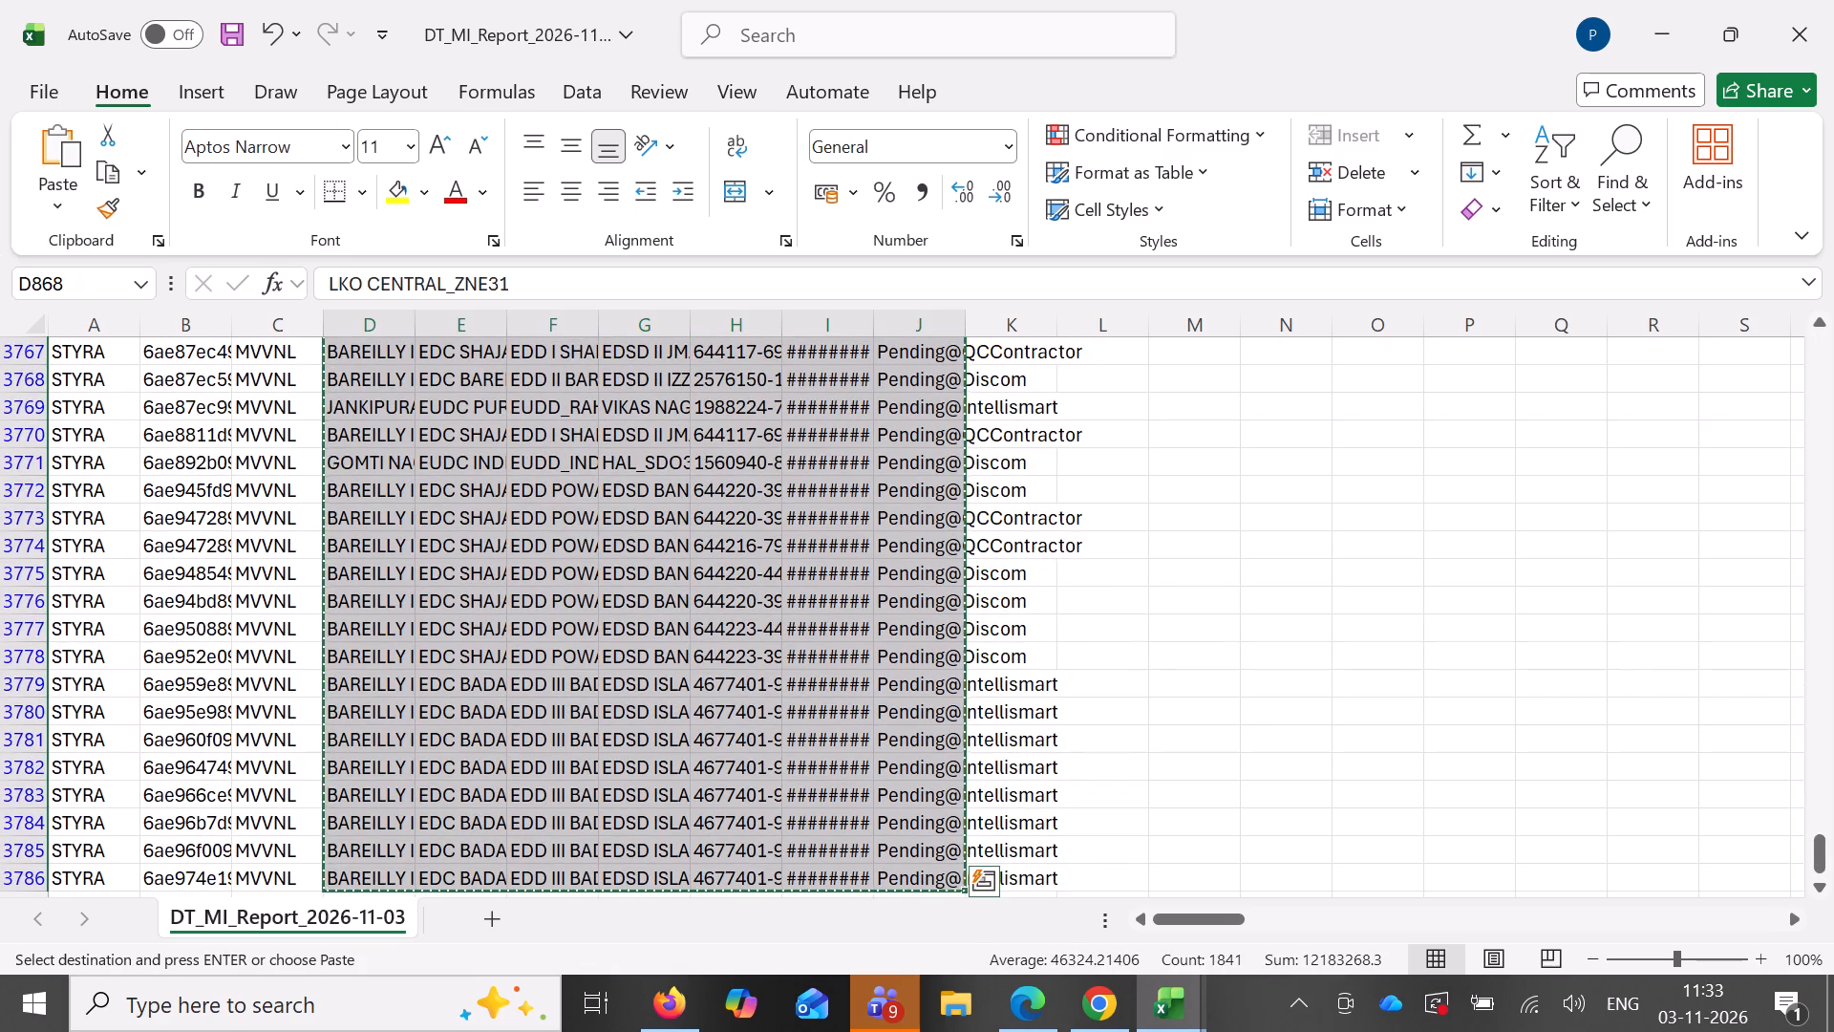
{"action": "scroll", "coordinate": [899, 777], "scroll_direction": "down", "scroll_amount": 2}
Open the QC JUNE'26 status IDatum workbook from the company OneDrive folder and dismiss its security warning.
{"action": "left_click", "coordinate": [1170, 1023]}
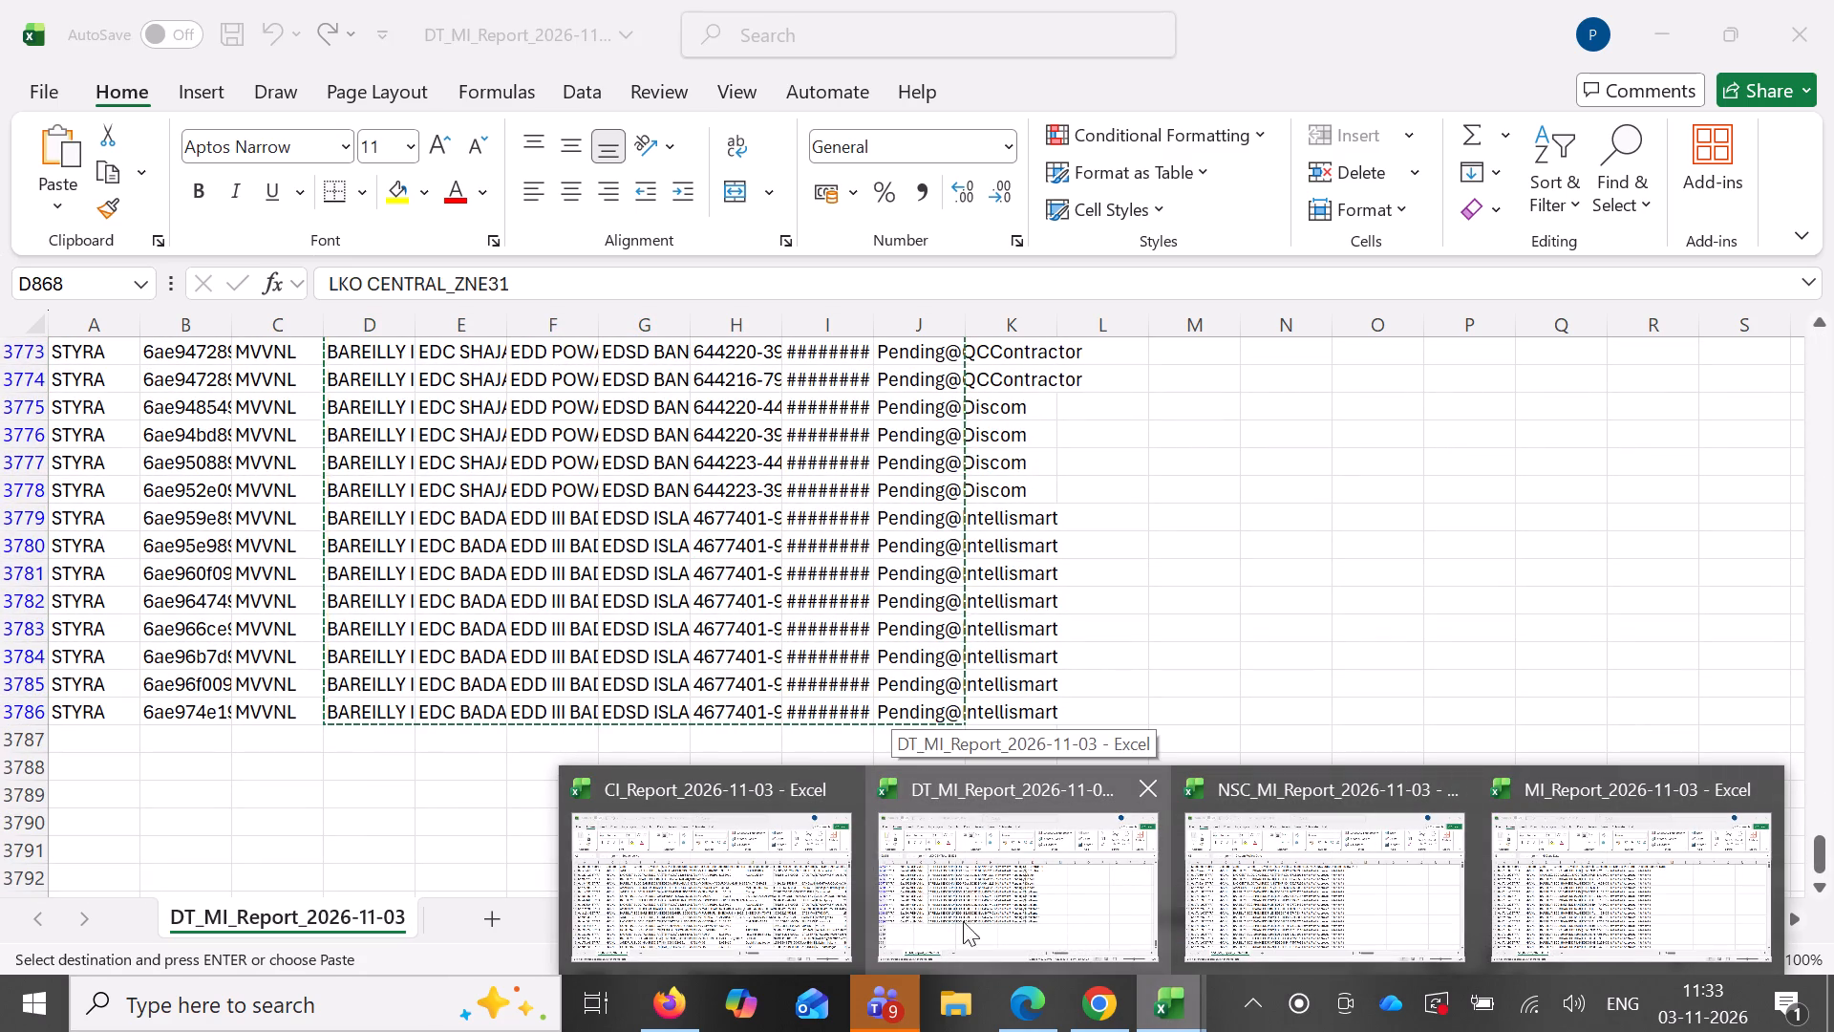
{"action": "left_click", "coordinate": [967, 992]}
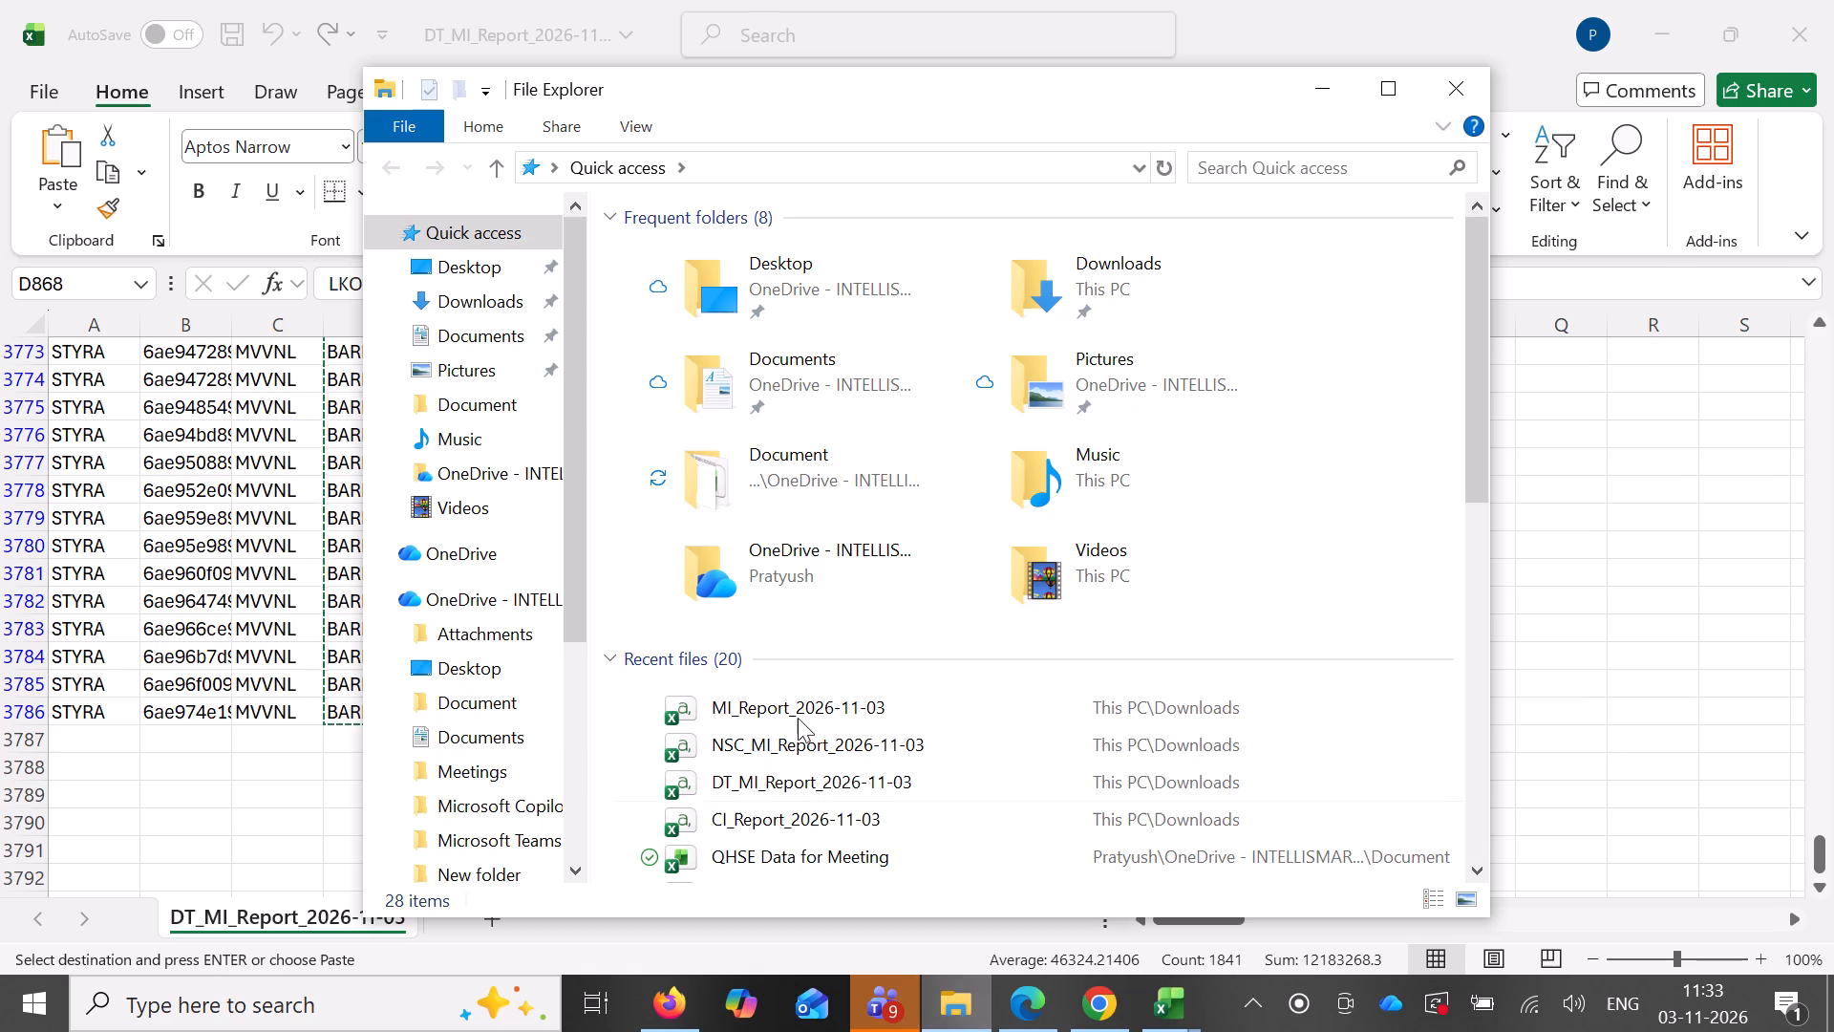
{"action": "left_click", "coordinate": [477, 339]}
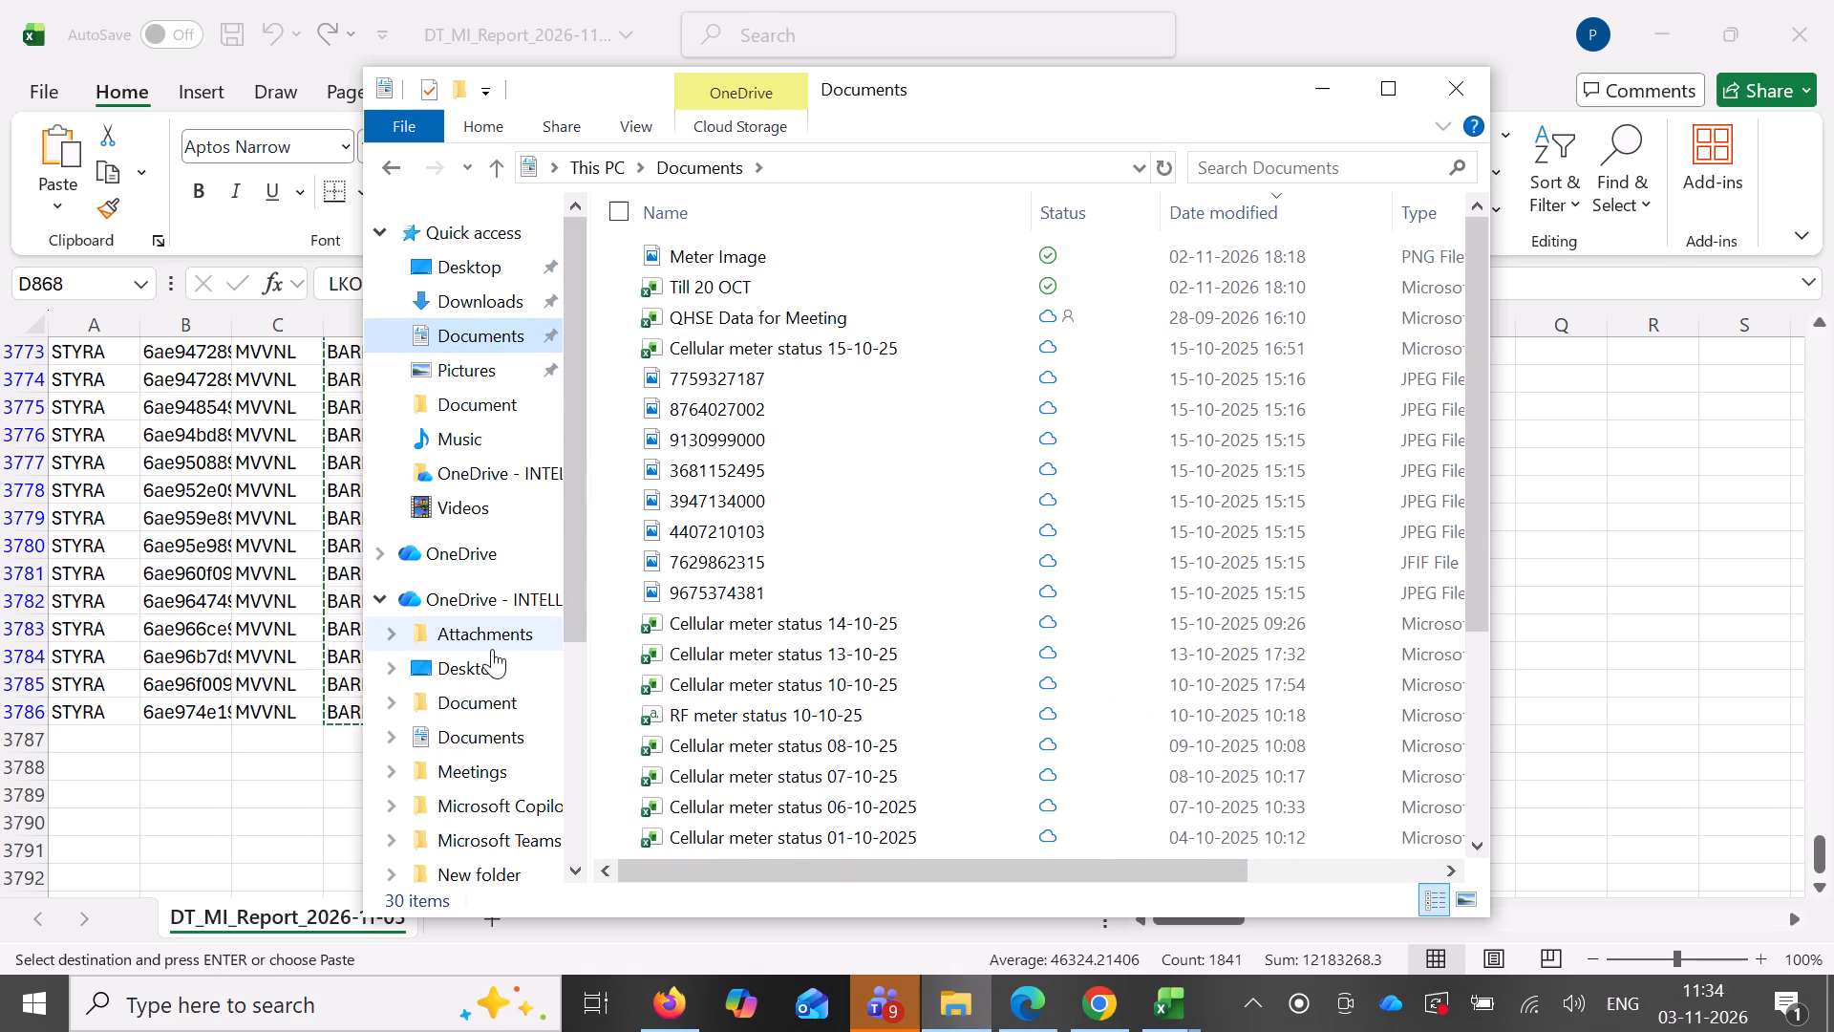
{"action": "left_click", "coordinate": [498, 614]}
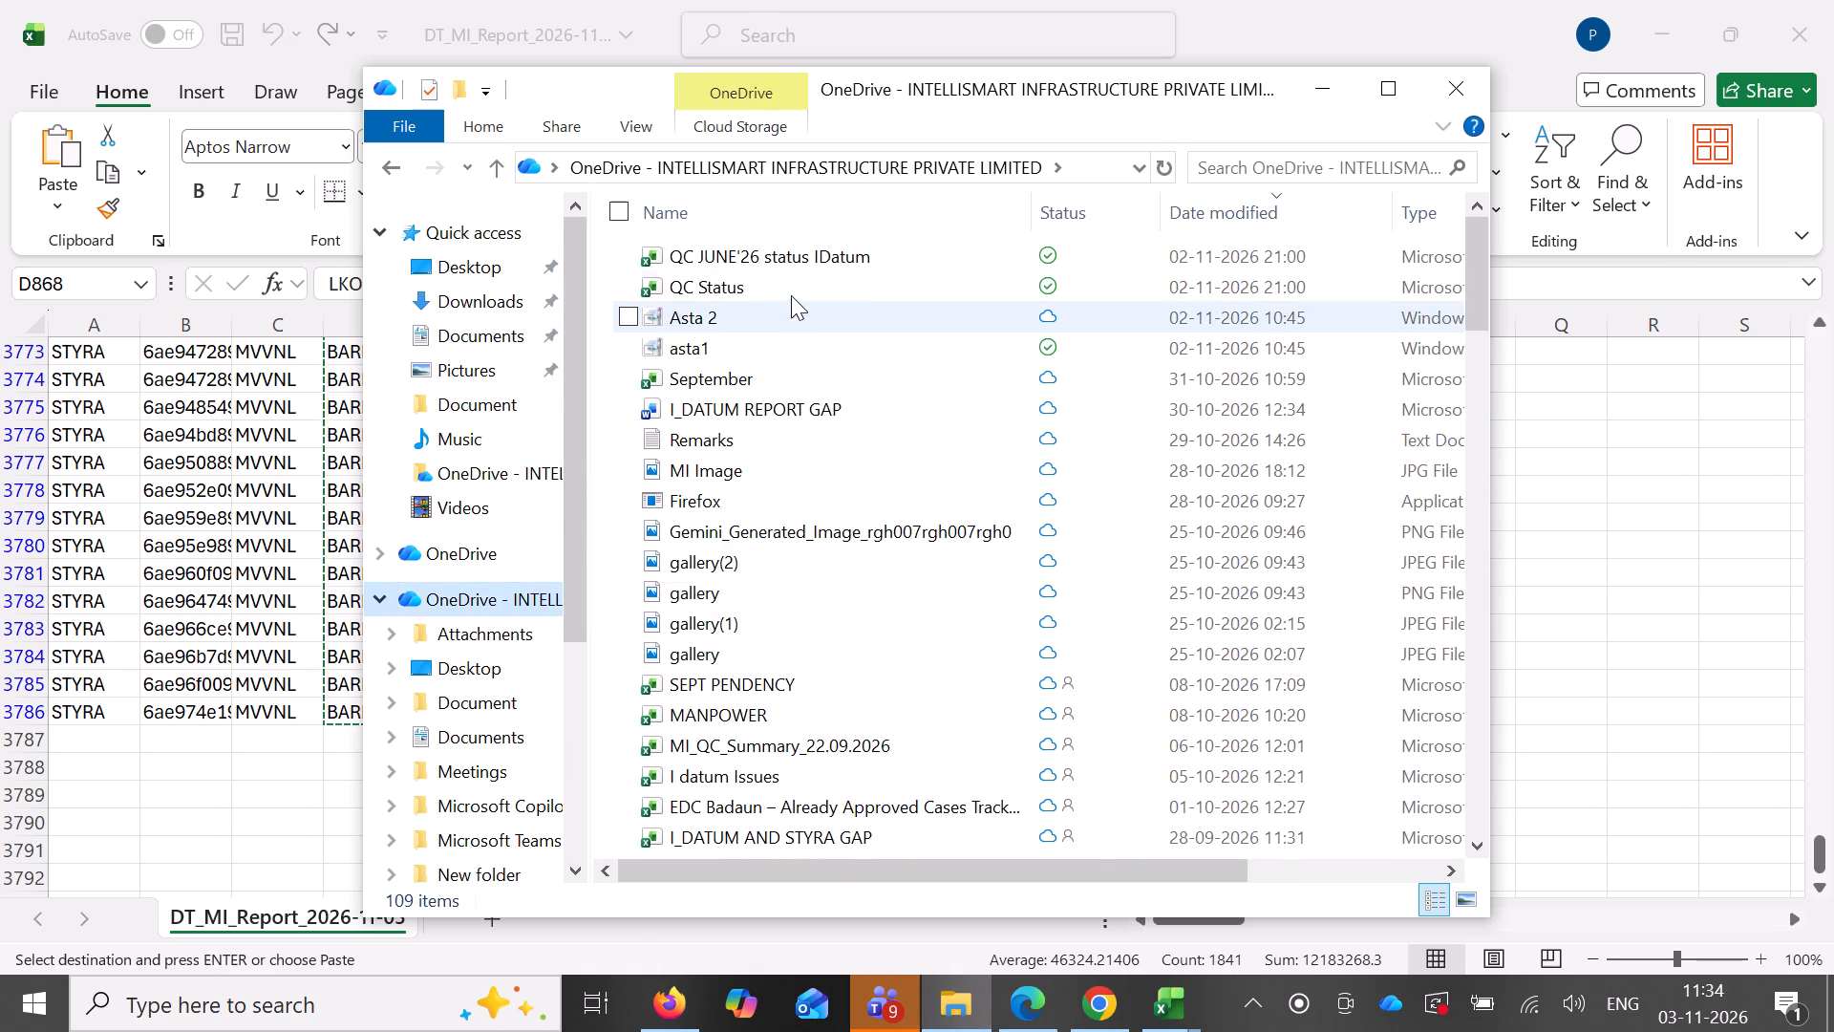
{"action": "double_click", "coordinate": [797, 288]}
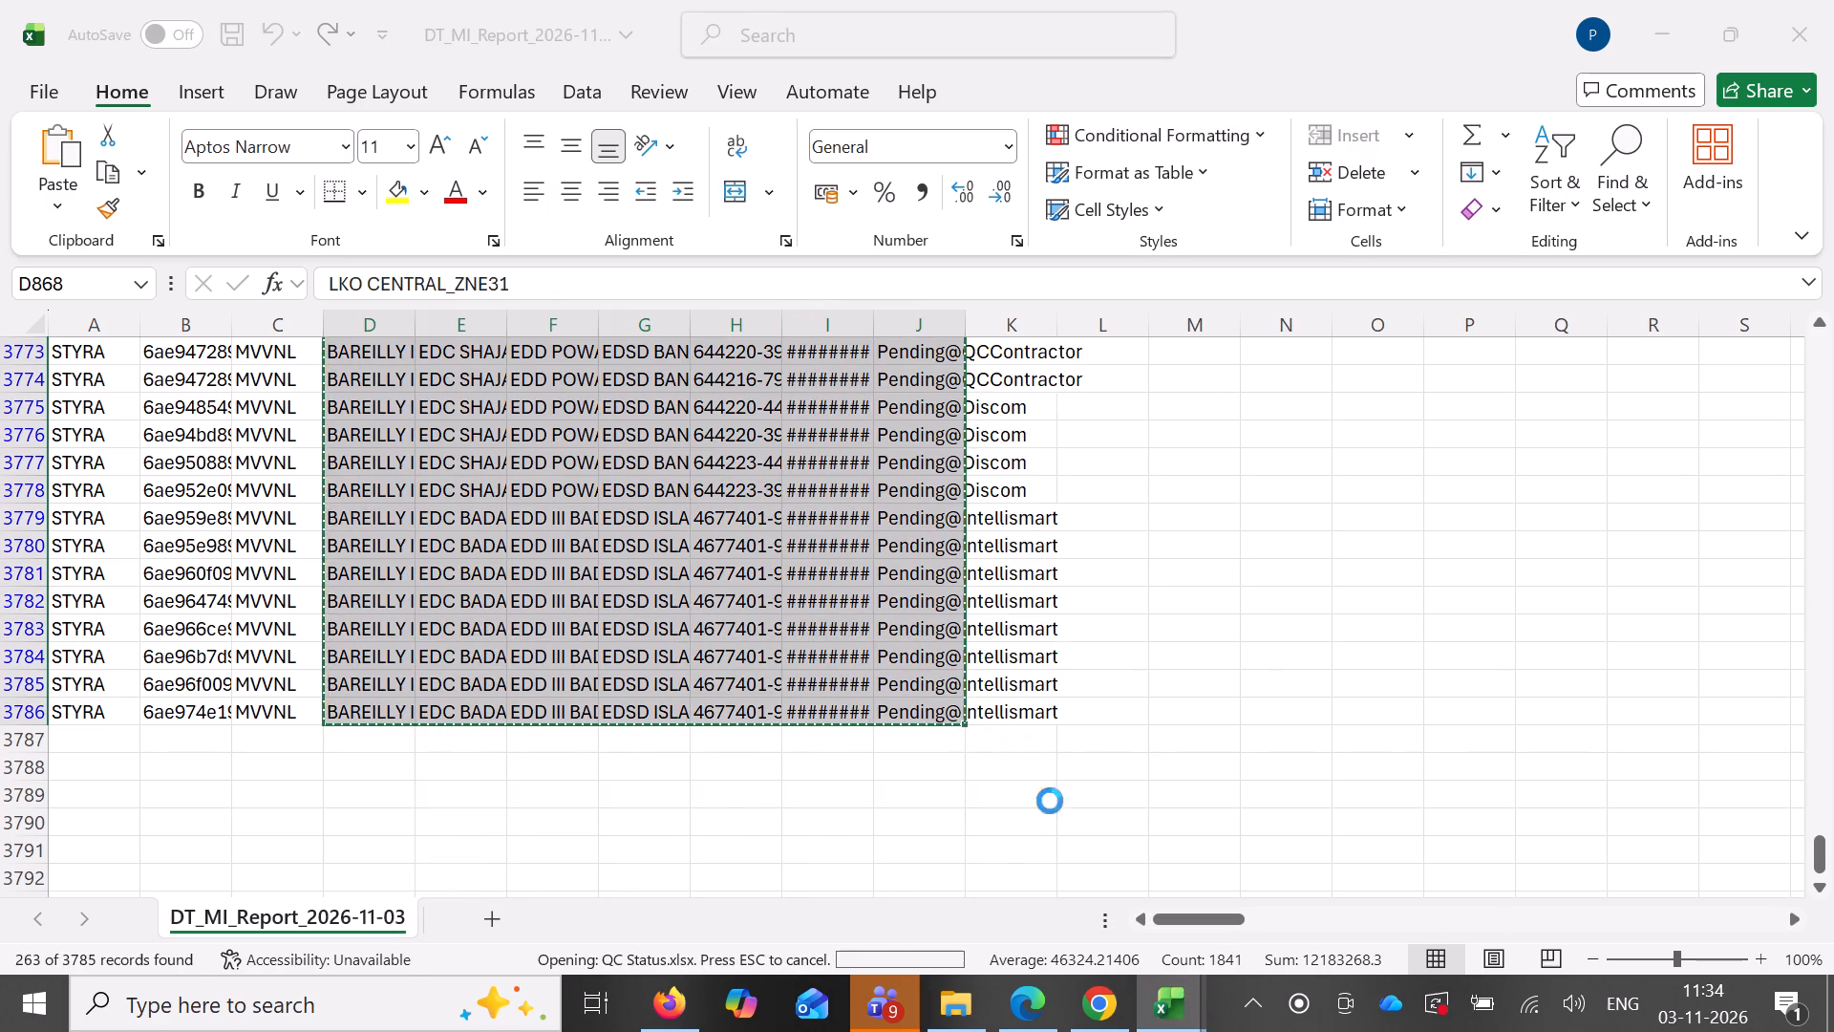
{"action": "left_click", "coordinate": [1833, 0]}
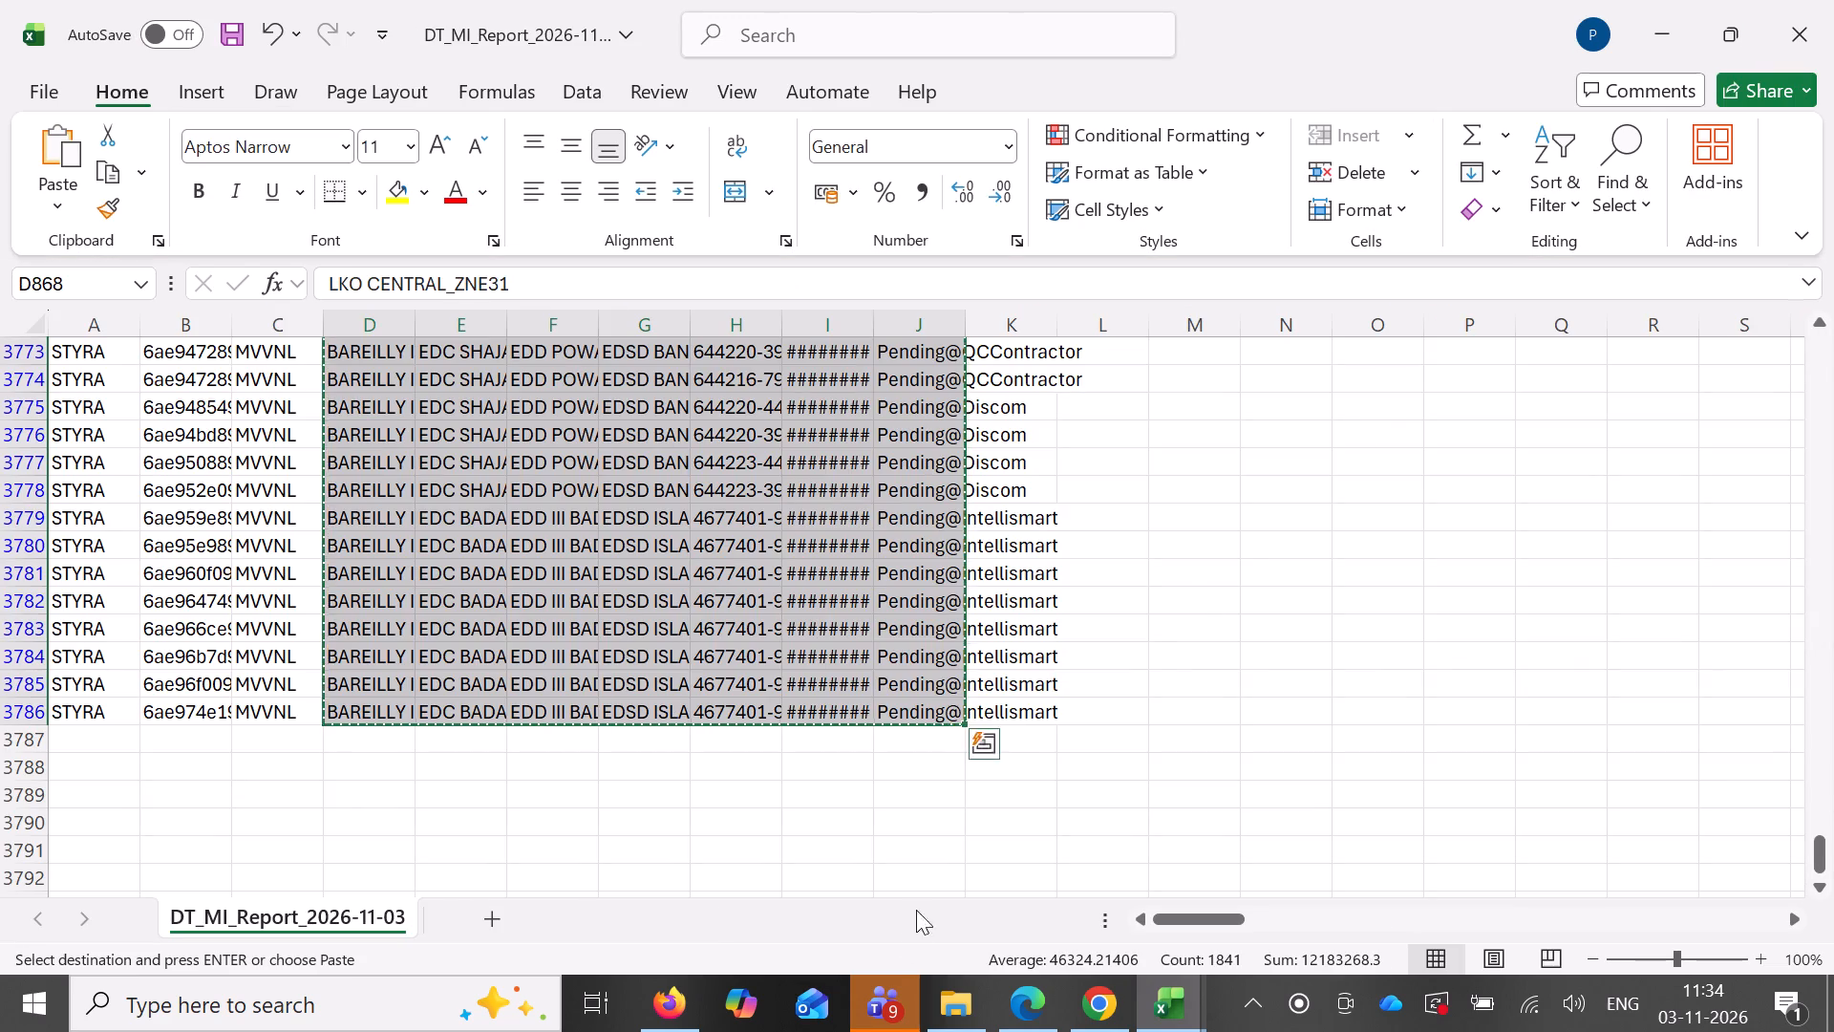
{"action": "left_click", "coordinate": [985, 1011]}
{"action": "double_click", "coordinate": [847, 256]}
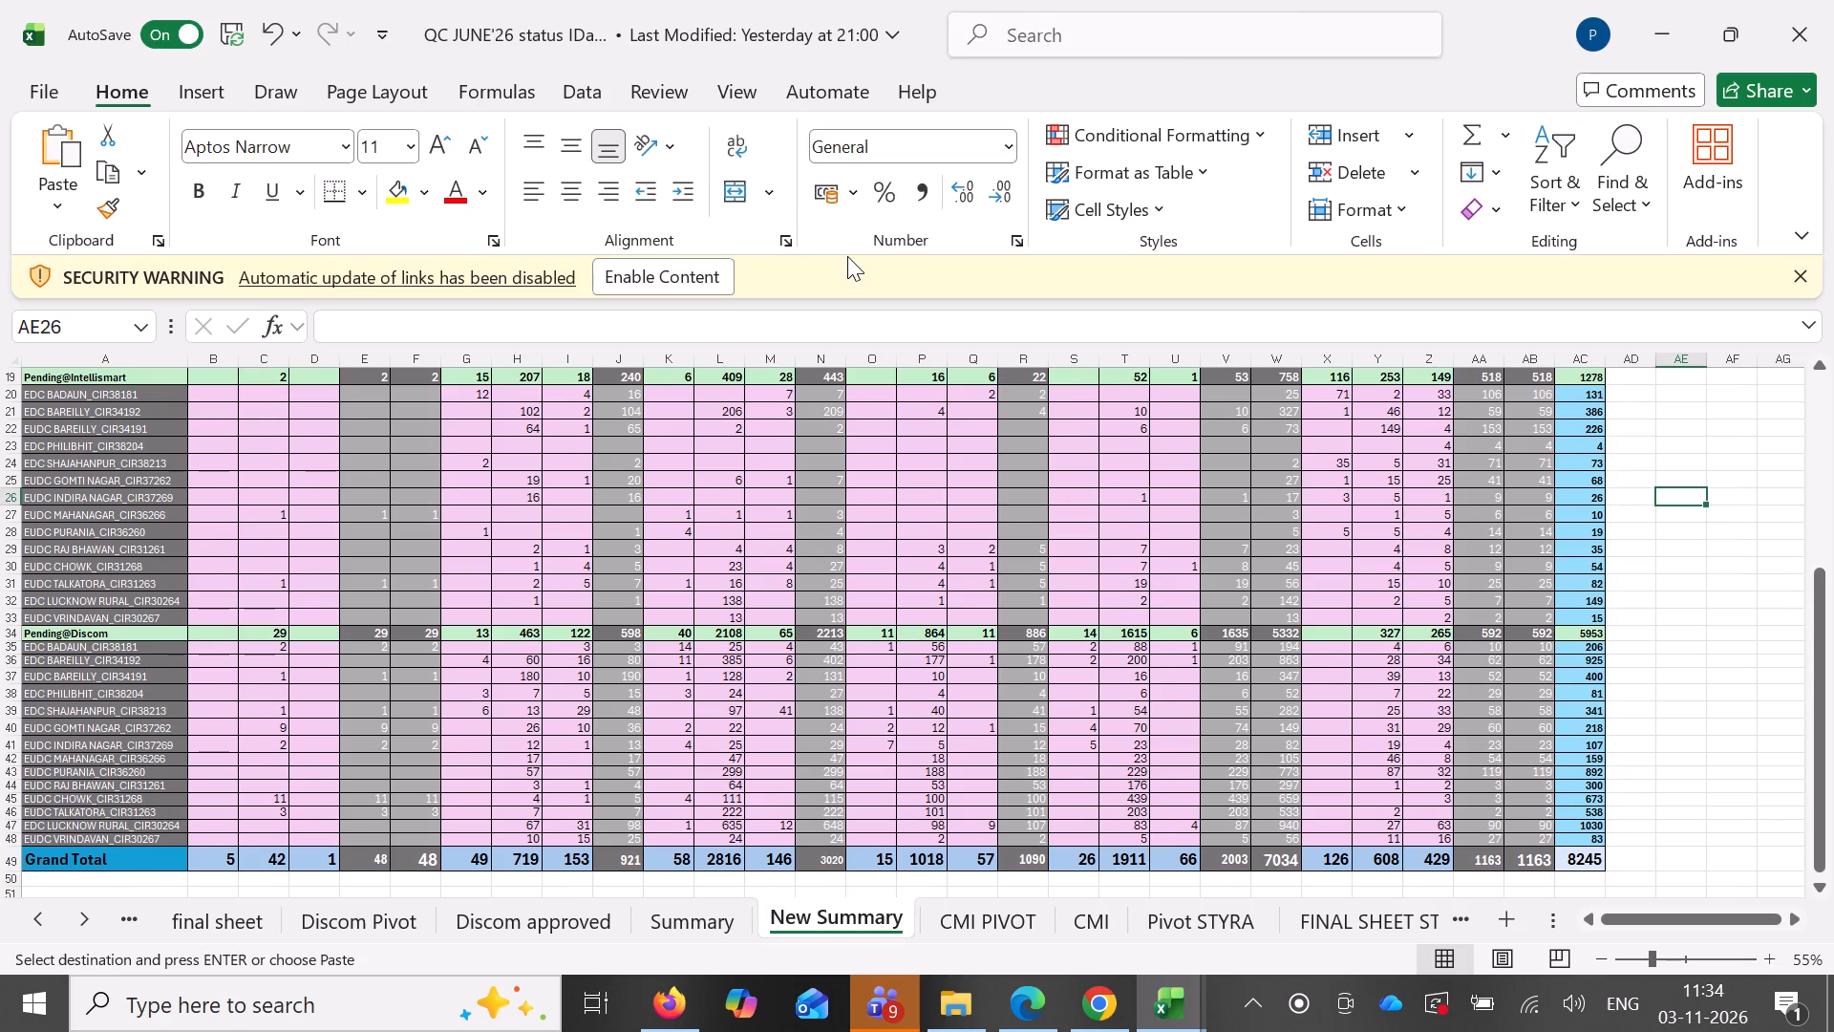
{"action": "left_click", "coordinate": [1810, 278]}
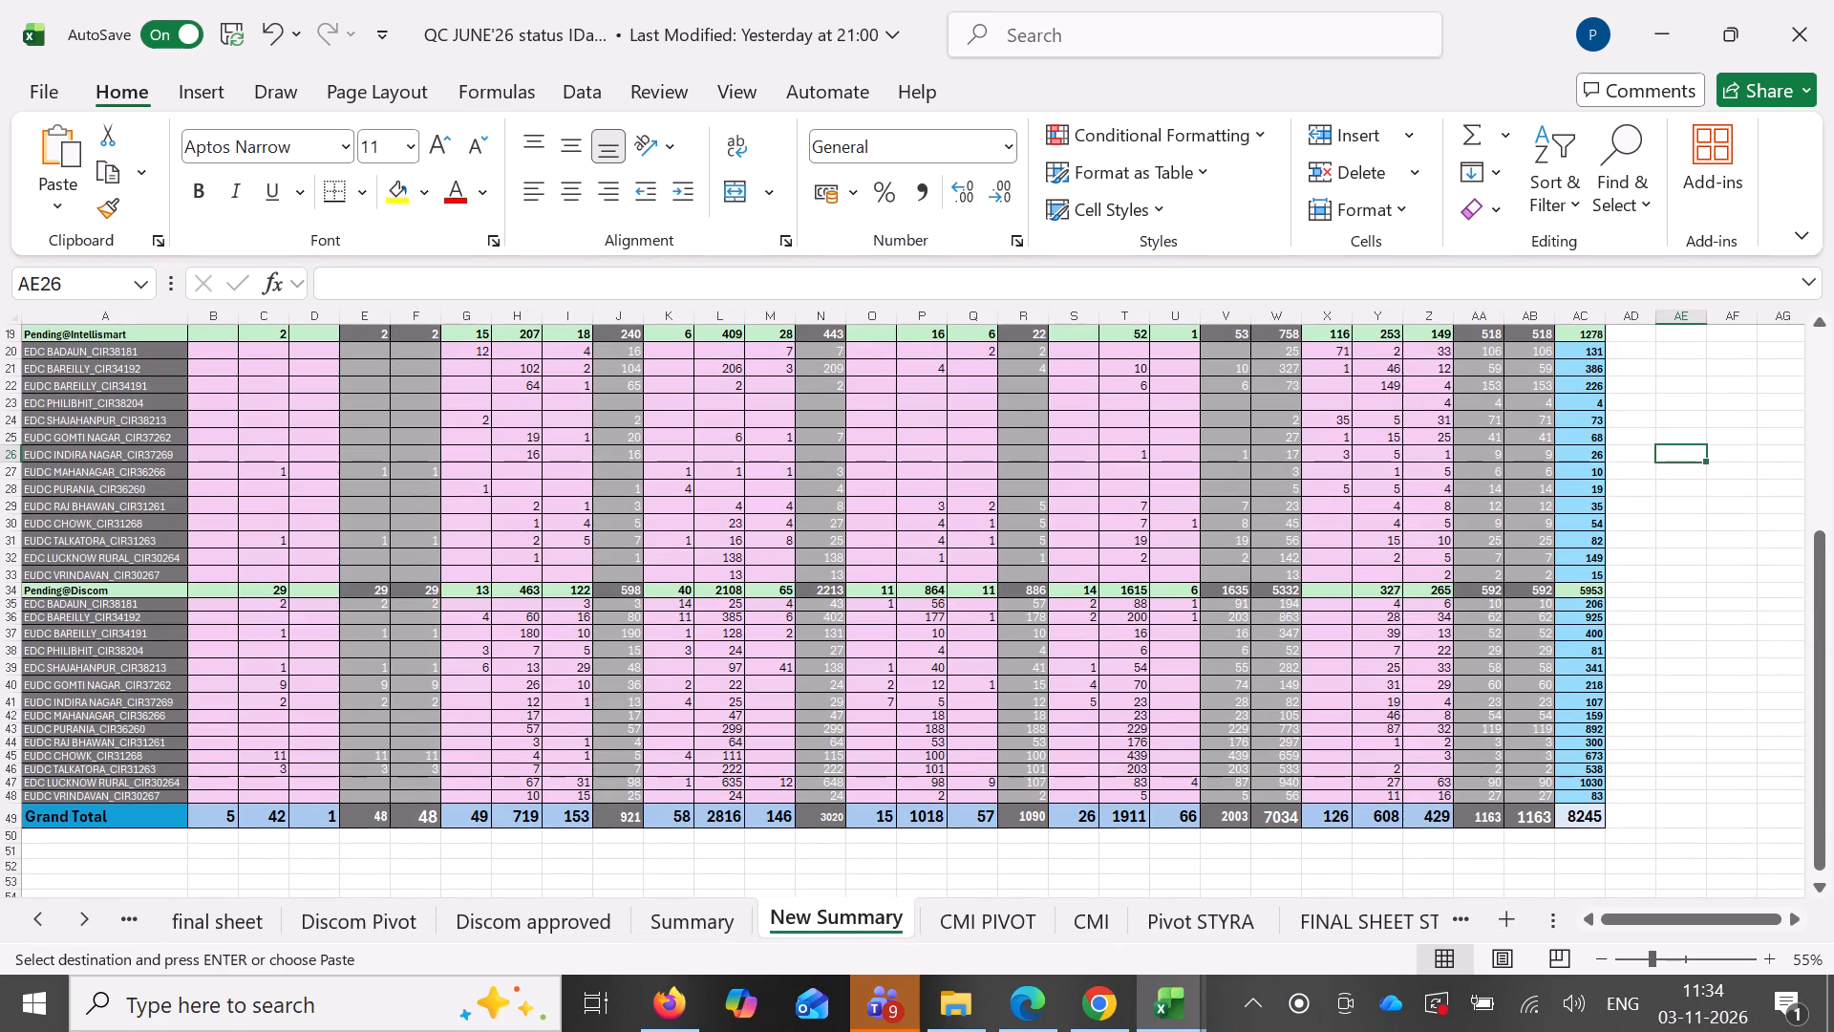
On the final sheet, clear the old records from the Zone column through QC Status, keeping the headers and the MVVNL column.
{"action": "left_click", "coordinate": [247, 924]}
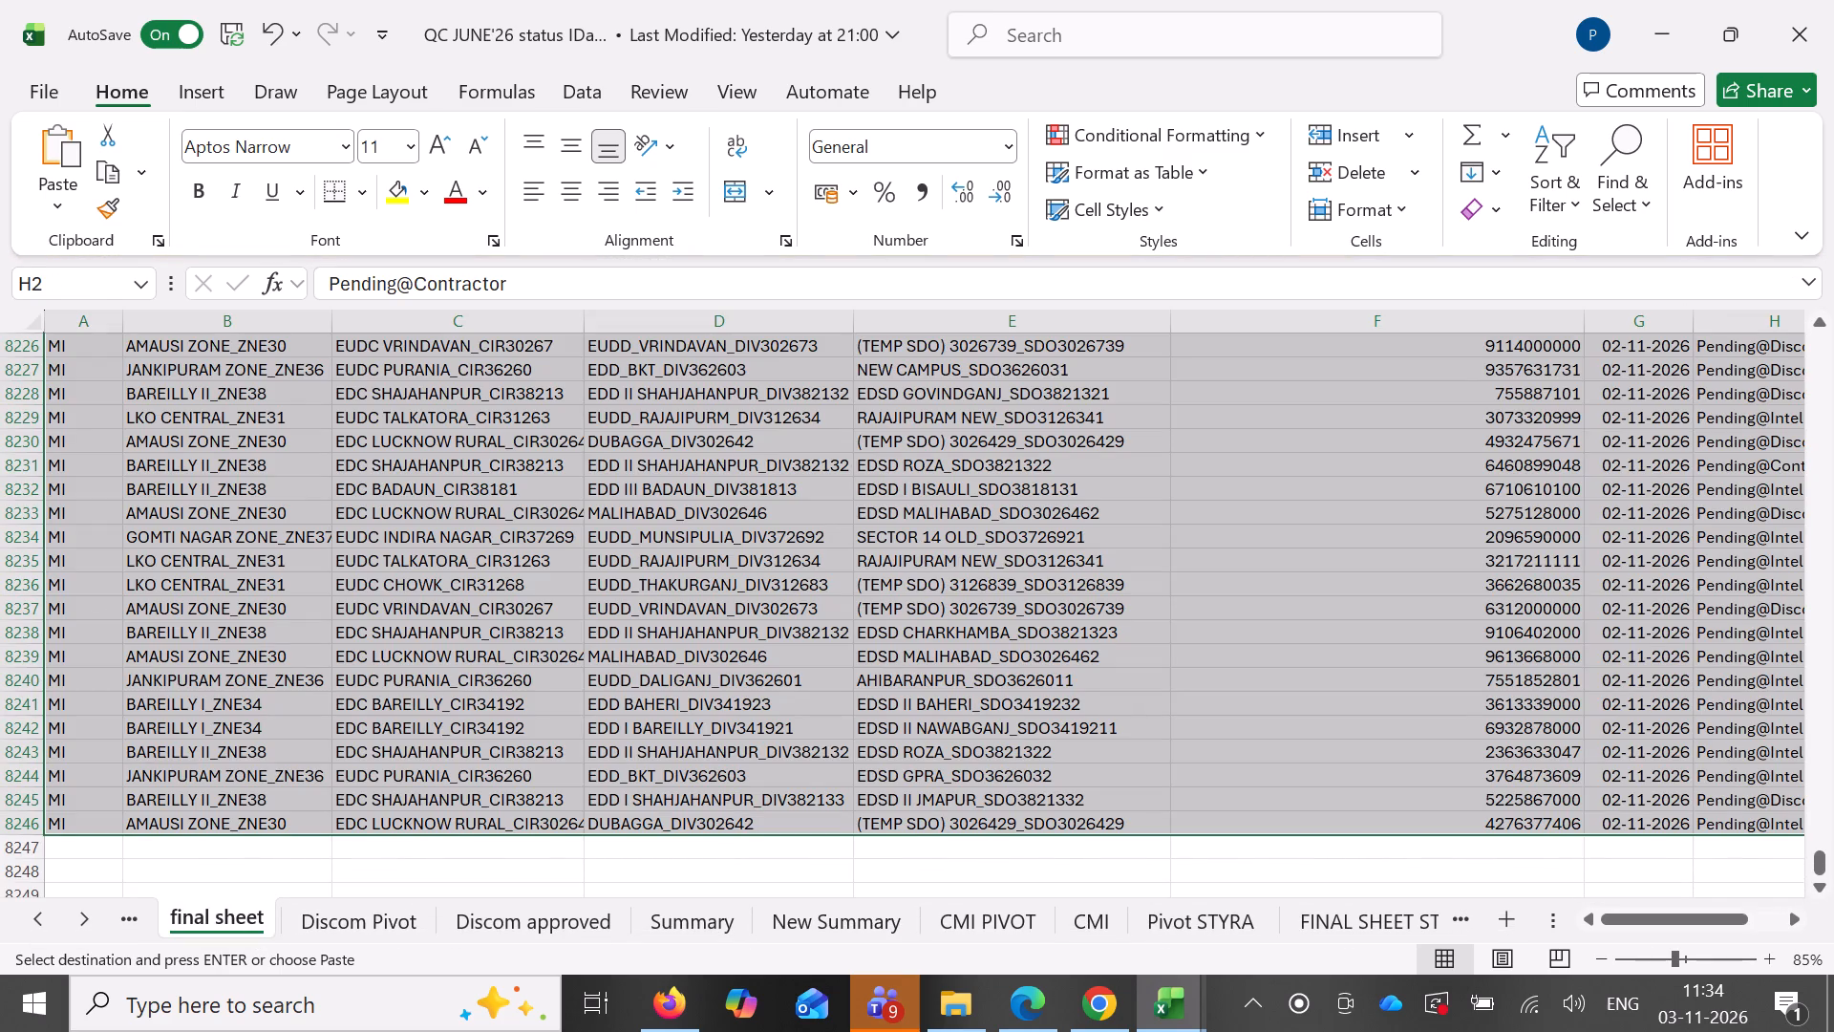
{"action": "key", "text": "shift+Right"}
{"action": "key", "text": "Delete"}
{"action": "key", "text": "ctrl+Left"}
{"action": "key", "text": "Right"}
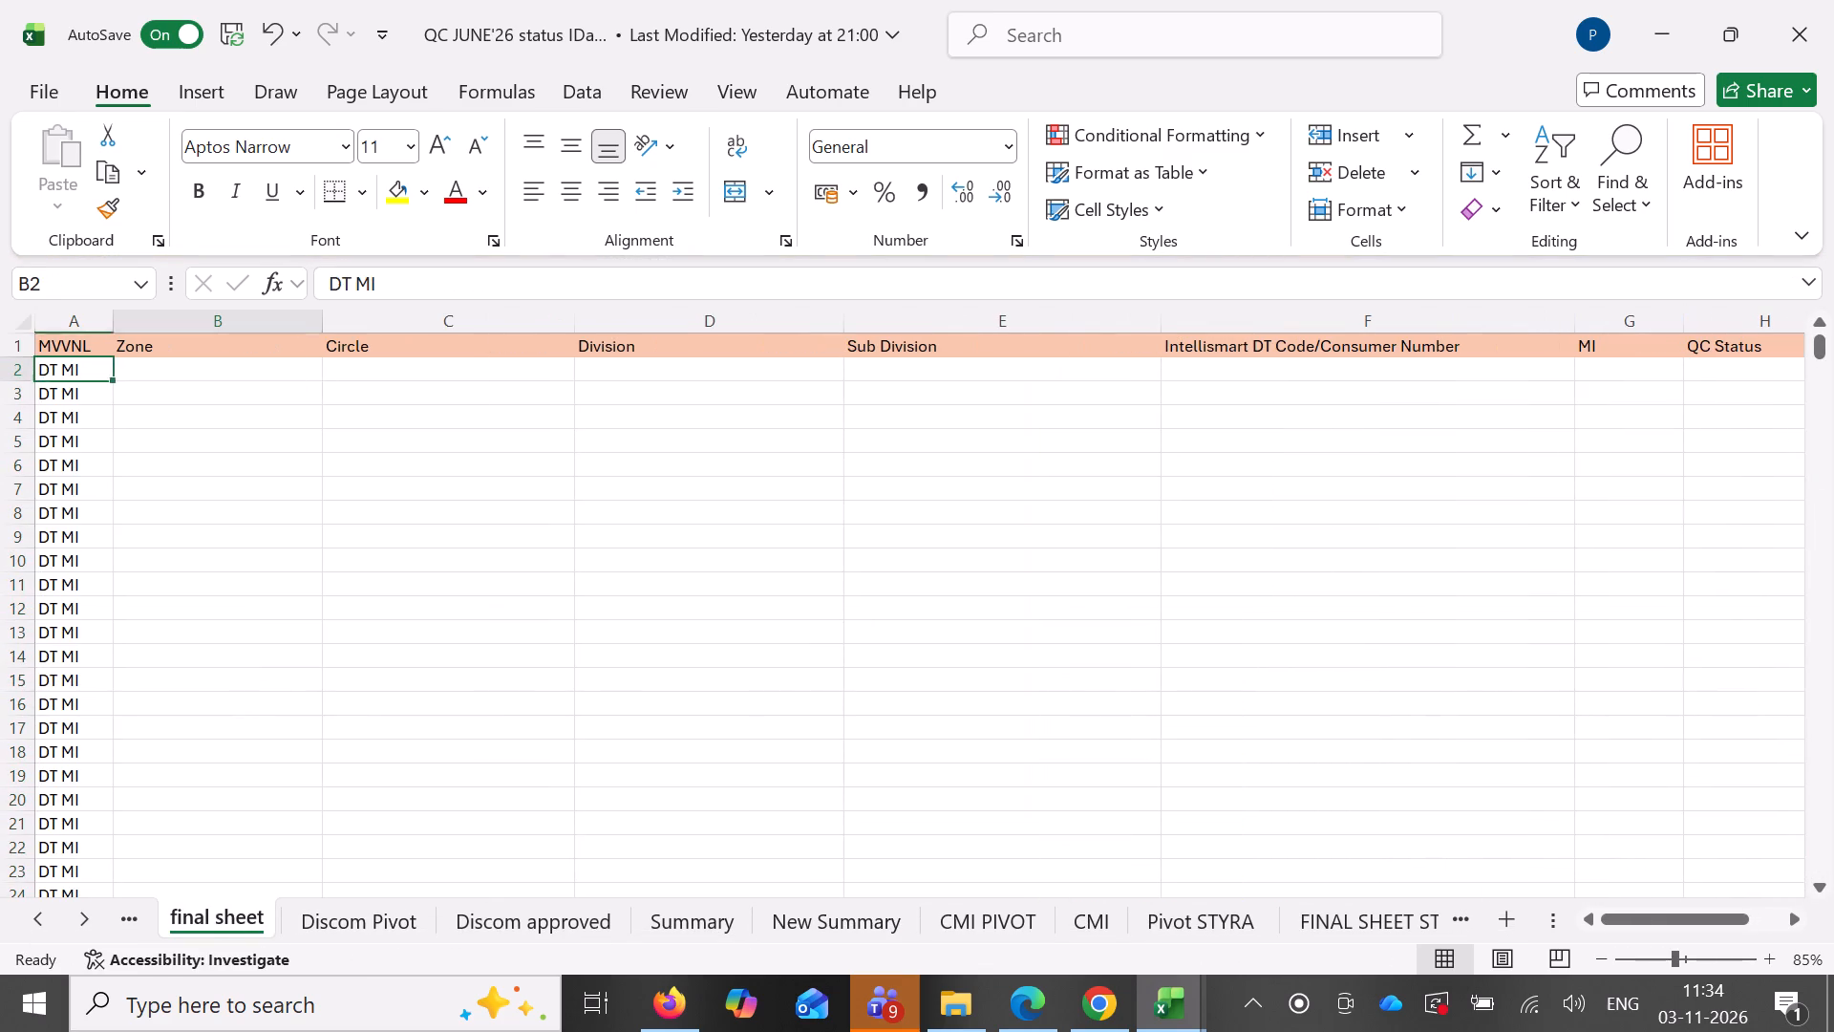
On the Discom approved sheet, clear the old records from the Circle column through the Discom column, keeping the headers and the MVVNL column.
{"action": "left_click", "coordinate": [990, 920]}
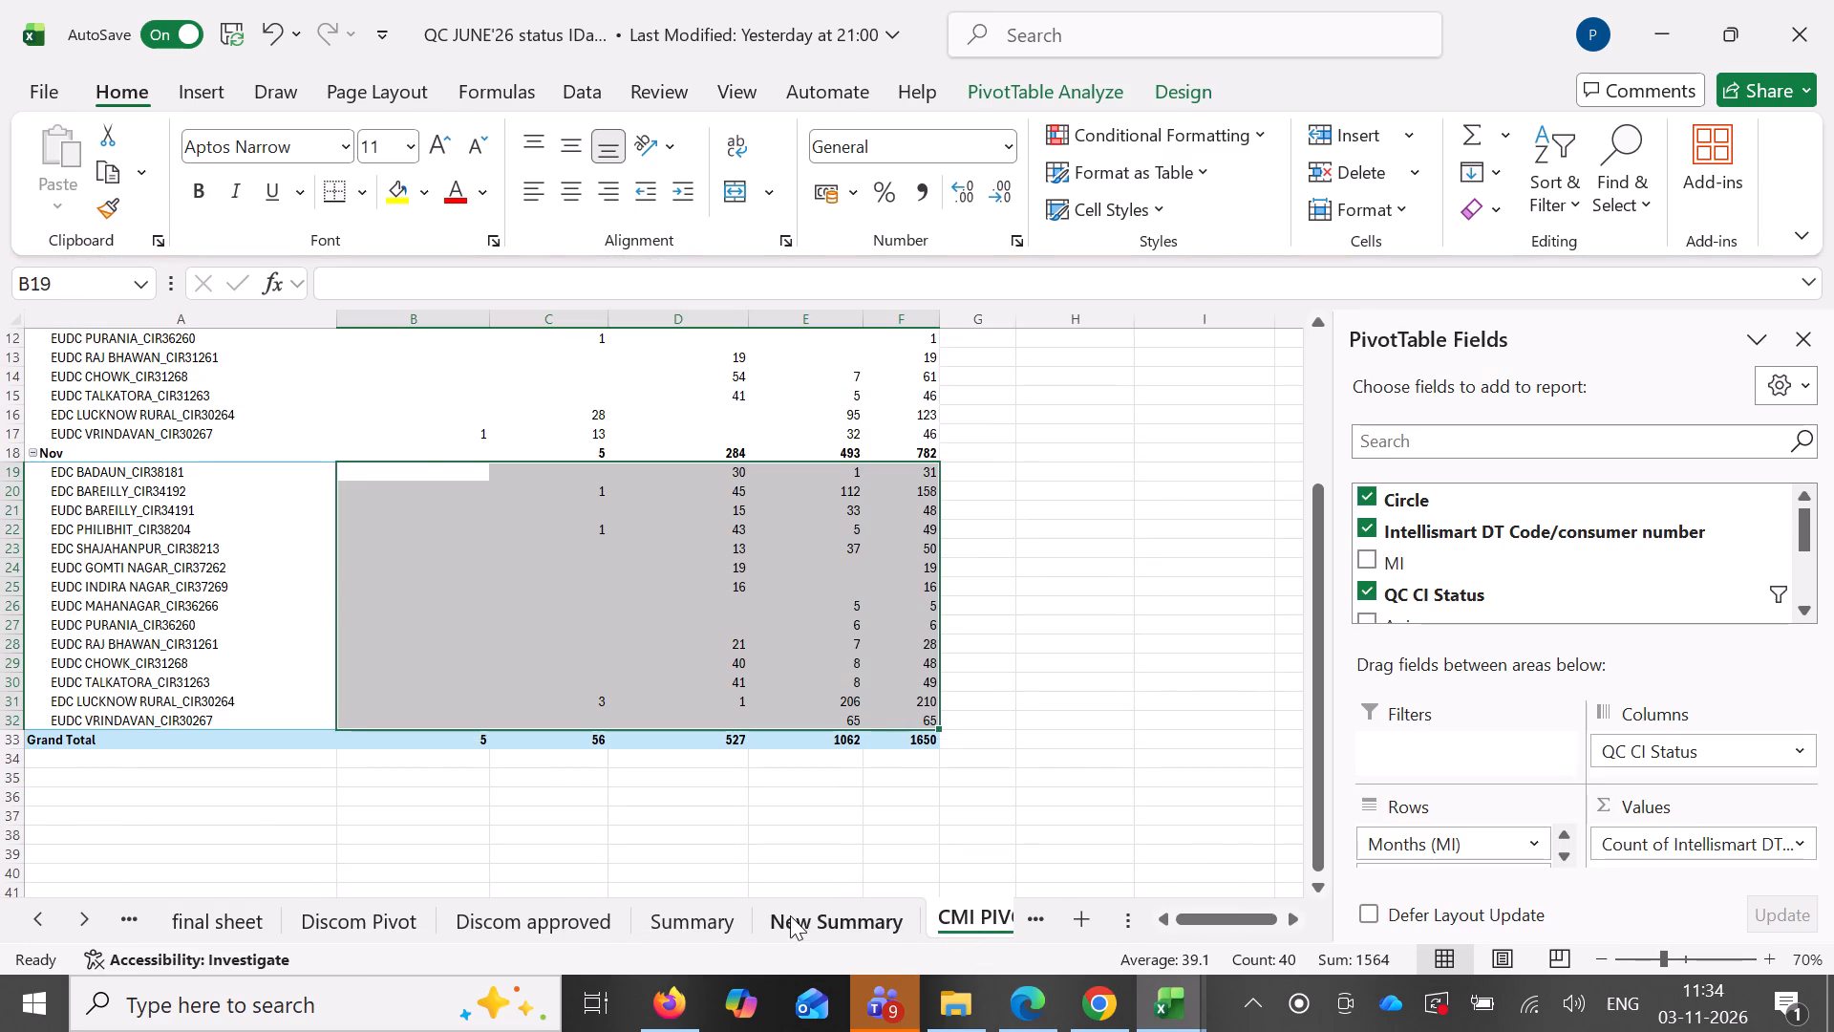
{"action": "left_click", "coordinate": [591, 929]}
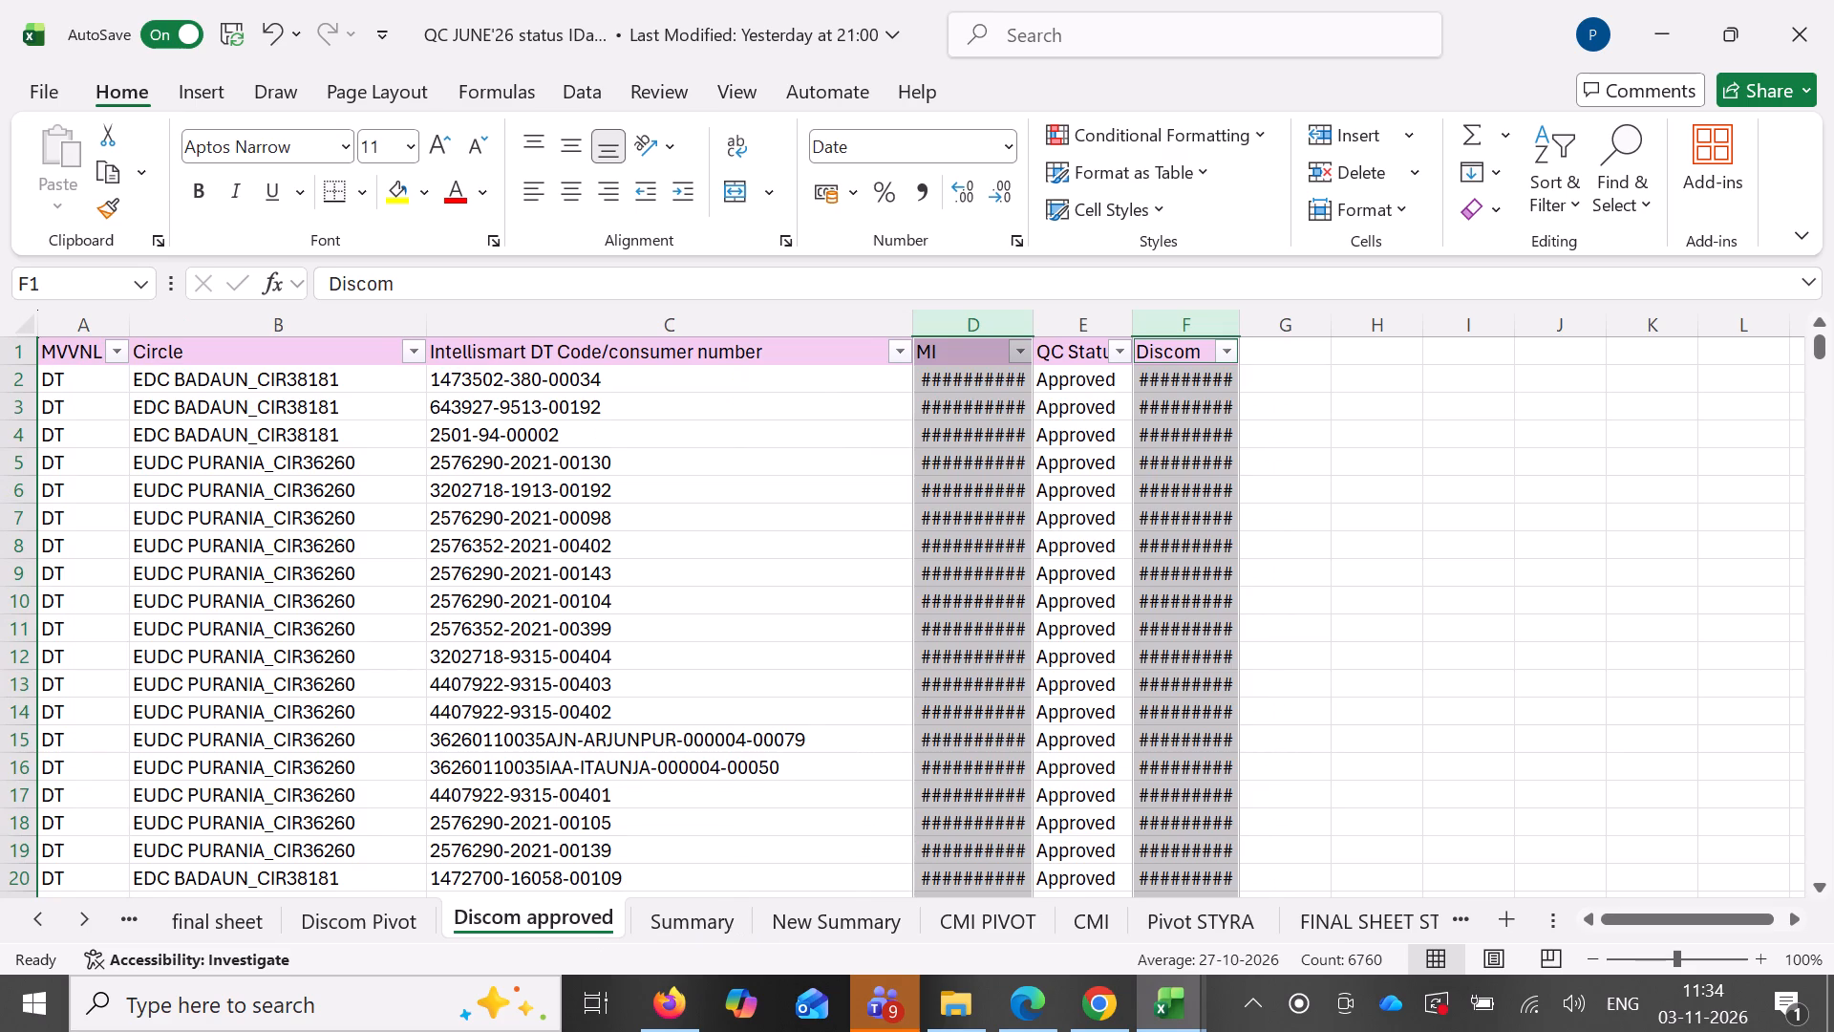
{"action": "key", "text": "ctrl+Left"}
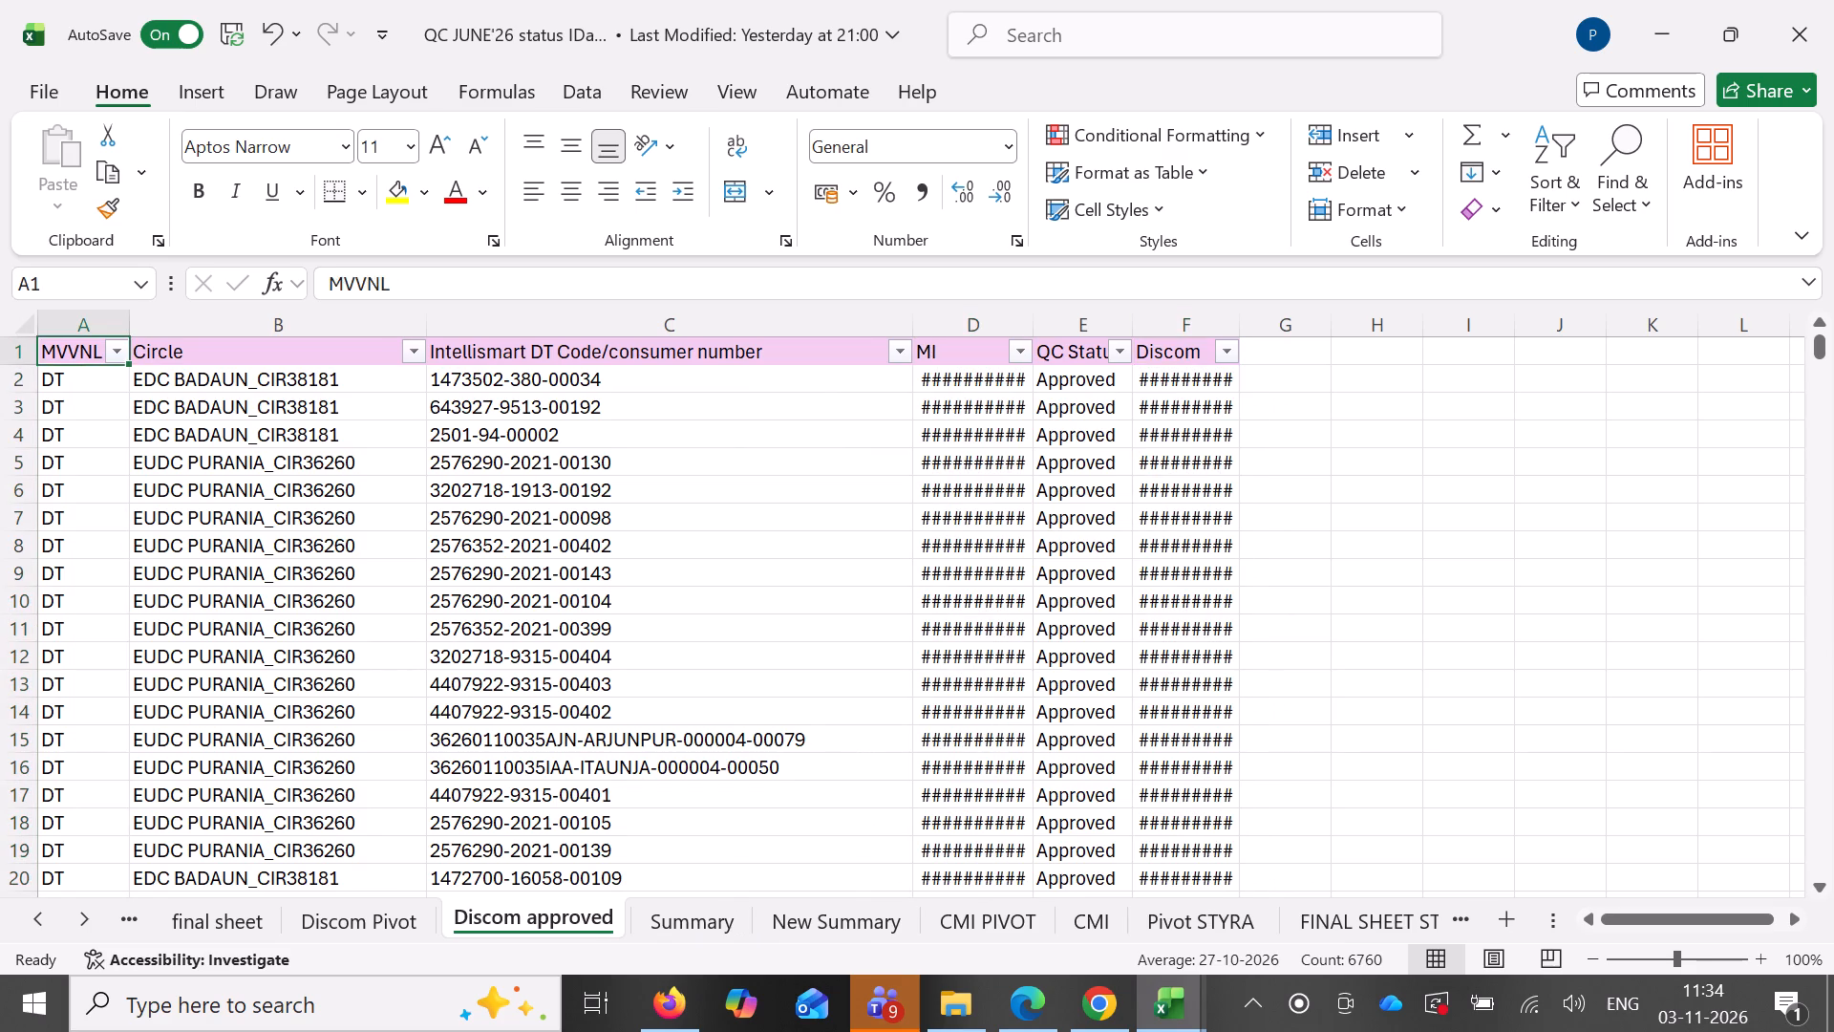
{"action": "key", "text": "Down"}
{"action": "key", "text": "Right"}
{"action": "key", "text": "ctrl+shift+Right"}
{"action": "key", "text": "ctrl+shift+Down"}
{"action": "key", "text": "Delete"}
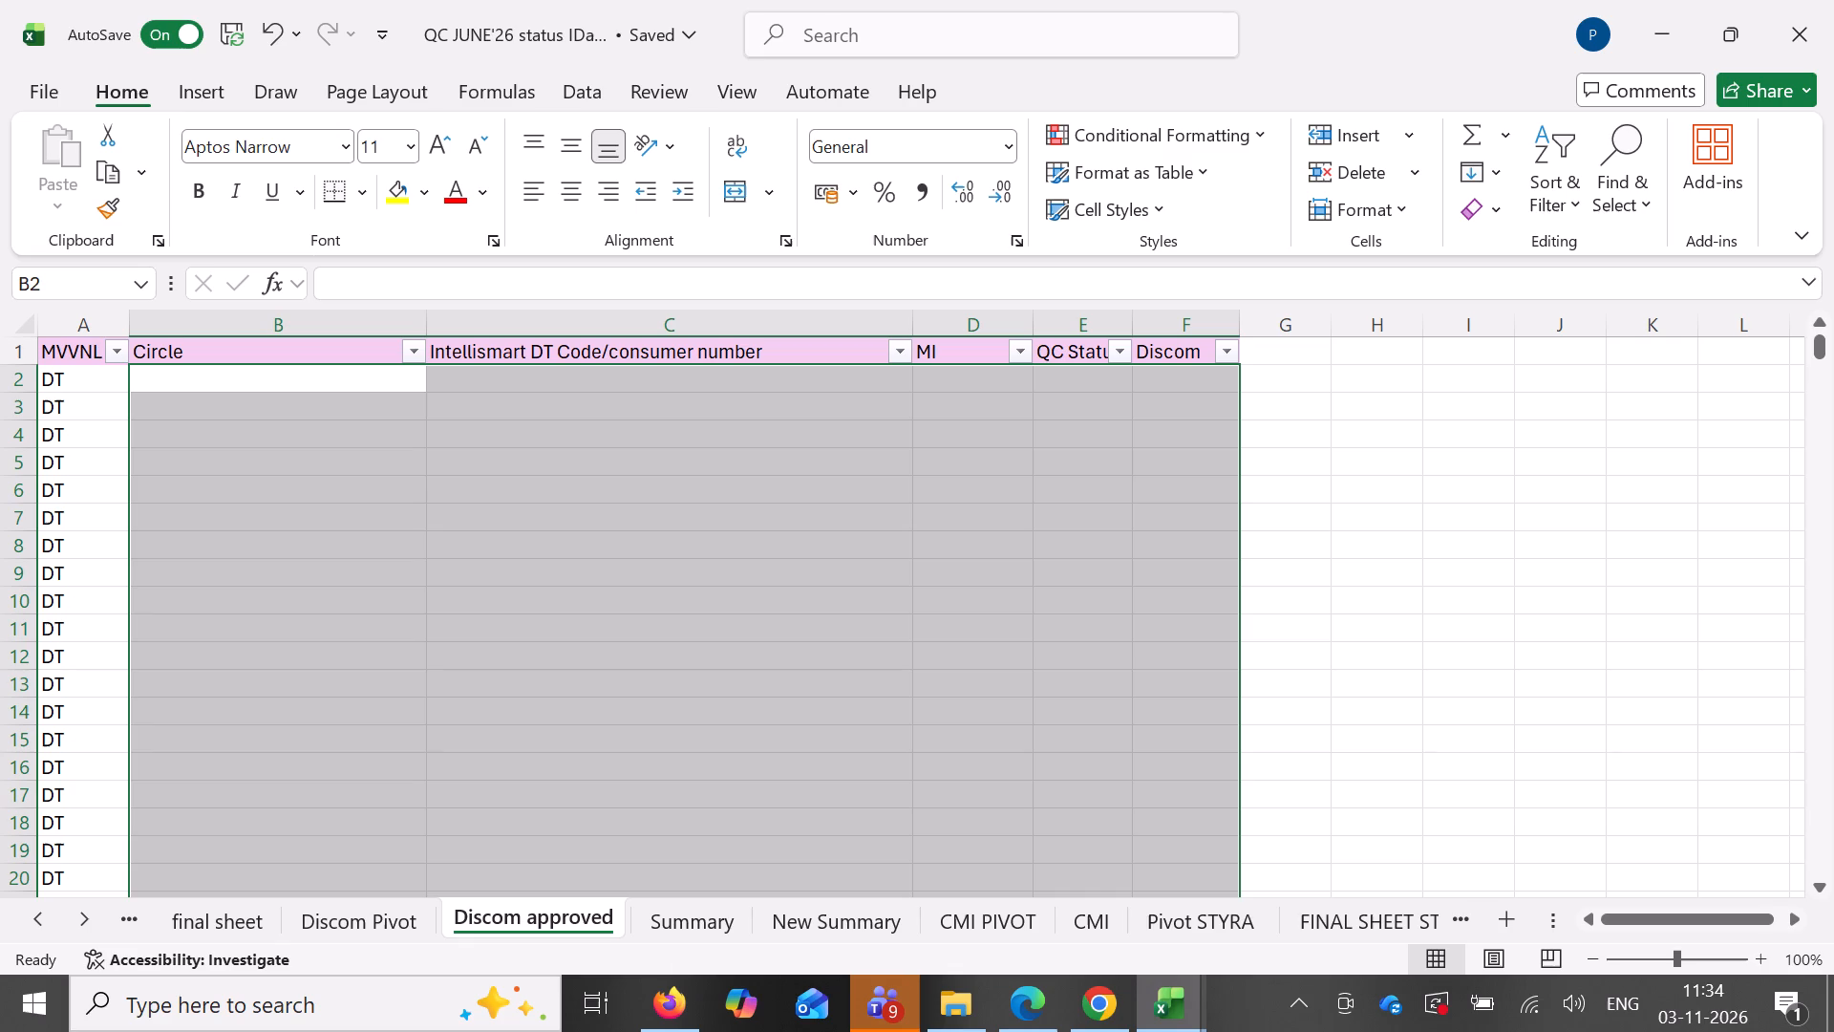
On the CMI sheet, clear the old data below the headers in the Circle, Intellismart DT Code and MI columns.
{"action": "left_click", "coordinate": [1155, 999]}
{"action": "left_click", "coordinate": [1171, 613]}
{"action": "left_click", "coordinate": [1077, 931]}
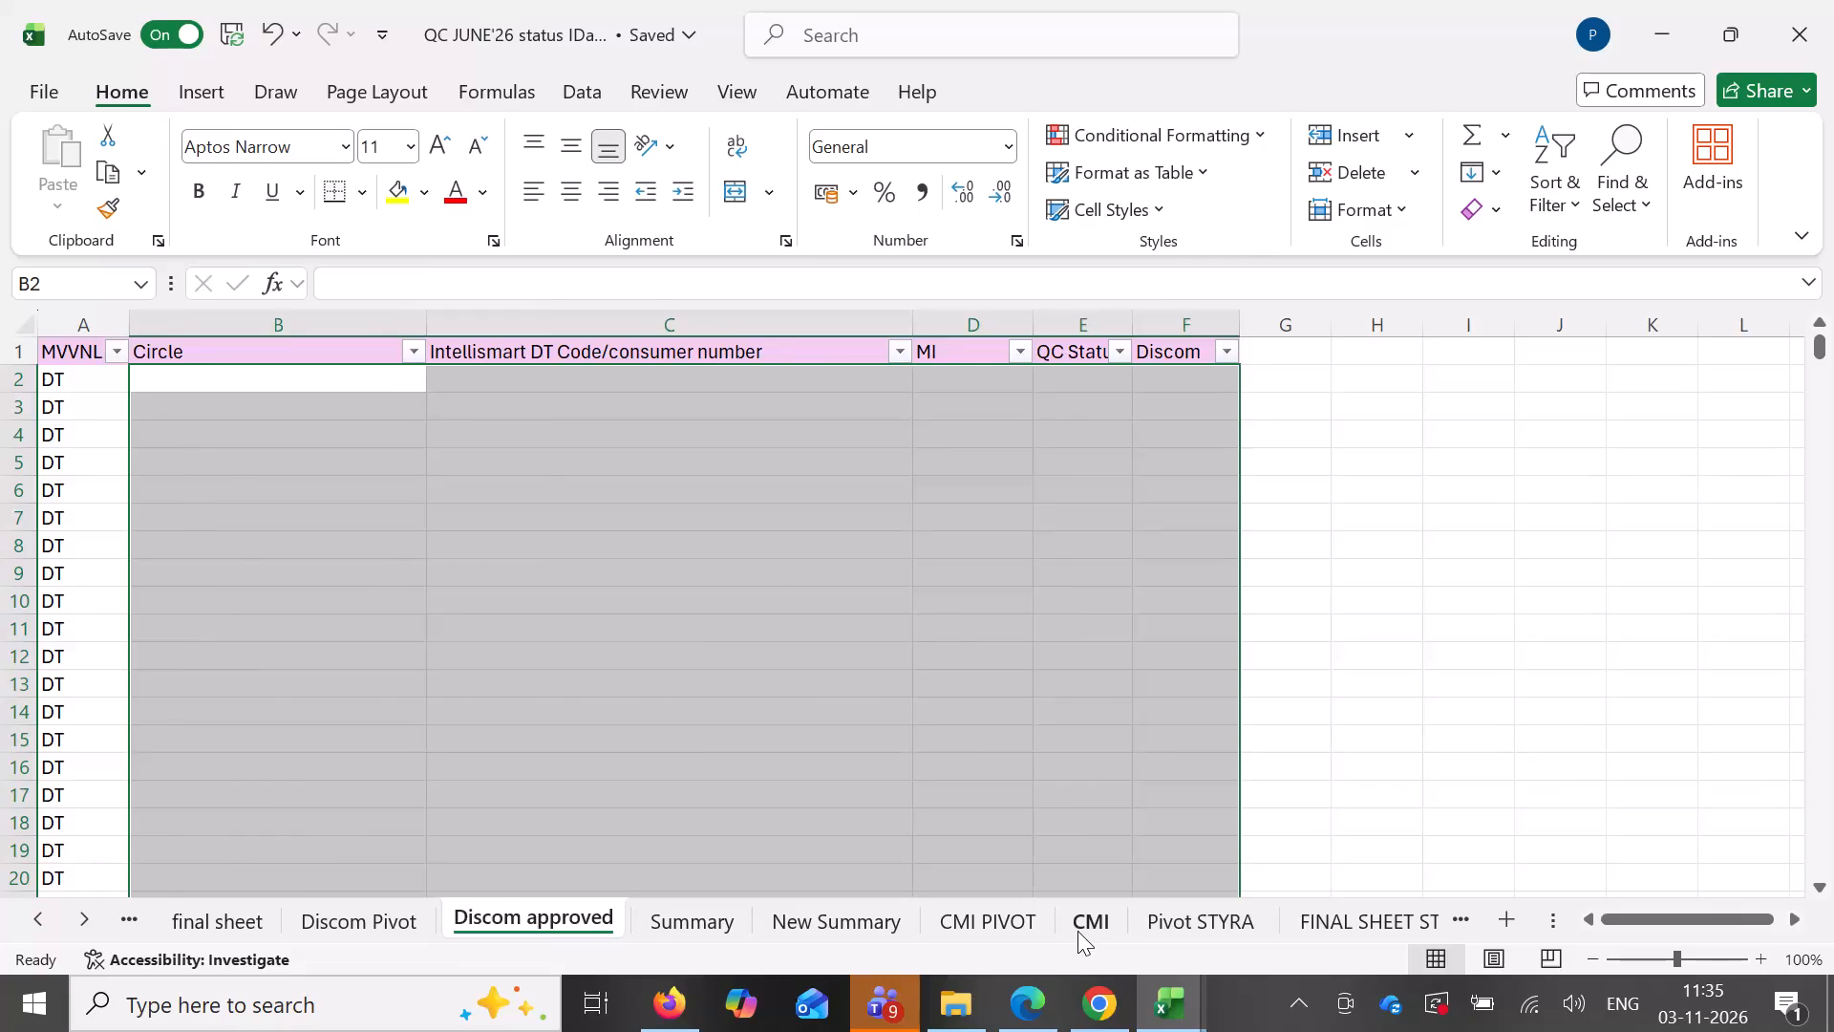
{"action": "key", "text": "Left"}
{"action": "key", "text": "Left"}
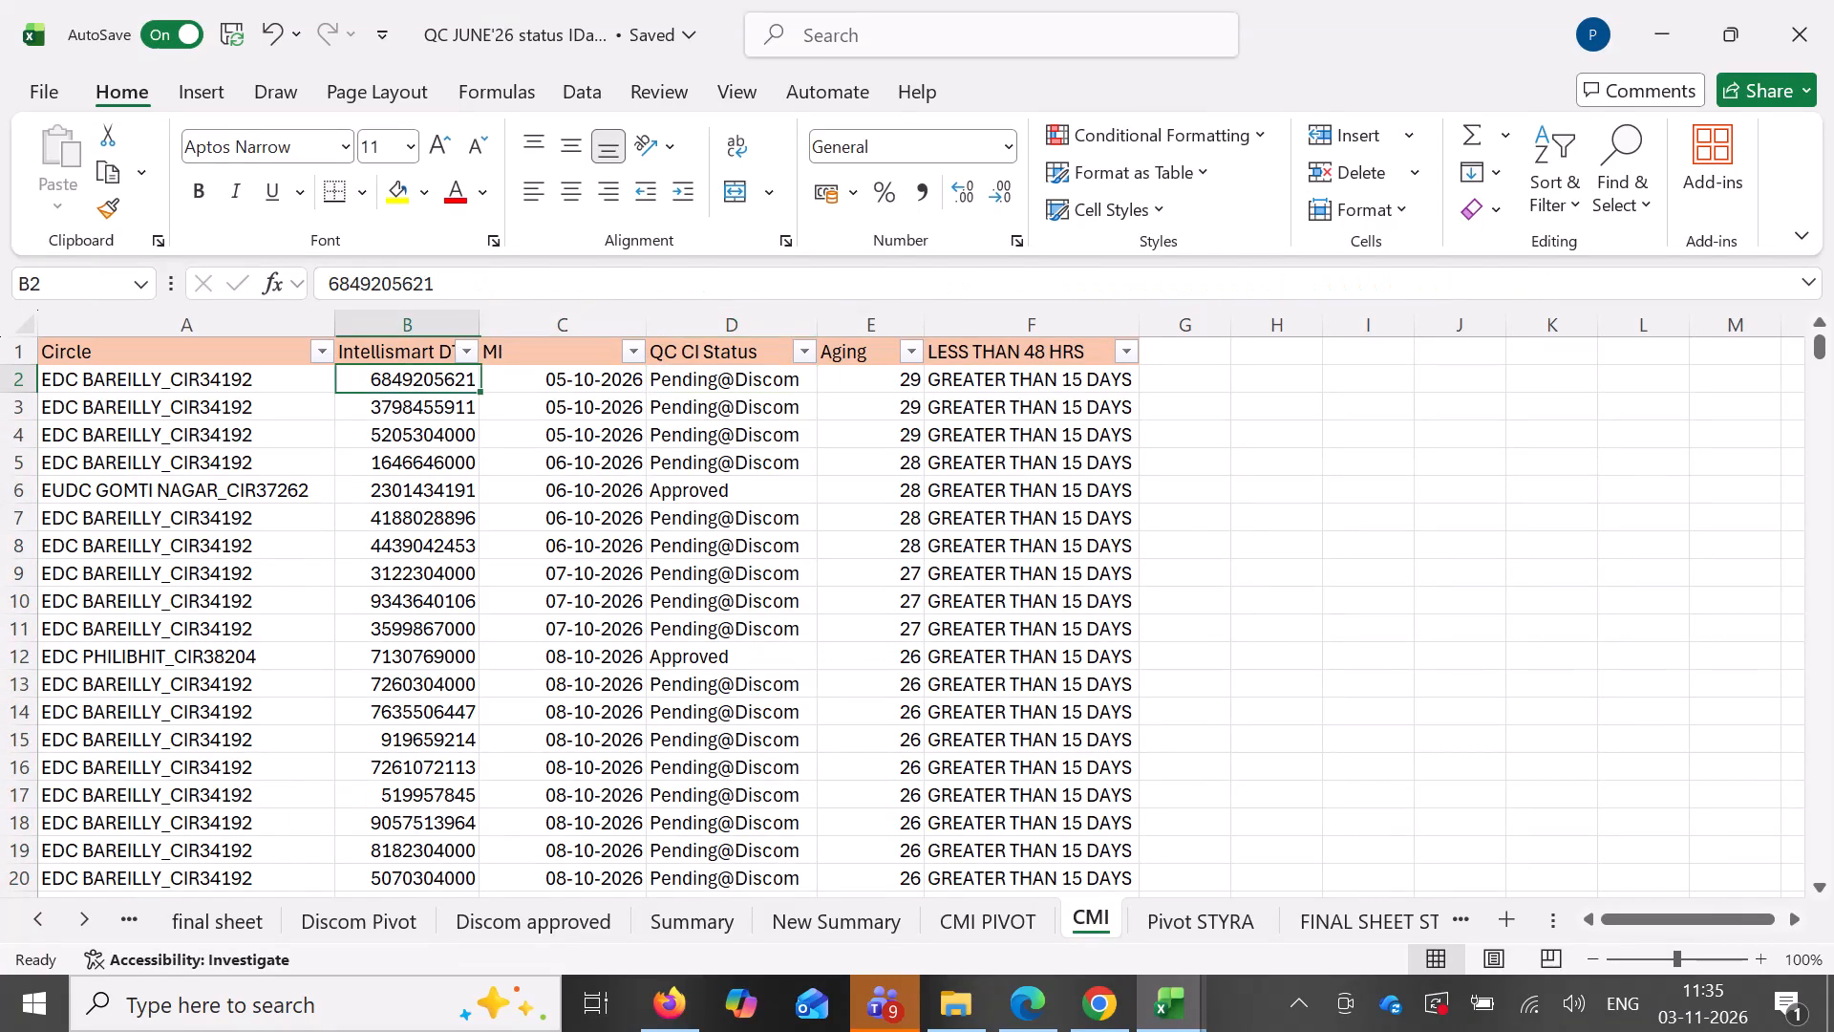
{"action": "key", "text": "Right"}
{"action": "key", "text": "ctrl+shift+Down"}
{"action": "key", "text": "ctrl+shift+Left"}
{"action": "key", "text": "Delete"}
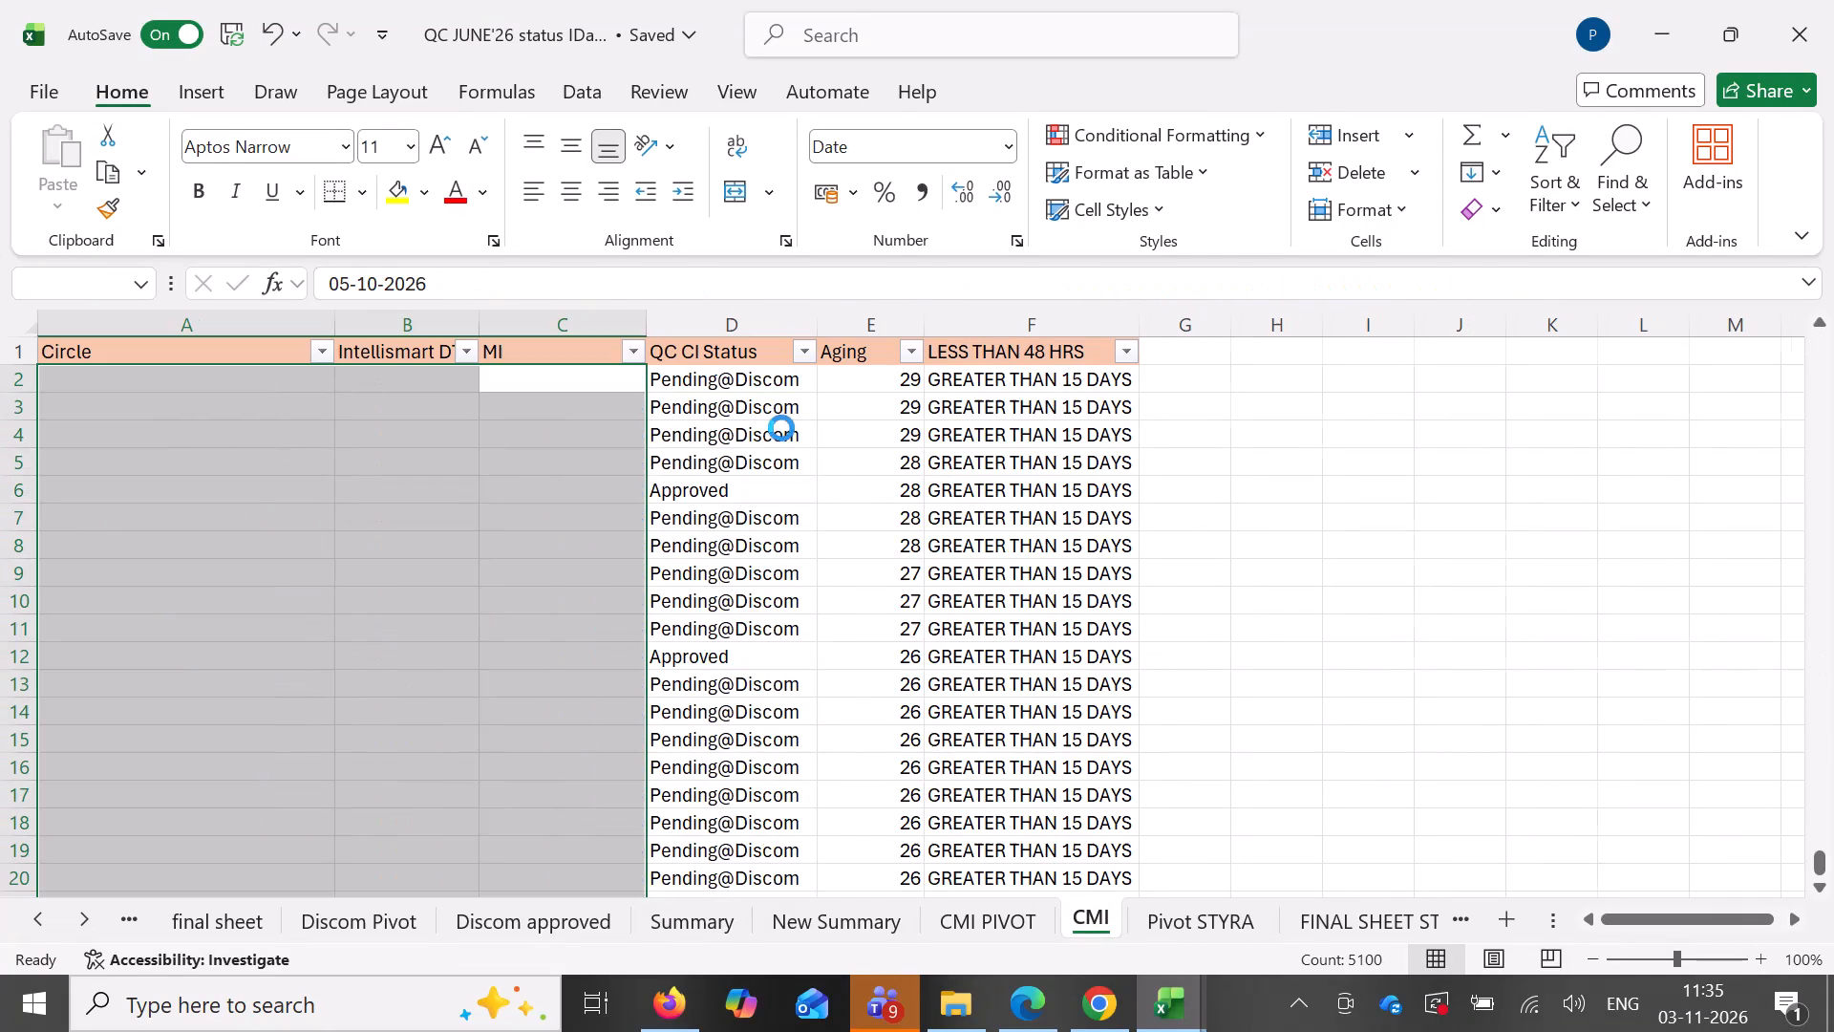
{"action": "key", "text": "ctrl+Left"}
{"action": "key", "text": "Right"}
{"action": "key", "text": "Left"}
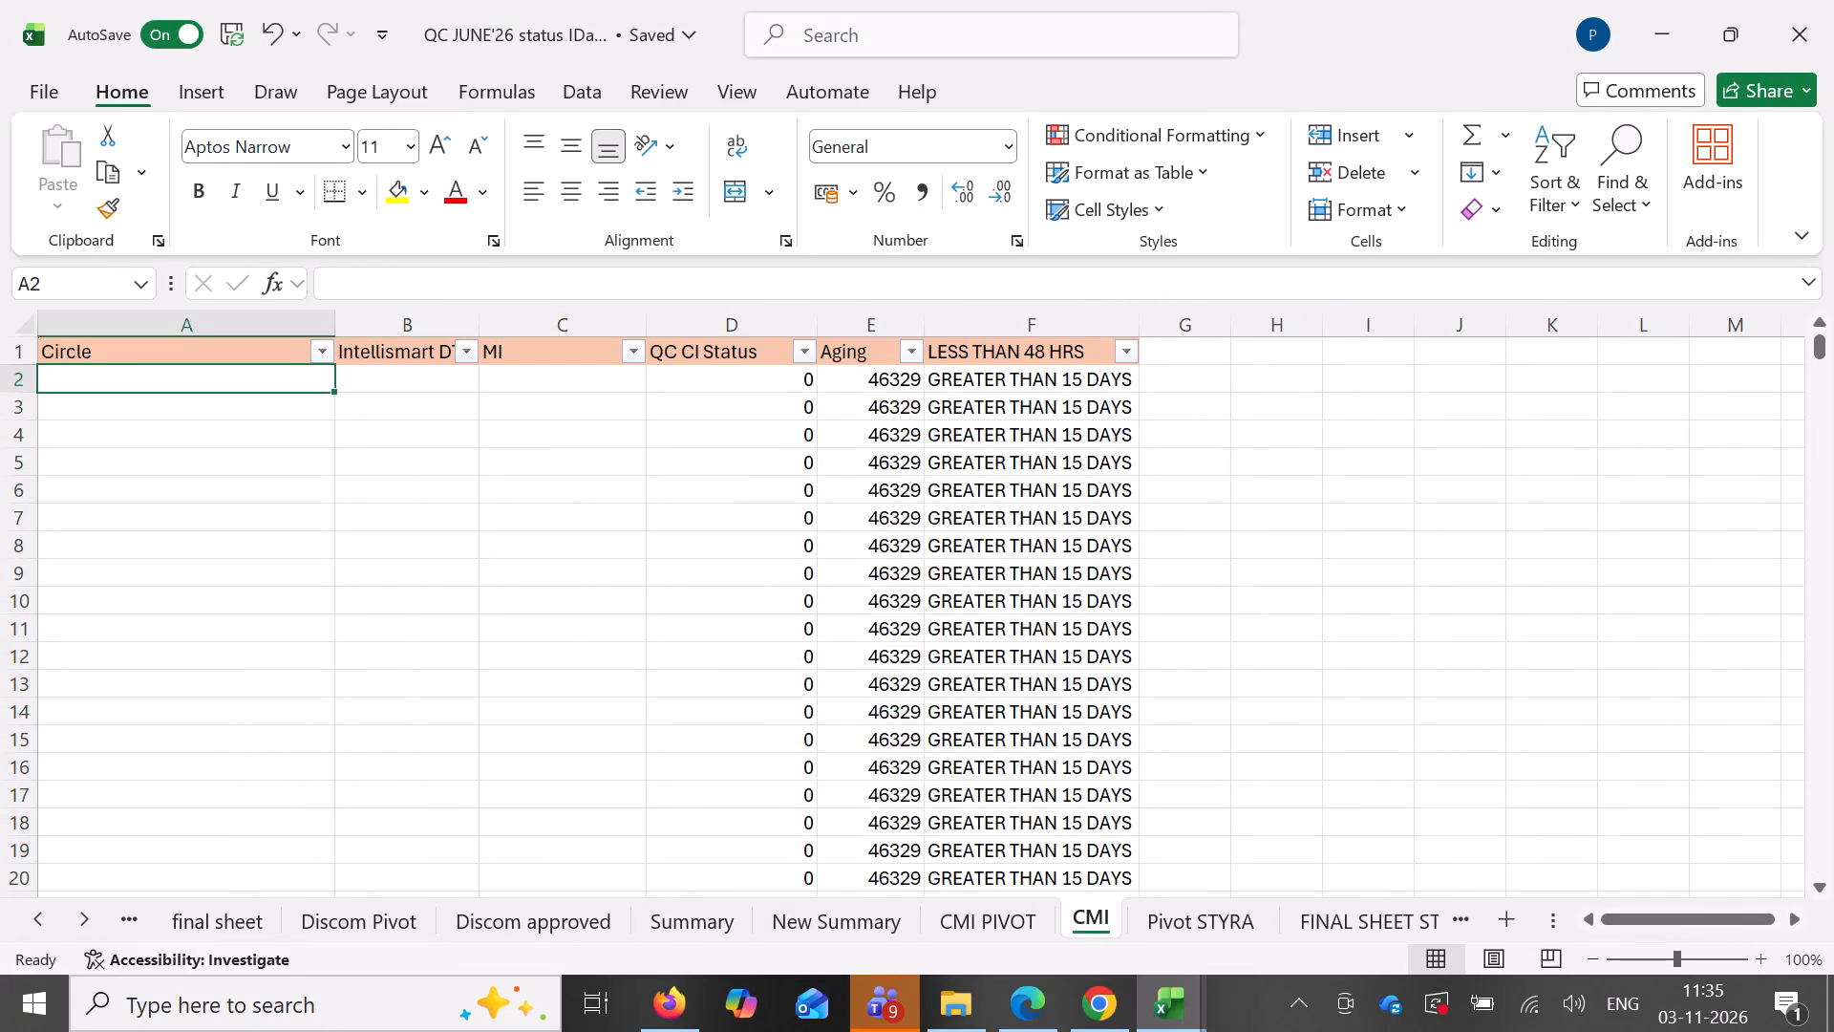
Copy the selected filtered rows of DT_MI_Report and paste them into the final sheet starting at cell B2 under Zone.
{"action": "left_click", "coordinate": [1176, 1025]}
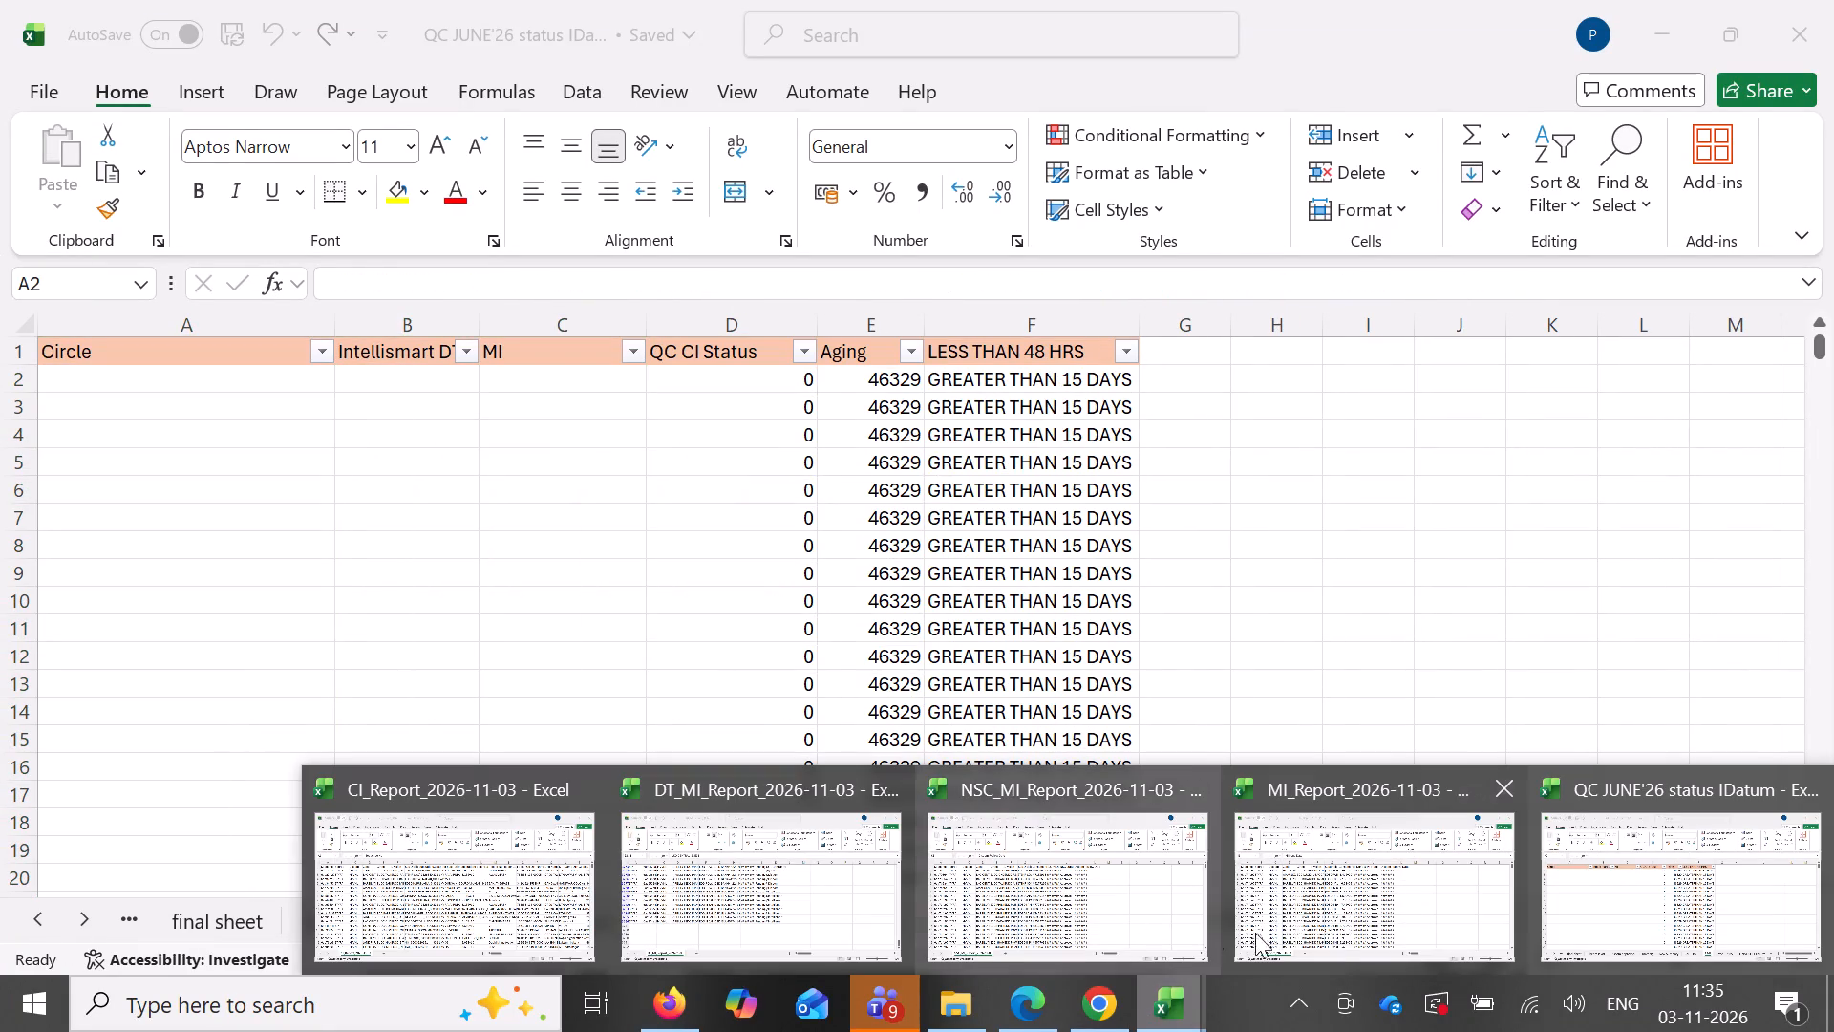
{"action": "left_click", "coordinate": [801, 850]}
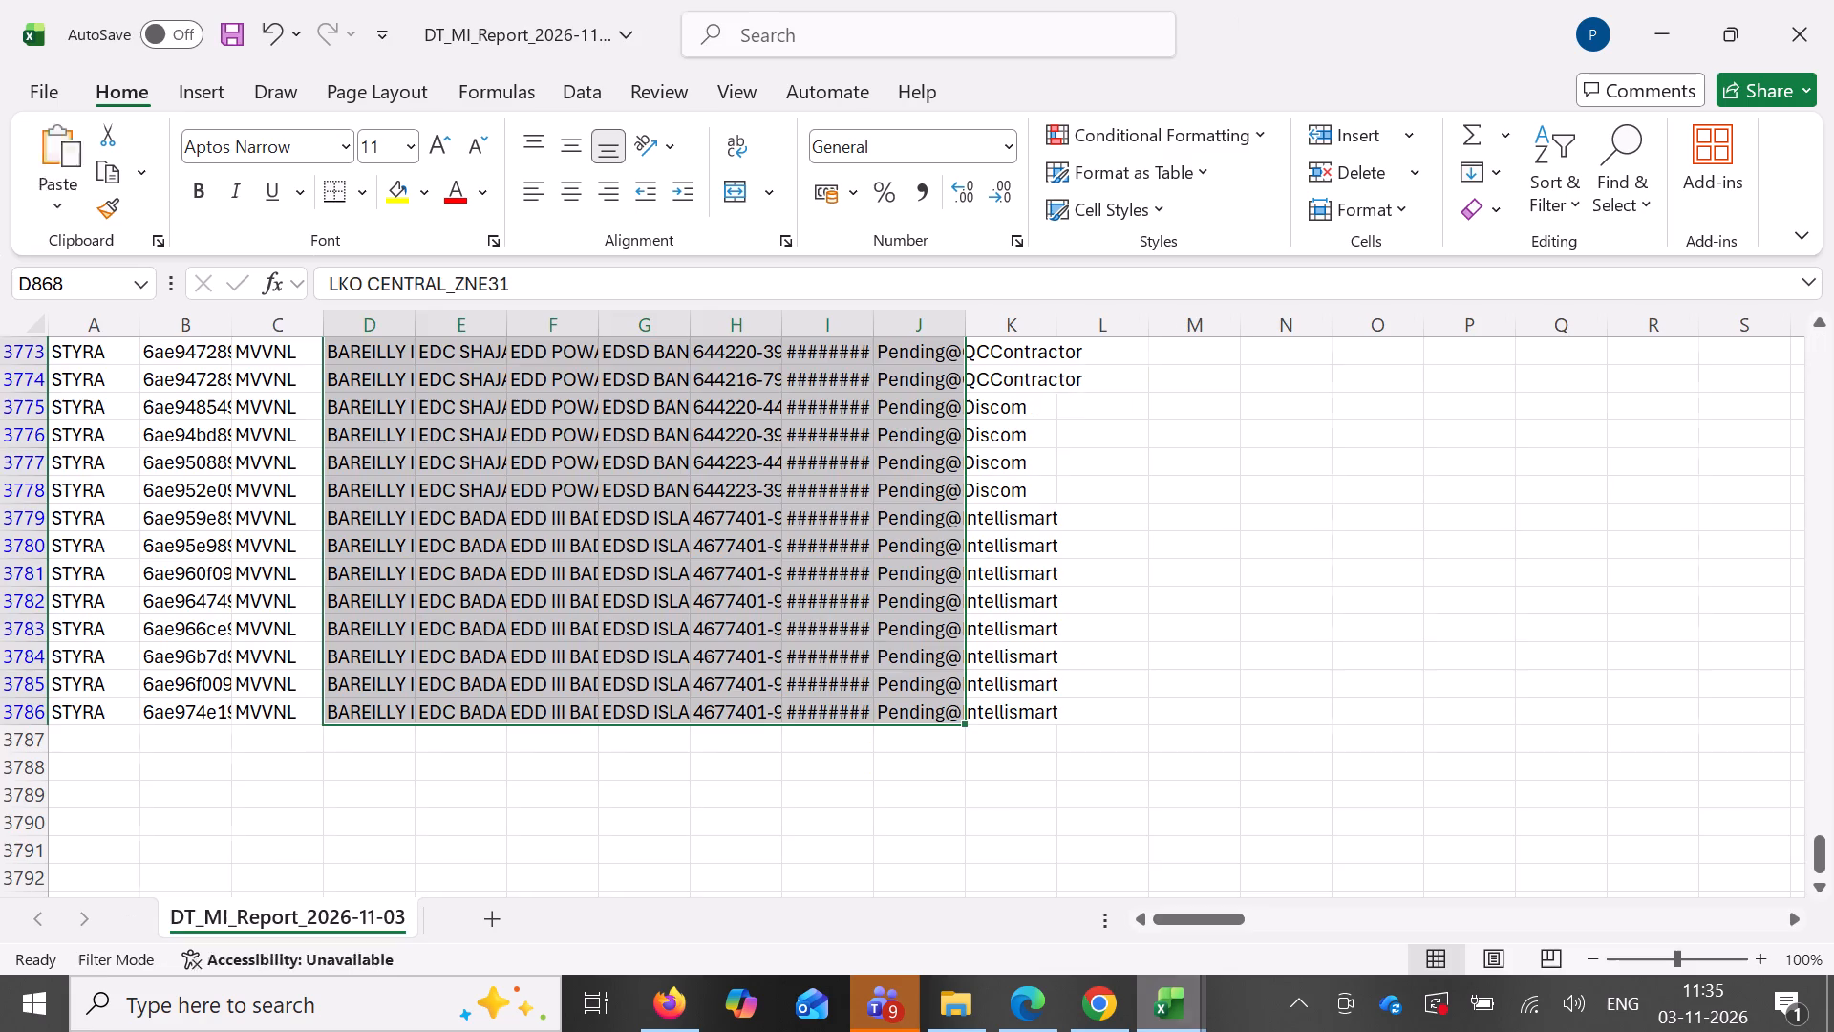
{"action": "key", "text": "ctrl+c"}
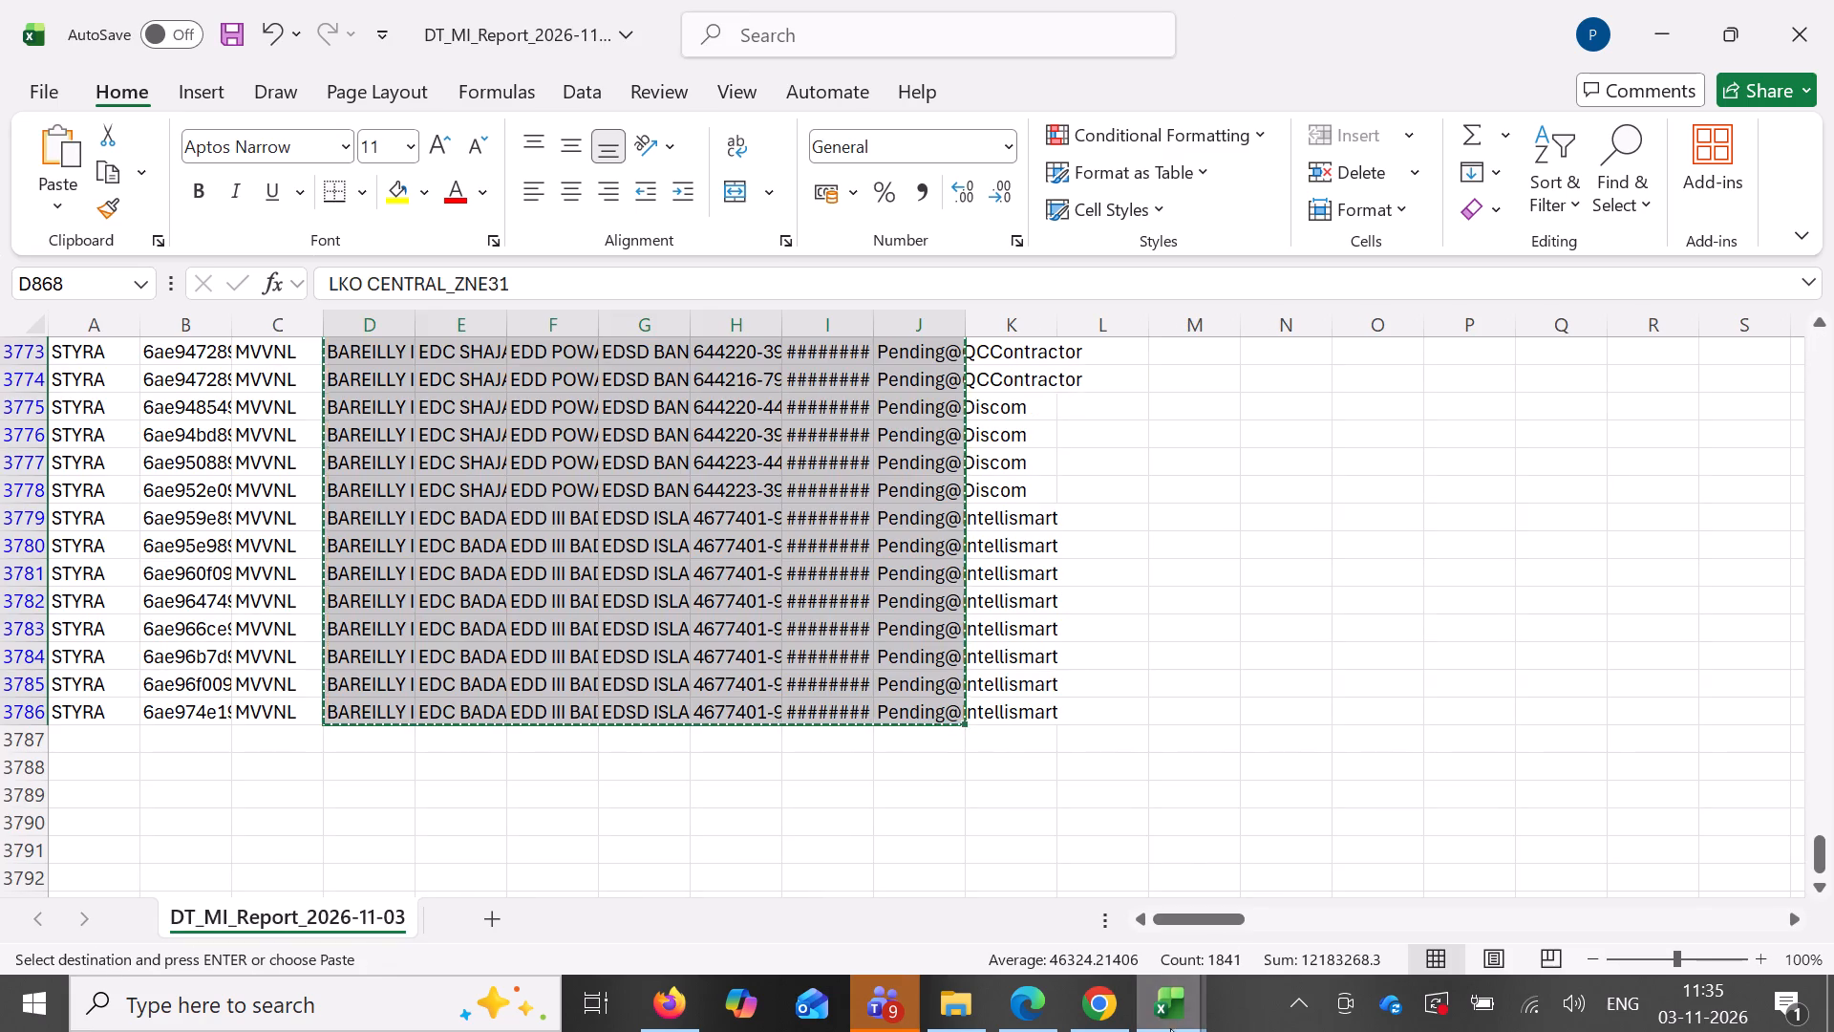
{"action": "left_click", "coordinate": [1170, 1014]}
{"action": "left_click", "coordinate": [1585, 859]}
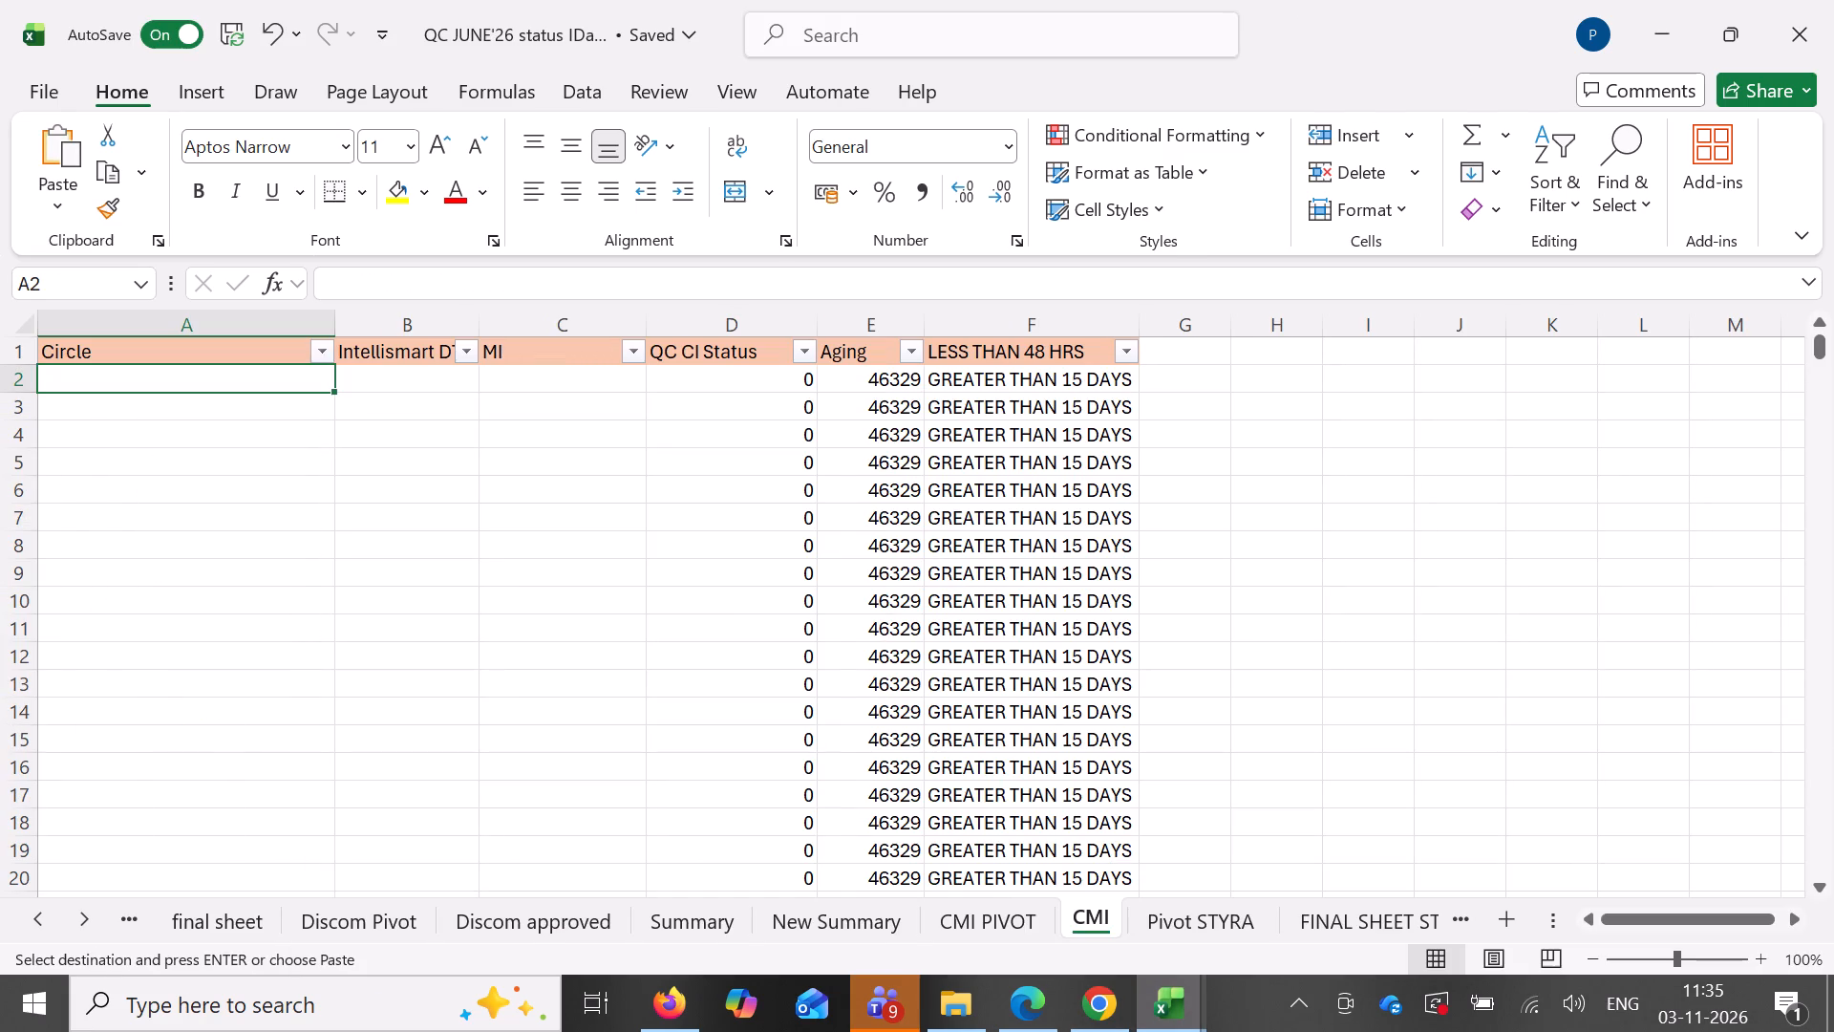
{"action": "left_click", "coordinate": [329, 914]}
{"action": "left_click", "coordinate": [274, 914]}
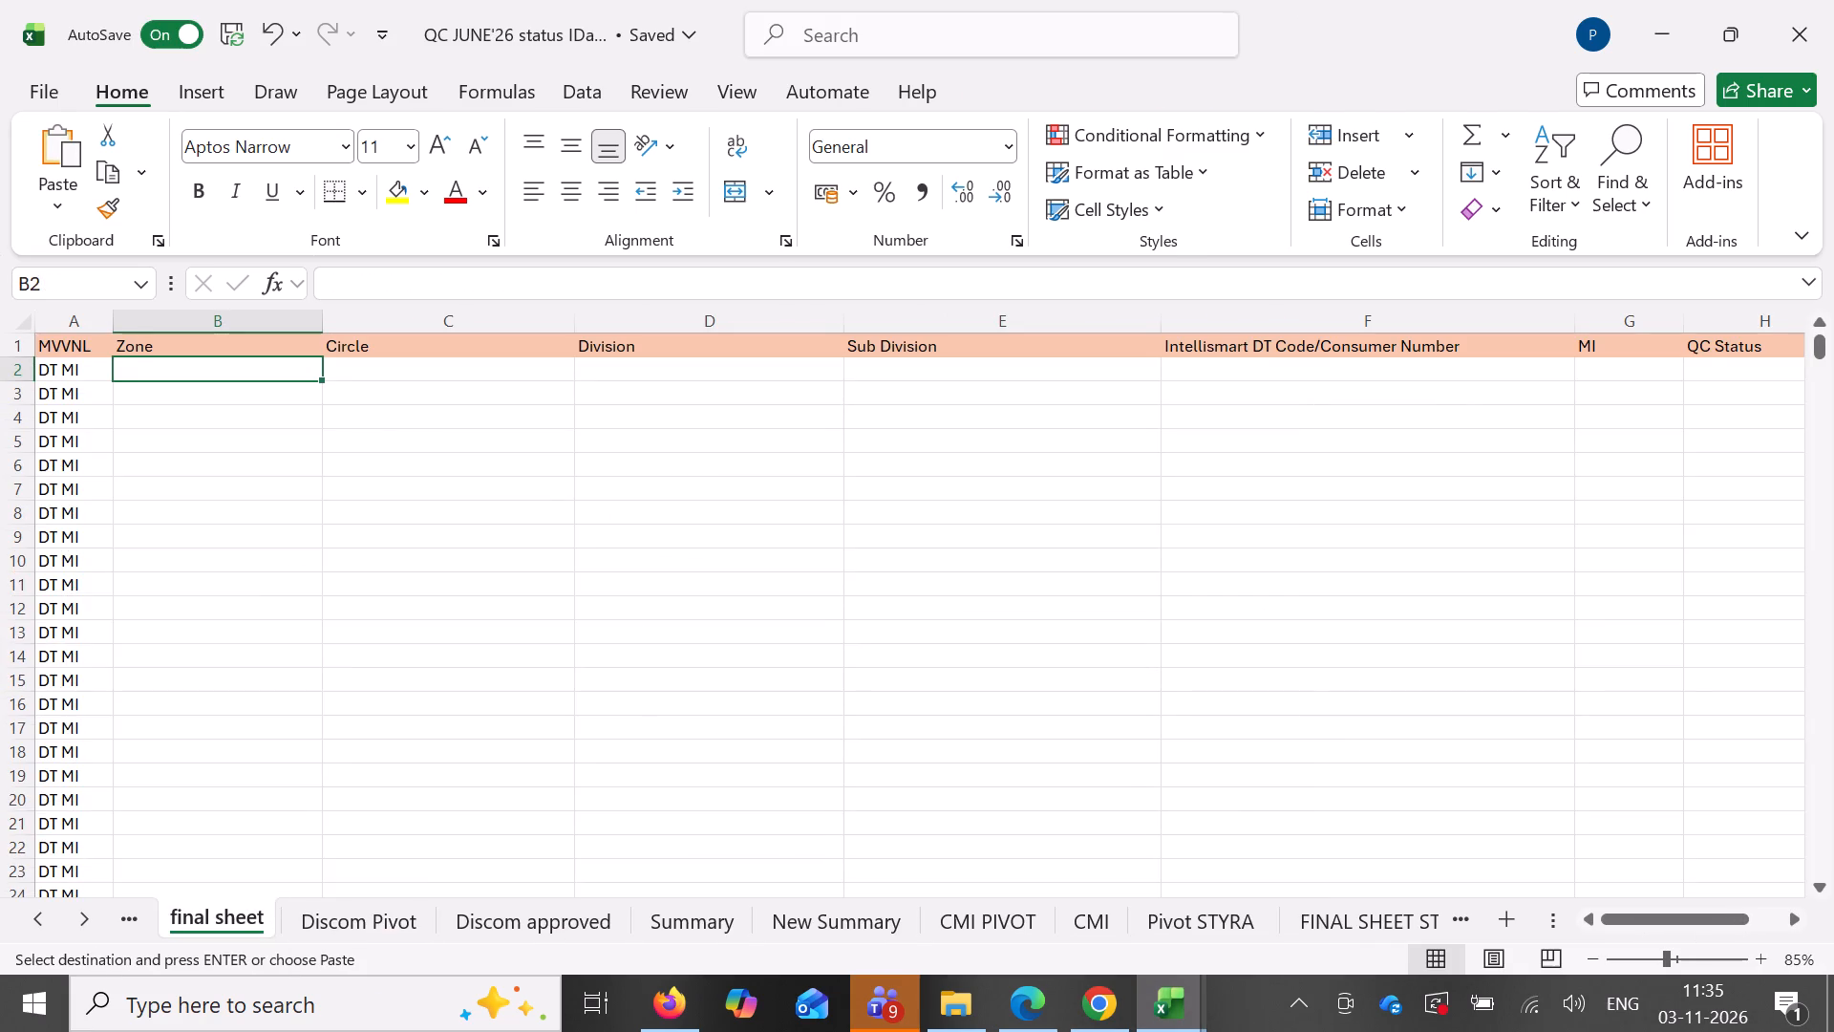
{"action": "key", "text": "ctrl+v"}
In the final sheet's MVVNL column, enter NSC in the first row below the pasted DT MI records and fill it down.
{"action": "left_click", "coordinate": [395, 574], "text": "ctrl"}
{"action": "key", "text": "ctrl+Down"}
{"action": "key", "text": "Left"}
{"action": "key", "text": "Down"}
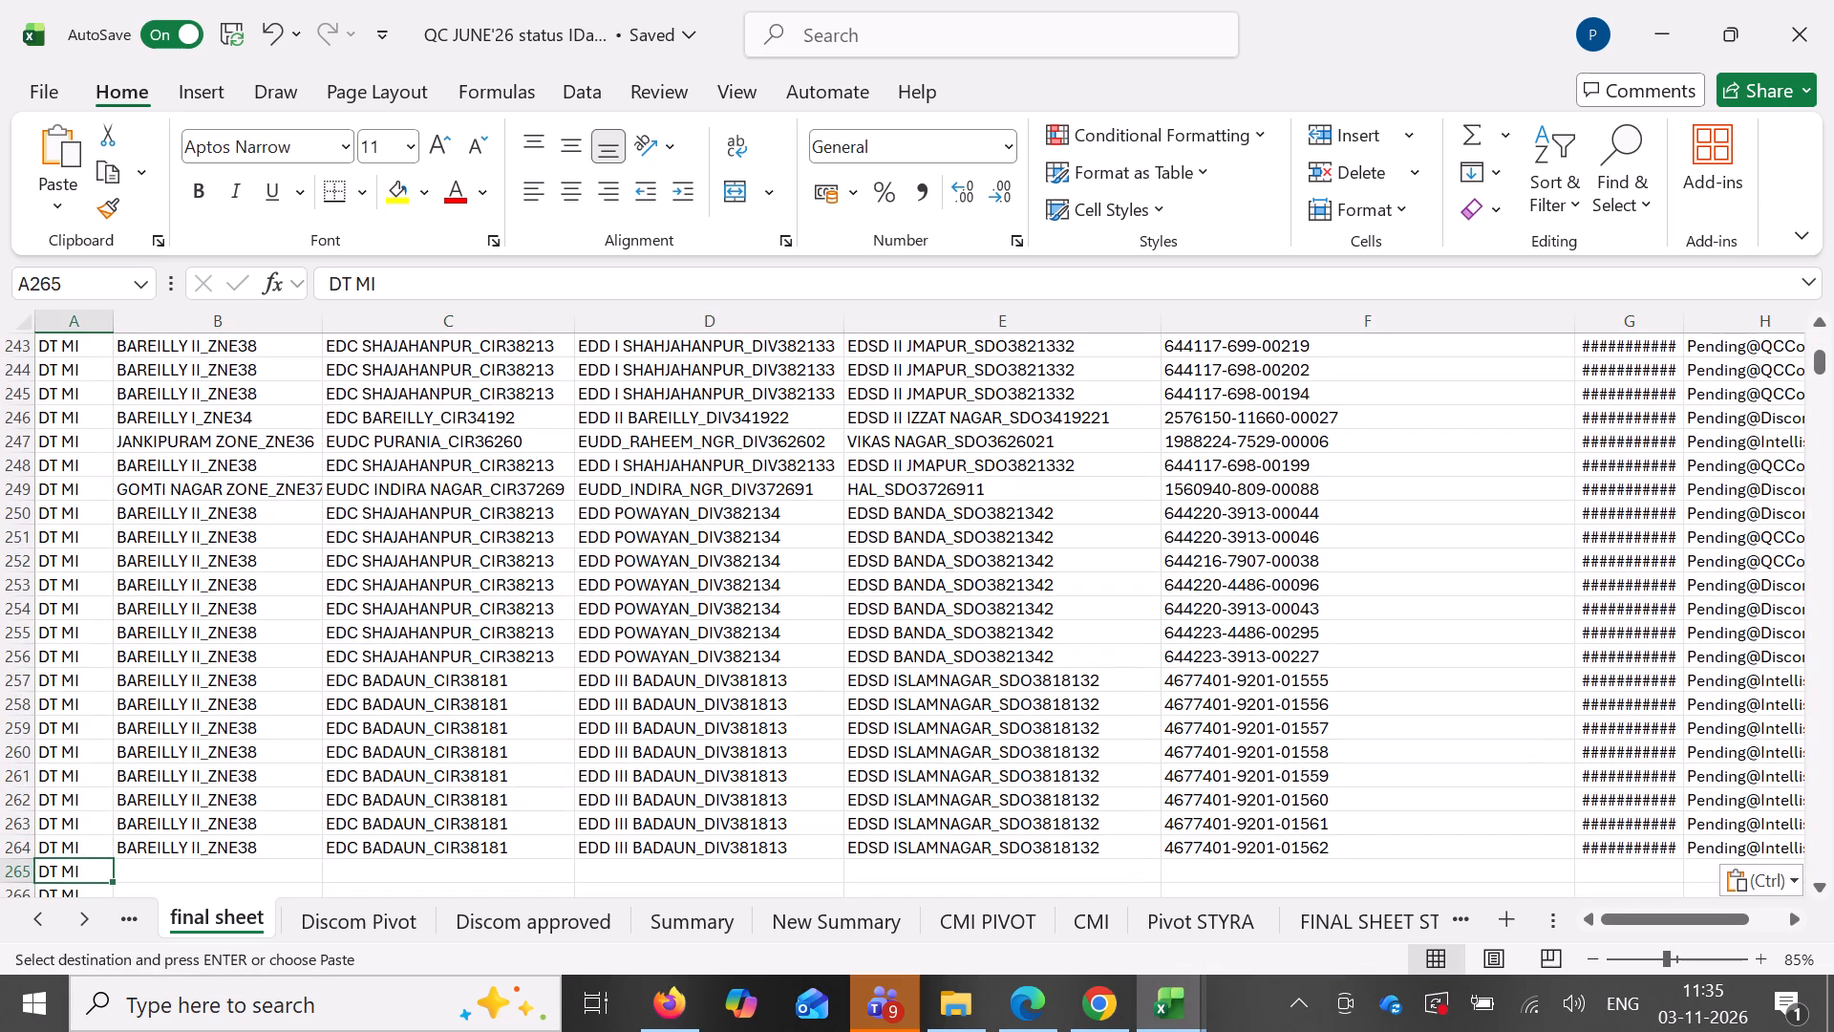
{"action": "type", "text": "NSC"}
{"action": "scroll", "coordinate": [142, 613], "scroll_direction": "down", "scroll_amount": 3}
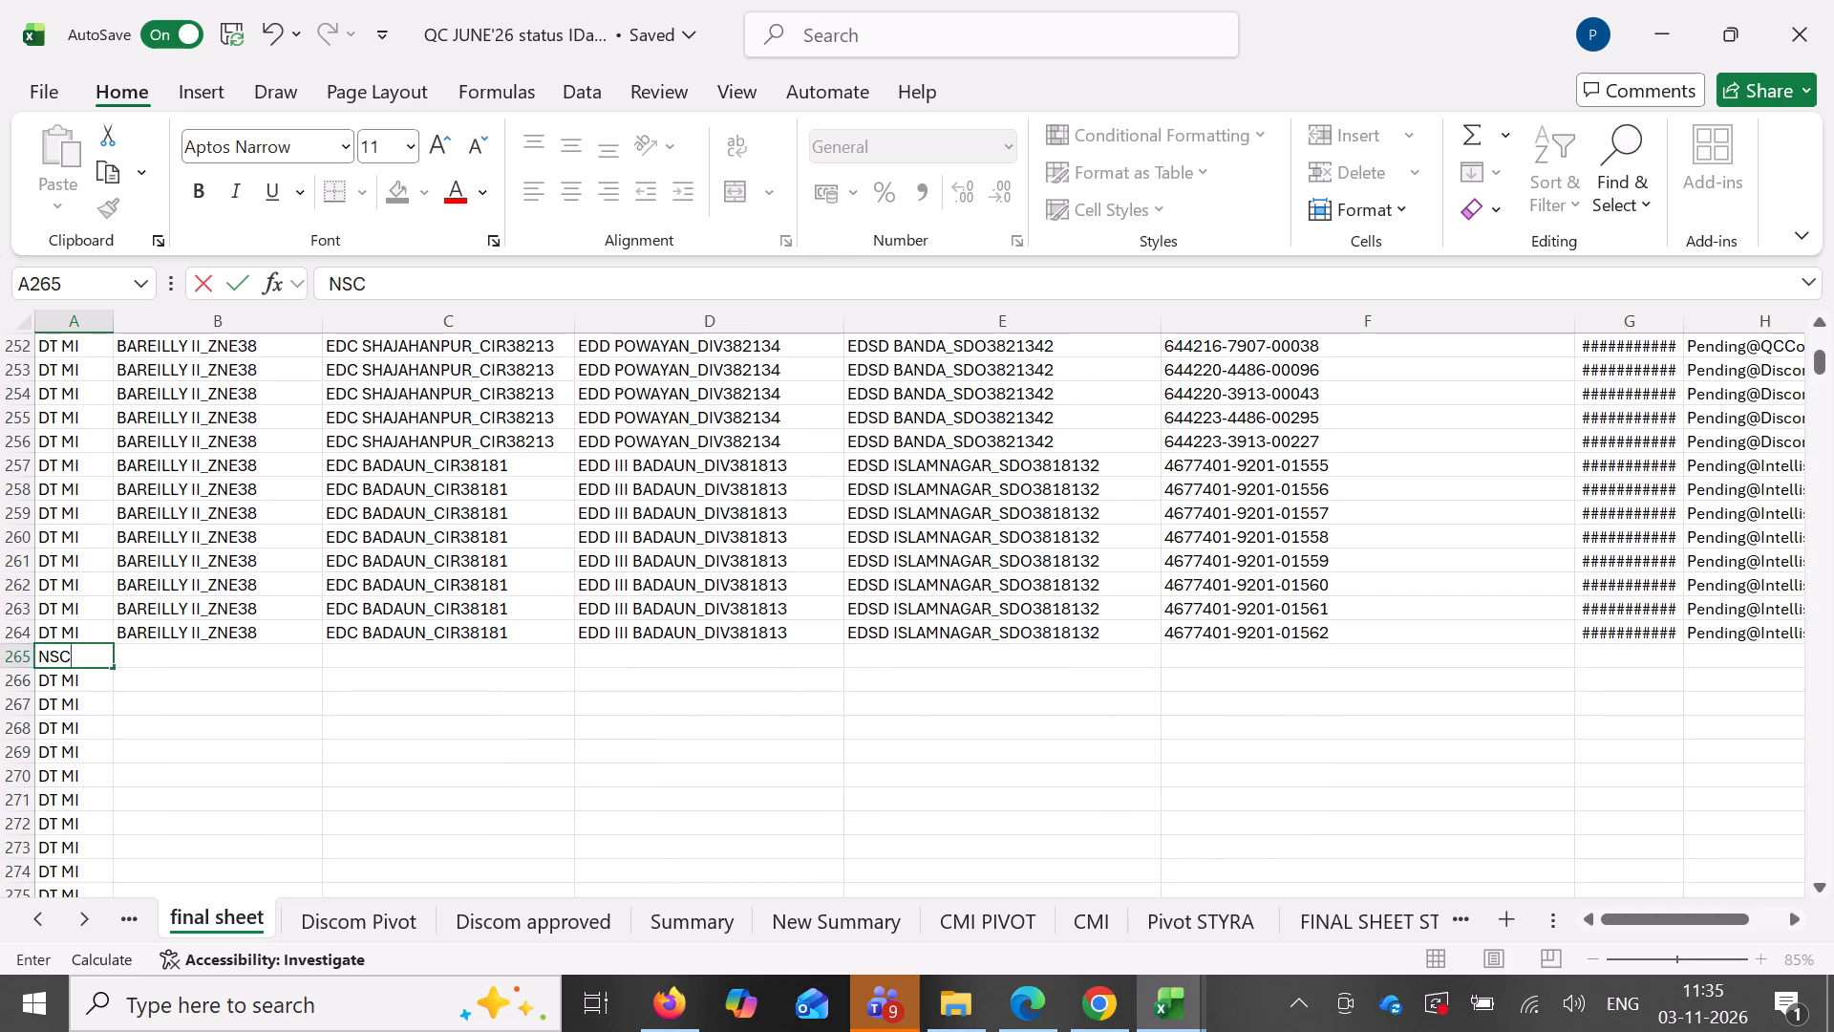
{"action": "double_click", "coordinate": [115, 660]}
{"action": "left_click", "coordinate": [155, 653]}
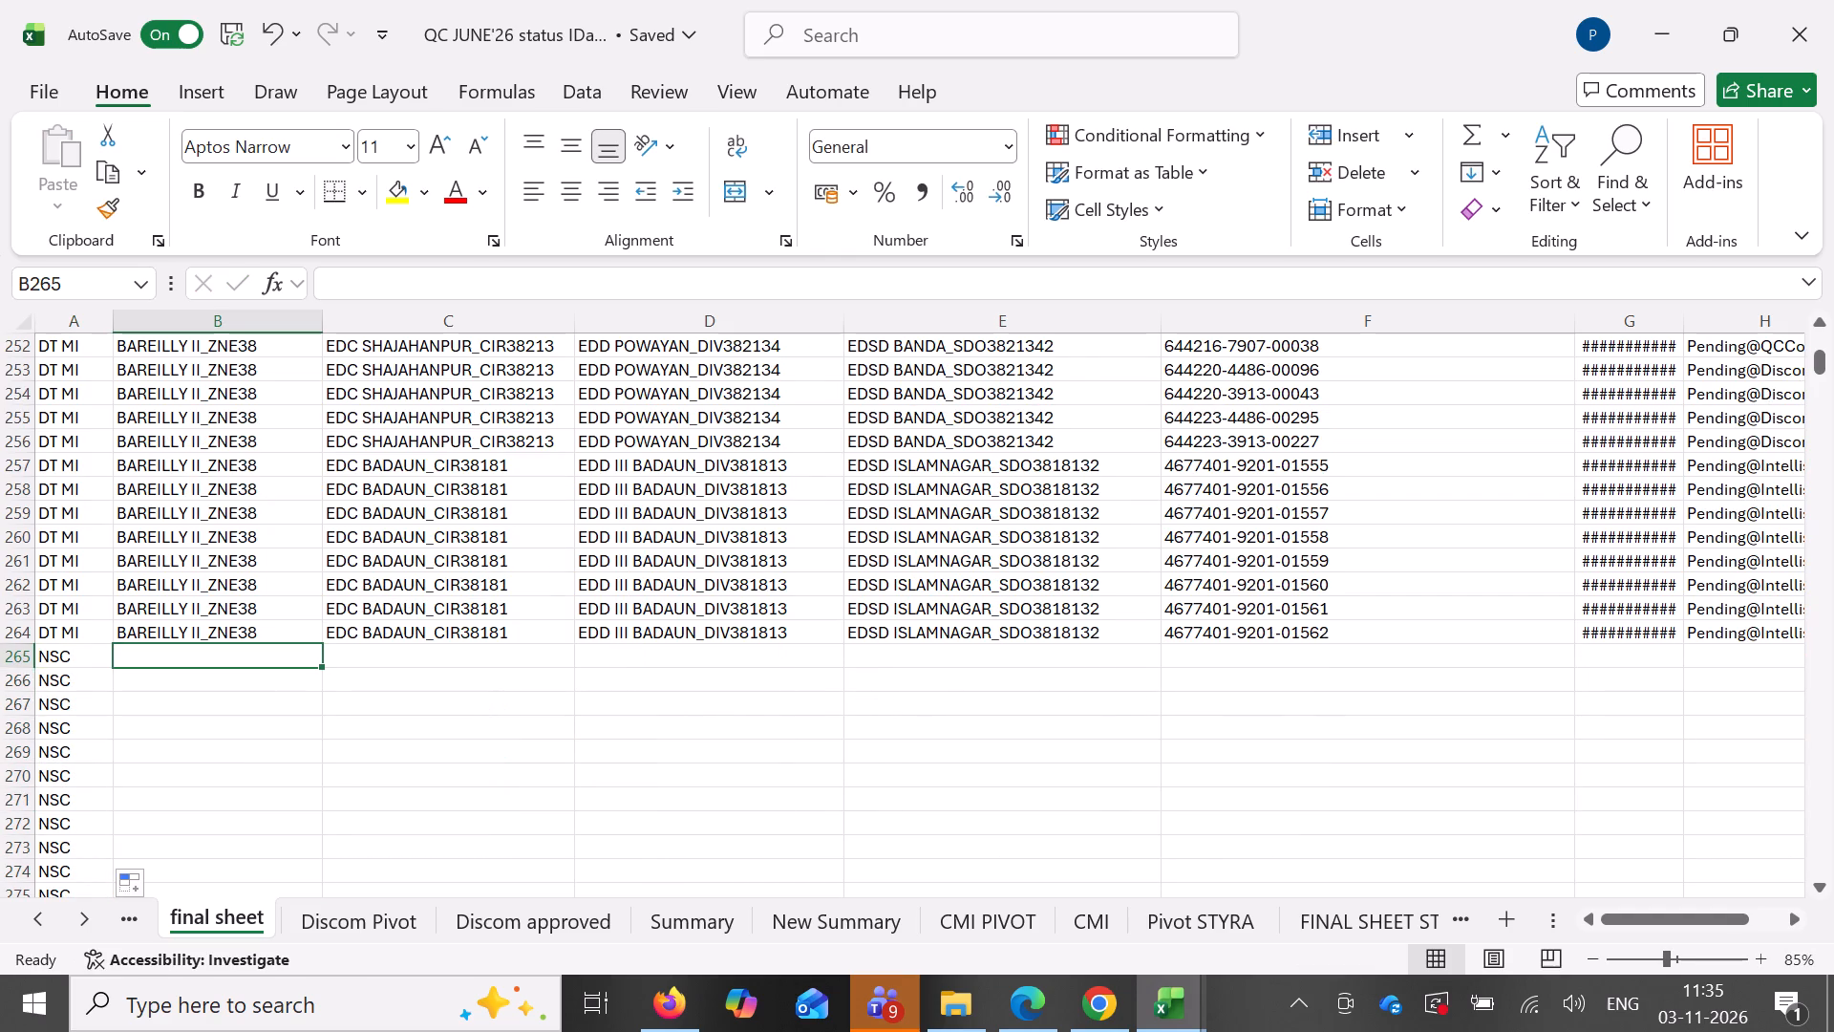
Add filters to the header row of NSC_MI_Report and filter NSC Status to exclude Approved.
{"action": "left_click", "coordinate": [1141, 1005]}
{"action": "left_click", "coordinate": [1024, 836]}
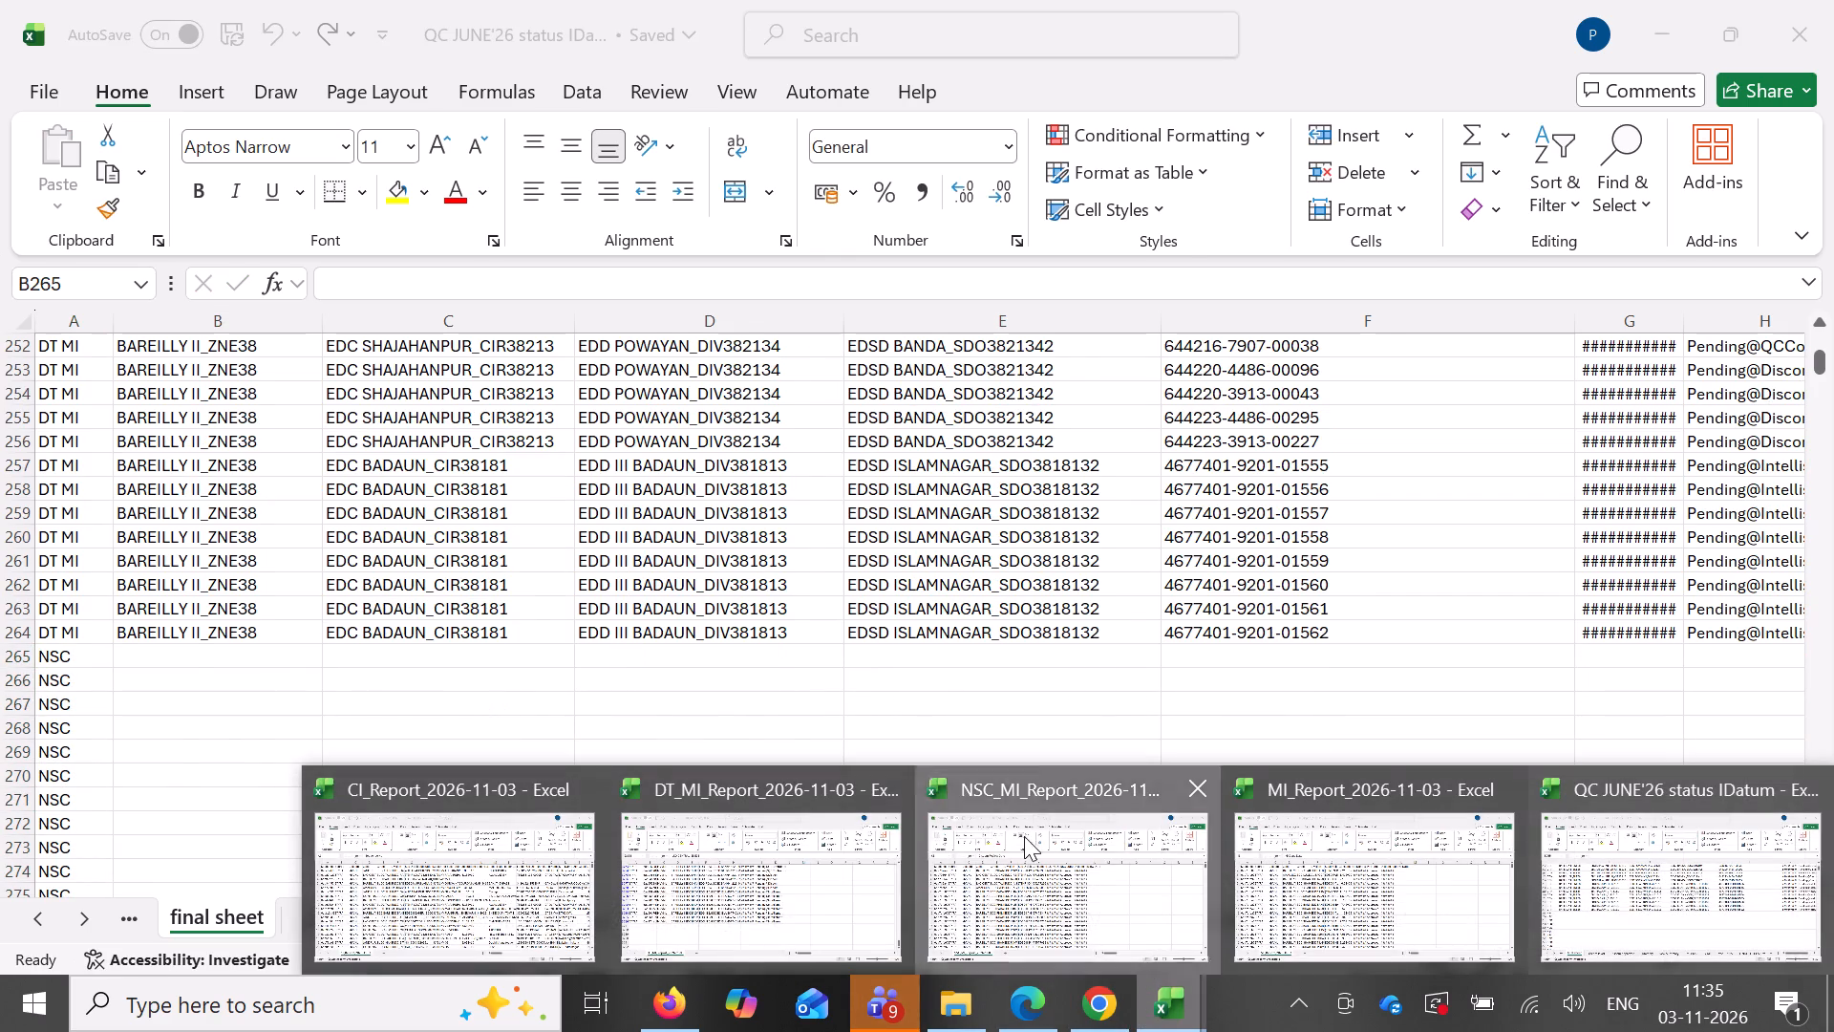
{"action": "left_click", "coordinate": [365, 373]}
{"action": "key", "text": "ctrl+shift+Right"}
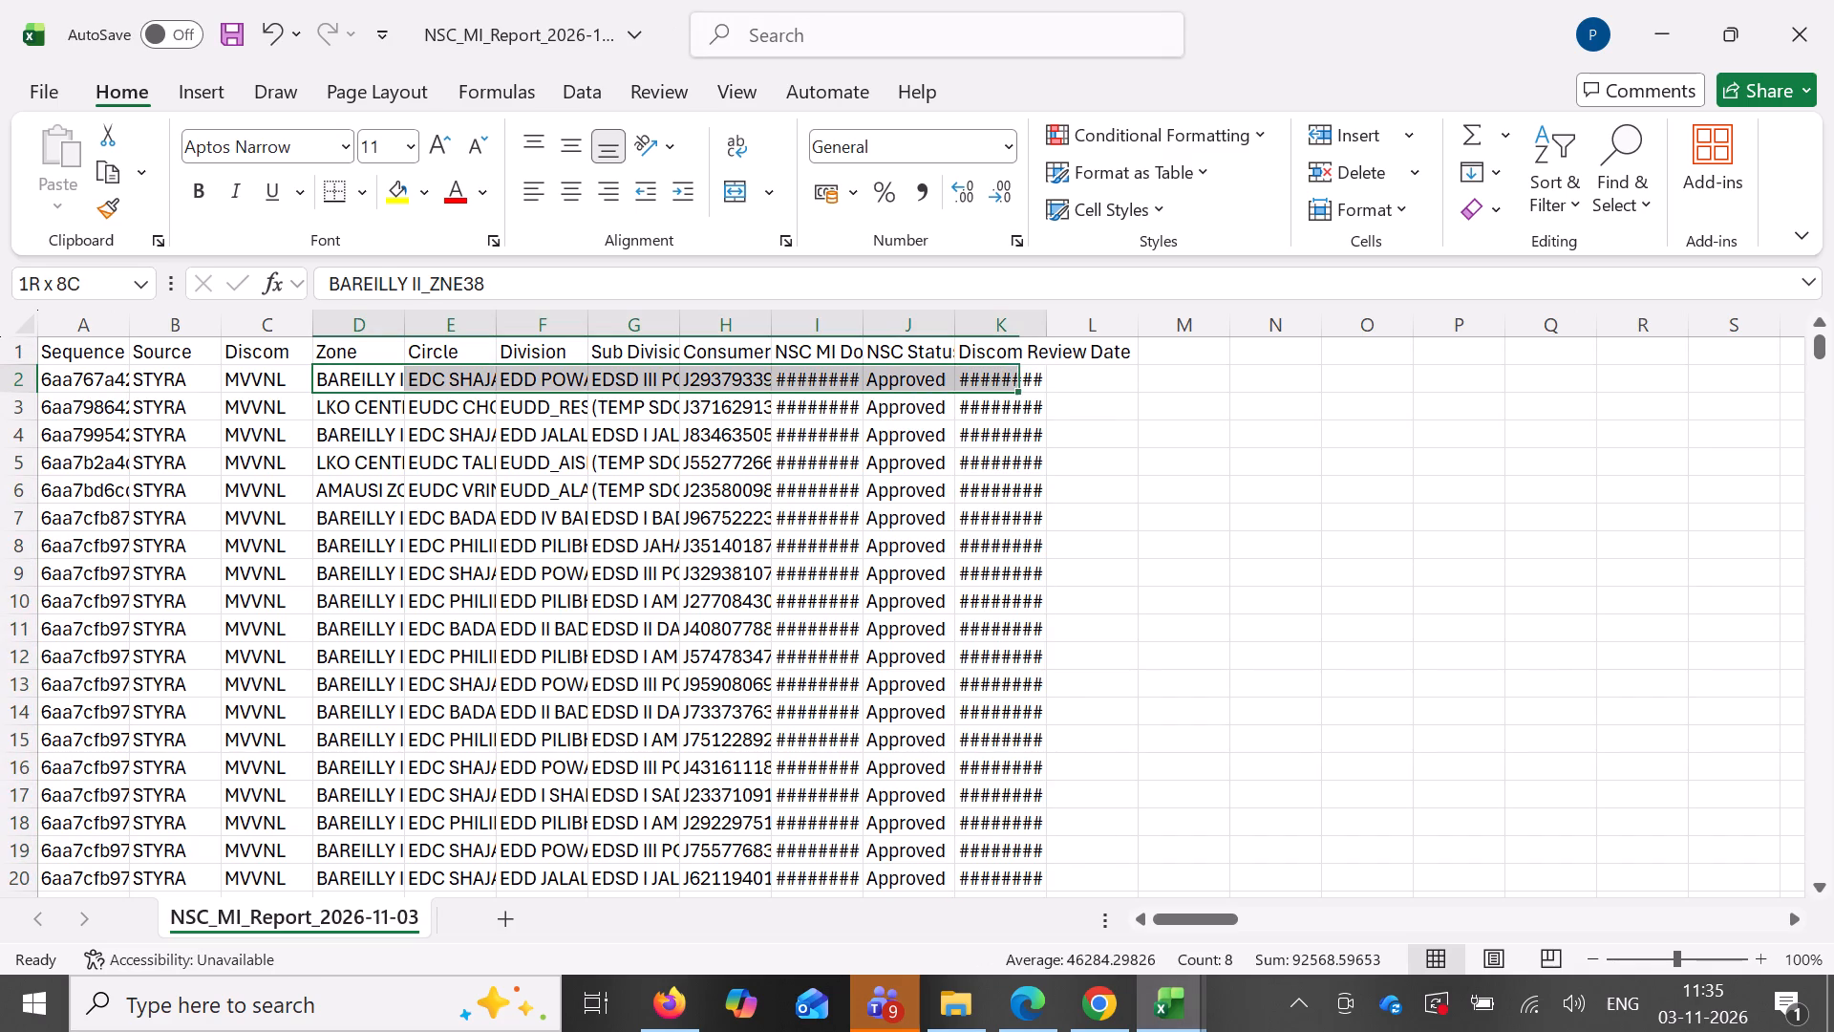
{"action": "key", "text": "ctrl+Up"}
{"action": "key", "text": "ctrl+Right"}
{"action": "key", "text": "Left"}
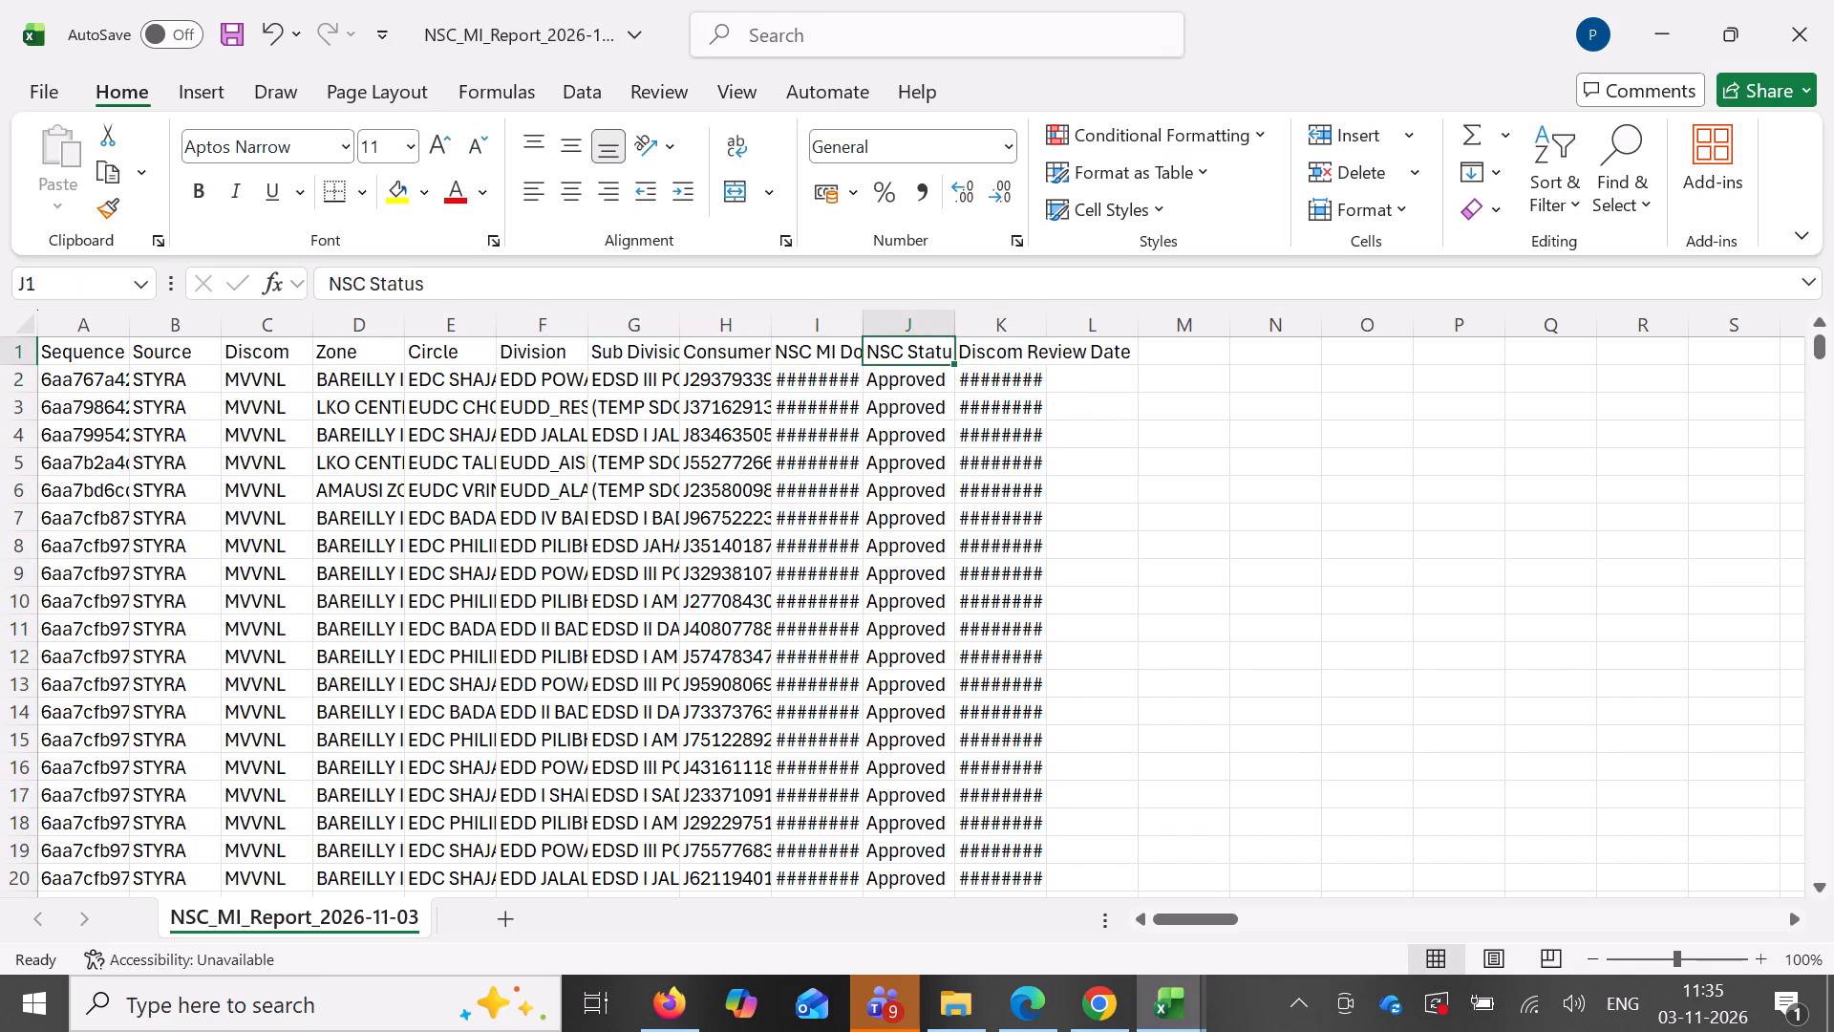
{"action": "key", "text": "ctrl+shift+l"}
{"action": "key", "text": "alt+Down"}
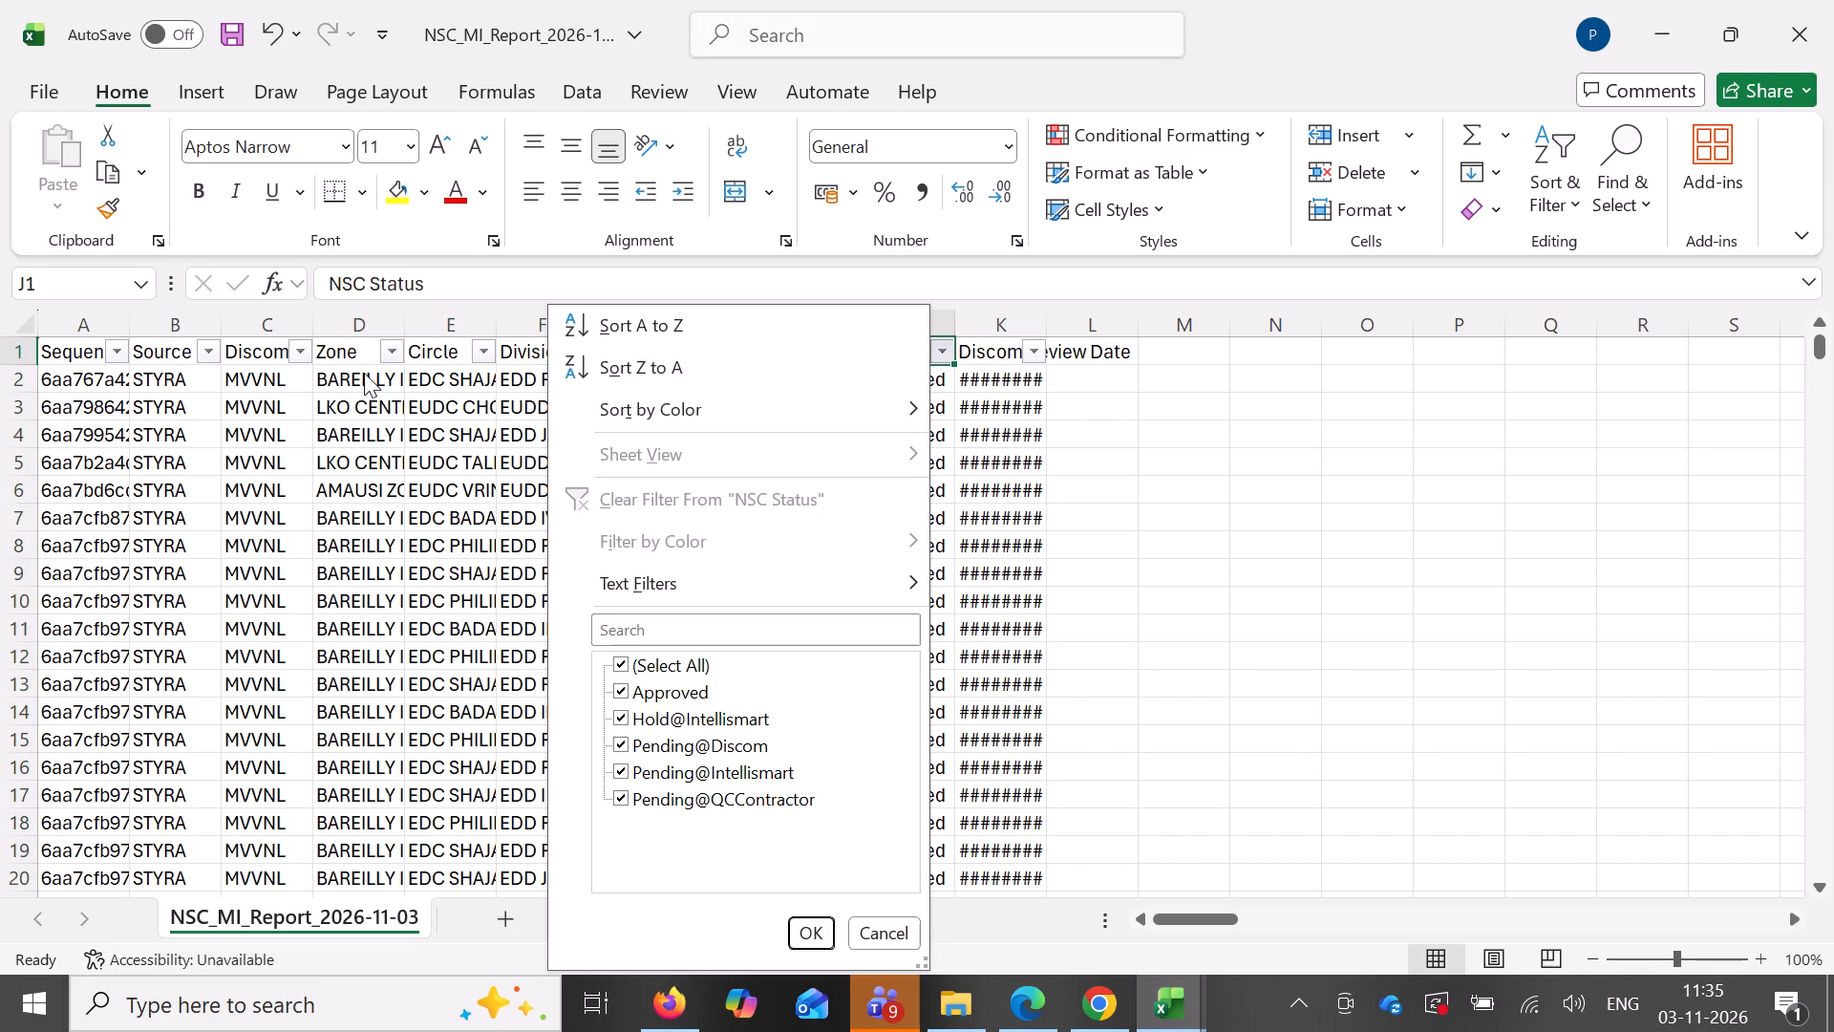
{"action": "key", "text": "Down"}
{"action": "key", "text": "Down"}
{"action": "key", "text": "Down"}
{"action": "key", "text": "Down"}
{"action": "key", "text": "Down"}
{"action": "key", "text": "Down"}
{"action": "key", "text": "Down"}
{"action": "key", "text": "Down"}
{"action": "key", "text": "Down"}
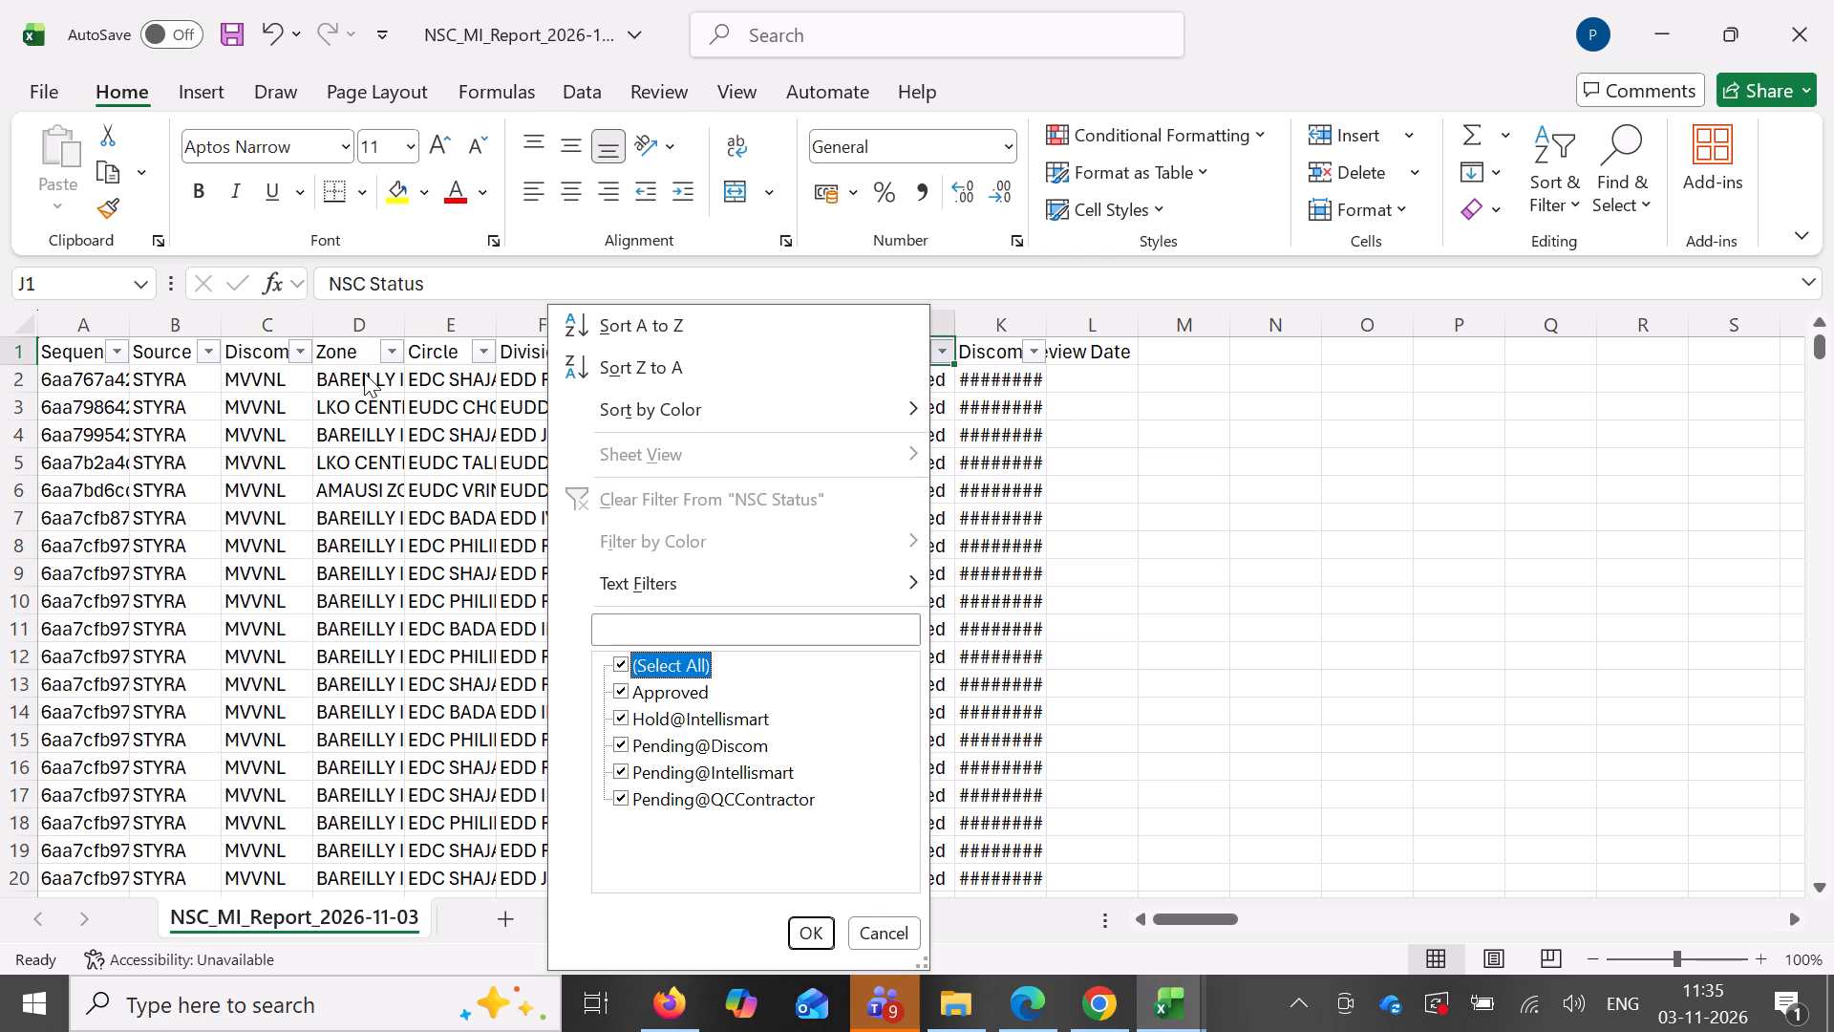
{"action": "key", "text": "Down"}
{"action": "key", "text": "space"}
{"action": "key", "text": "Return"}
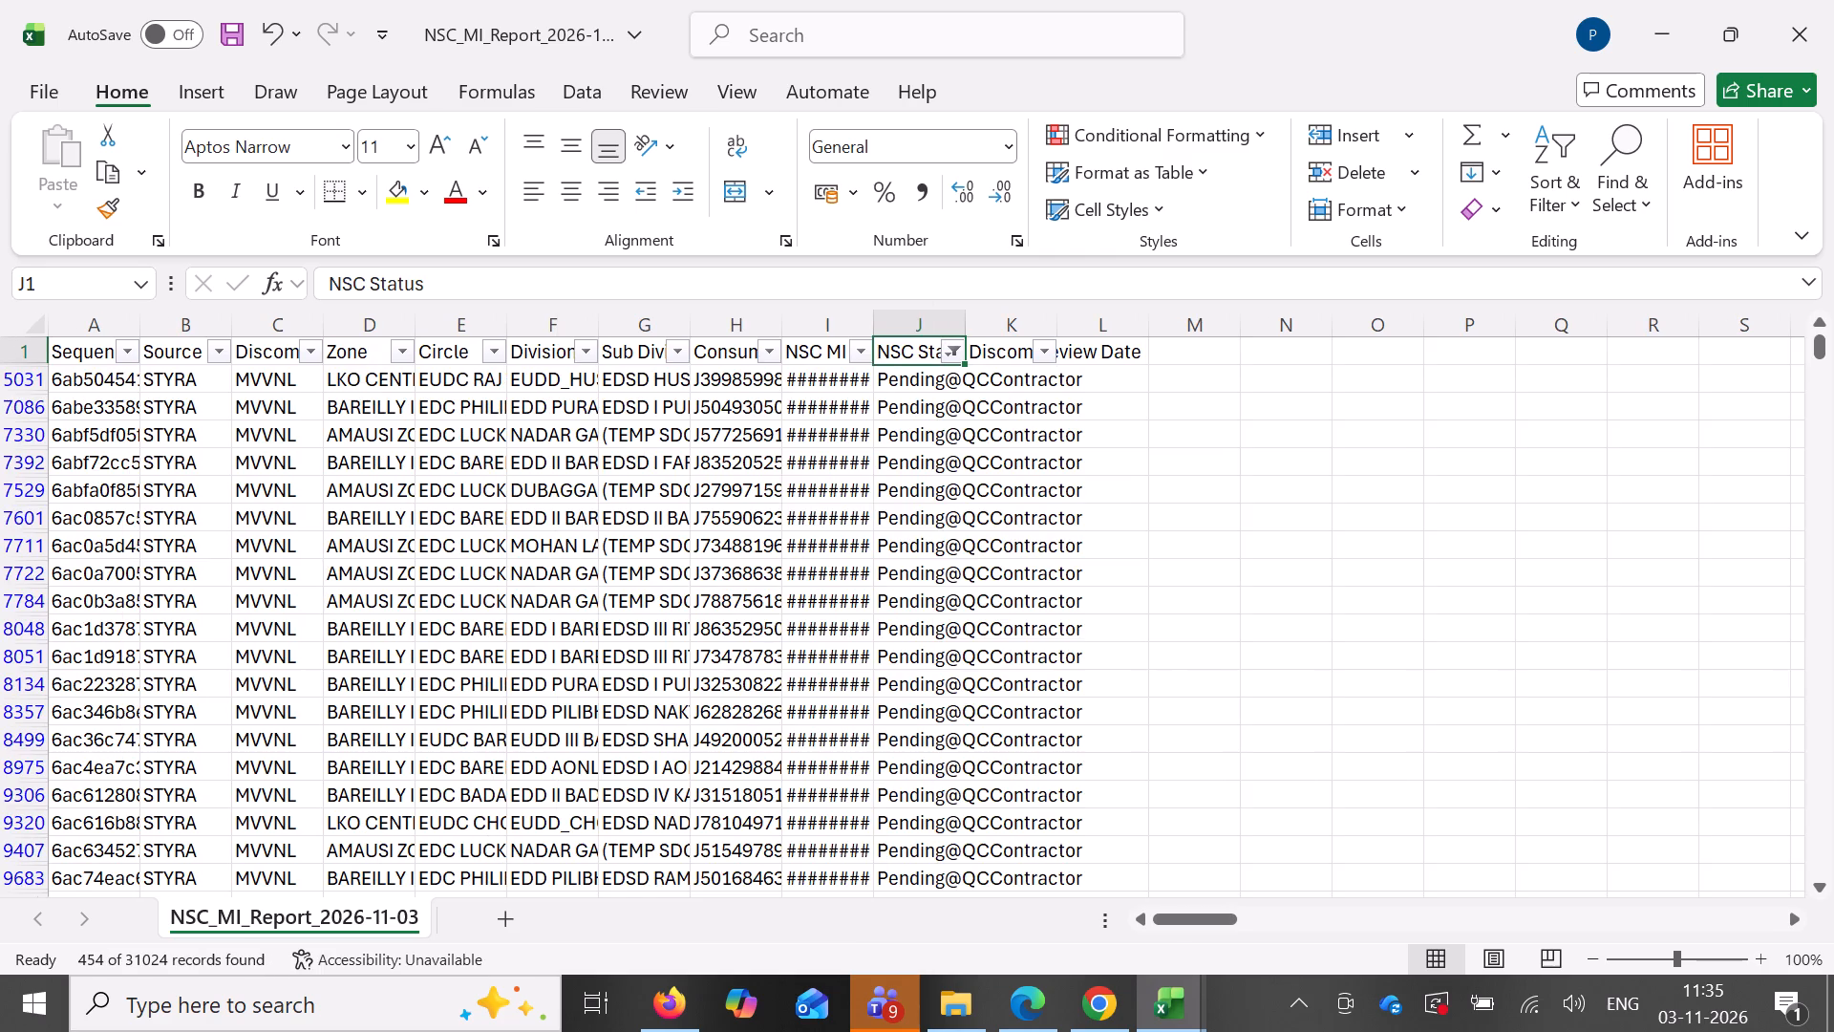
Copy the filtered NSC_MI_Report rows from Zone through NSC Status and paste them into the final sheet starting at cell B265.
{"action": "key", "text": "Left"}
{"action": "key", "text": "Left"}
{"action": "key", "text": "Left"}
{"action": "key", "text": "Left"}
{"action": "key", "text": "Left"}
{"action": "key", "text": "Left"}
{"action": "key", "text": "Down"}
{"action": "key", "text": "ctrl+shift+Right"}
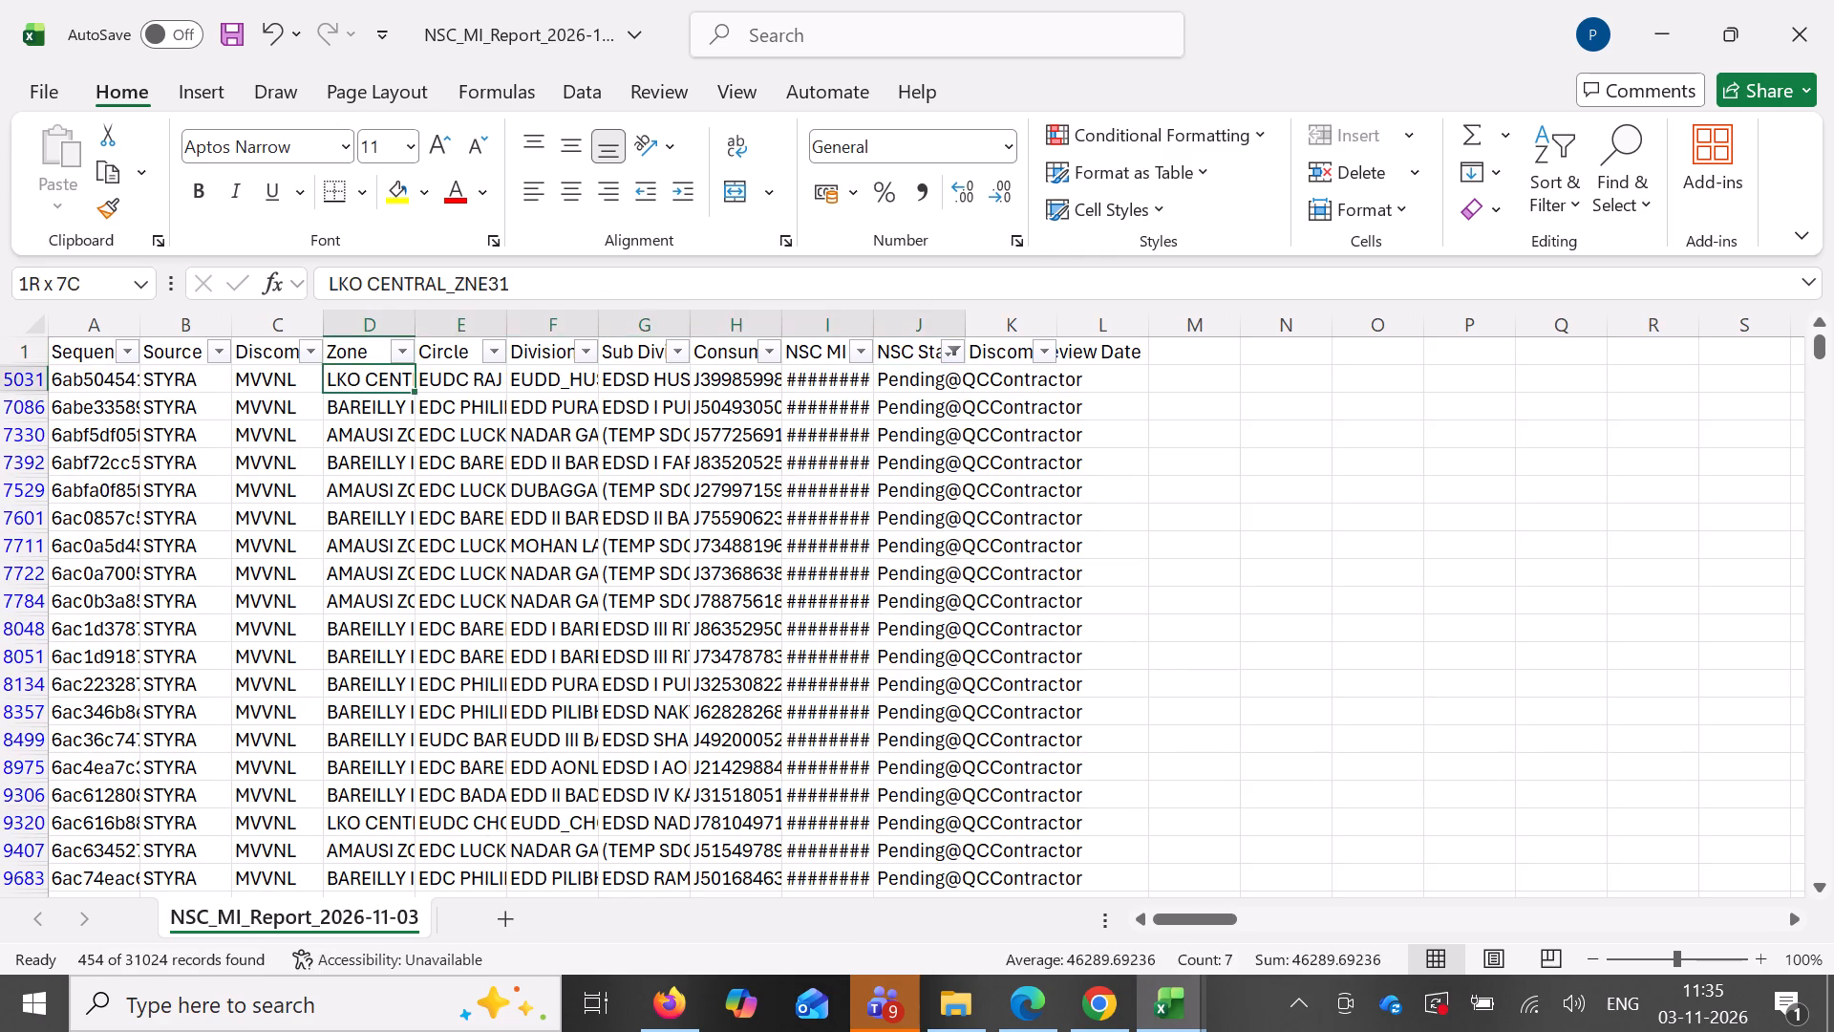
{"action": "key", "text": "ctrl+shift+Down"}
{"action": "key", "text": "ctrl+c"}
{"action": "scroll", "coordinate": [425, 289], "scroll_direction": "down", "scroll_amount": 4}
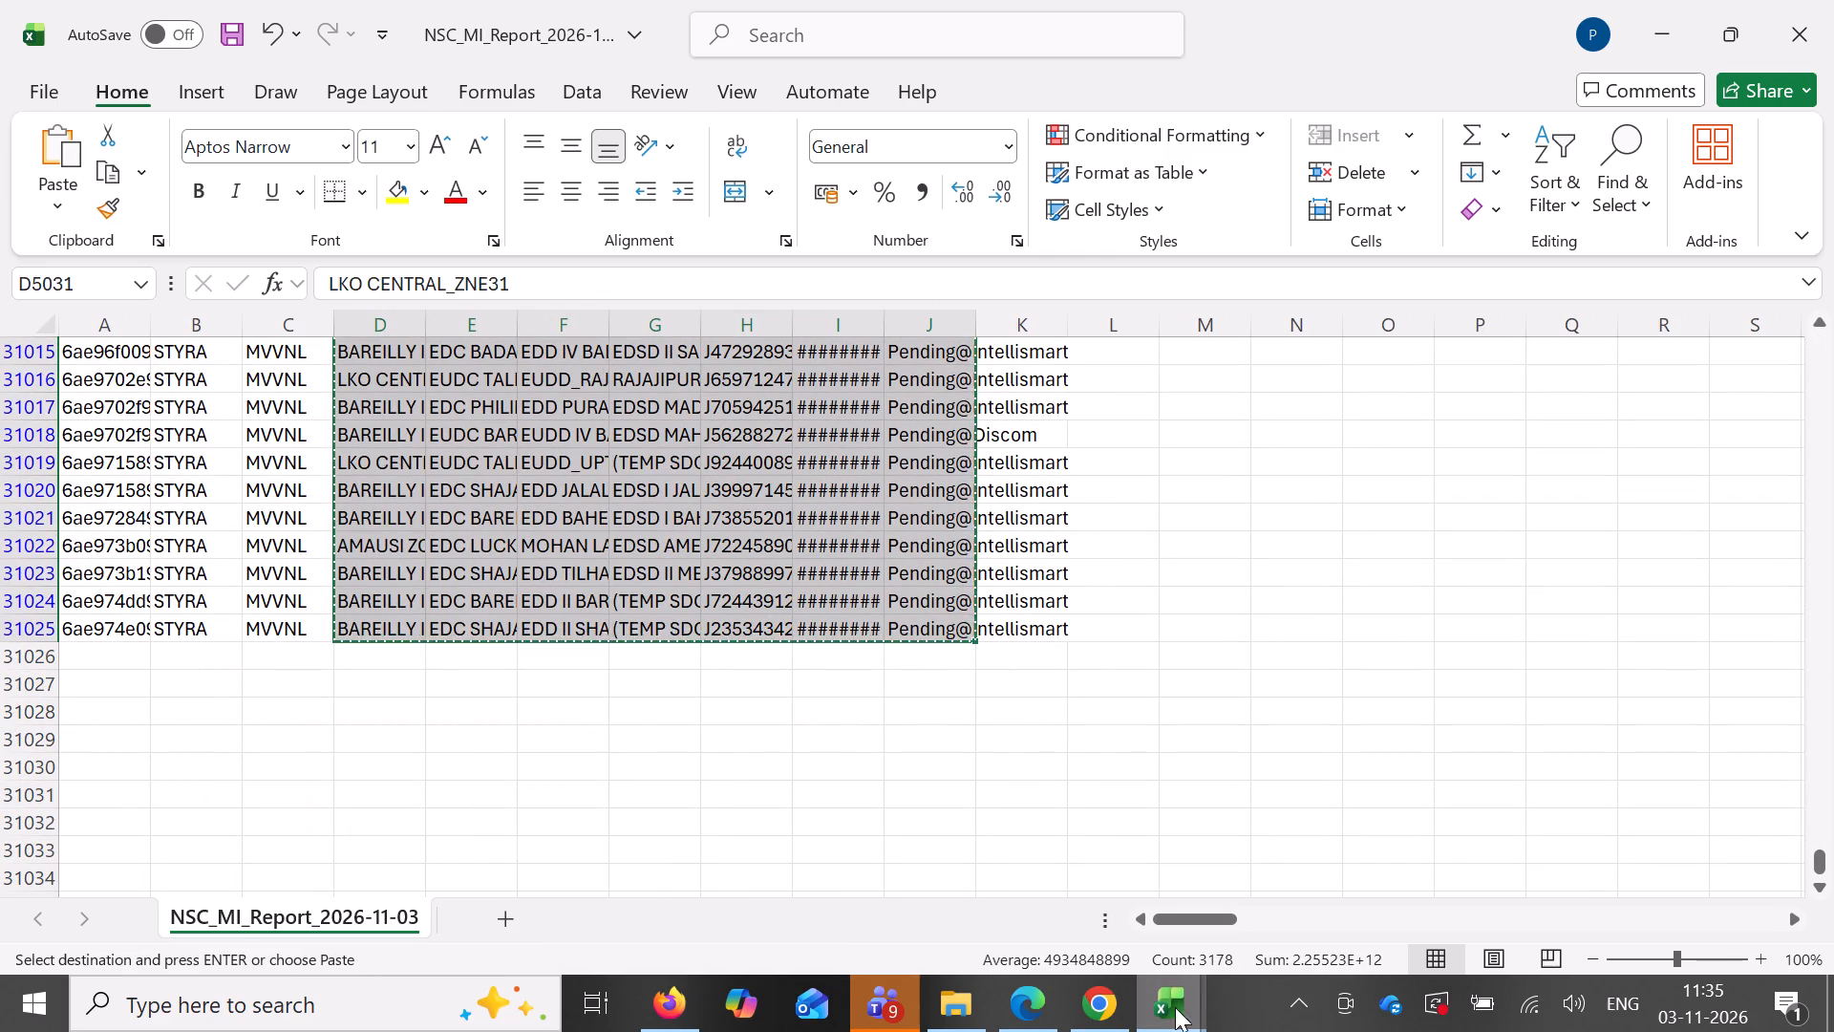
{"action": "left_click", "coordinate": [1176, 1022]}
{"action": "left_click", "coordinate": [1739, 870]}
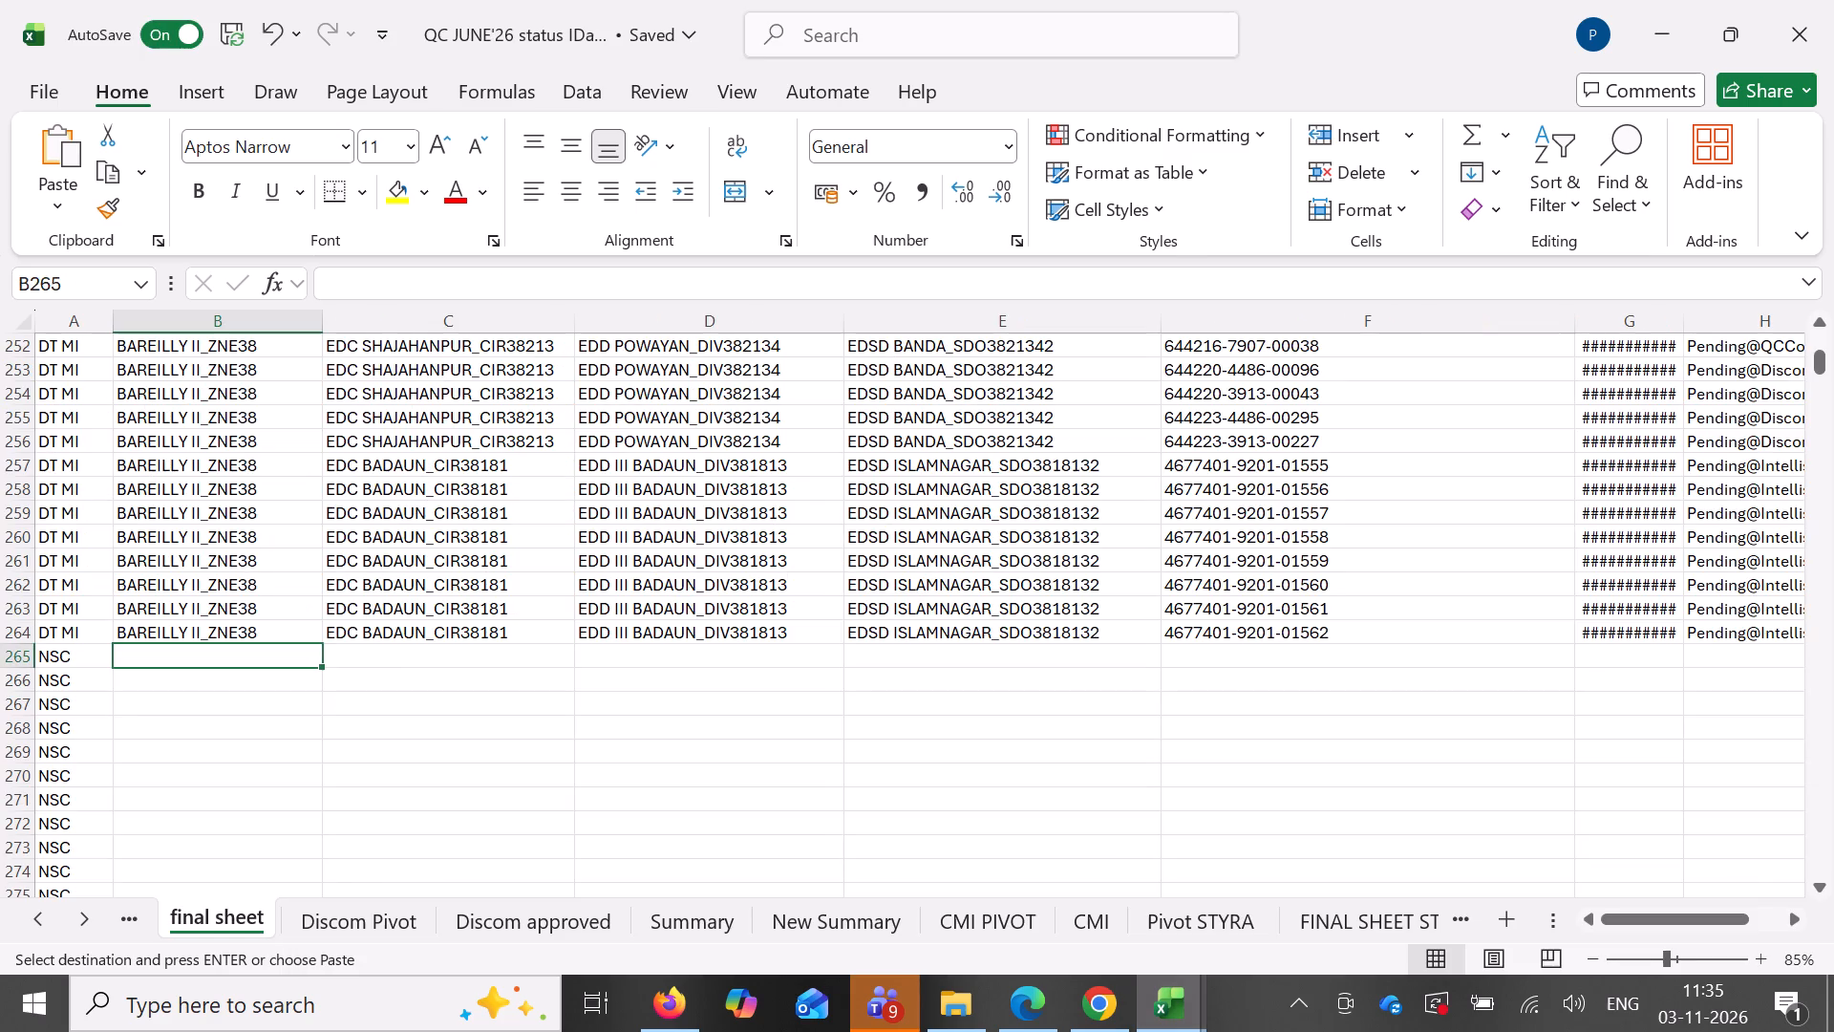
{"action": "key", "text": "ctrl+v"}
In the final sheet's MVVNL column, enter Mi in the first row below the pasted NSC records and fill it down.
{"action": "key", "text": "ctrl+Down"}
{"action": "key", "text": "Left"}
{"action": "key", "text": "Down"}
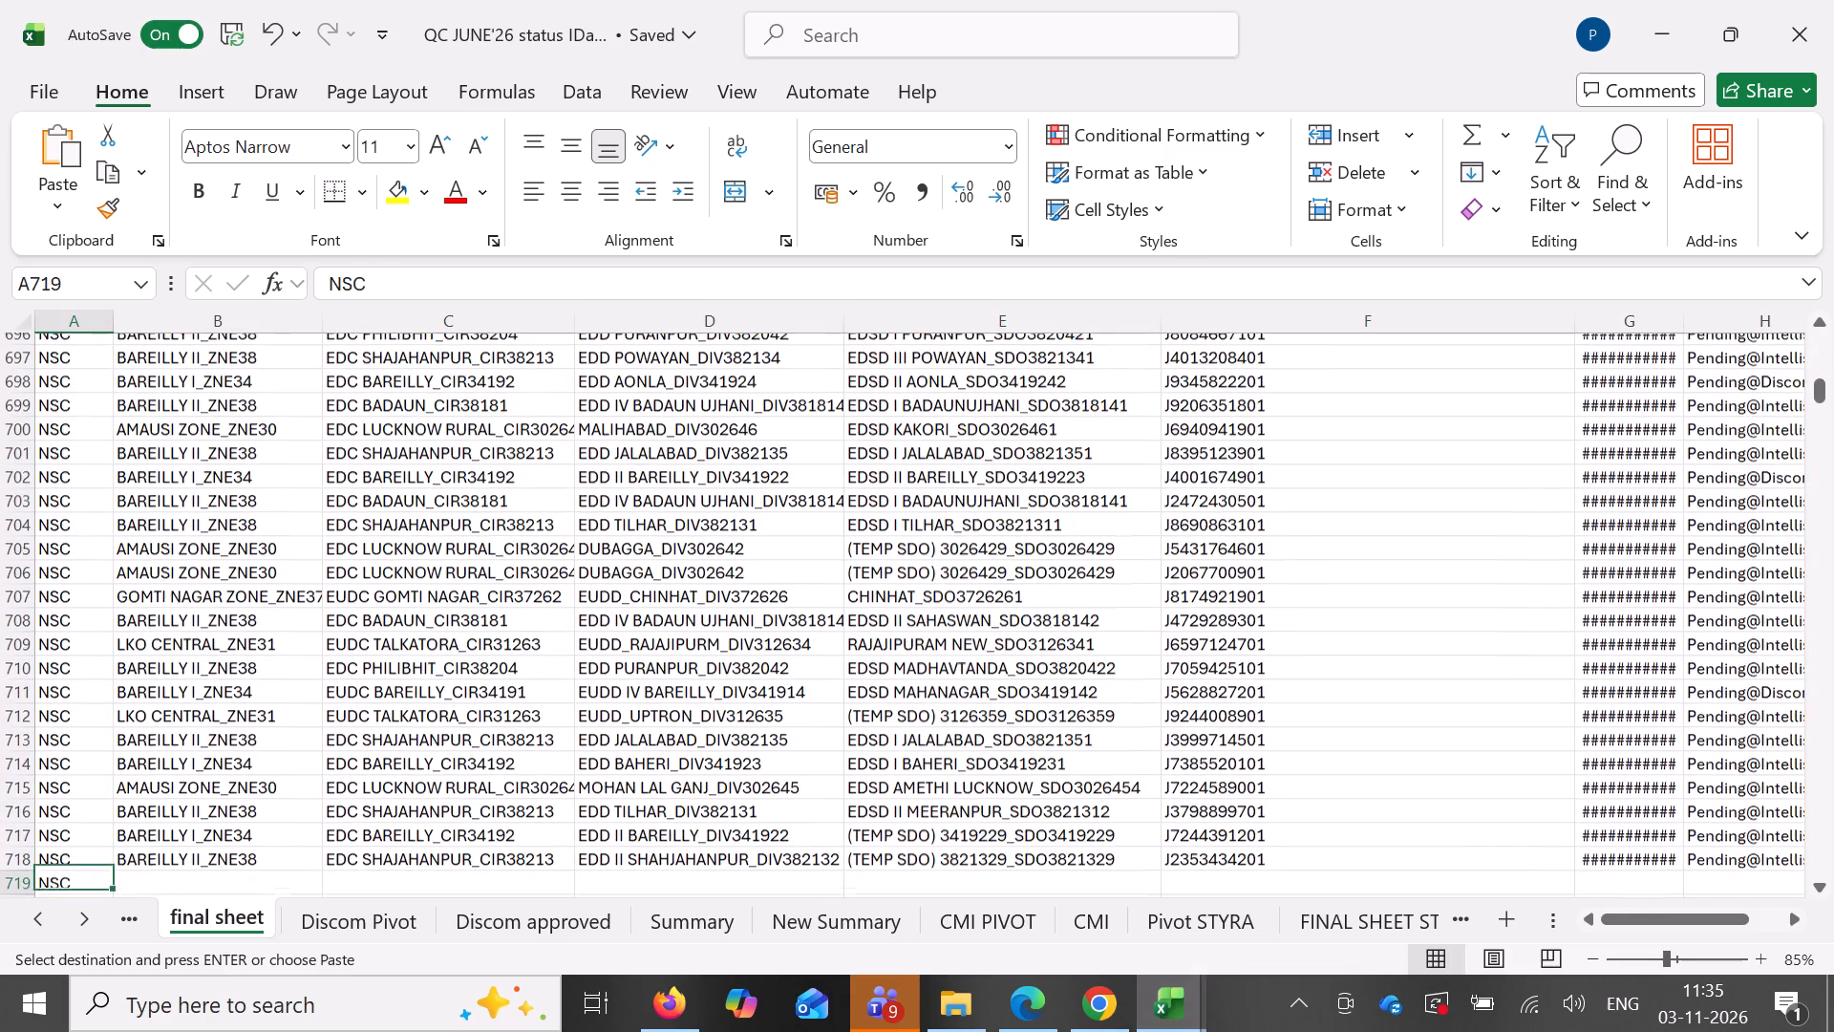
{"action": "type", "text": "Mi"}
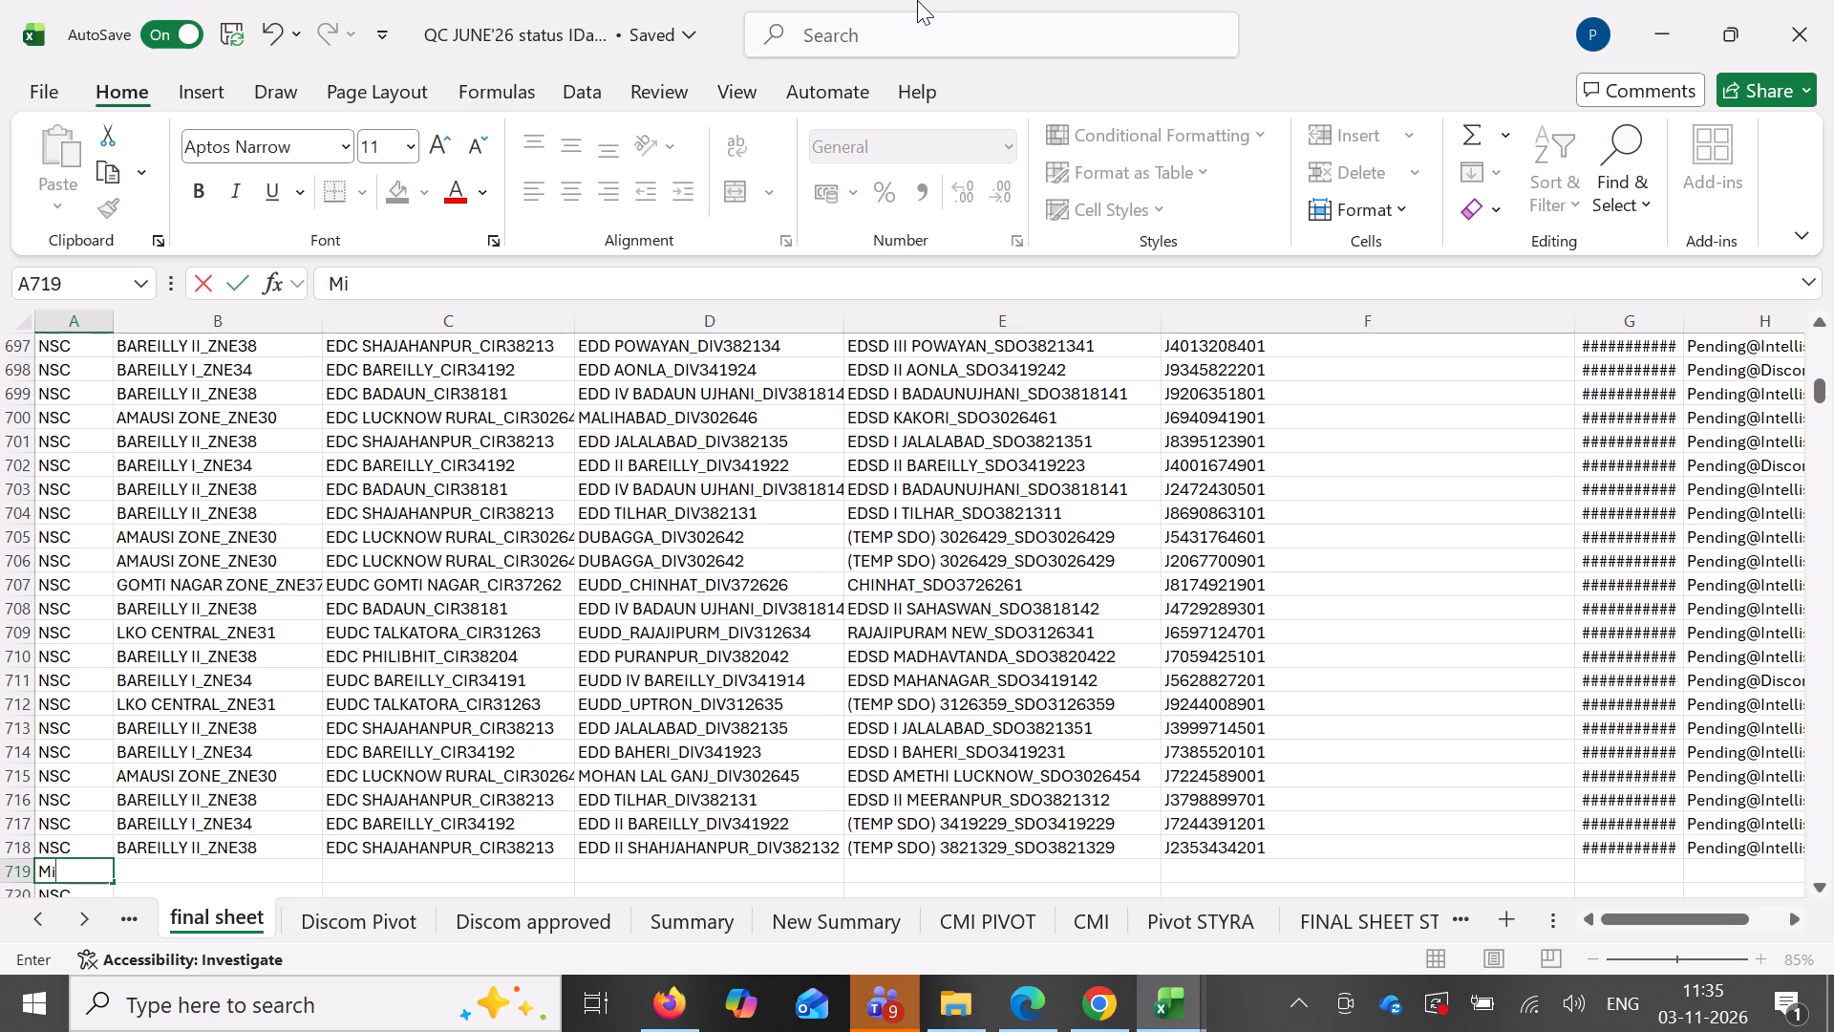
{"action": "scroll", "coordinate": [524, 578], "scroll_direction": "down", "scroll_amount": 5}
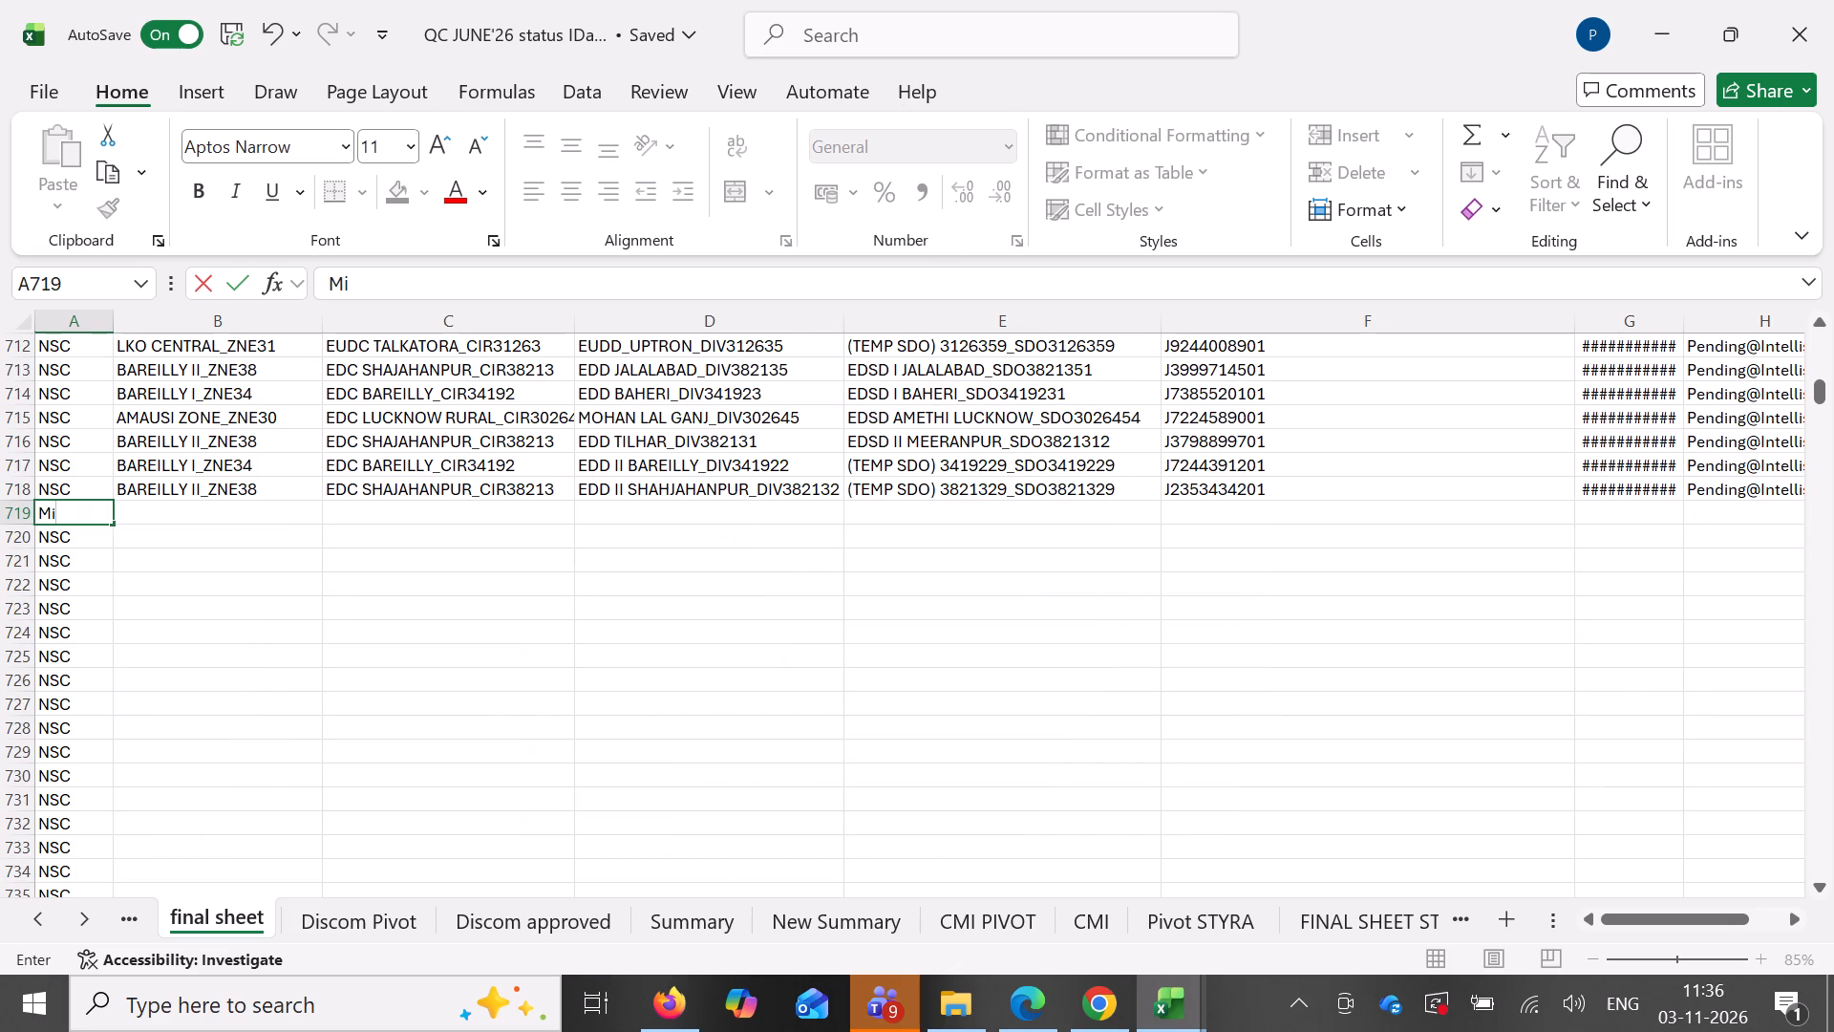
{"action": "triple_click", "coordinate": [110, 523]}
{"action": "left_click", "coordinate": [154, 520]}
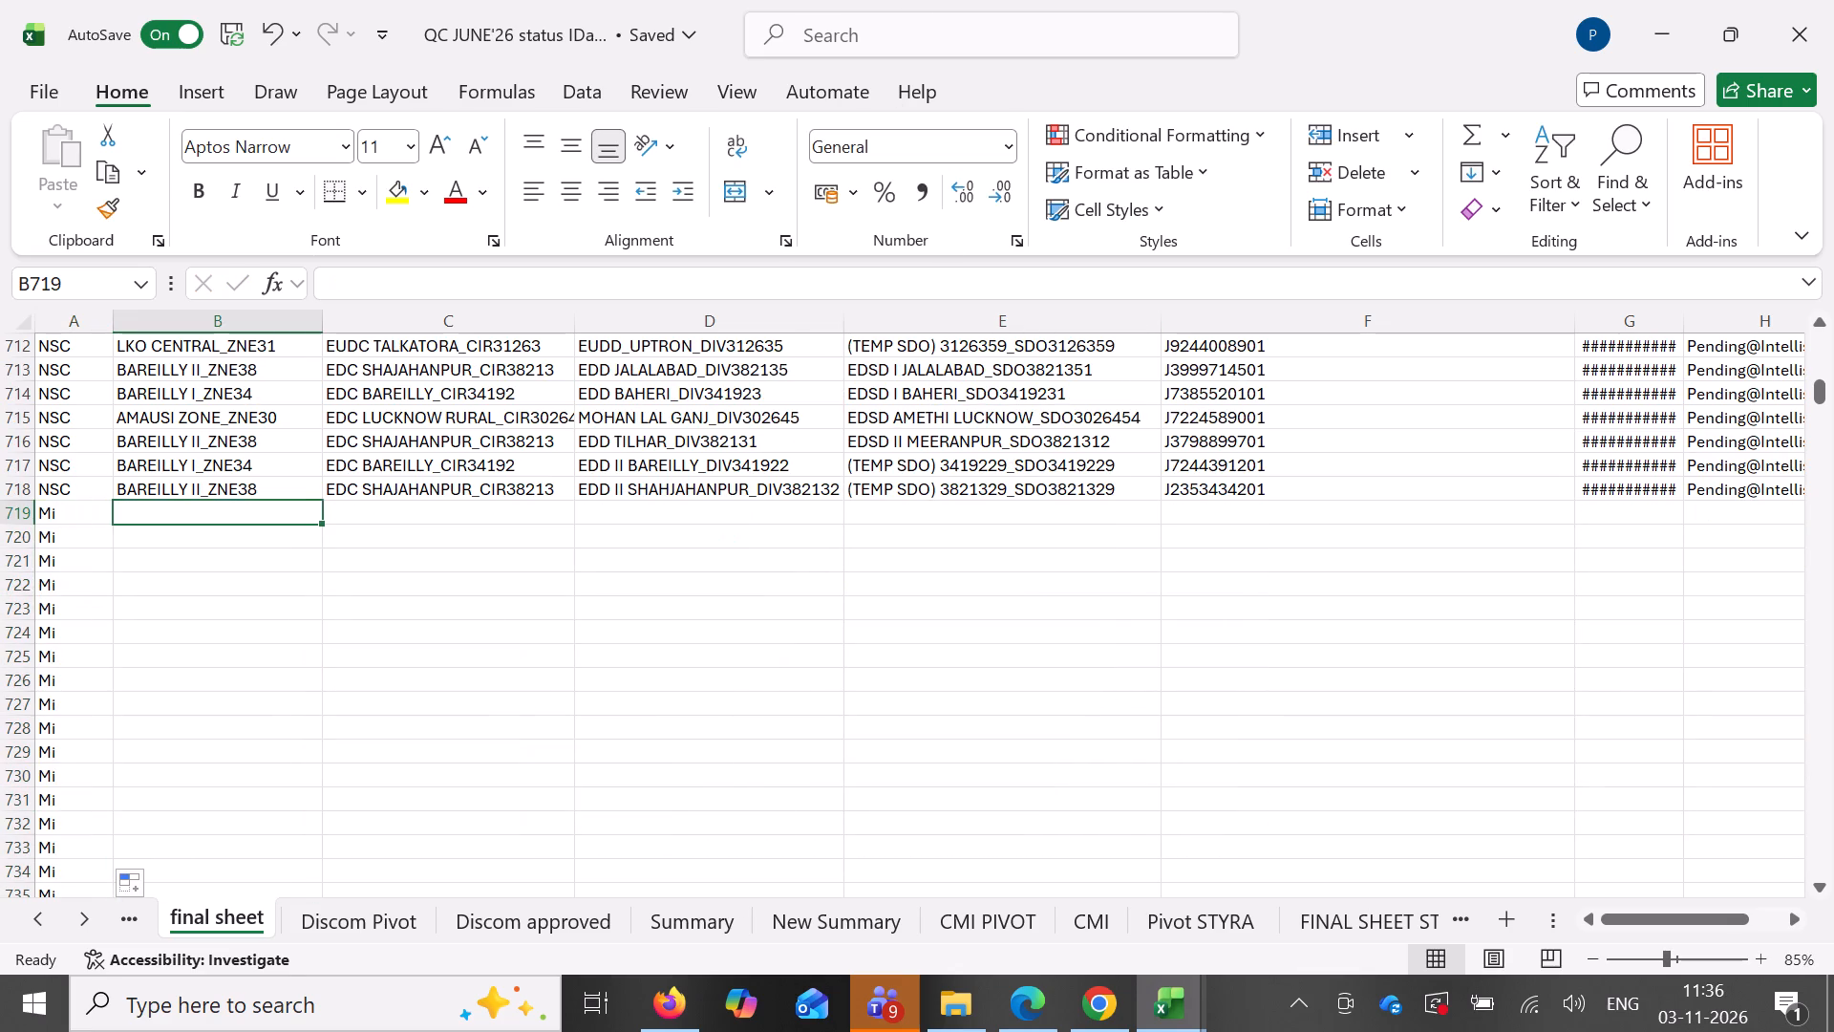
Add filters to MI_Report's header row and filter MI Status to exclude Approved, Pending@Discom L2 and Pending@IntellismartCMI.
{"action": "left_click", "coordinate": [1141, 1014]}
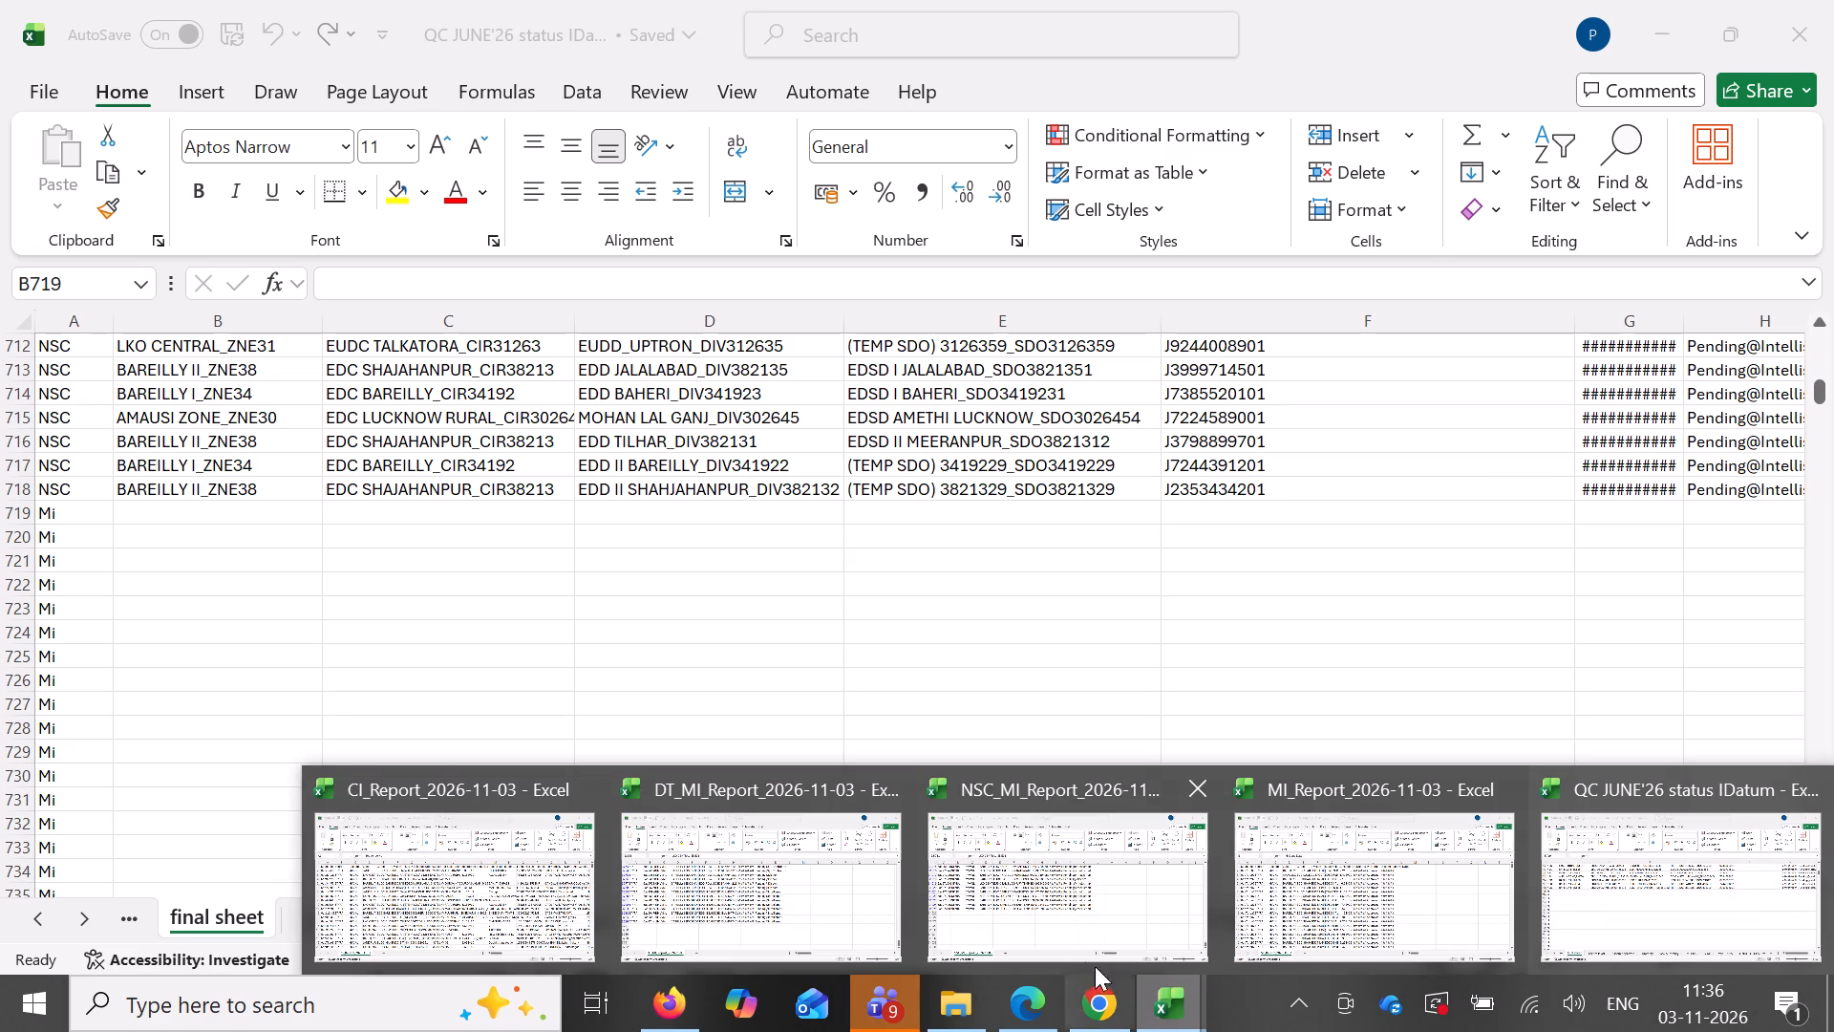
{"action": "left_click", "coordinate": [1293, 916]}
{"action": "left_click", "coordinate": [368, 383]}
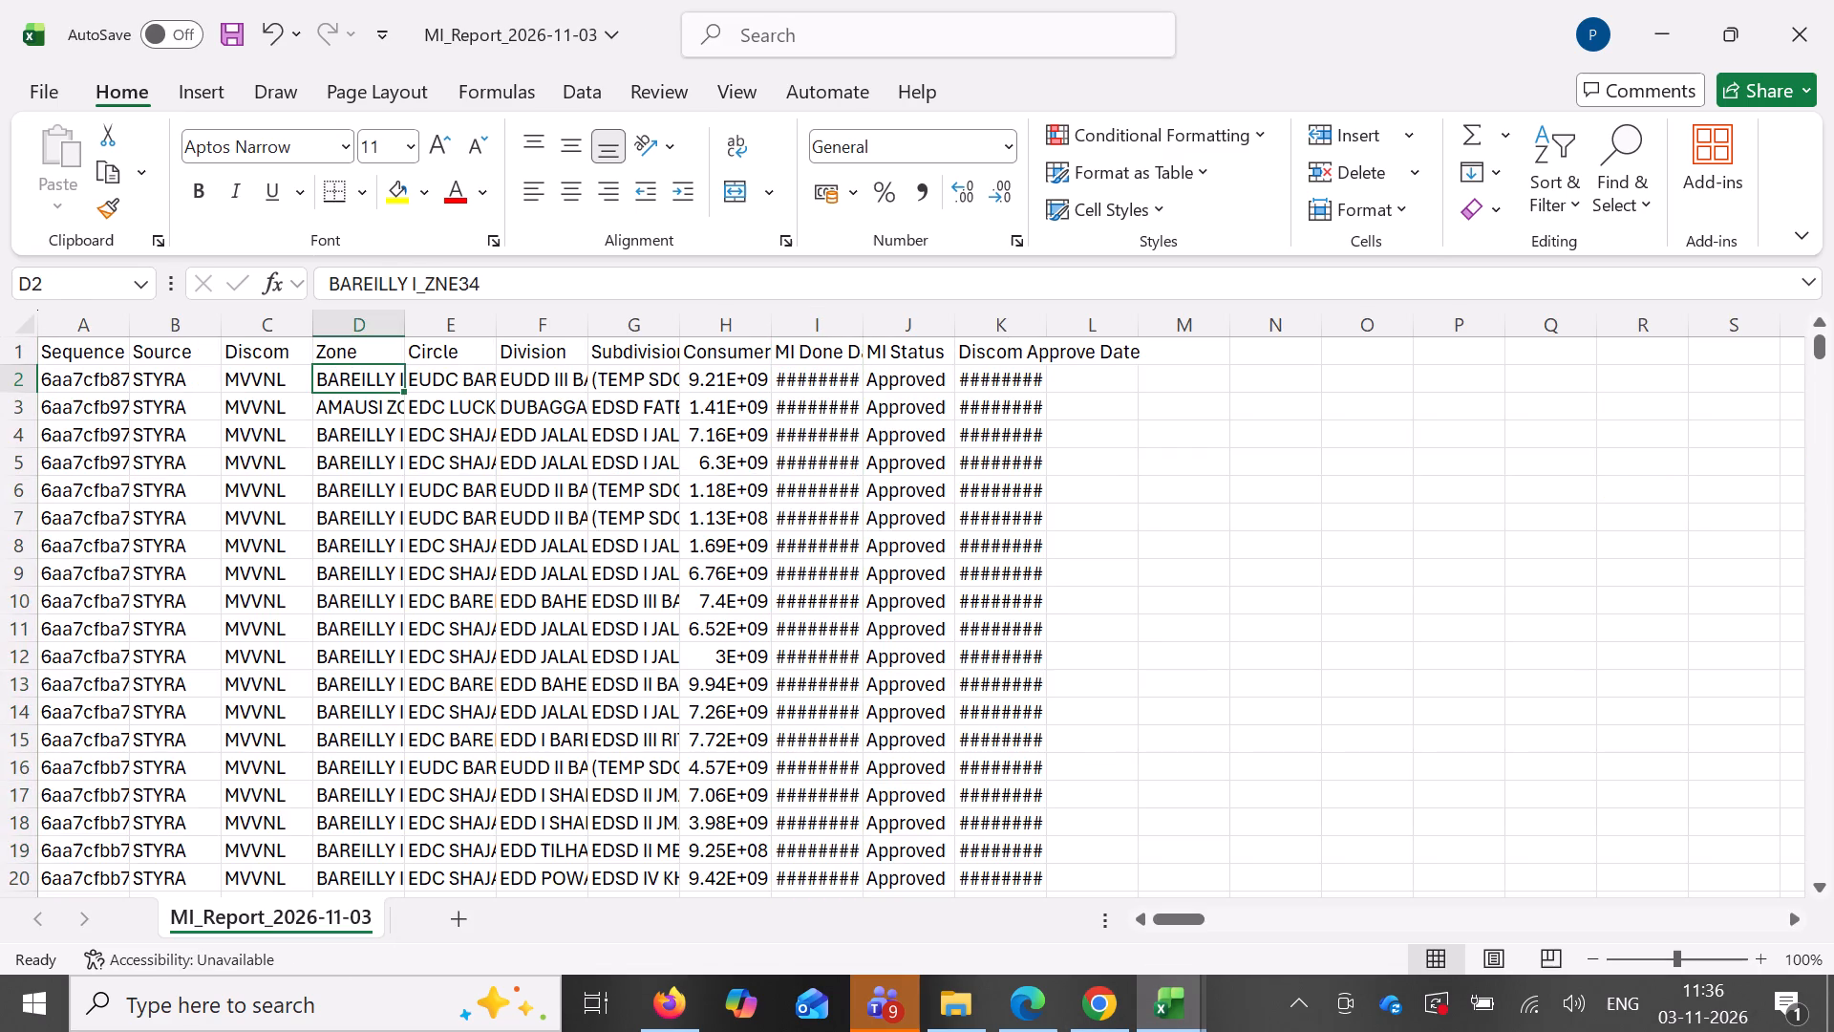
{"action": "left_click", "coordinate": [888, 357]}
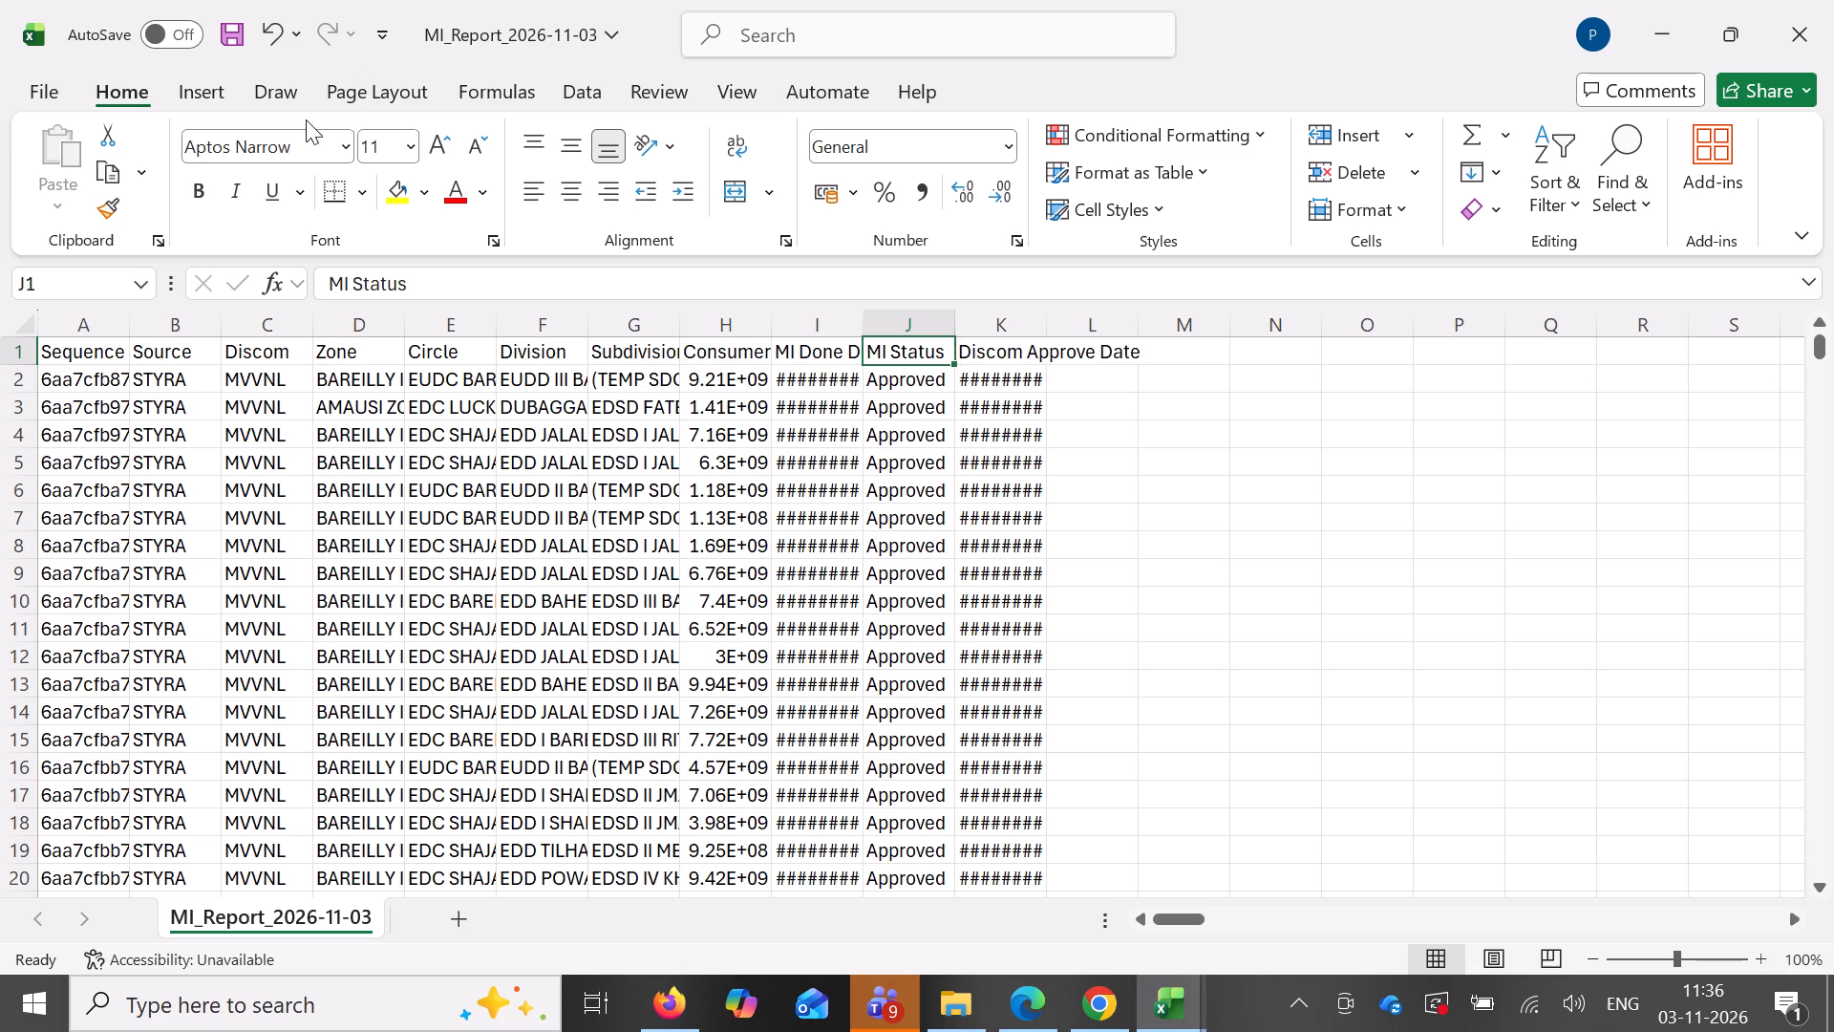
{"action": "key", "text": "ctrl+shift+l"}
{"action": "key", "text": "alt+Down"}
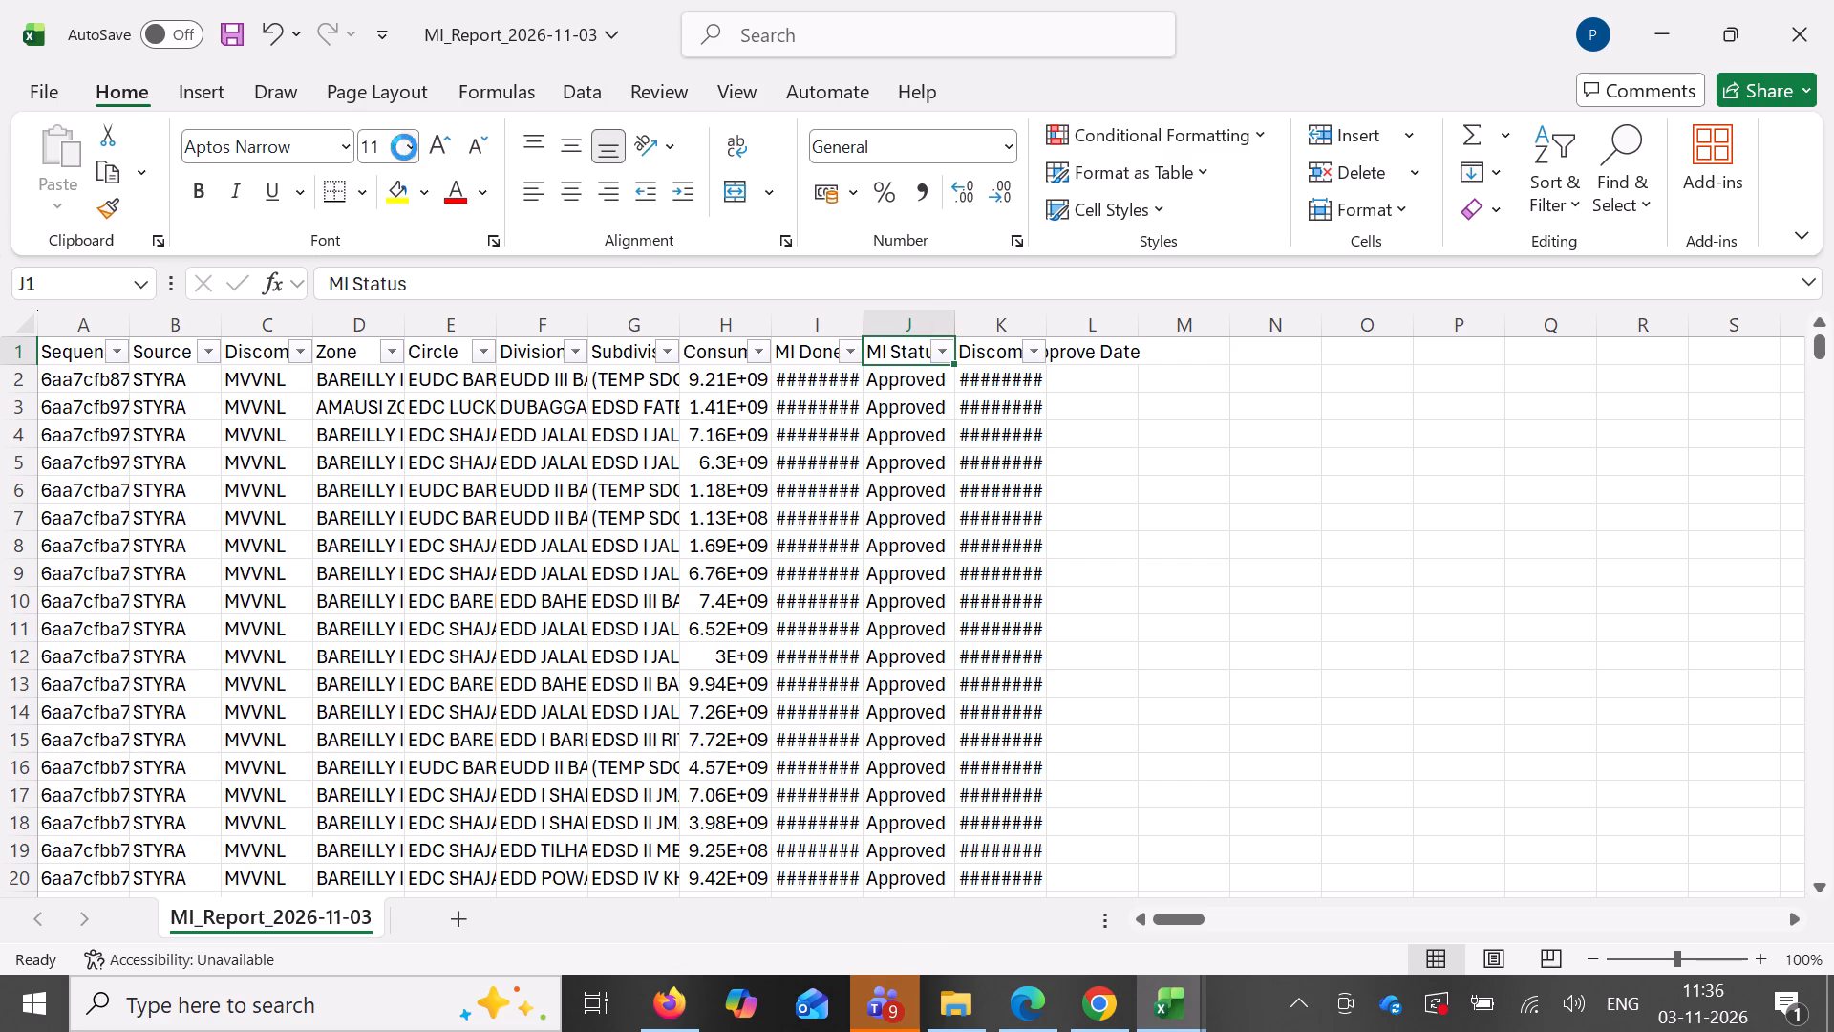
{"action": "left_click", "coordinate": [671, 698]}
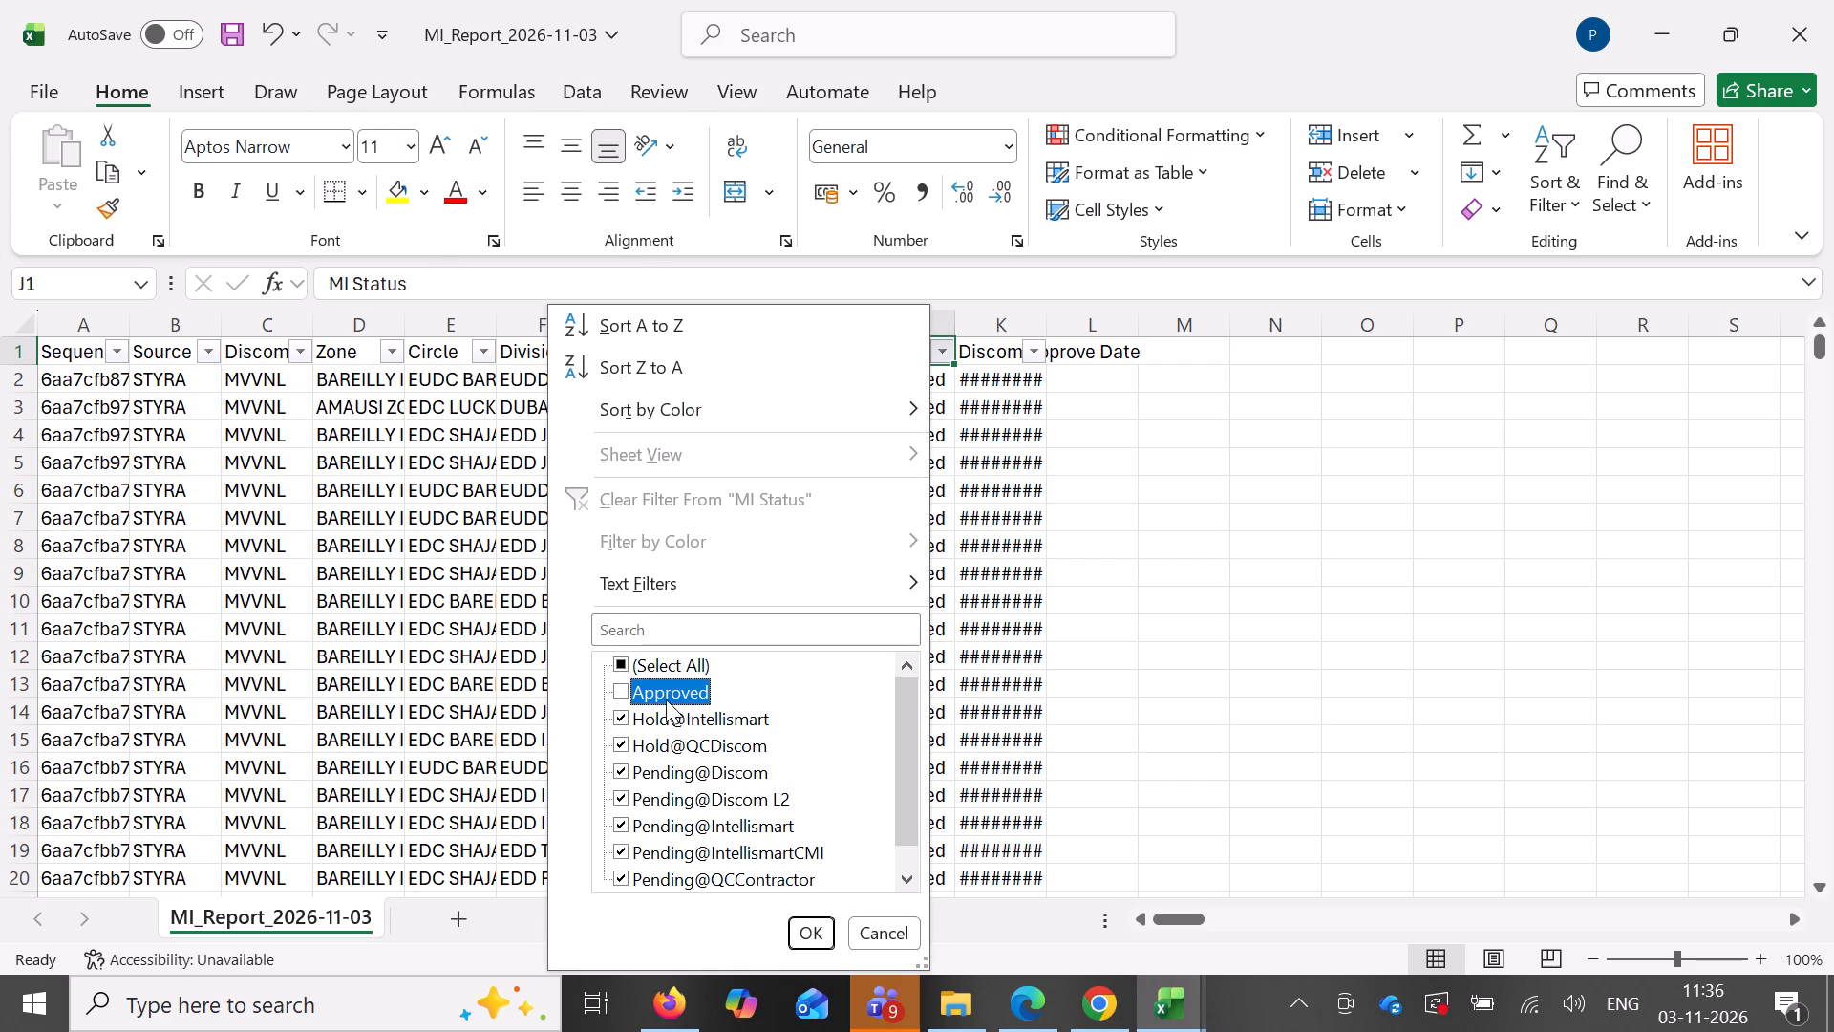
{"action": "left_click", "coordinate": [706, 789]}
{"action": "left_click", "coordinate": [684, 844]}
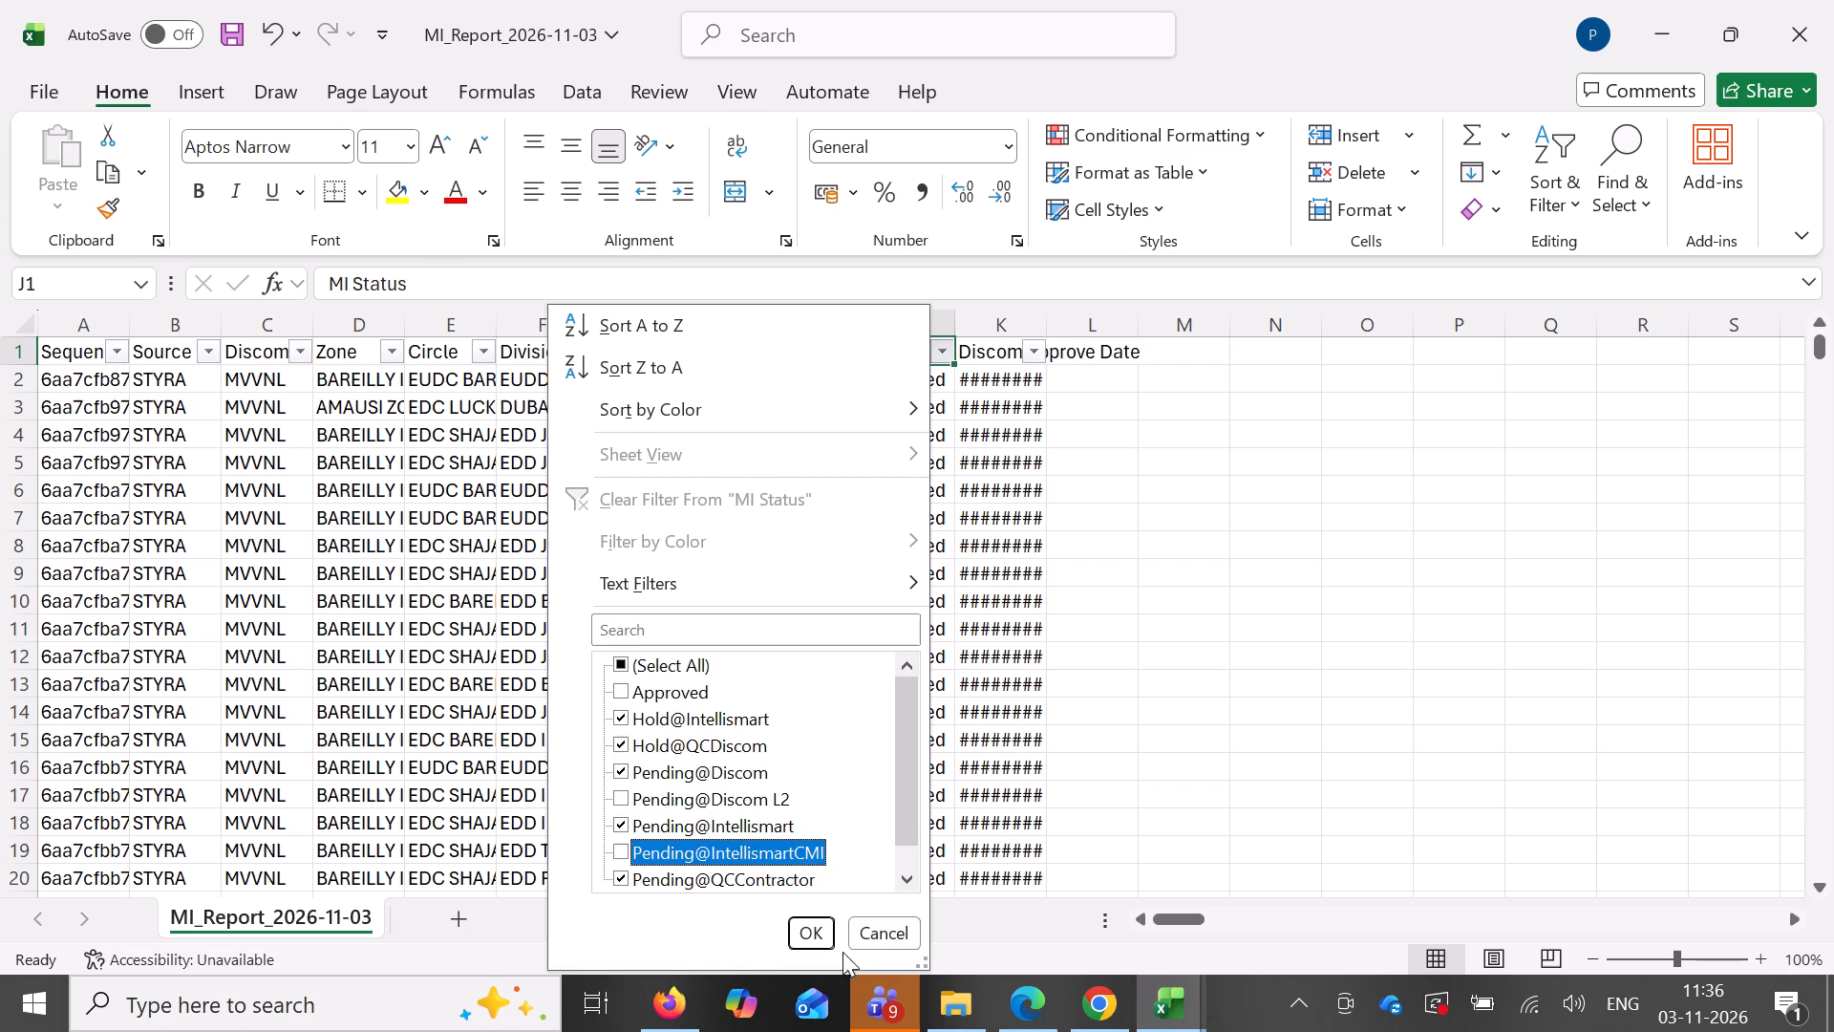
{"action": "left_click", "coordinate": [823, 944]}
Copy the filtered MI_Report rows from Zone through MI Status and paste them into the final sheet starting at cell B719.
{"action": "left_click", "coordinate": [395, 391]}
{"action": "key", "text": "ctrl+shift+Right"}
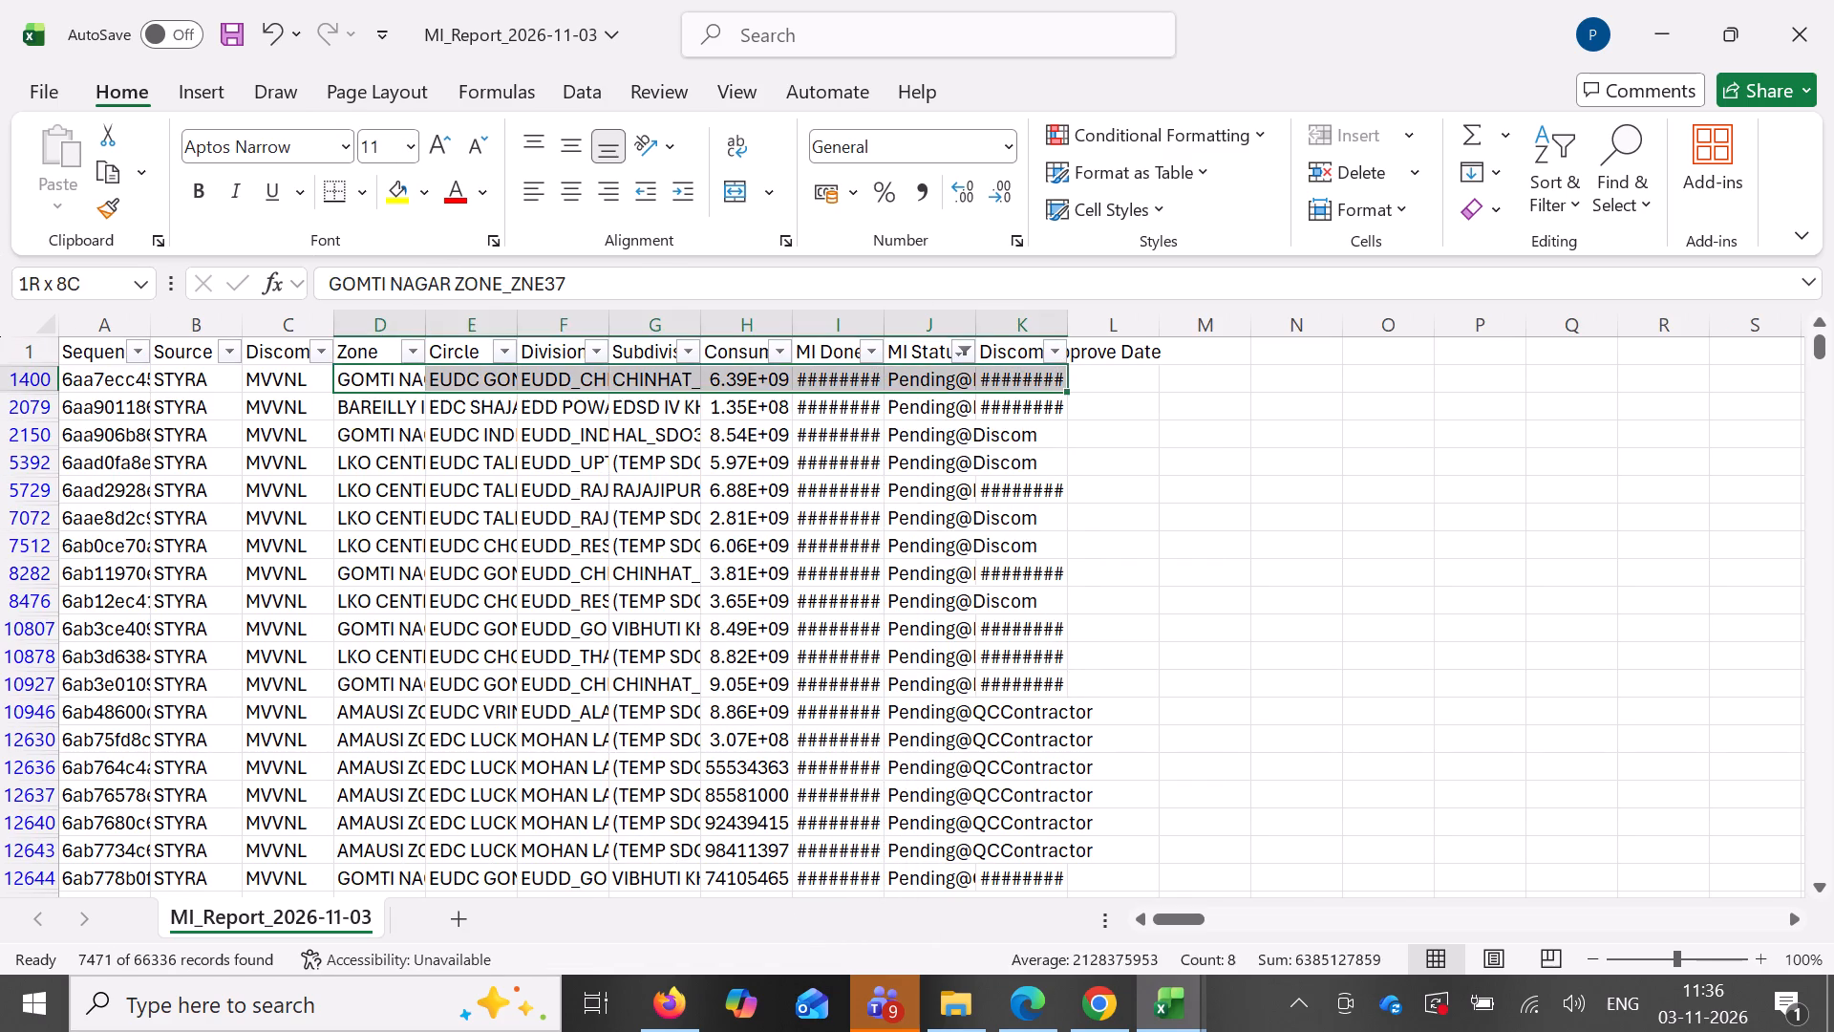
{"action": "key", "text": "ctrl+shift+Down"}
{"action": "key", "text": "shift+Left"}
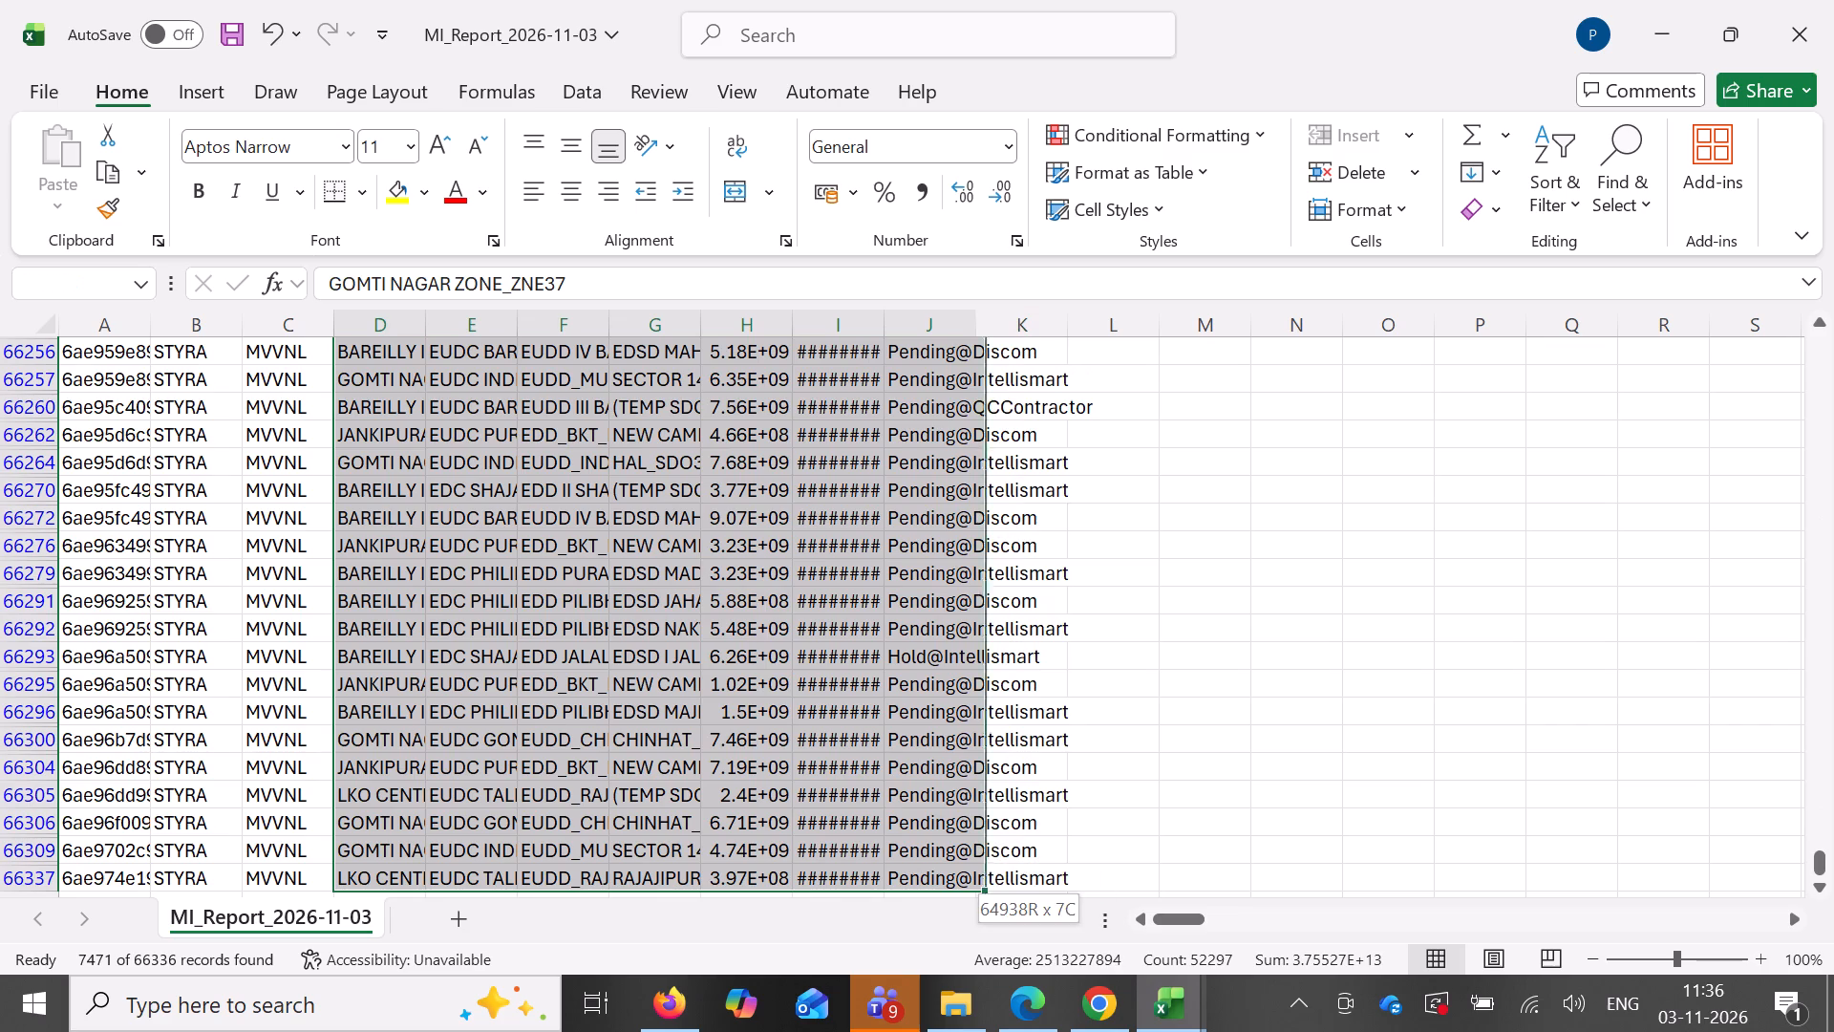
{"action": "key", "text": "ctrl+c"}
{"action": "scroll", "coordinate": [212, 459], "scroll_direction": "down", "scroll_amount": 2}
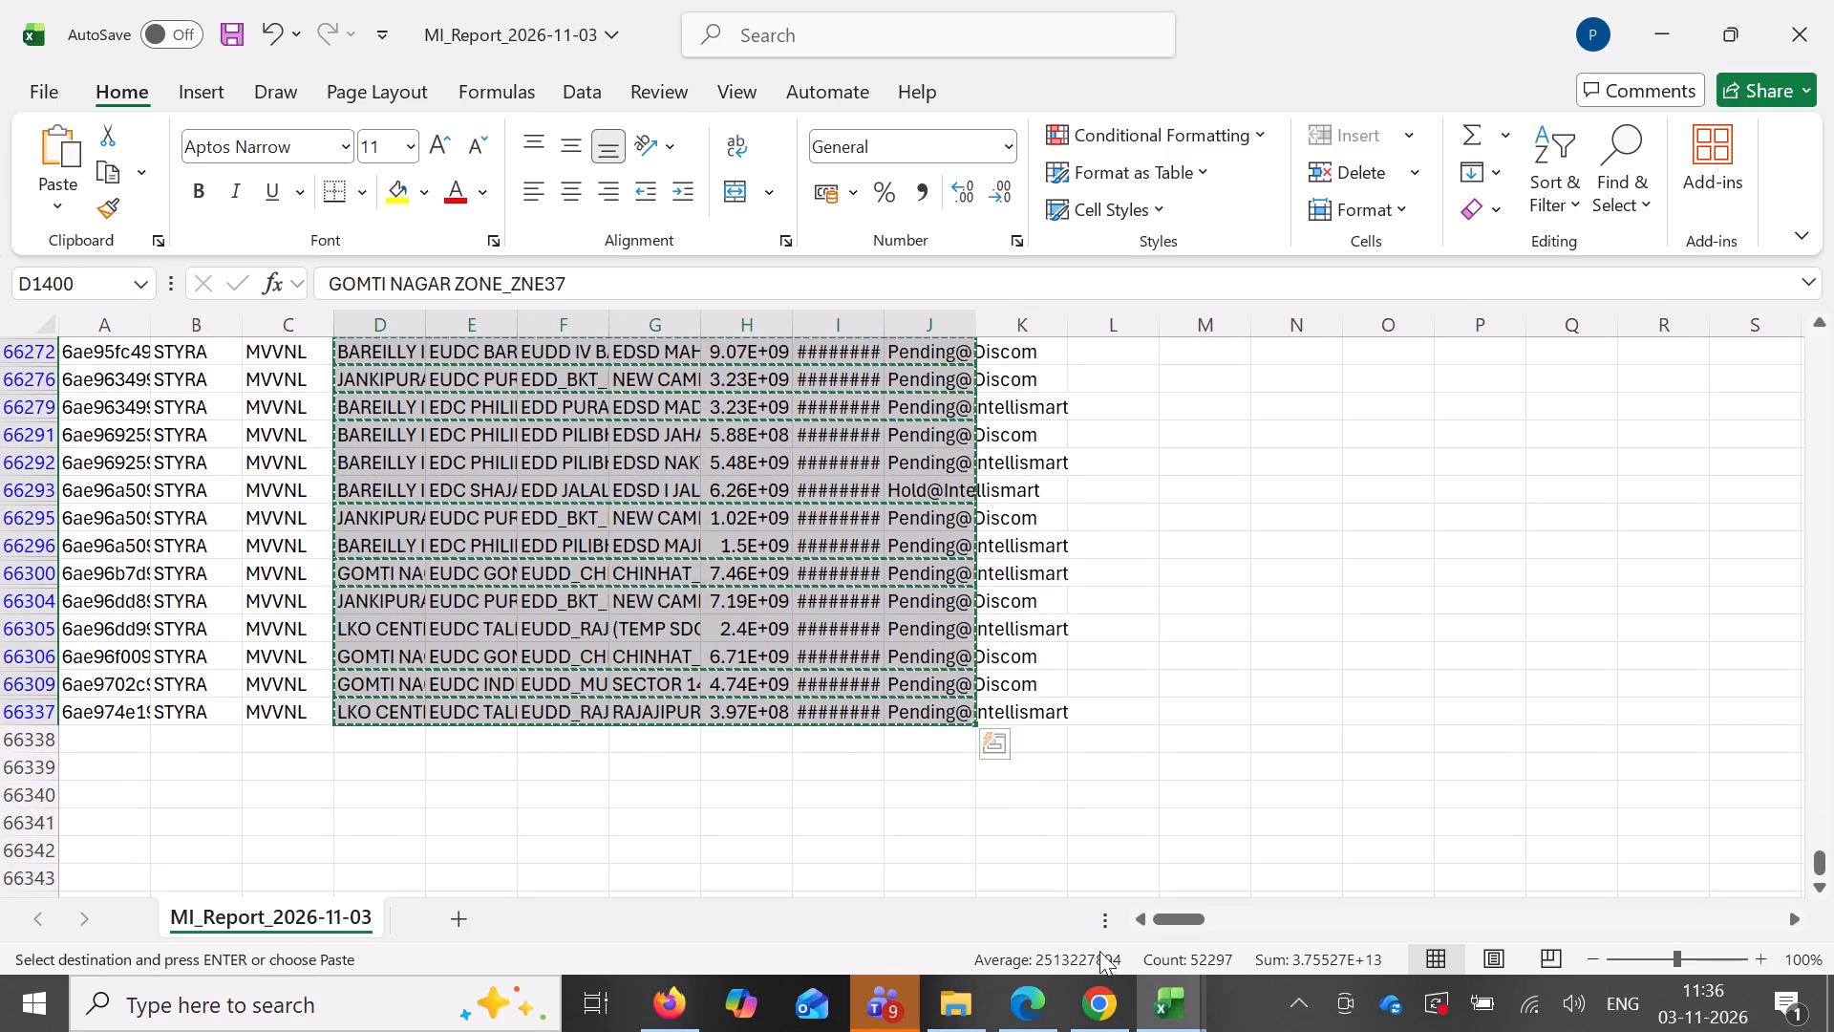
{"action": "left_click", "coordinate": [1152, 1031]}
{"action": "left_click", "coordinate": [1657, 896]}
{"action": "key", "text": "ctrl+v"}
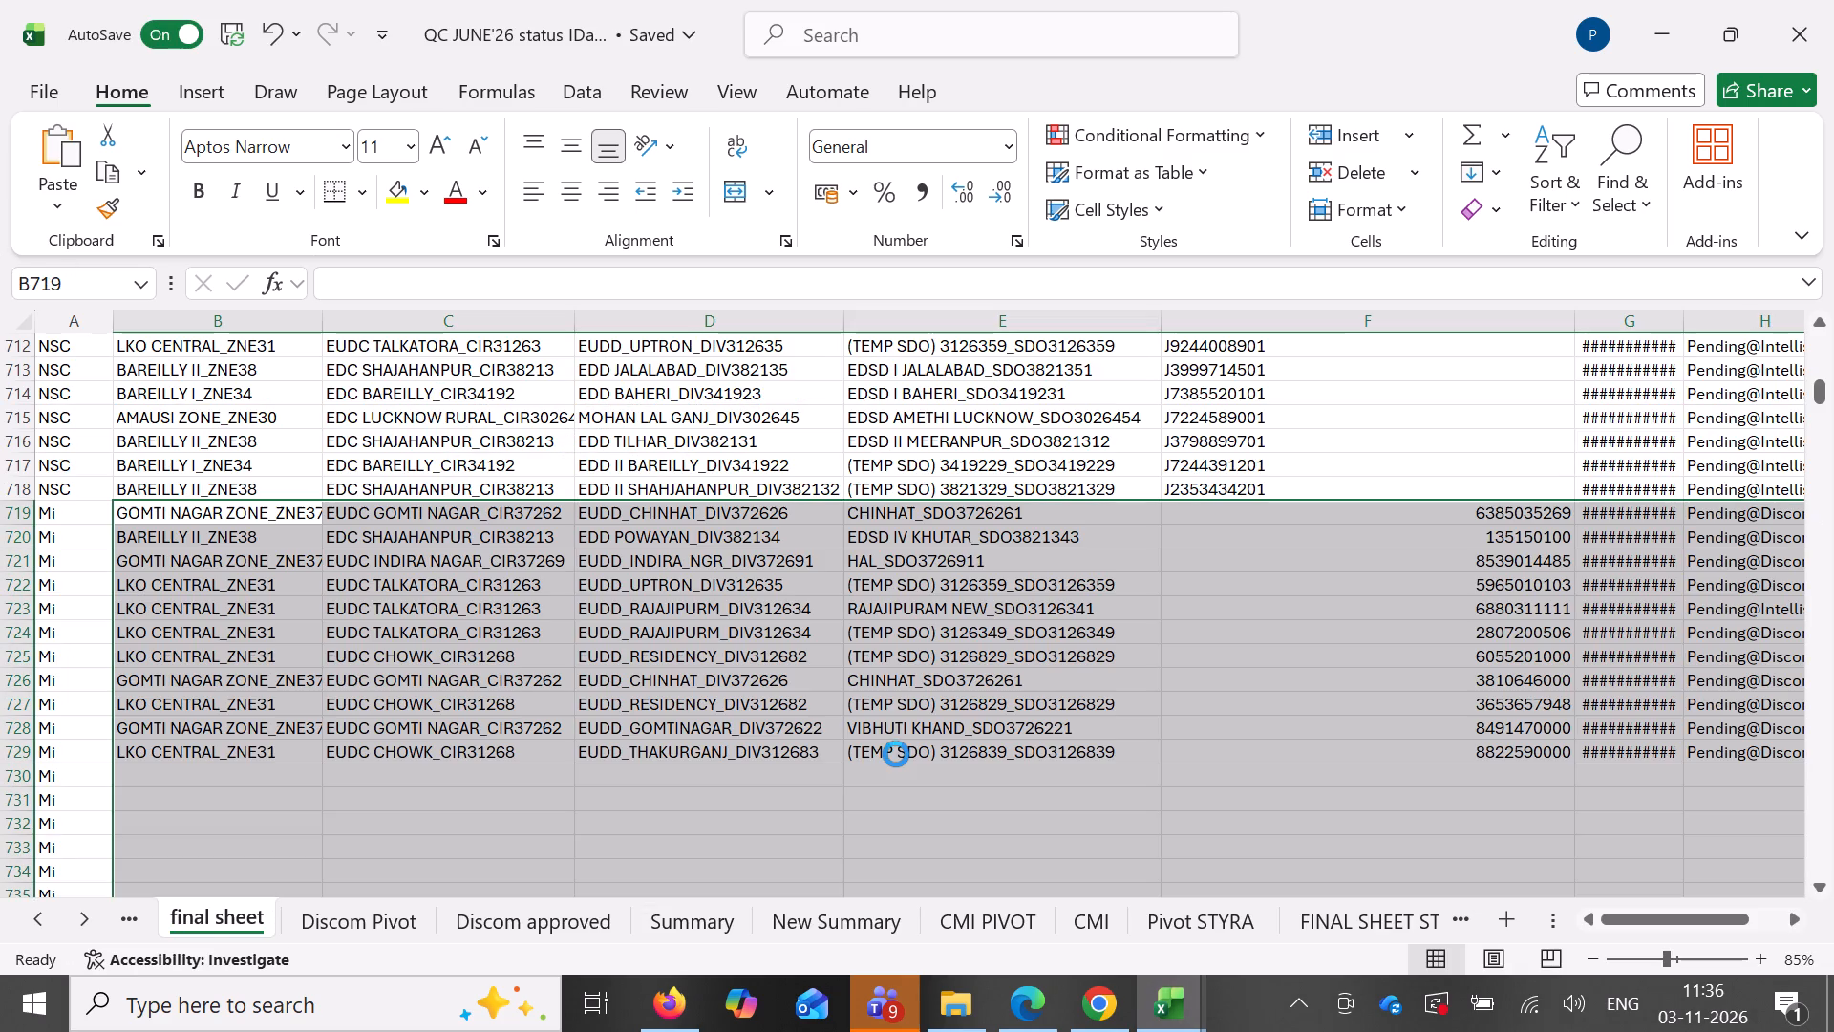
Clear the leftover contents of all rows below the pasted MI records in the final sheet, from row 8190 down.
{"action": "key", "text": "ctrl+Down"}
{"action": "key", "text": "Left"}
{"action": "key", "text": "Down"}
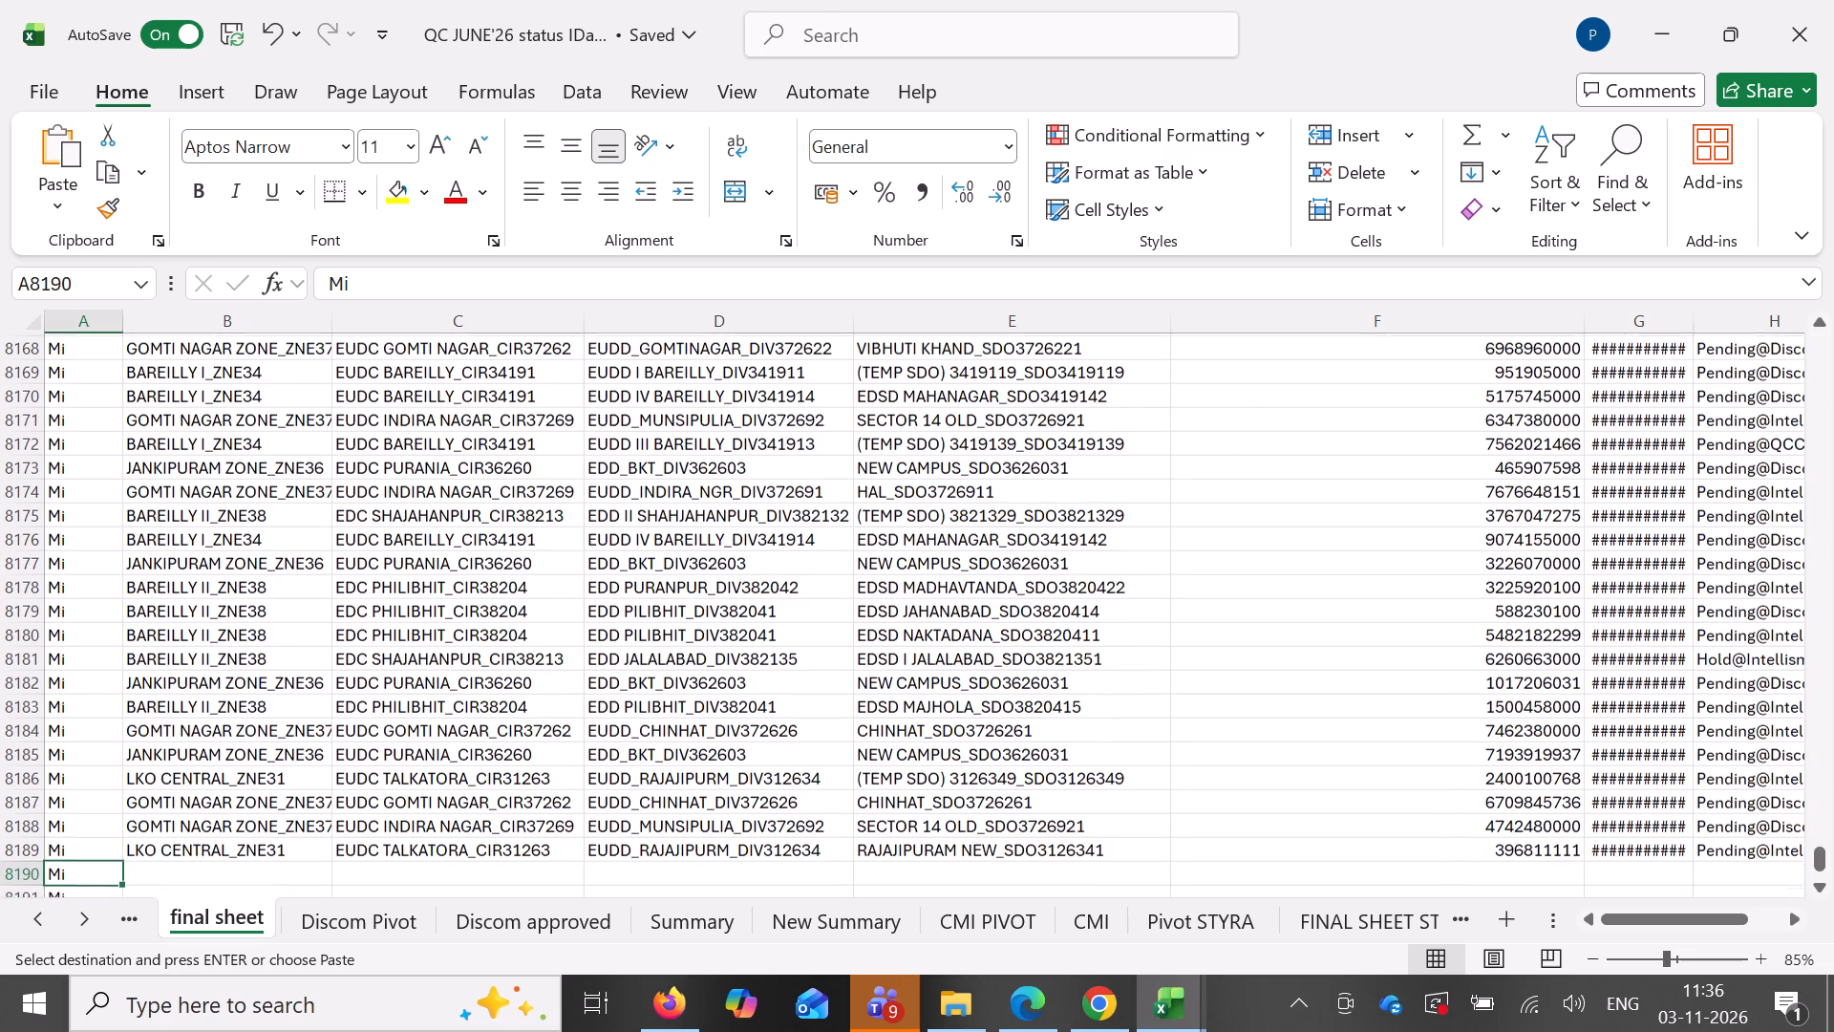
{"action": "key", "text": "ctrl+shift+Down"}
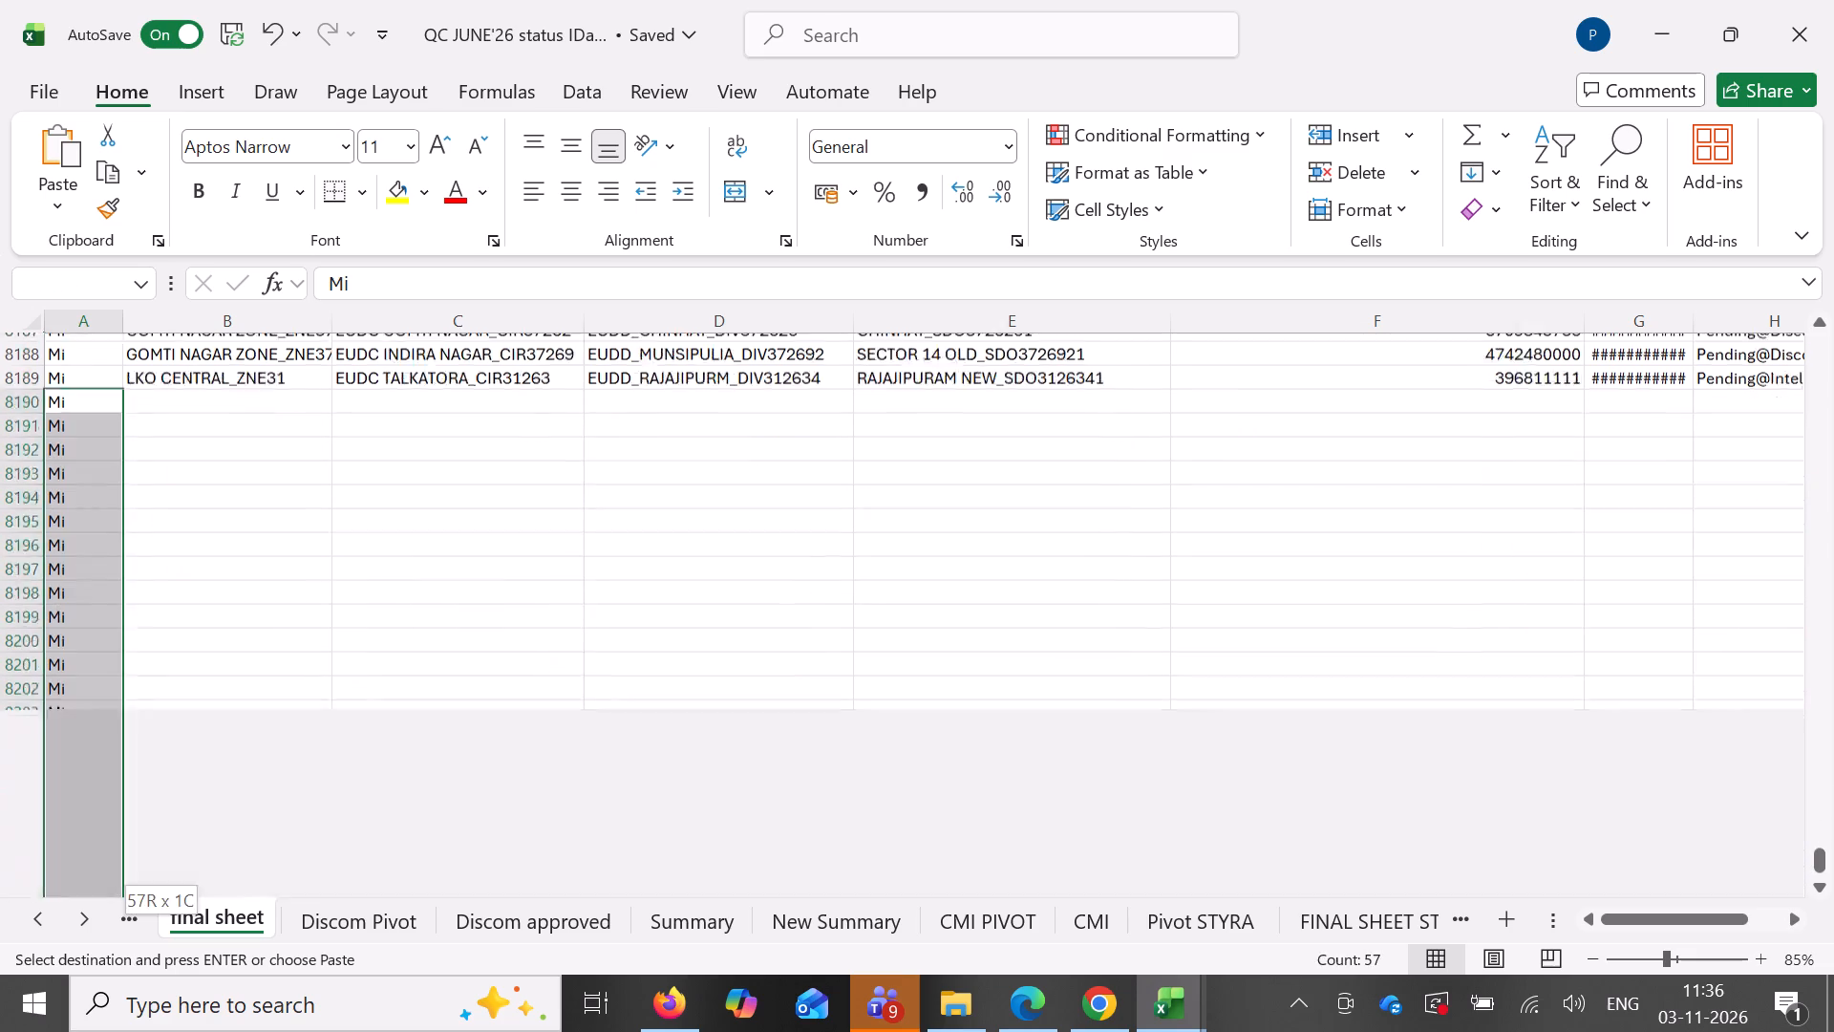
{"action": "key", "text": "ctrl+shift+Right"}
{"action": "key", "text": "ctrl+shift+Right"}
{"action": "key", "text": "Delete"}
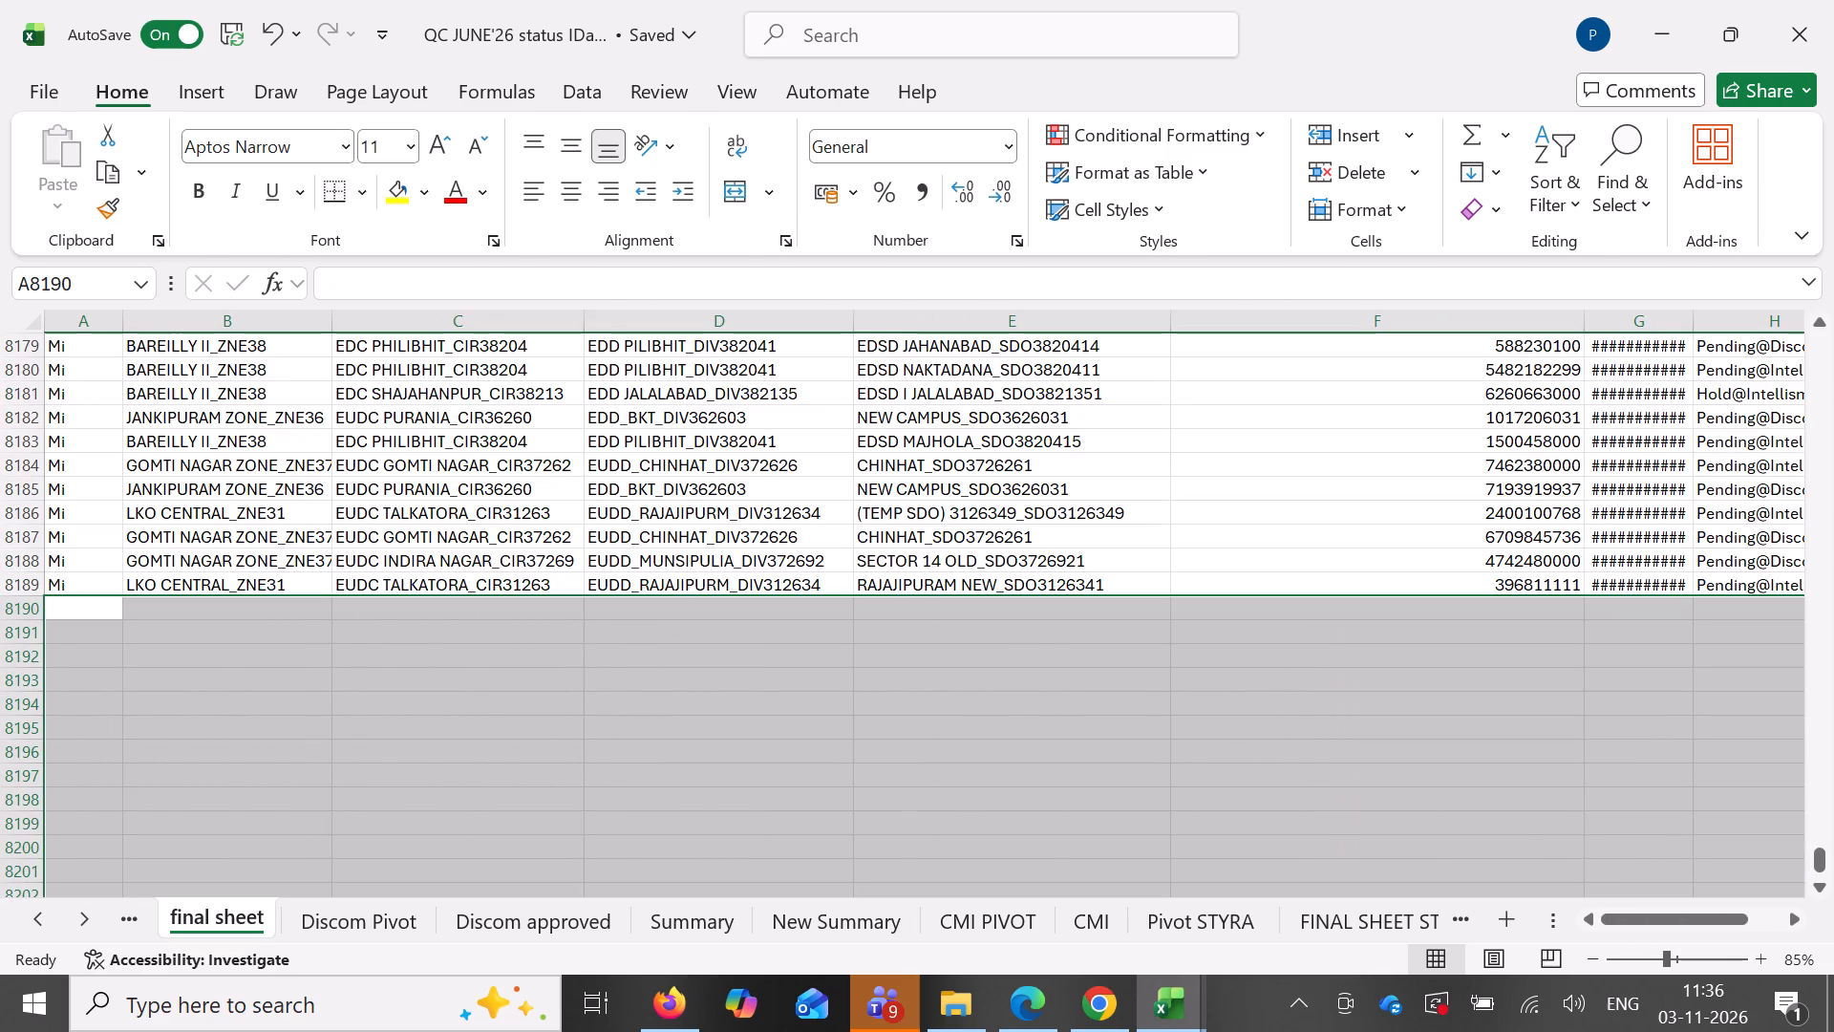
{"action": "key", "text": "Right"}
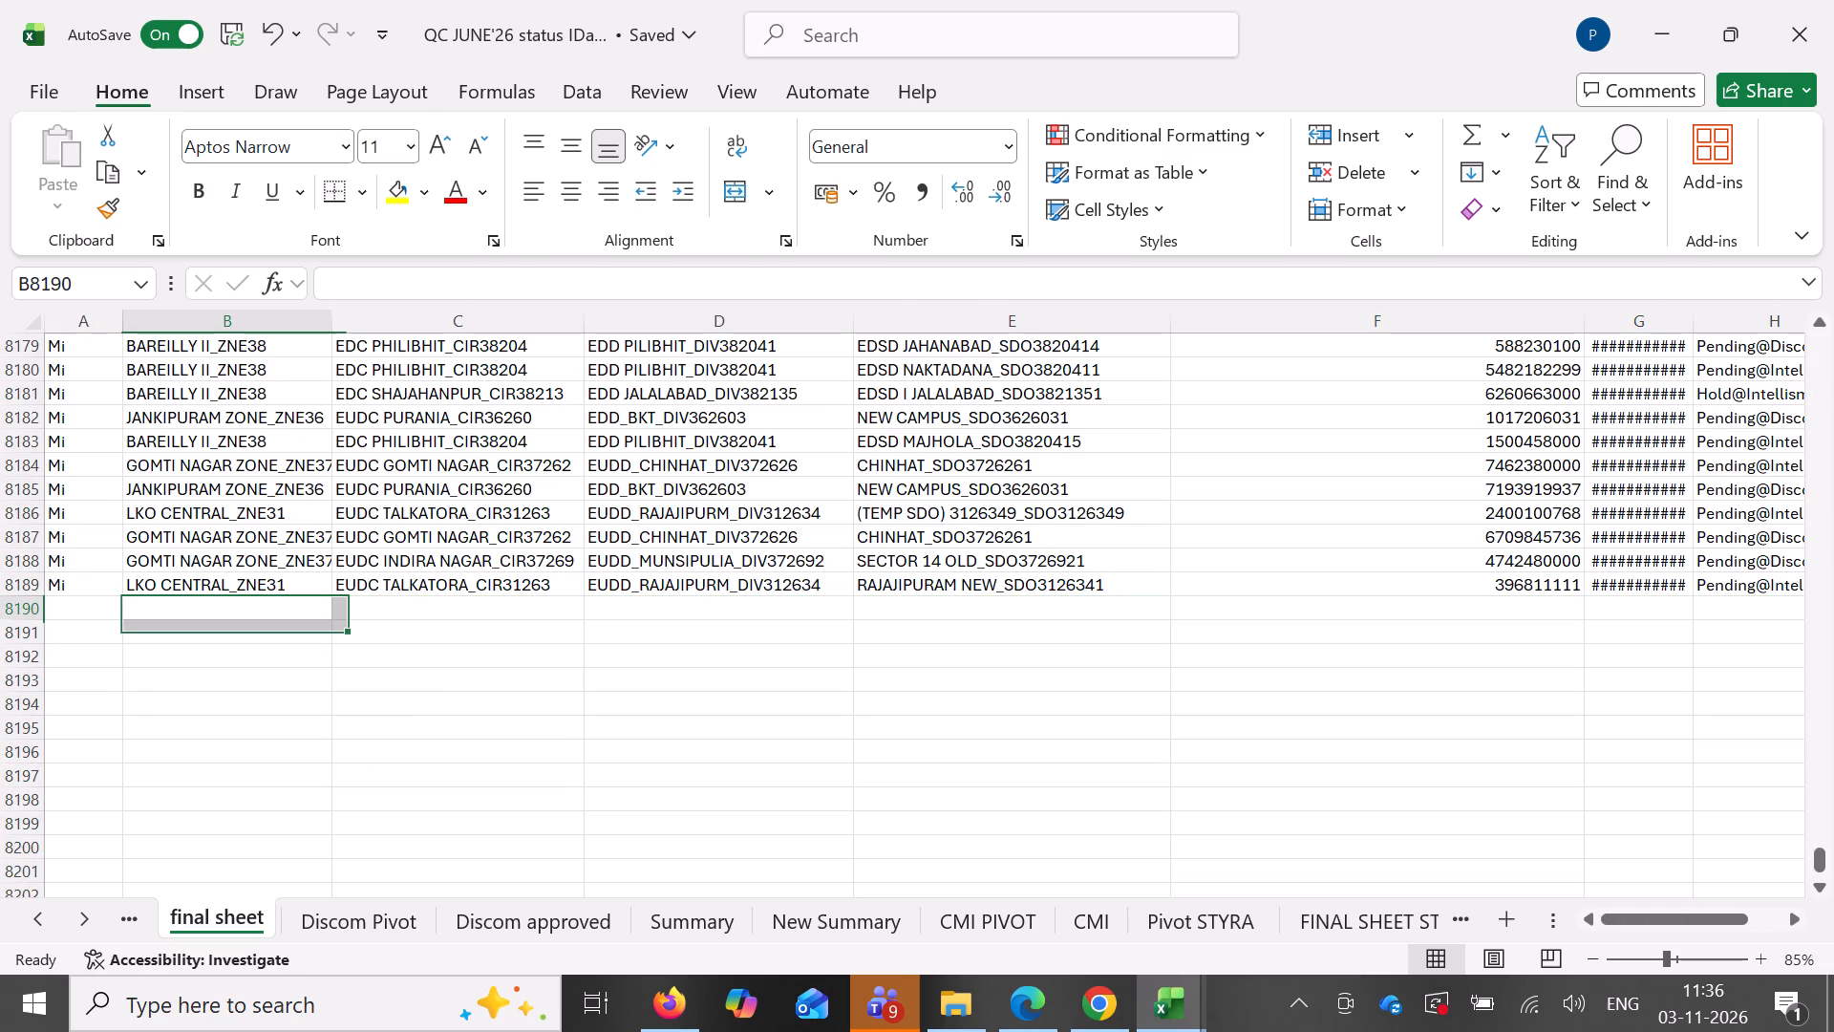
Set the MVVNL label of the first MI record, in cell A719, to MI and fill it down the MI records.
{"action": "left_click_drag", "start_coordinate": [1820, 850], "coordinate": [1805, 645]}
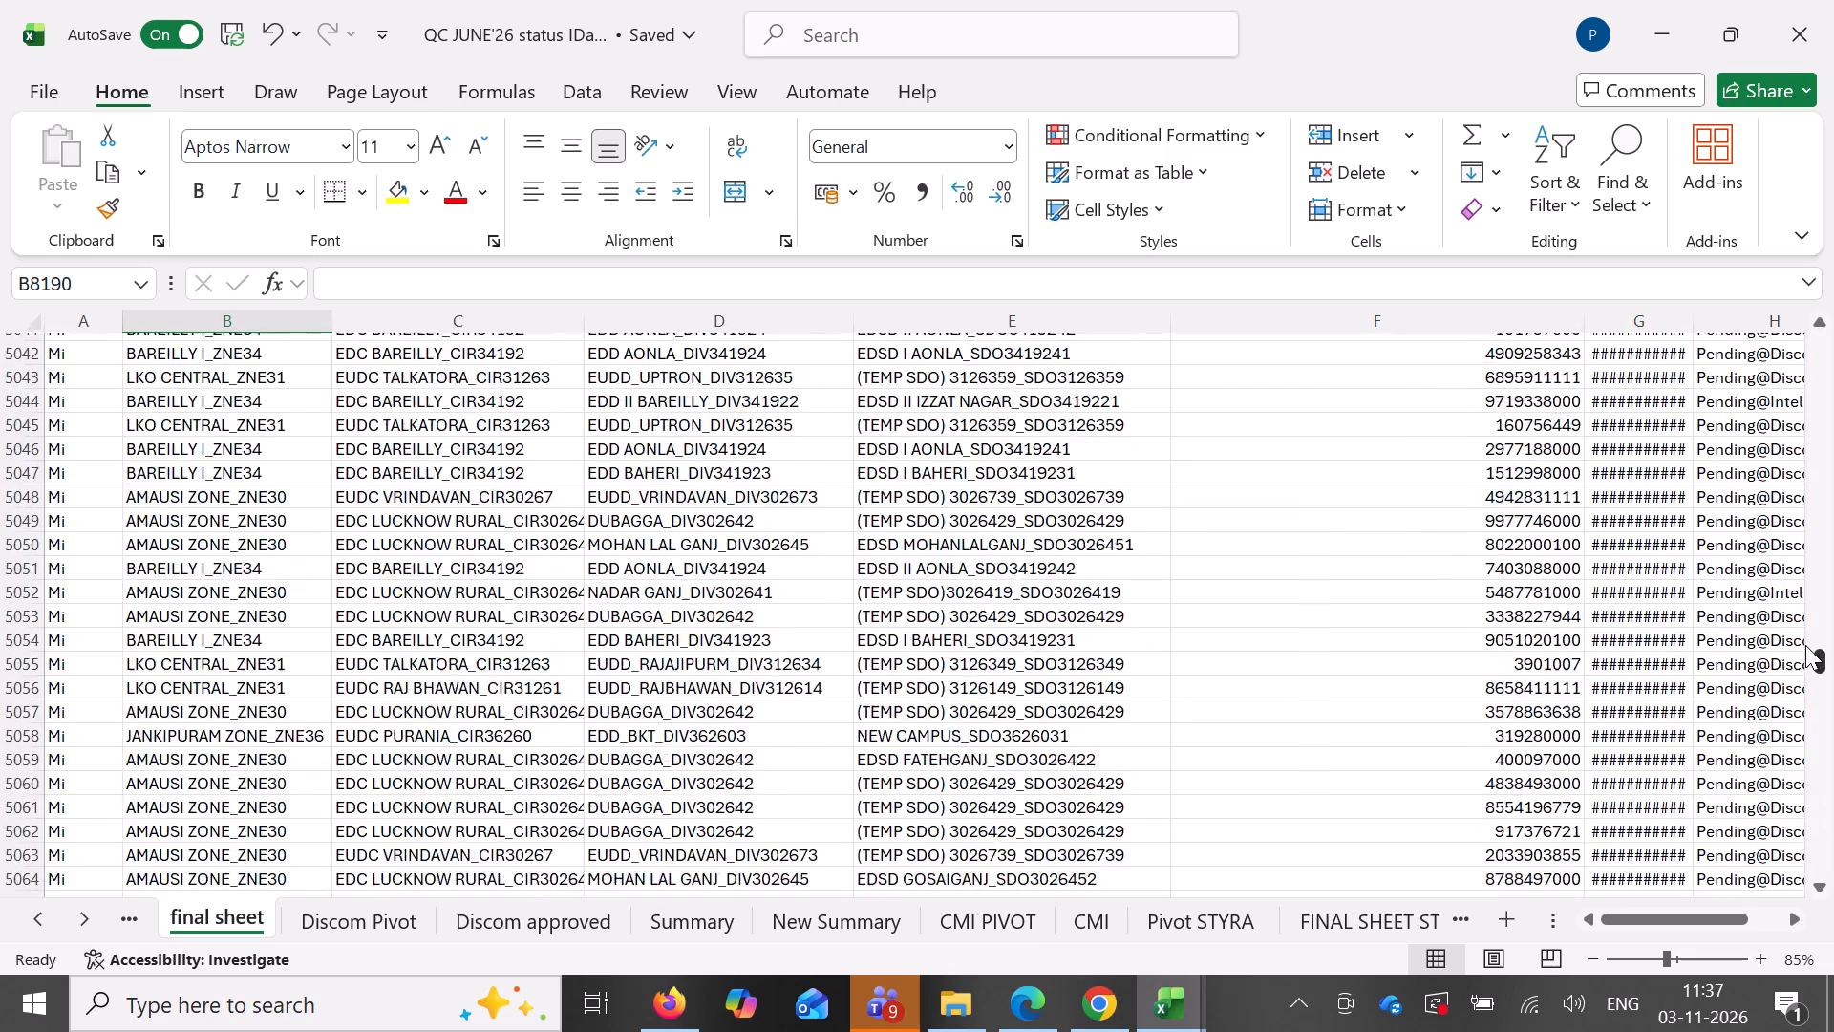
{"action": "left_click_drag", "start_coordinate": [1805, 645], "coordinate": [1781, 452]}
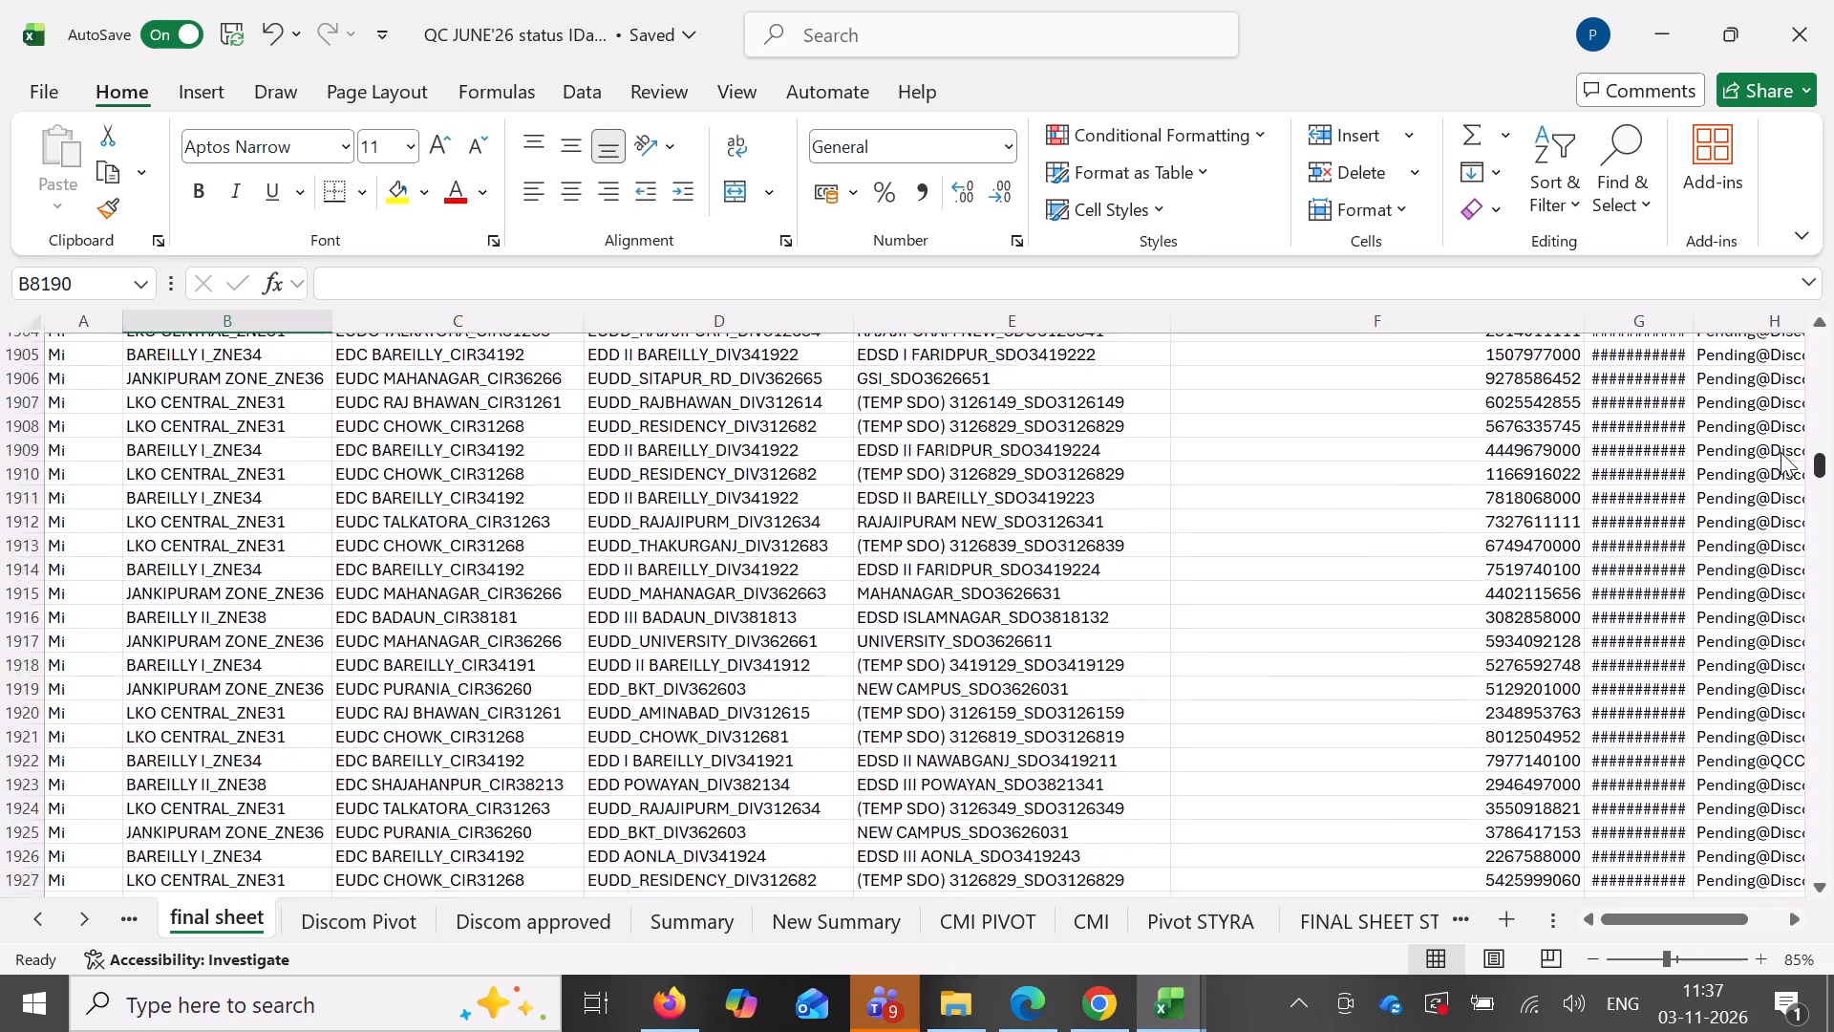
{"action": "left_click_drag", "start_coordinate": [1781, 452], "coordinate": [1759, 384]}
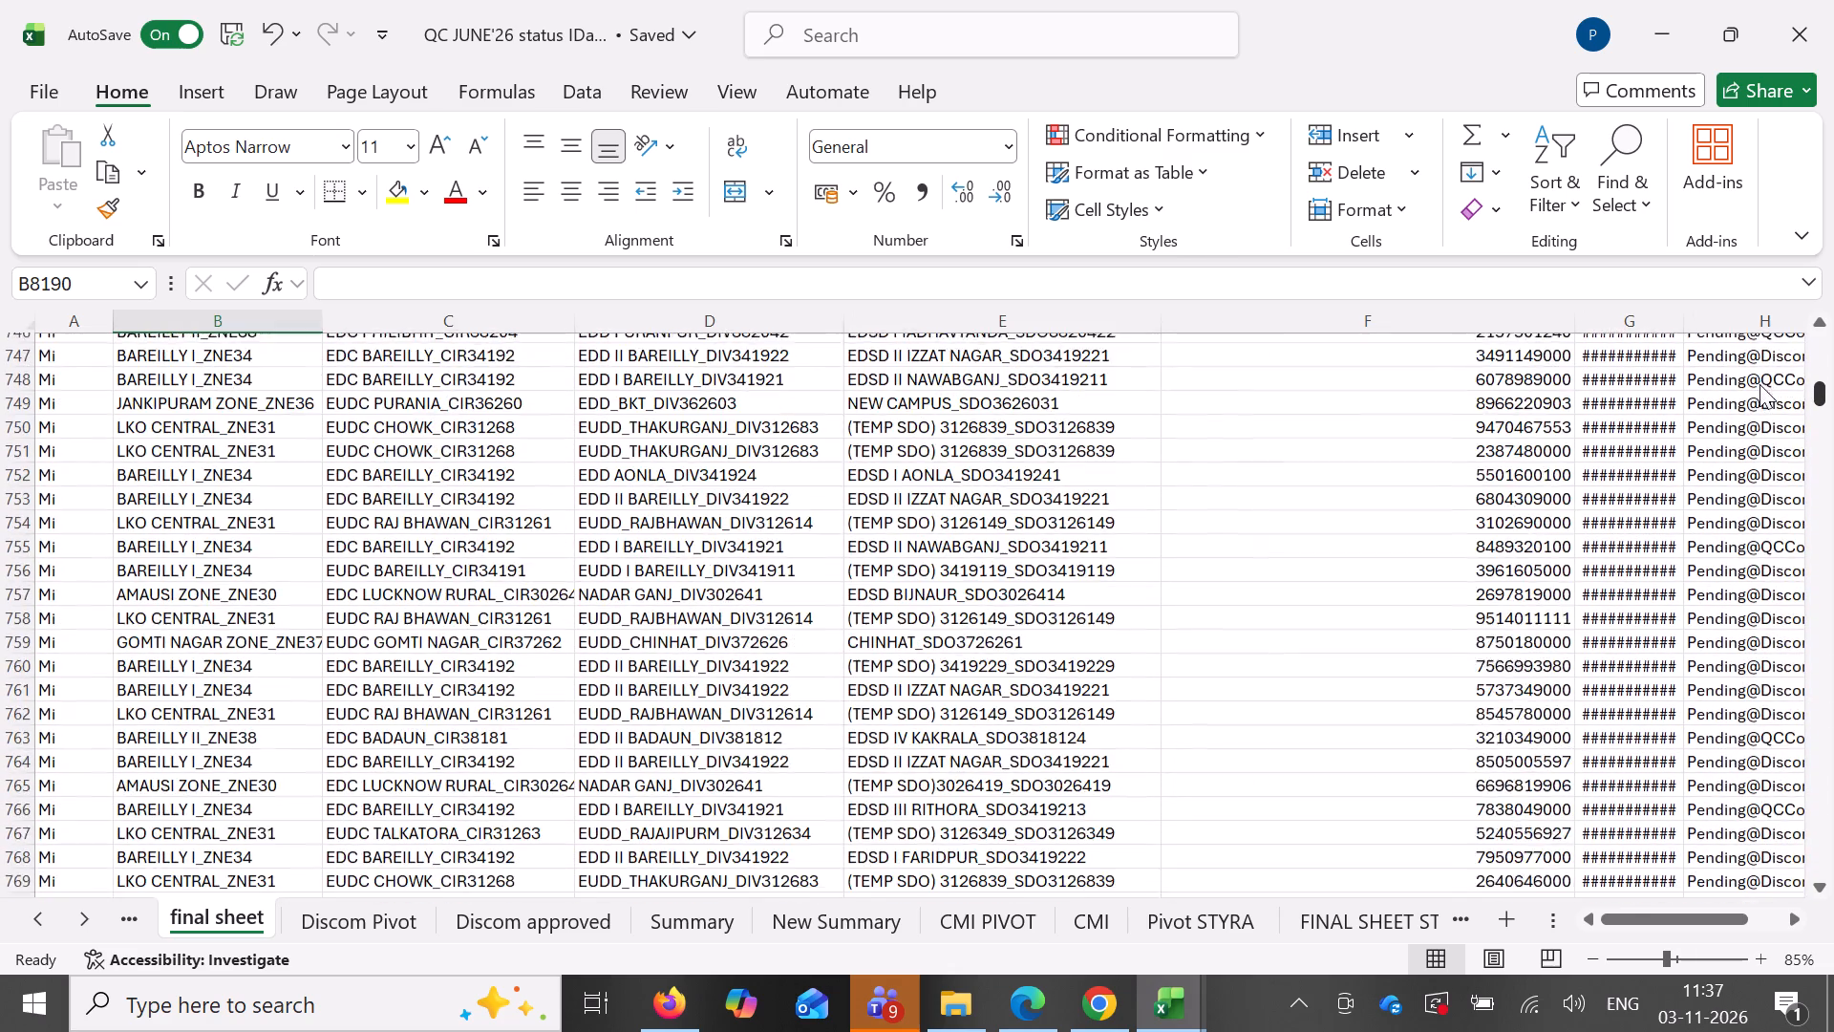
{"action": "left_click_drag", "start_coordinate": [1759, 384], "coordinate": [1759, 380]}
{"action": "scroll", "coordinate": [508, 694], "scroll_direction": "down", "scroll_amount": 7}
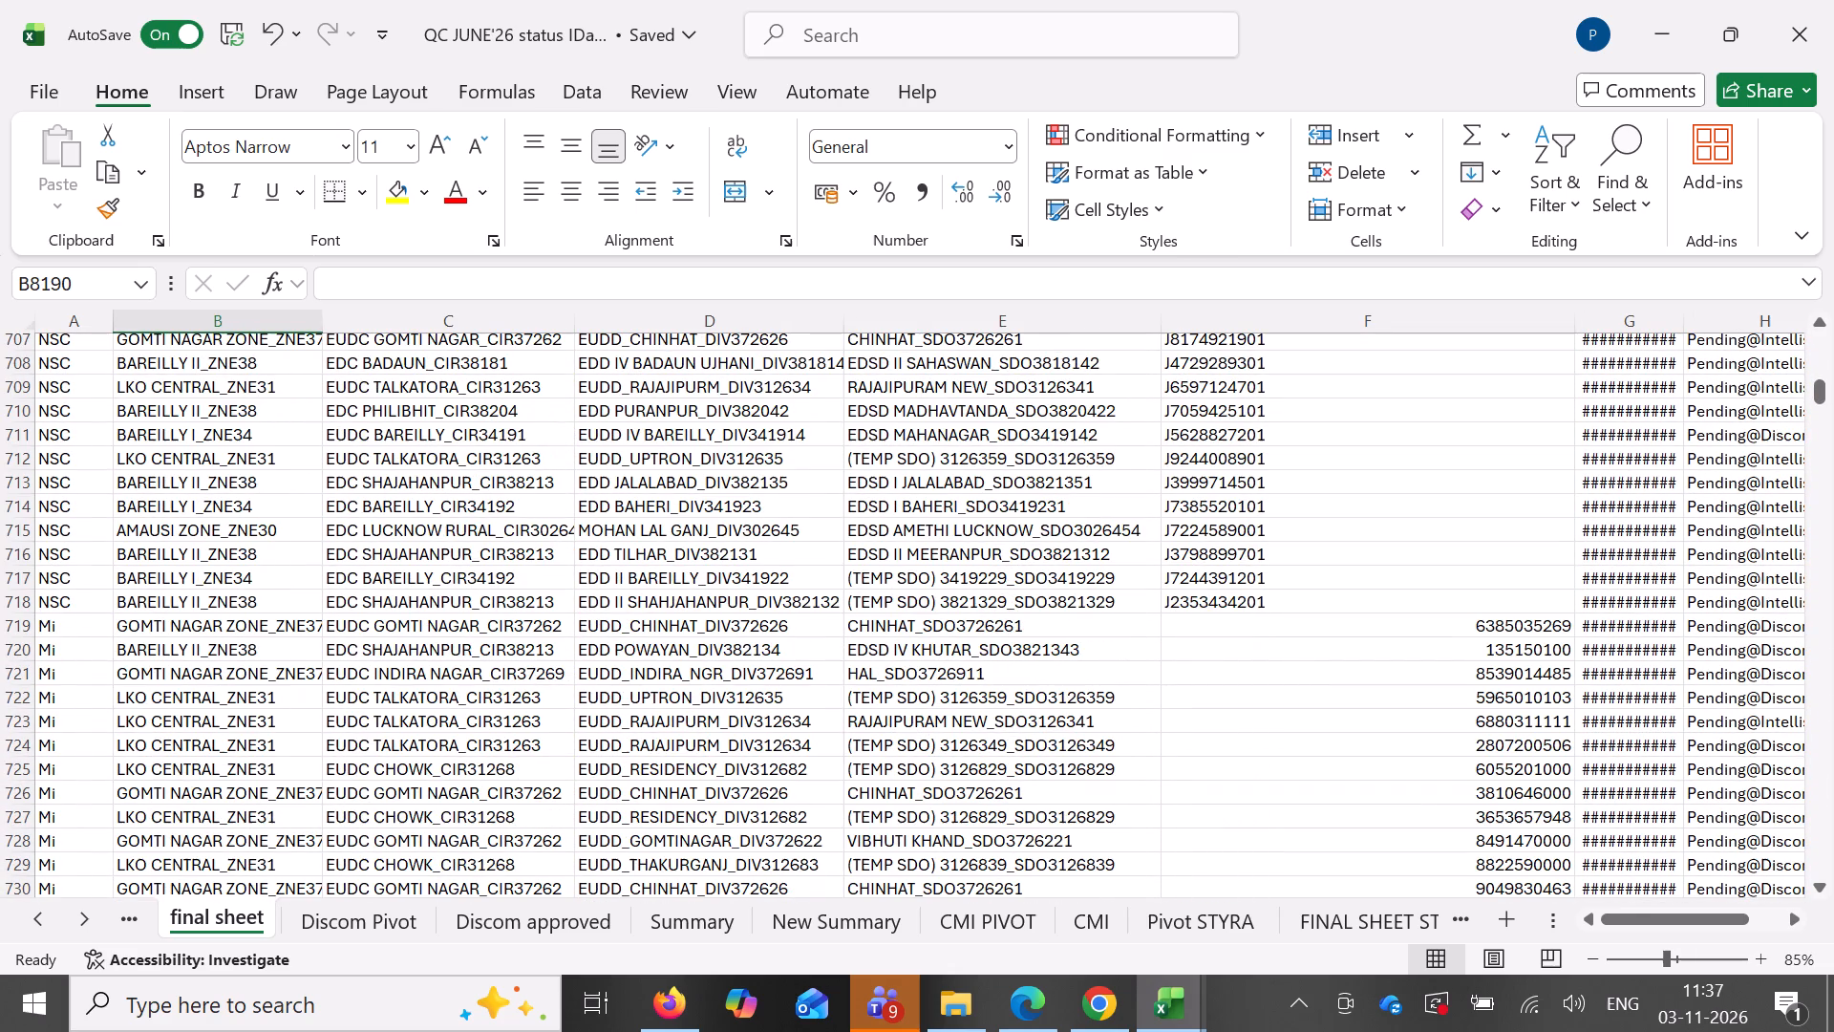
{"action": "left_click", "coordinate": [62, 625]}
{"action": "type", "text": "MI"}
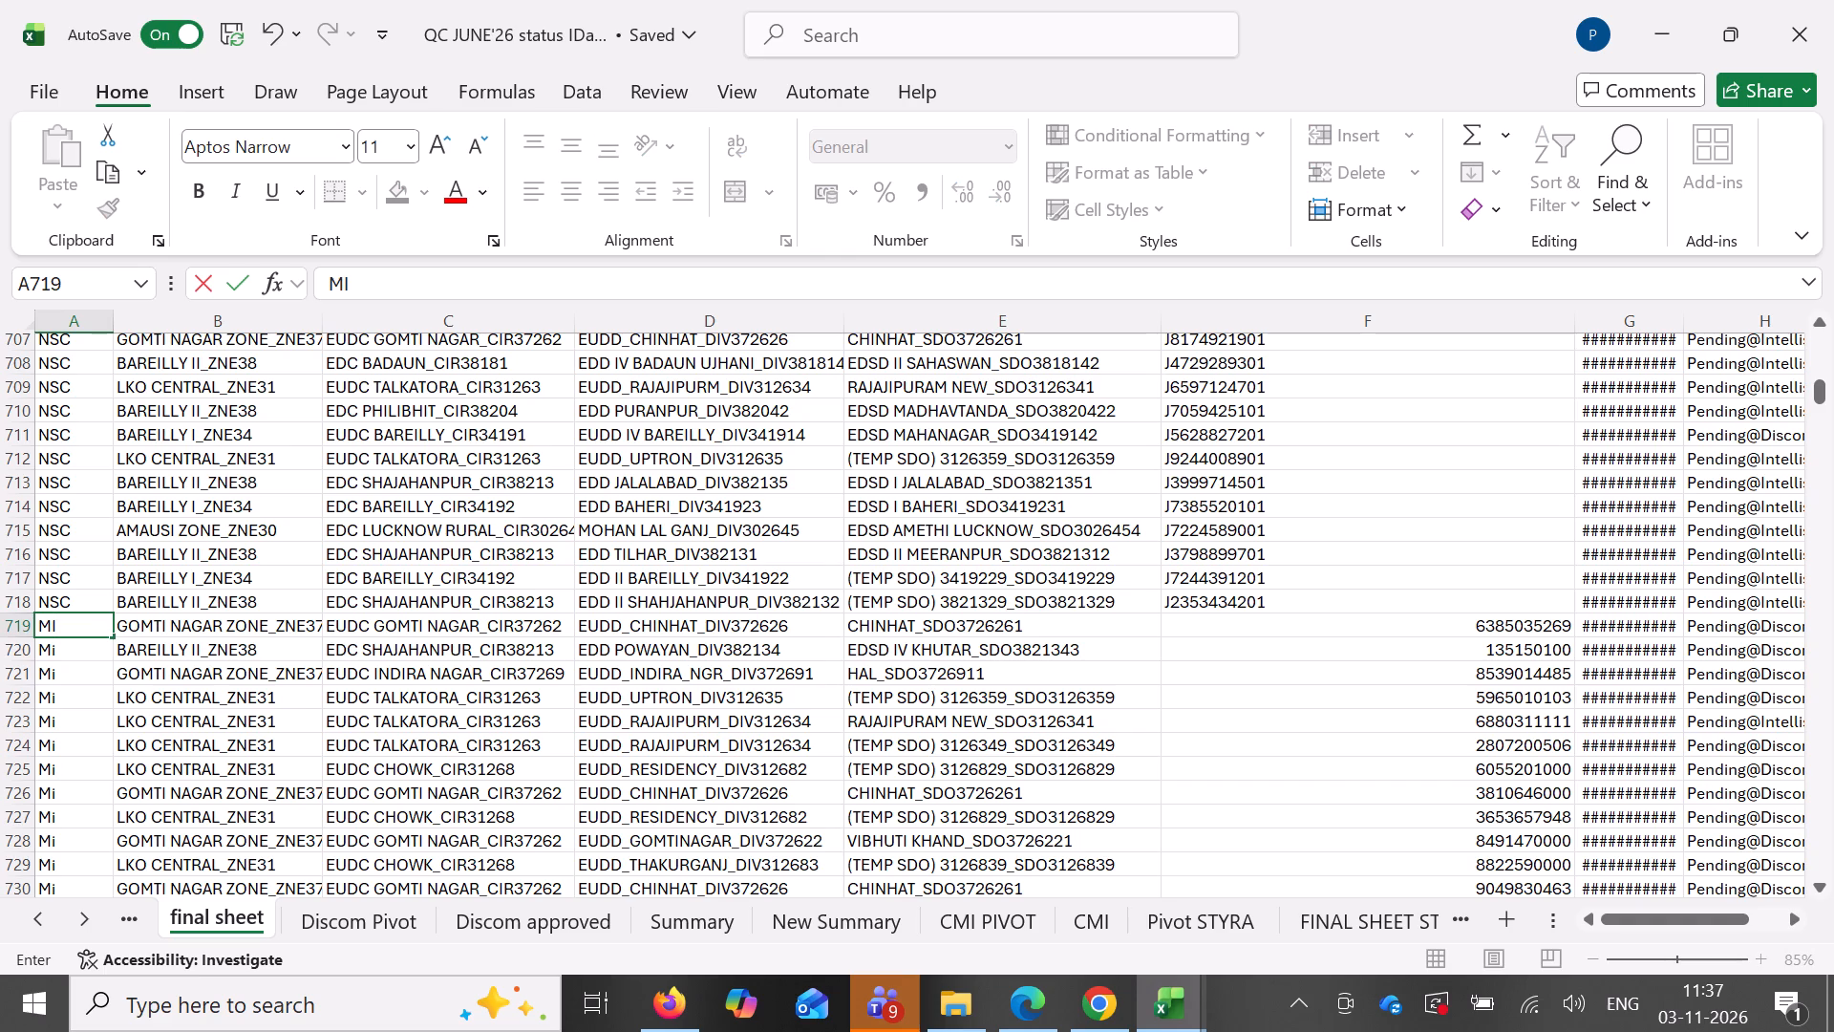
{"action": "double_click", "coordinate": [115, 638]}
{"action": "left_click", "coordinate": [165, 627]}
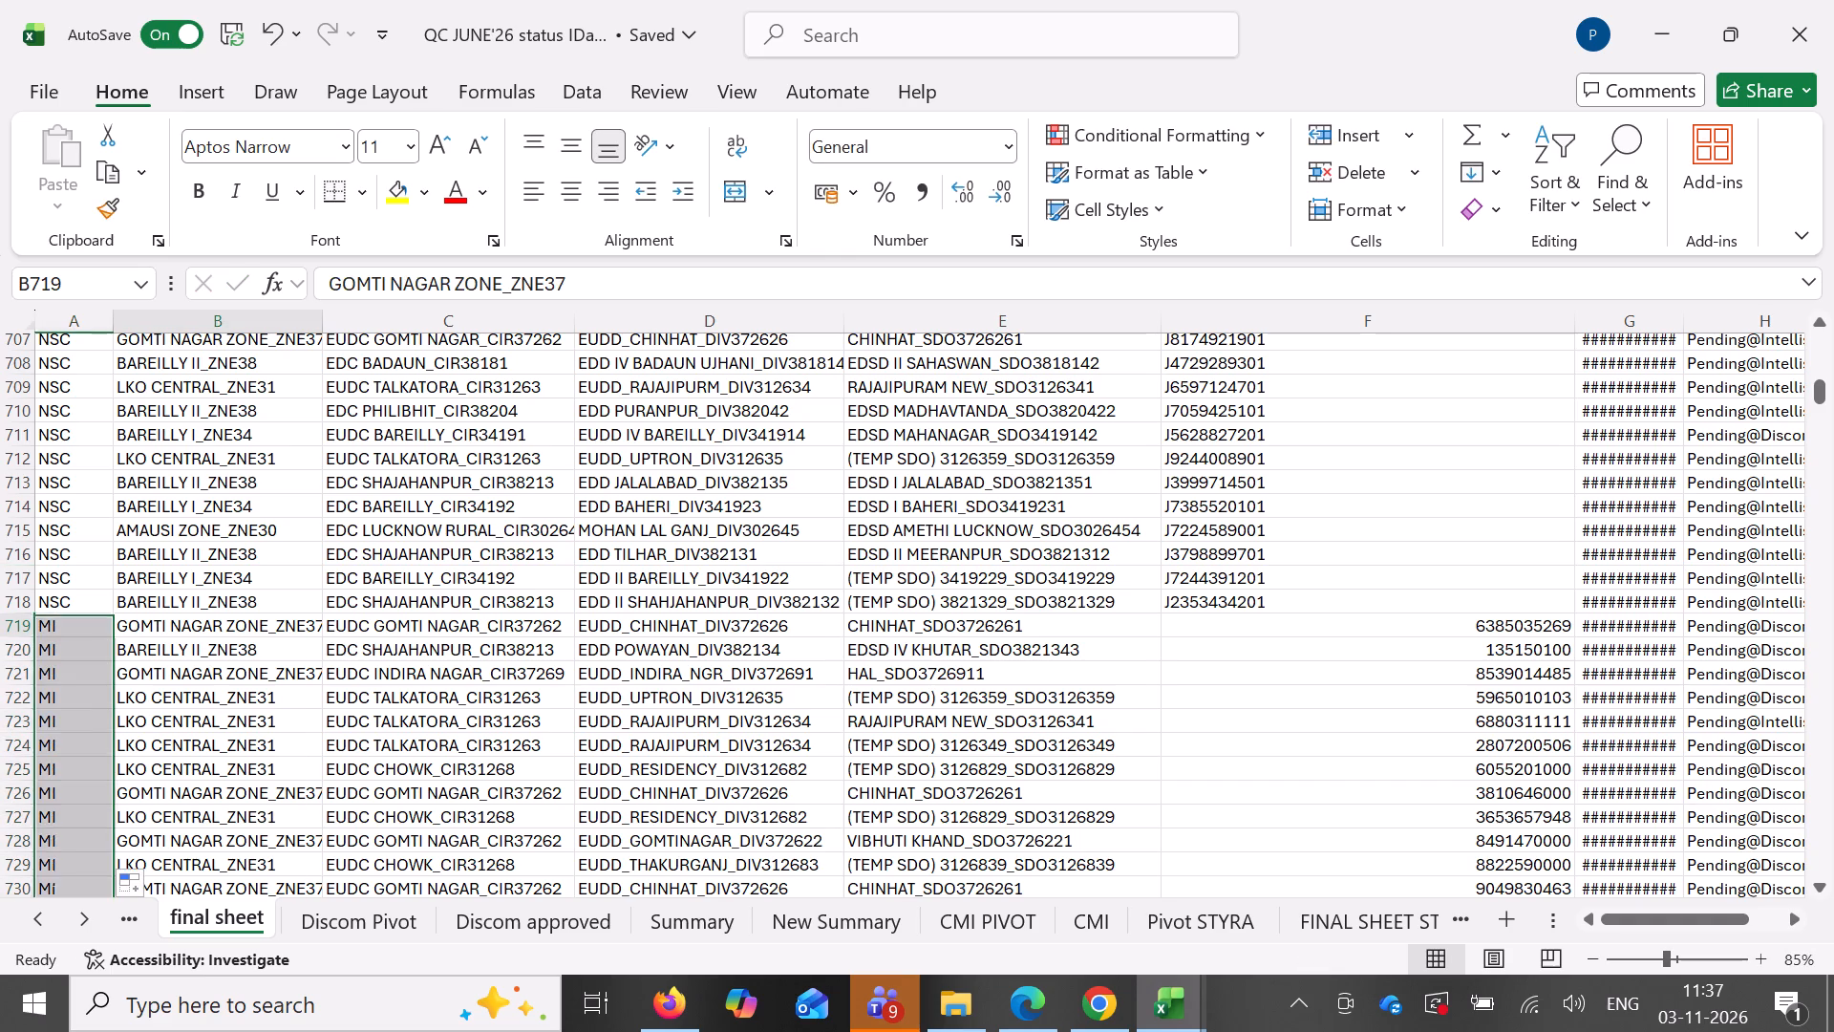
Check whether the formula columns after the status column extend to the last MI record in the final sheet.
{"action": "key", "text": "ctrl+Down"}
{"action": "key", "text": "ctrl+Right"}
{"action": "key", "text": "Right"}
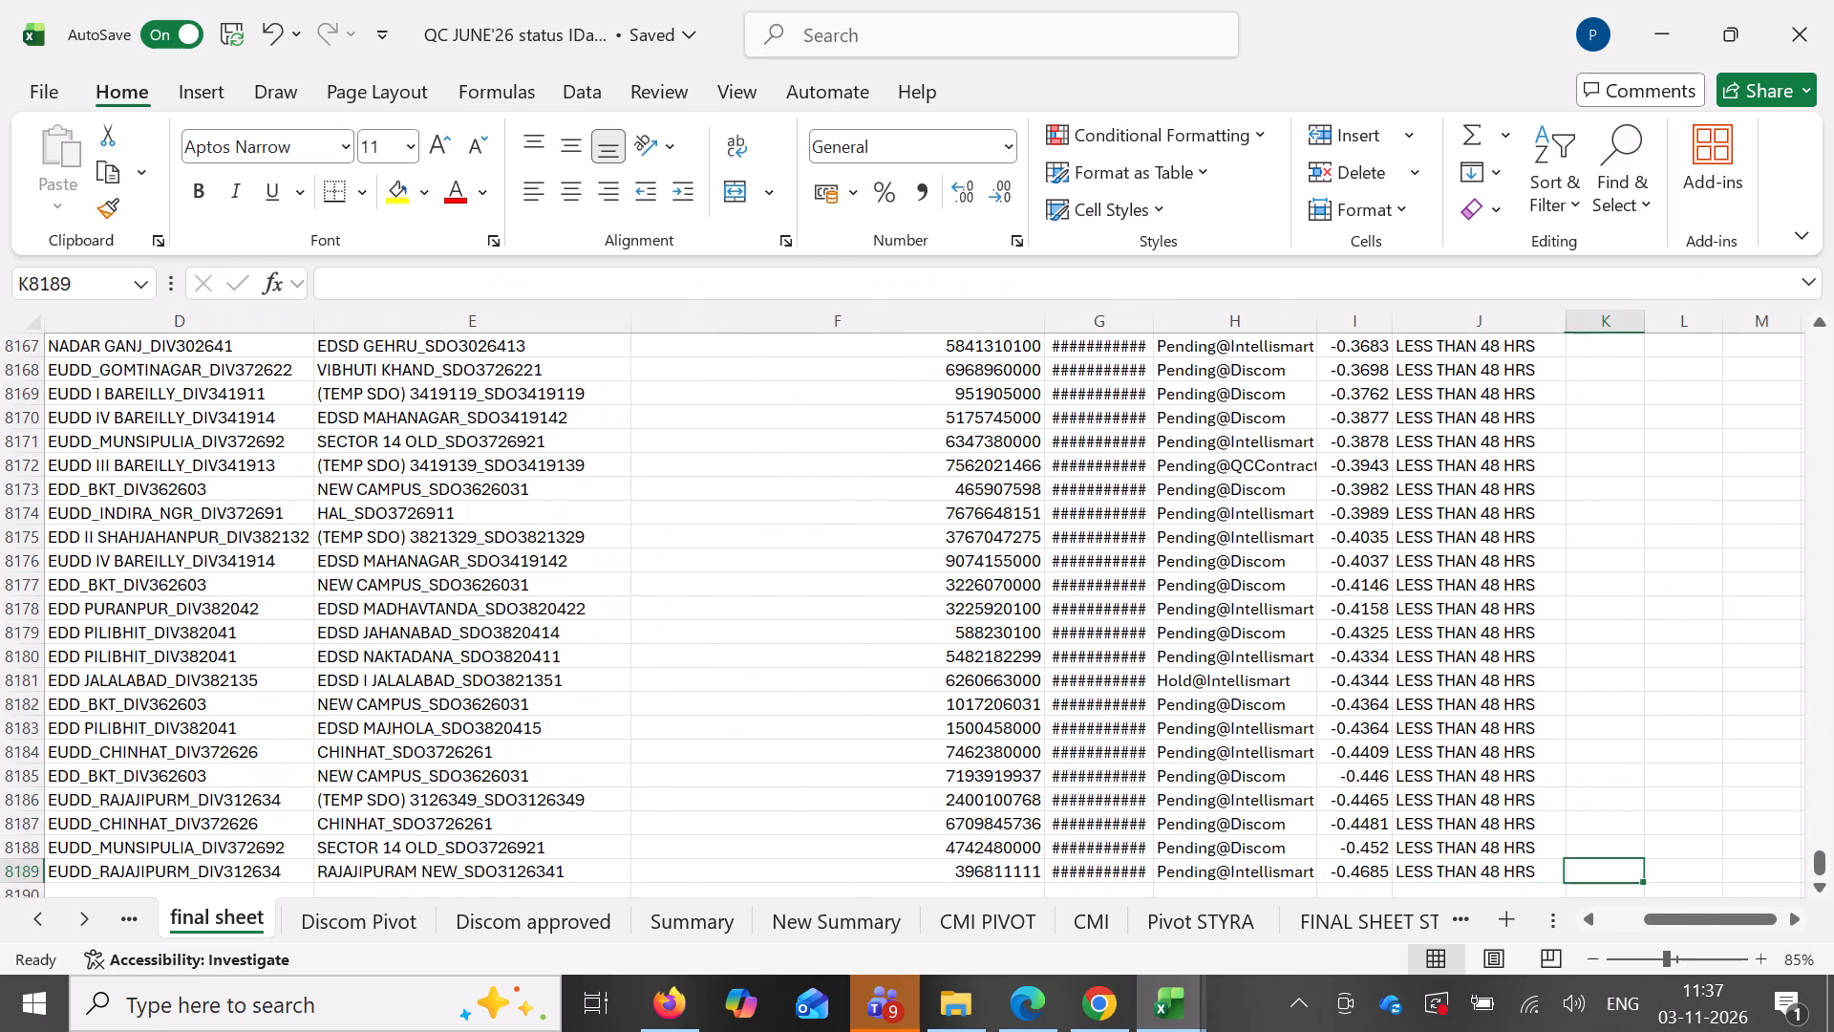
{"action": "key", "text": "Left"}
{"action": "key", "text": "Left"}
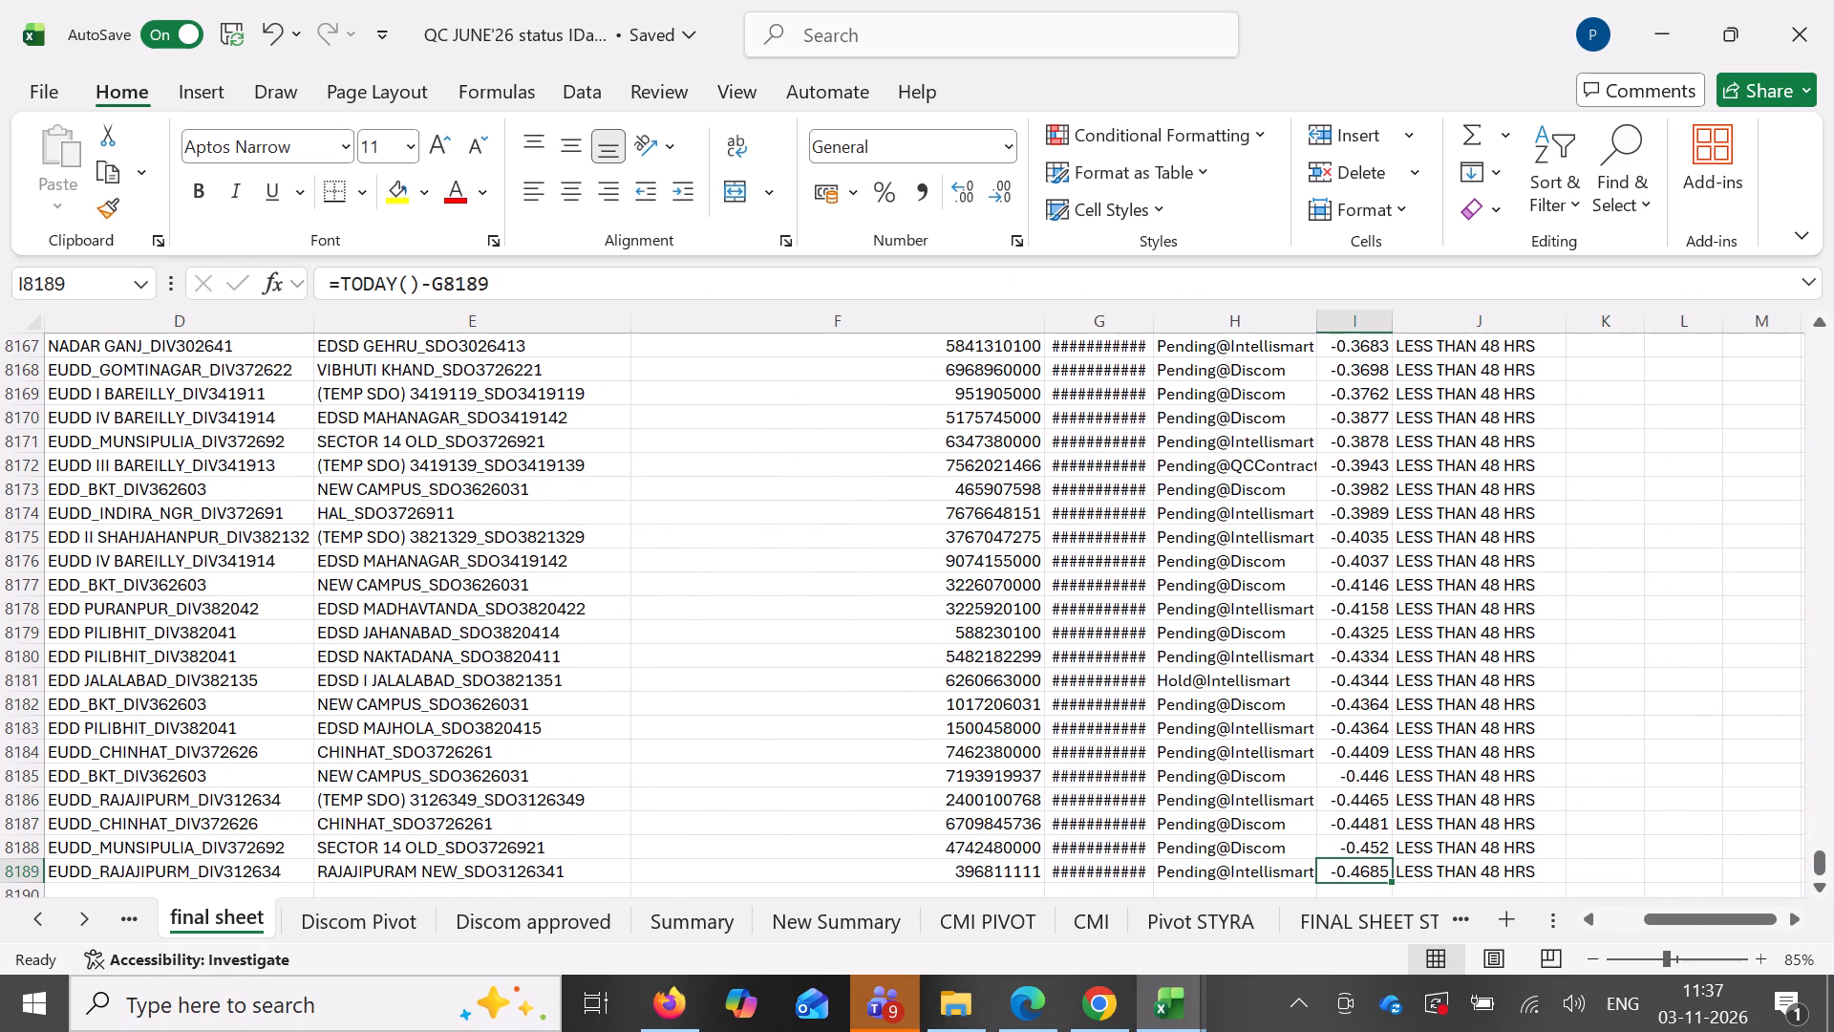
Open the Discom approved sheet, switch to DT_MI_Report and filter QC Status to show only Approved.
{"action": "left_click", "coordinate": [570, 925]}
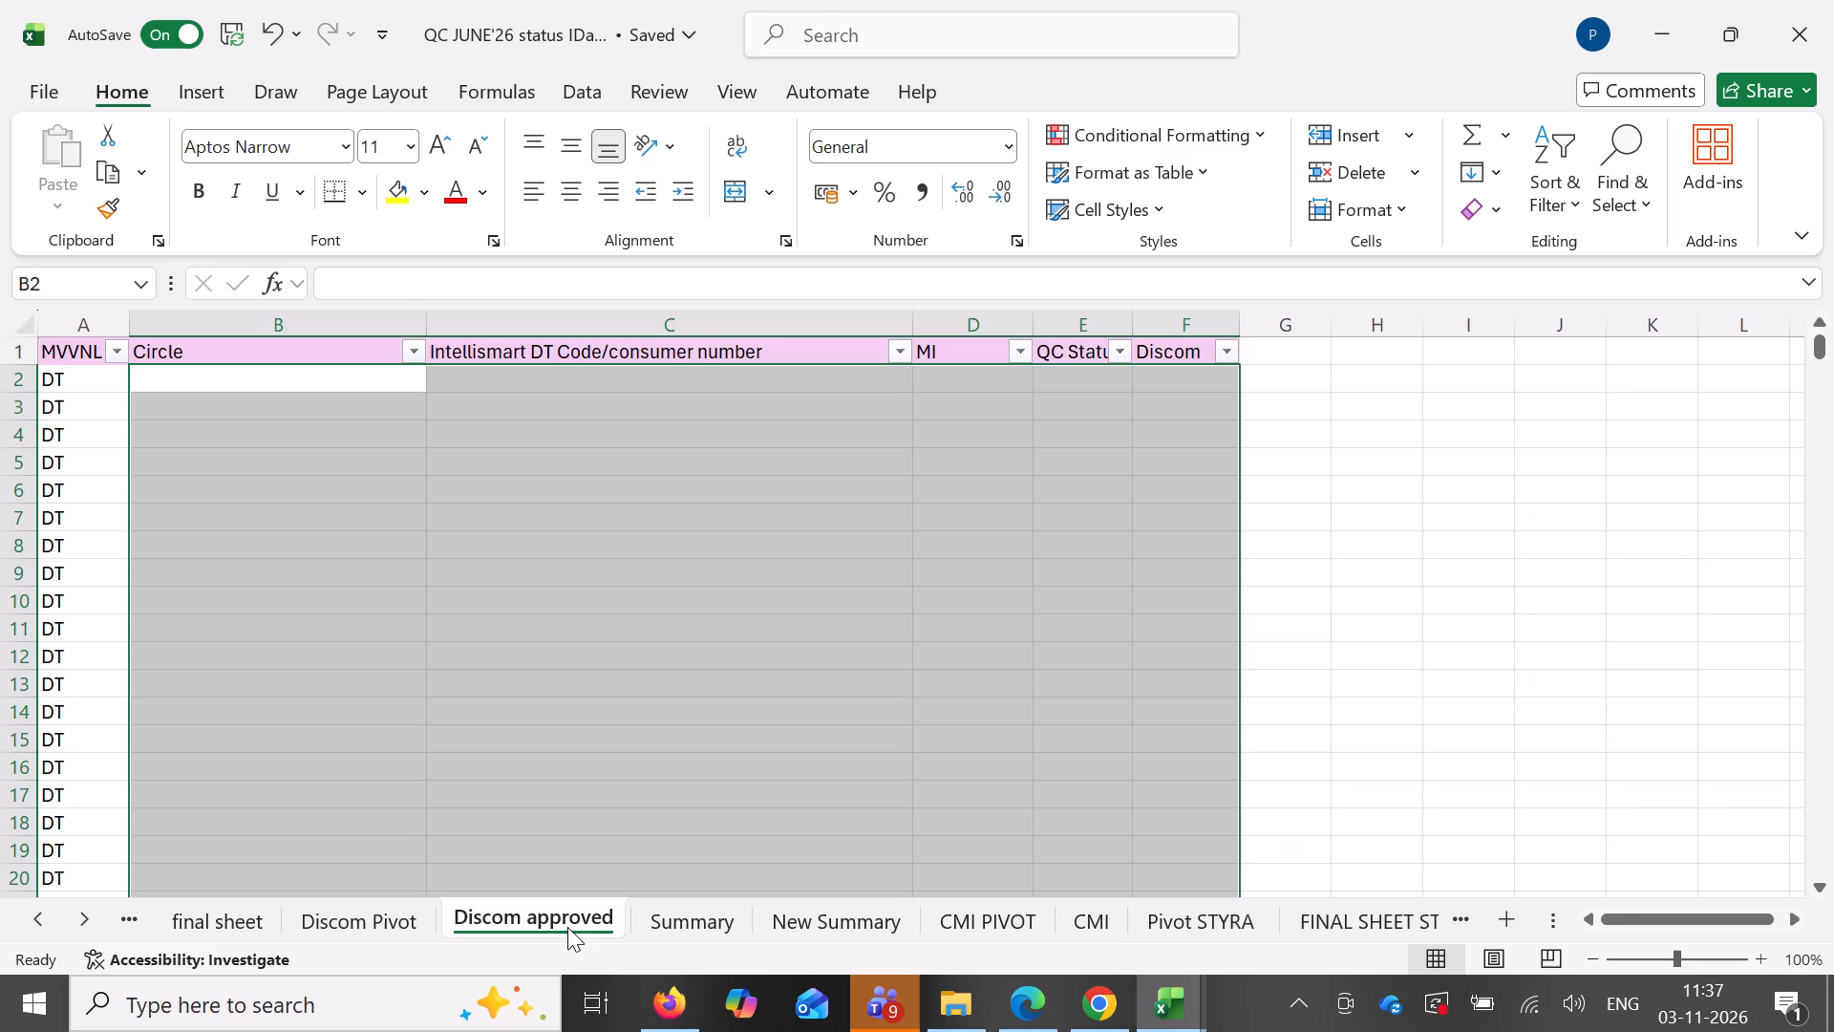
{"action": "left_click", "coordinate": [1151, 991]}
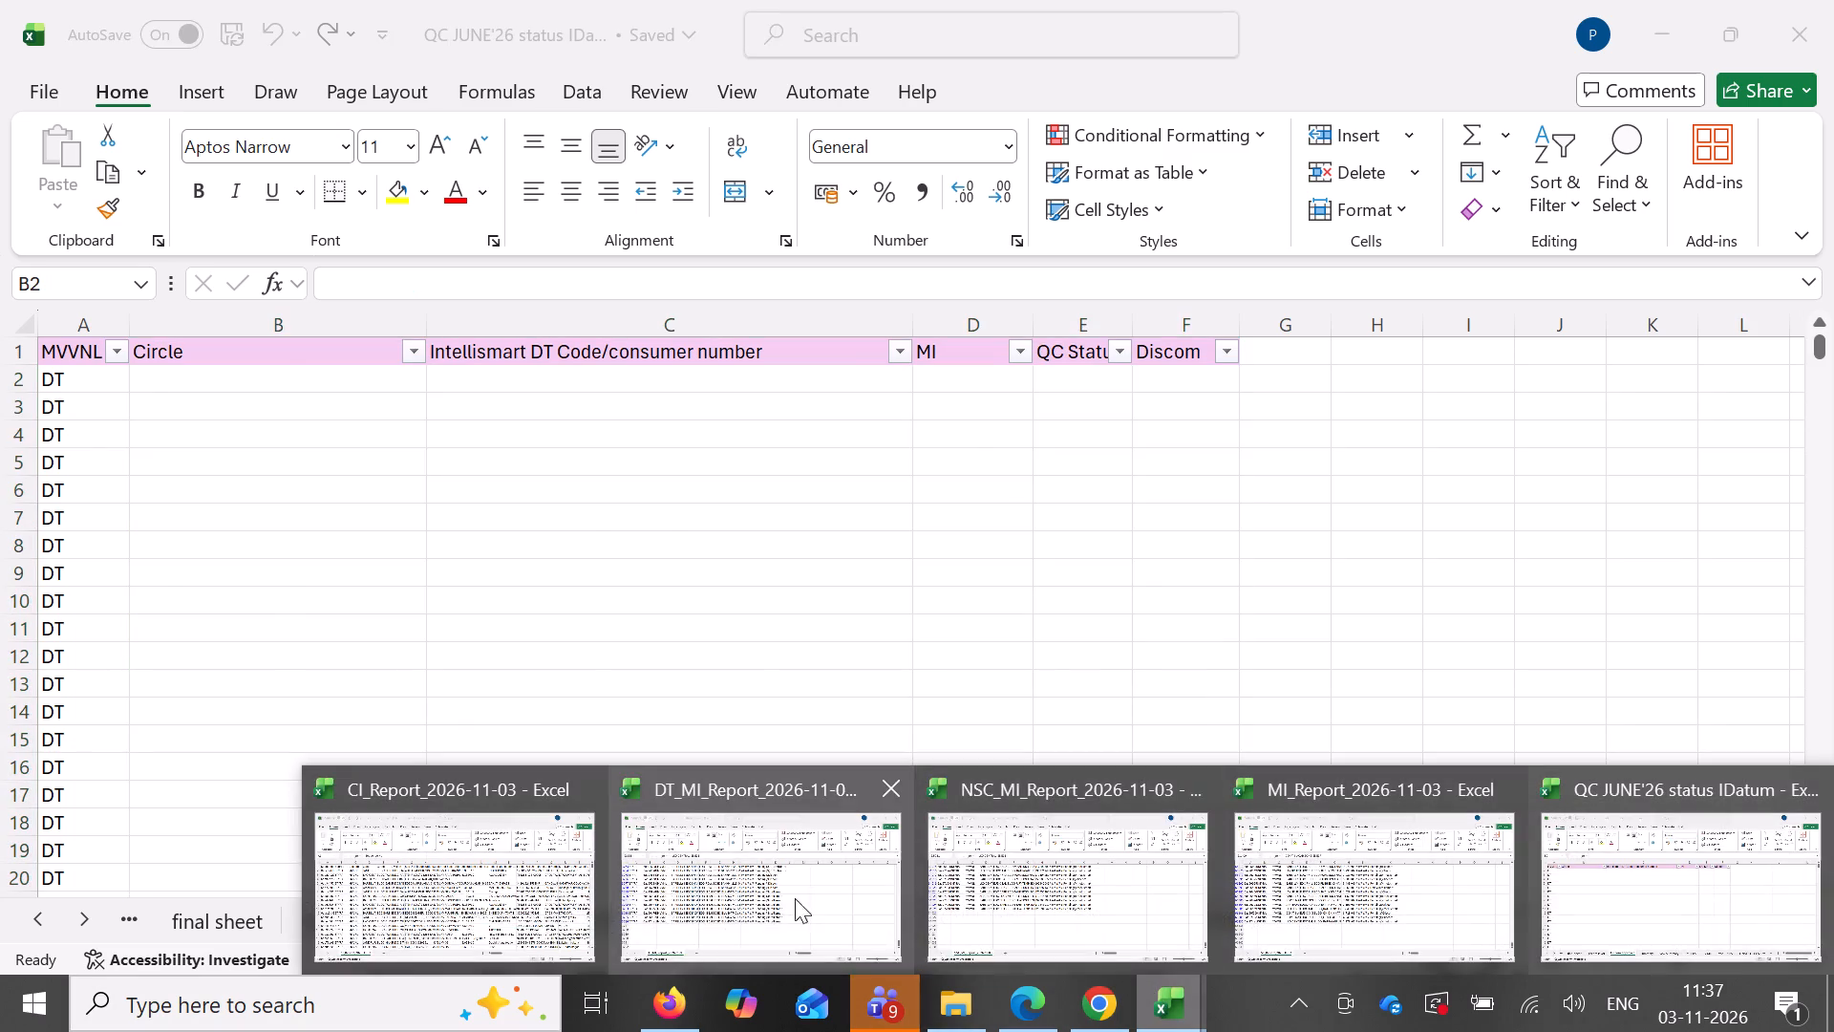
{"action": "left_click", "coordinate": [773, 895]}
{"action": "left_click_drag", "start_coordinate": [1828, 847], "coordinate": [1809, 288]}
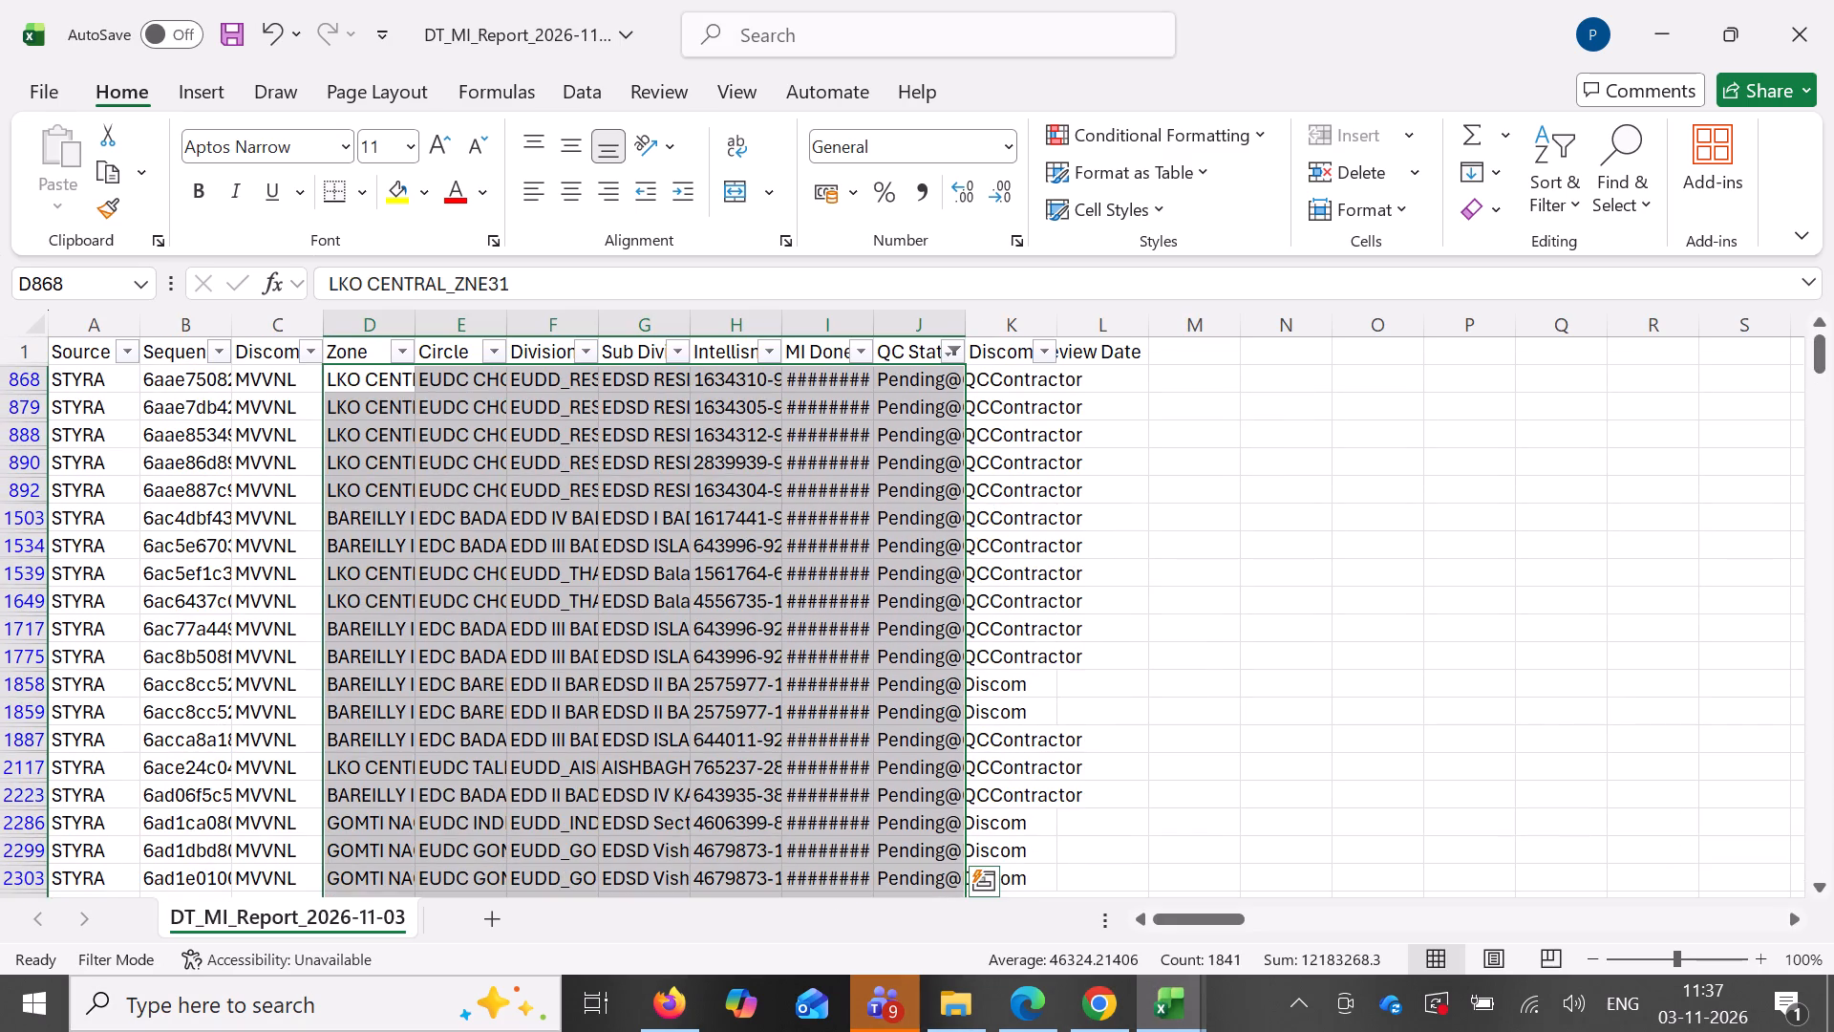
{"action": "left_click", "coordinate": [946, 359]}
{"action": "left_click", "coordinate": [672, 677]}
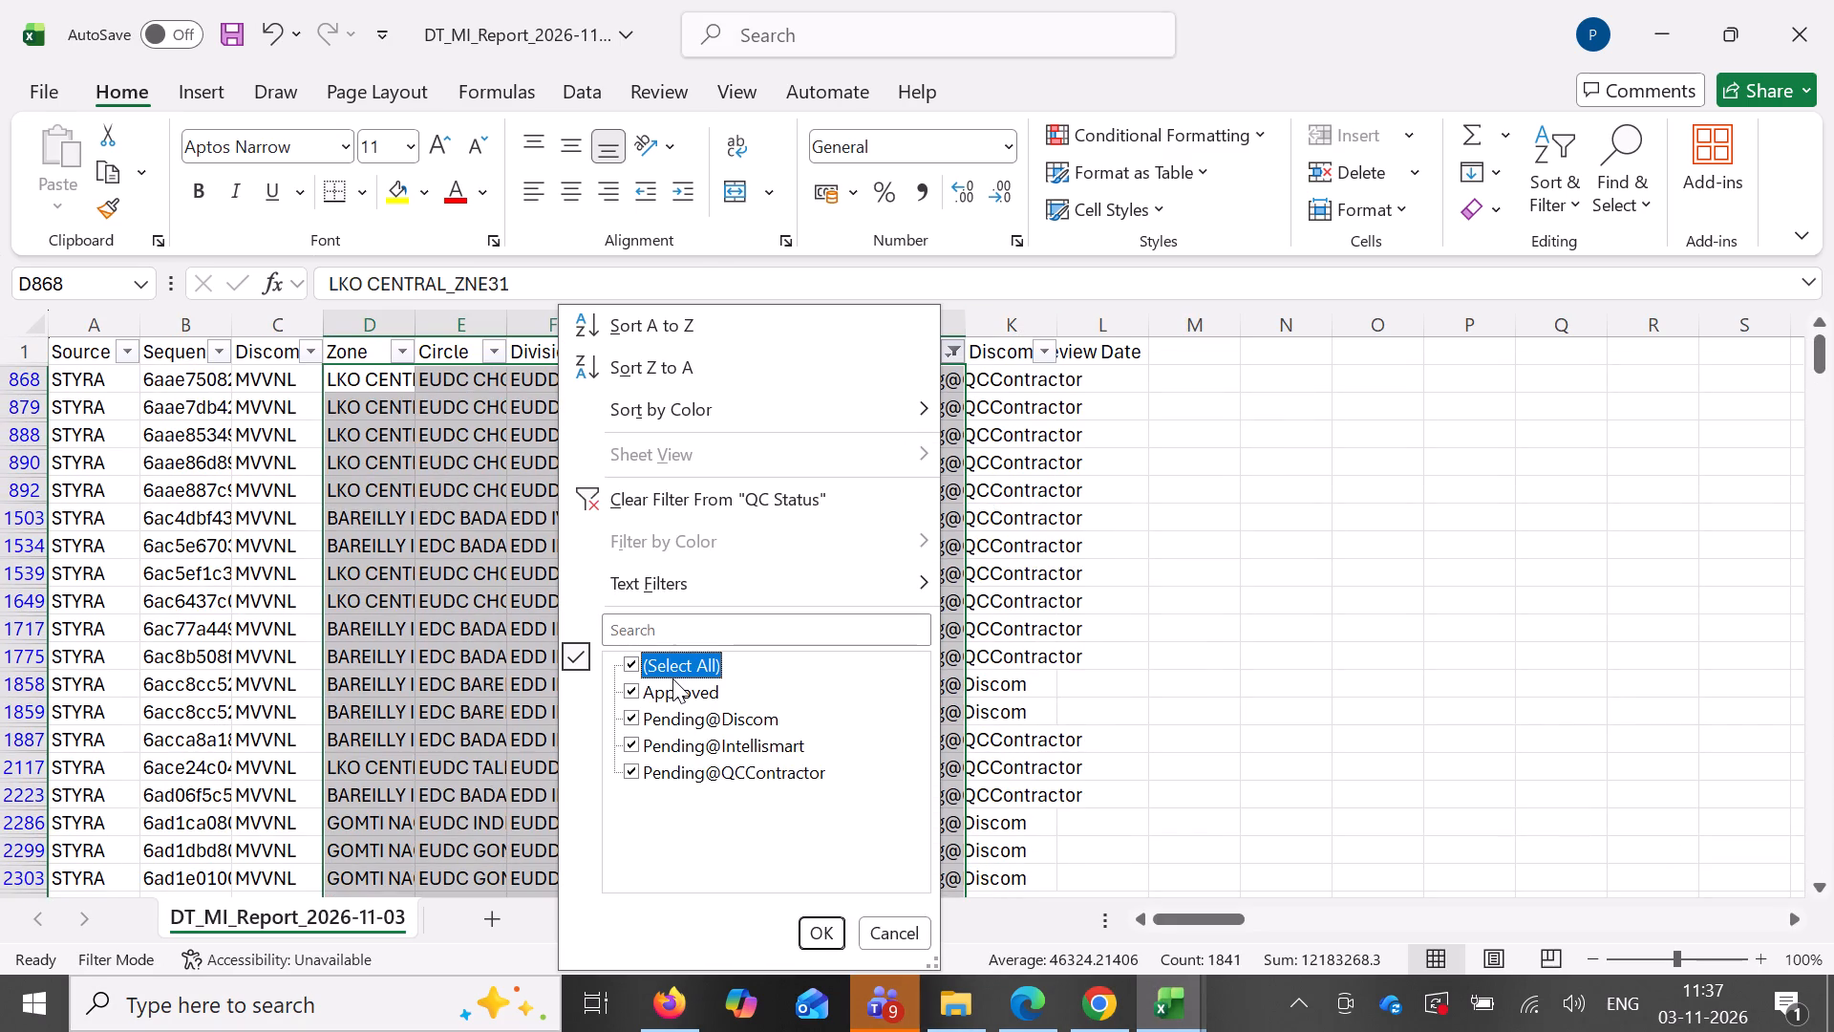
{"action": "left_click", "coordinate": [672, 677]}
{"action": "left_click", "coordinate": [678, 676]}
{"action": "left_click", "coordinate": [669, 693]}
{"action": "left_click", "coordinate": [819, 922]}
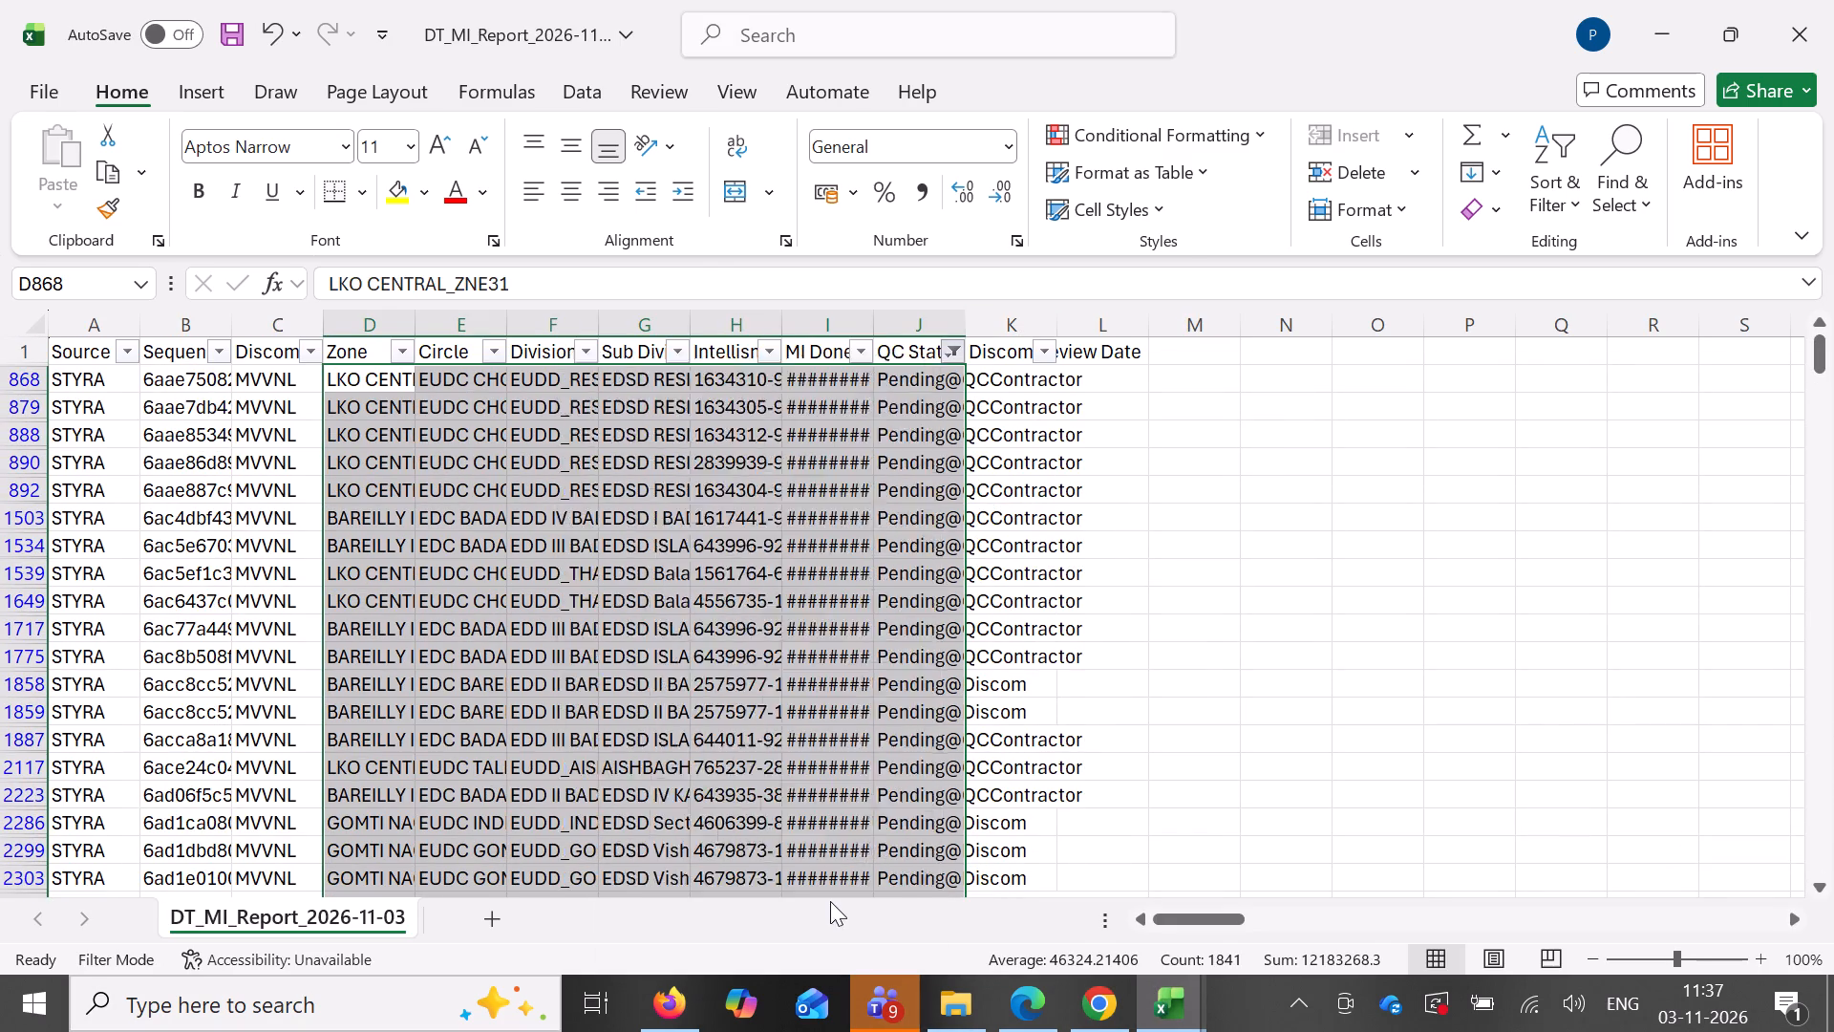
Filter the Discom Review Date column of the DT MI report to show only 03 November 2026.
{"action": "left_click", "coordinate": [1033, 359]}
{"action": "left_click", "coordinate": [743, 668]}
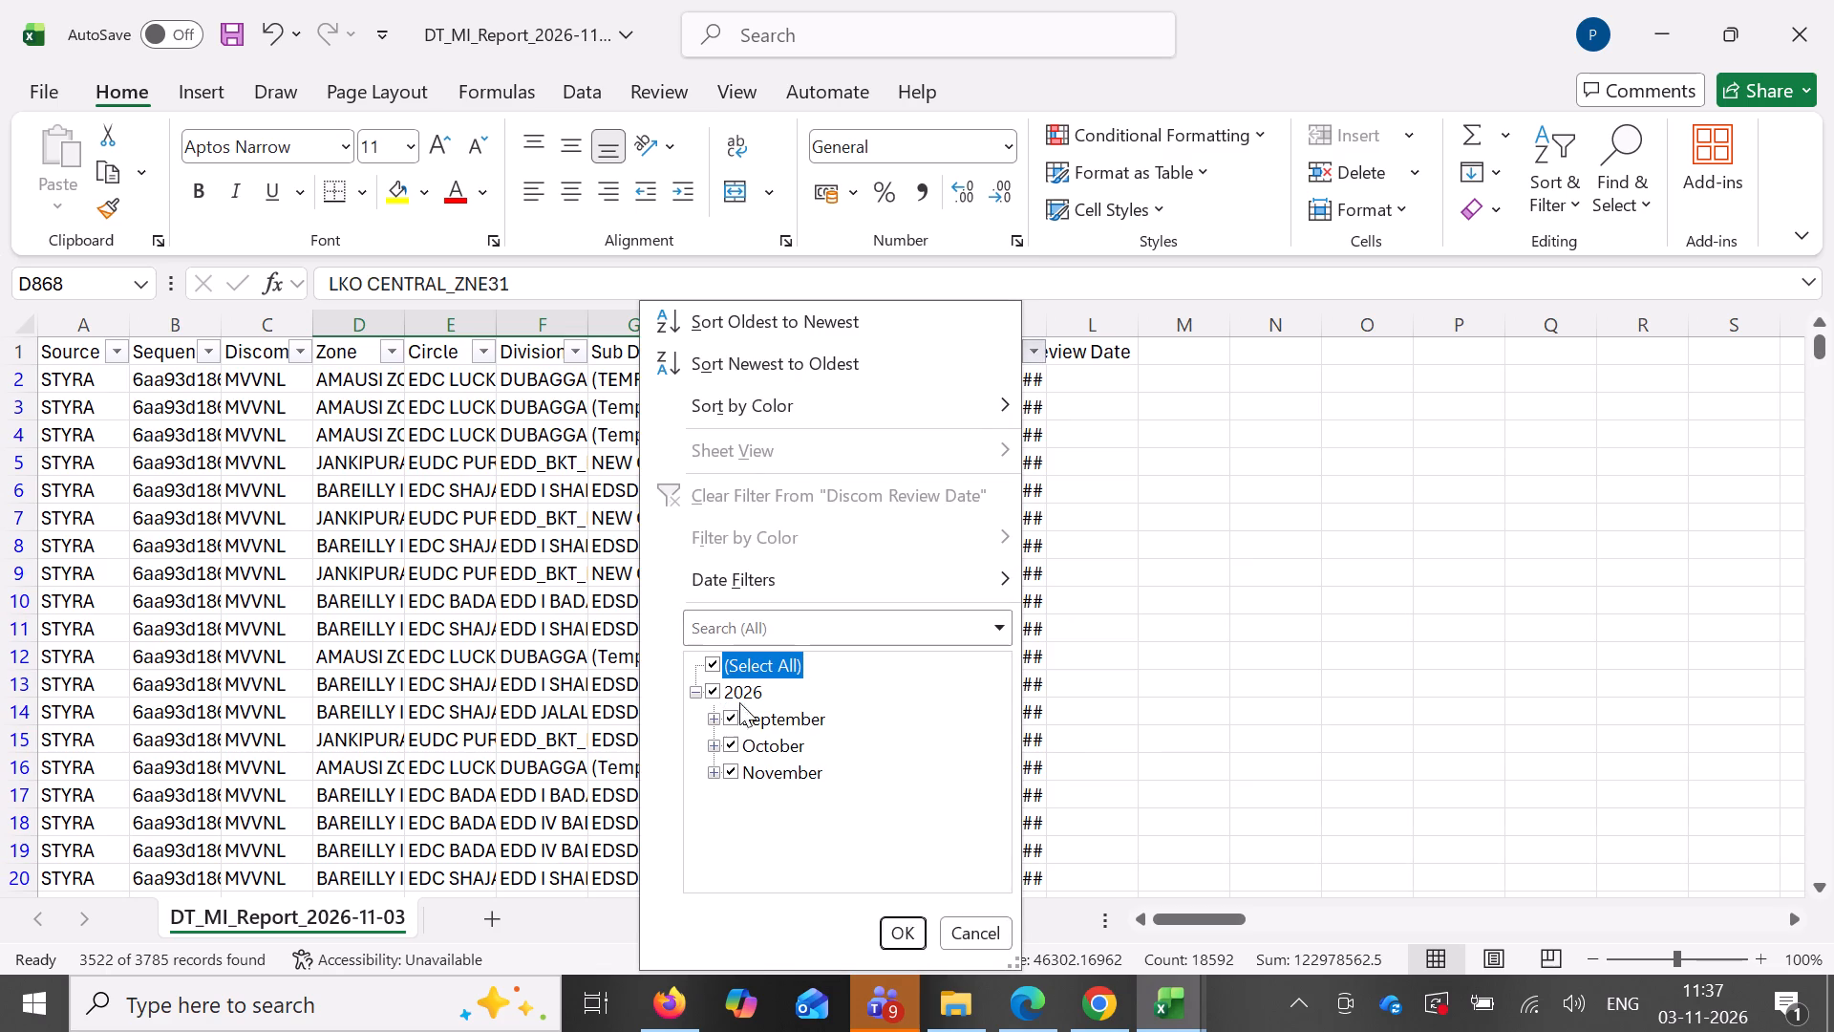
{"action": "left_click", "coordinate": [713, 785]}
{"action": "left_click", "coordinate": [716, 778]}
{"action": "scroll", "coordinate": [818, 838], "scroll_direction": "down", "scroll_amount": 7}
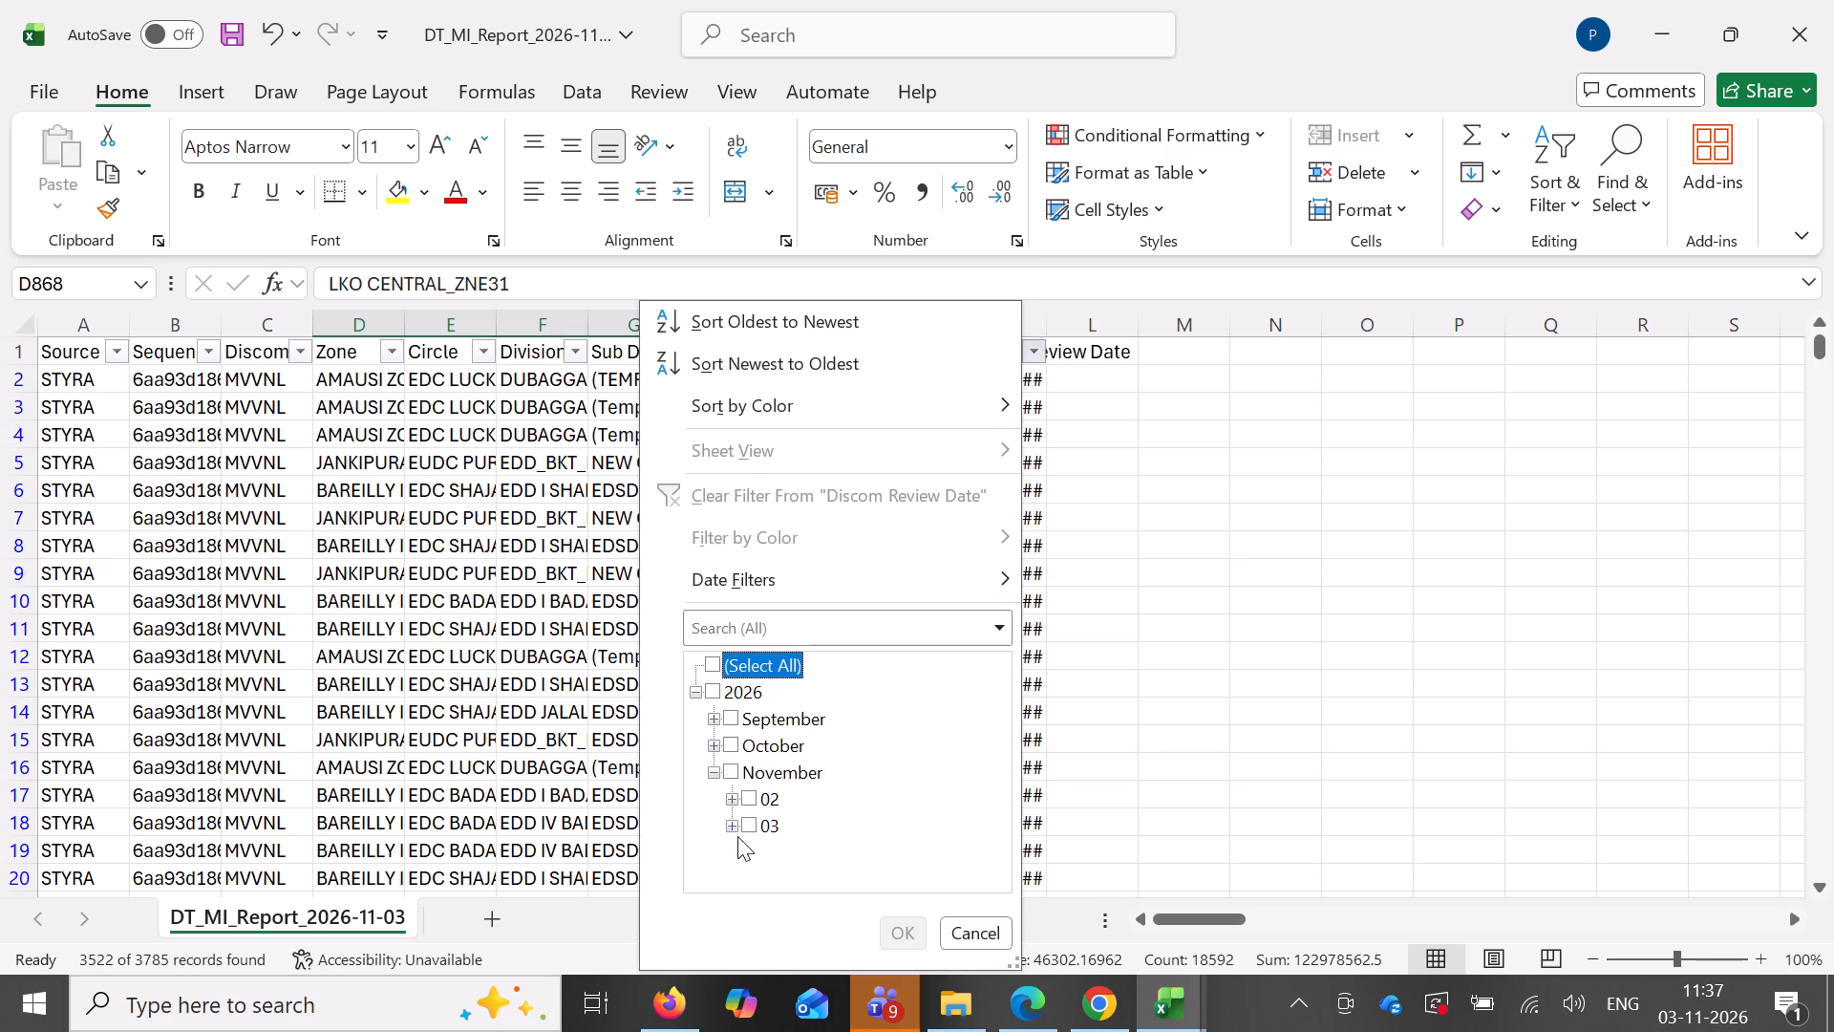
{"action": "left_click", "coordinate": [746, 825]}
{"action": "left_click", "coordinate": [900, 927]}
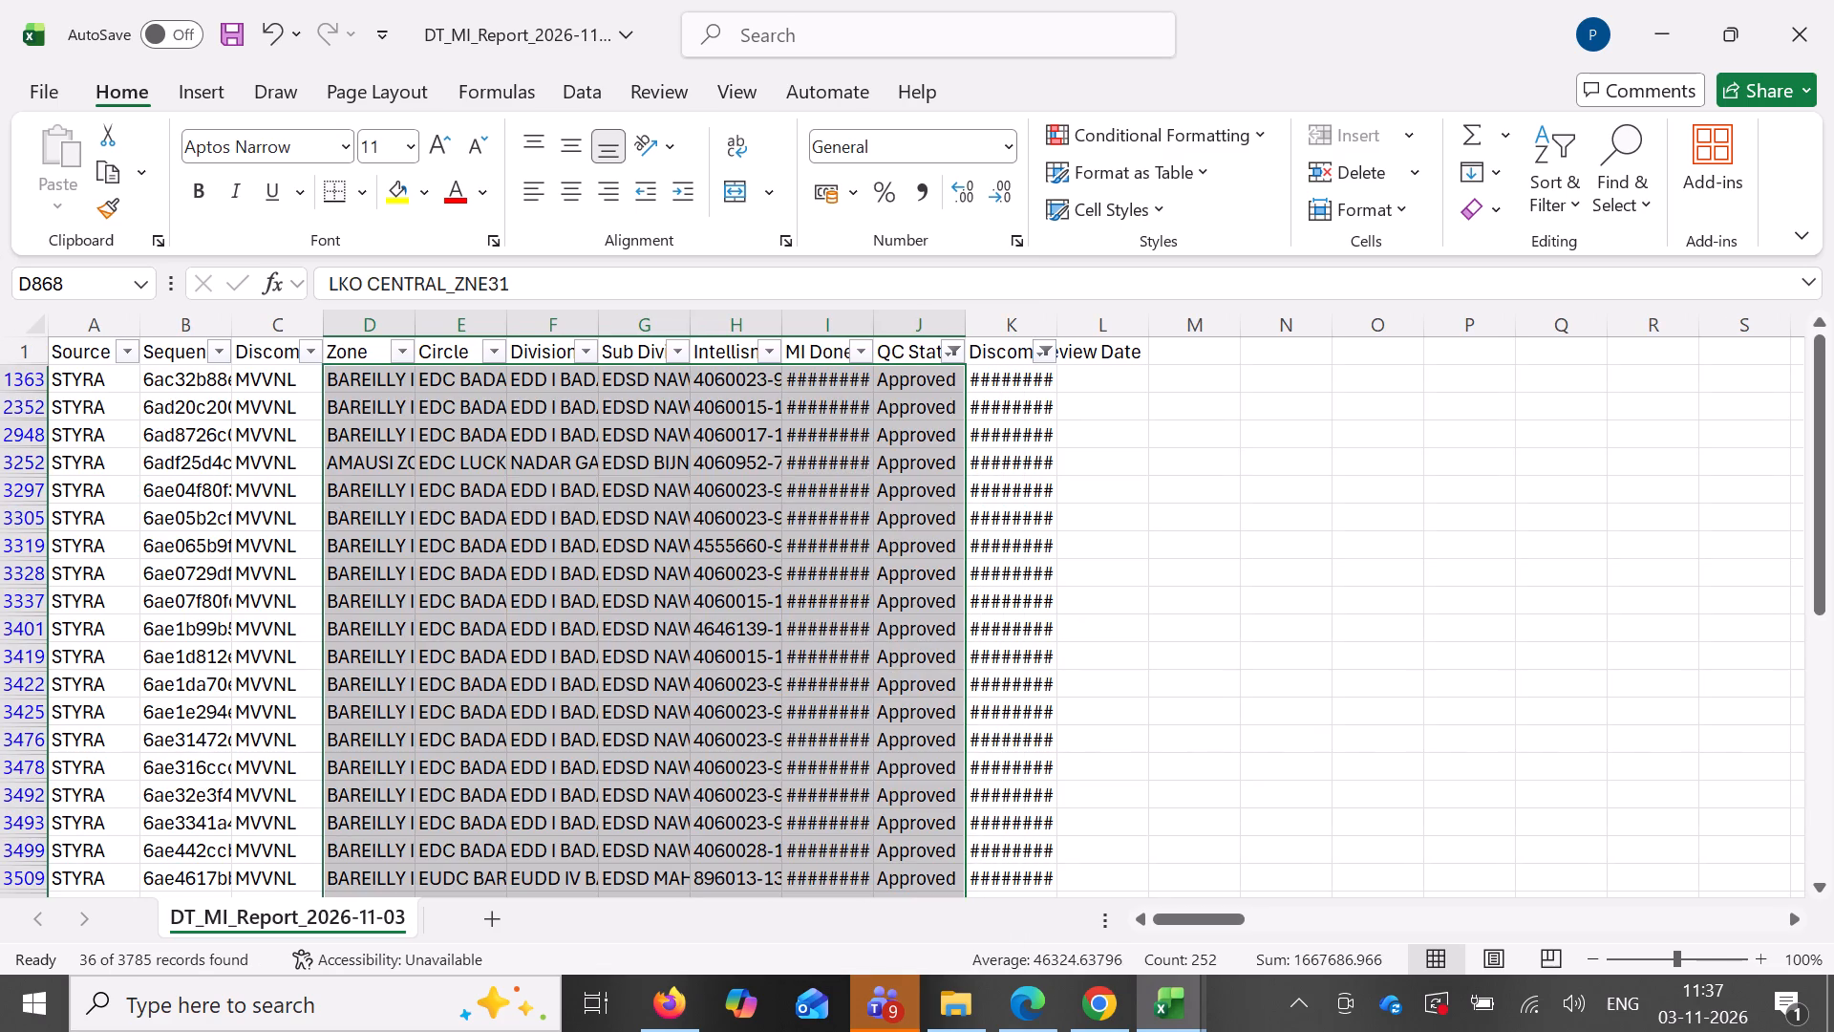
Delete the Division and Sub Division columns from the DT MI report.
{"action": "left_click", "coordinate": [552, 344]}
{"action": "left_click_drag", "start_coordinate": [554, 327], "coordinate": [633, 330]}
{"action": "right_click_drag", "start_coordinate": [625, 329], "coordinate": [617, 337]}
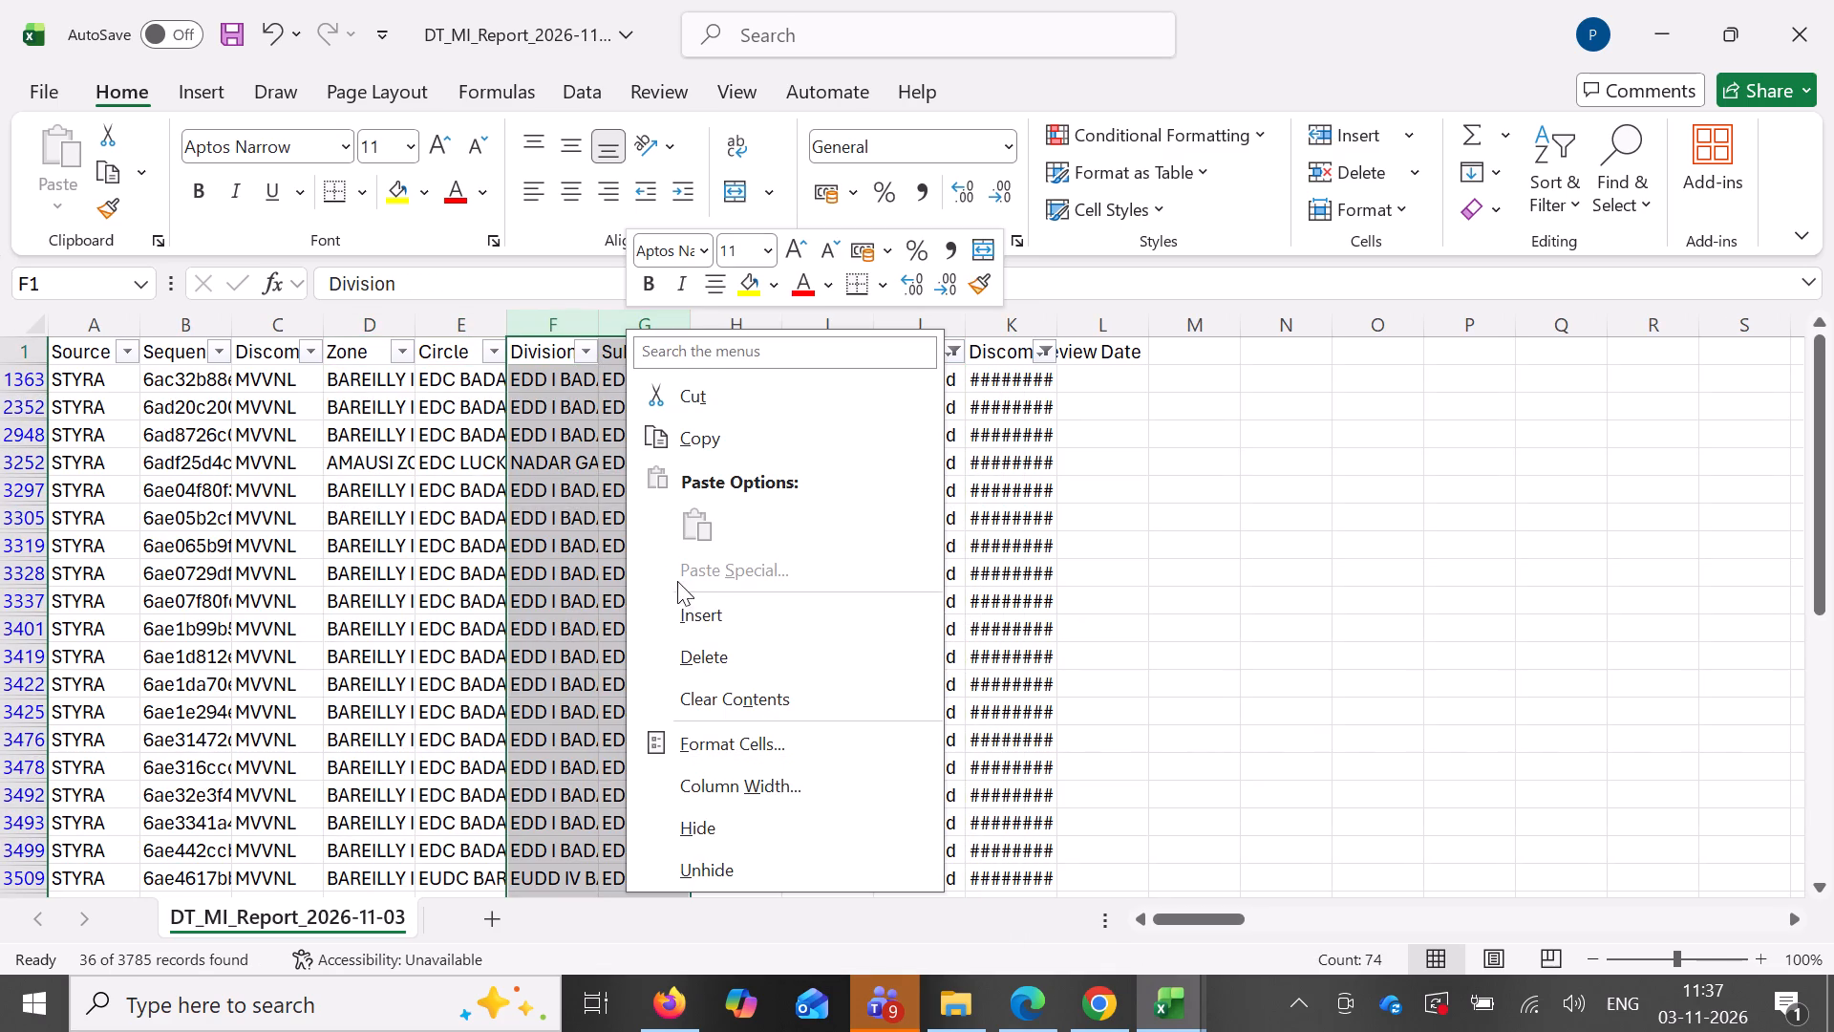
{"action": "left_click", "coordinate": [720, 653]}
Copy the filtered DT records from Circle through Discom Review Date and paste them into the Discom approved sheet from B2.
{"action": "left_click", "coordinate": [481, 367]}
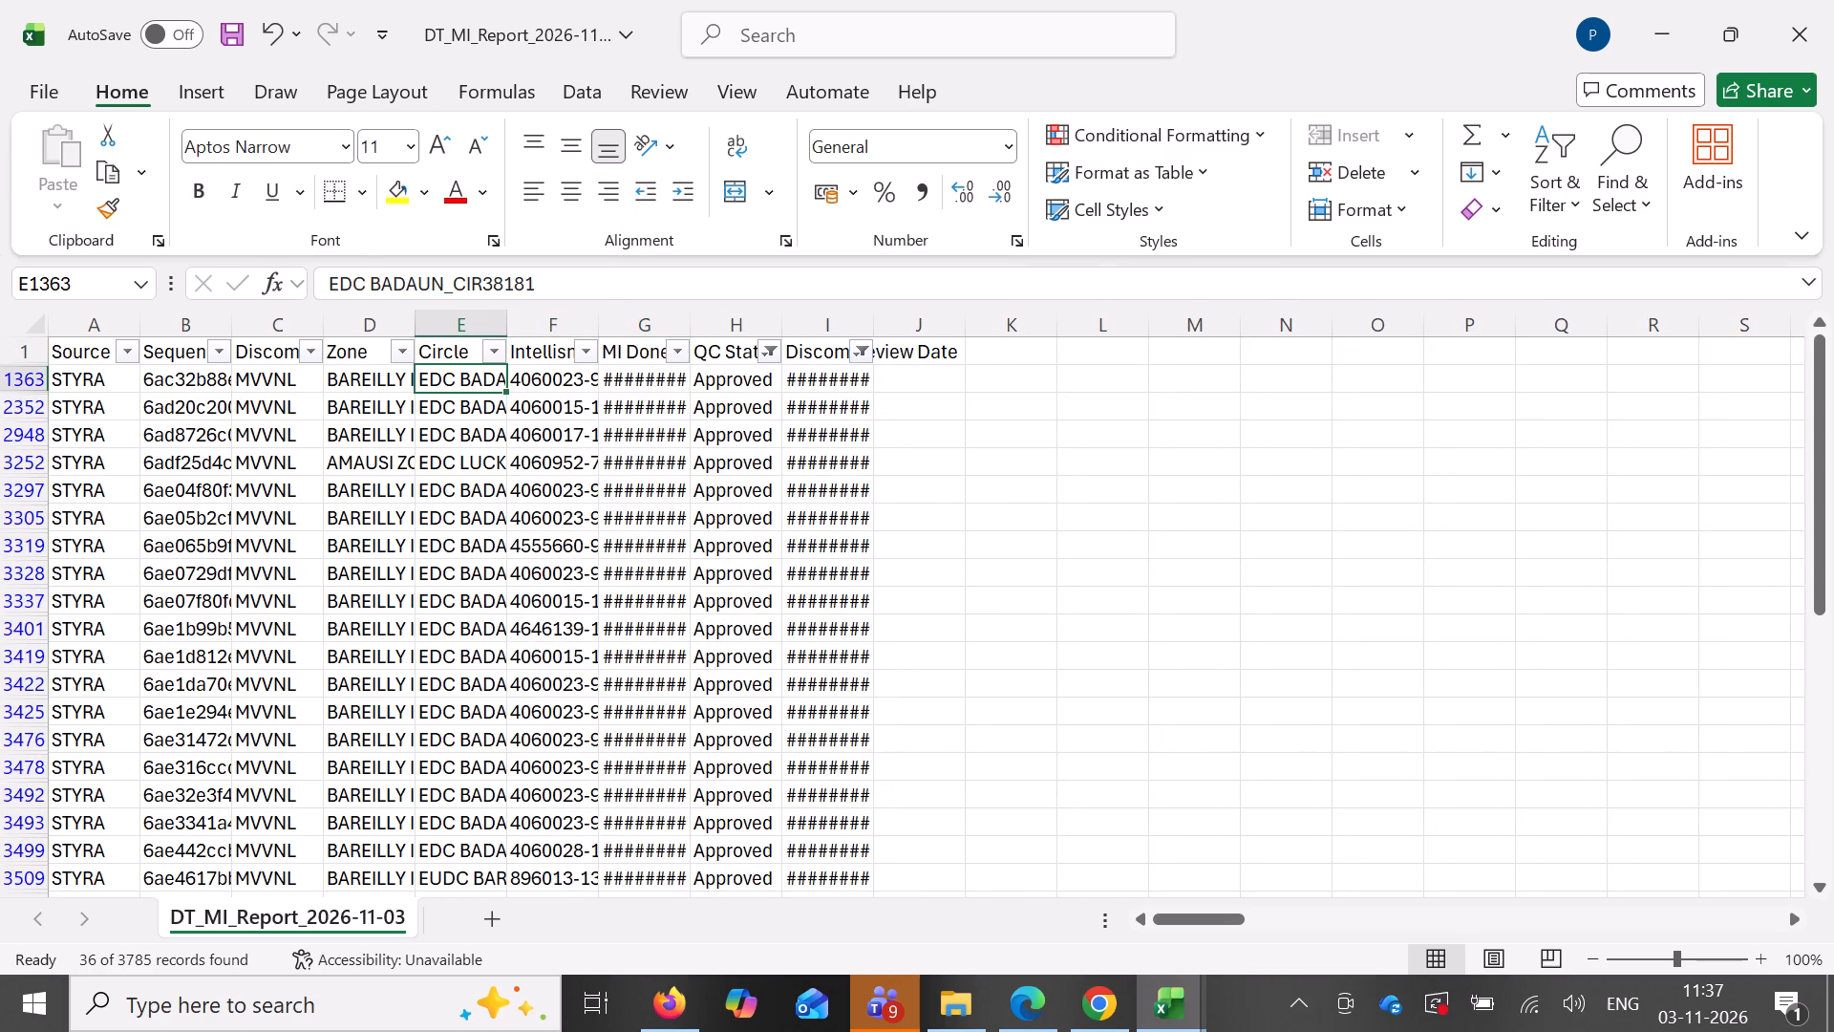
{"action": "key", "text": "ctrl+shift+Right"}
{"action": "key", "text": "ctrl+shift+Down"}
{"action": "key", "text": "ctrl+c"}
{"action": "scroll", "coordinate": [742, 509], "scroll_direction": "down", "scroll_amount": 3}
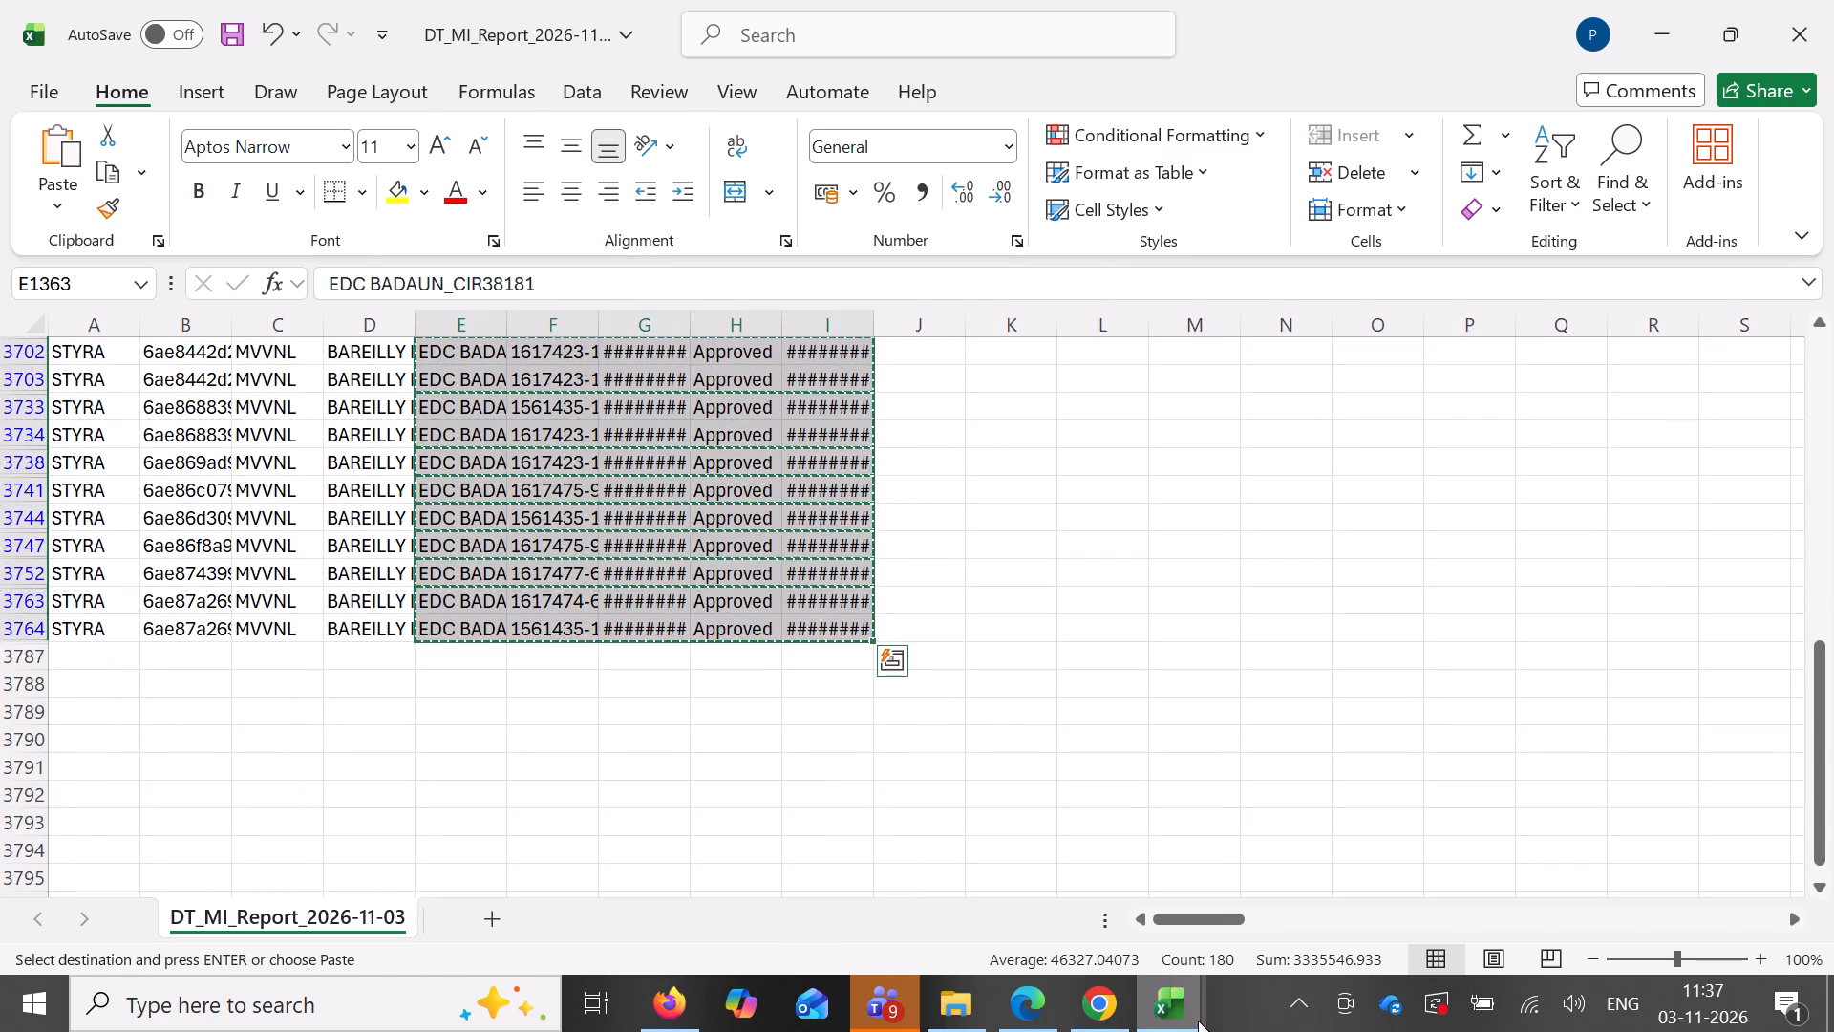
{"action": "left_click", "coordinate": [1195, 1023]}
{"action": "left_click", "coordinate": [1679, 841]}
{"action": "key", "text": "ctrl+v"}
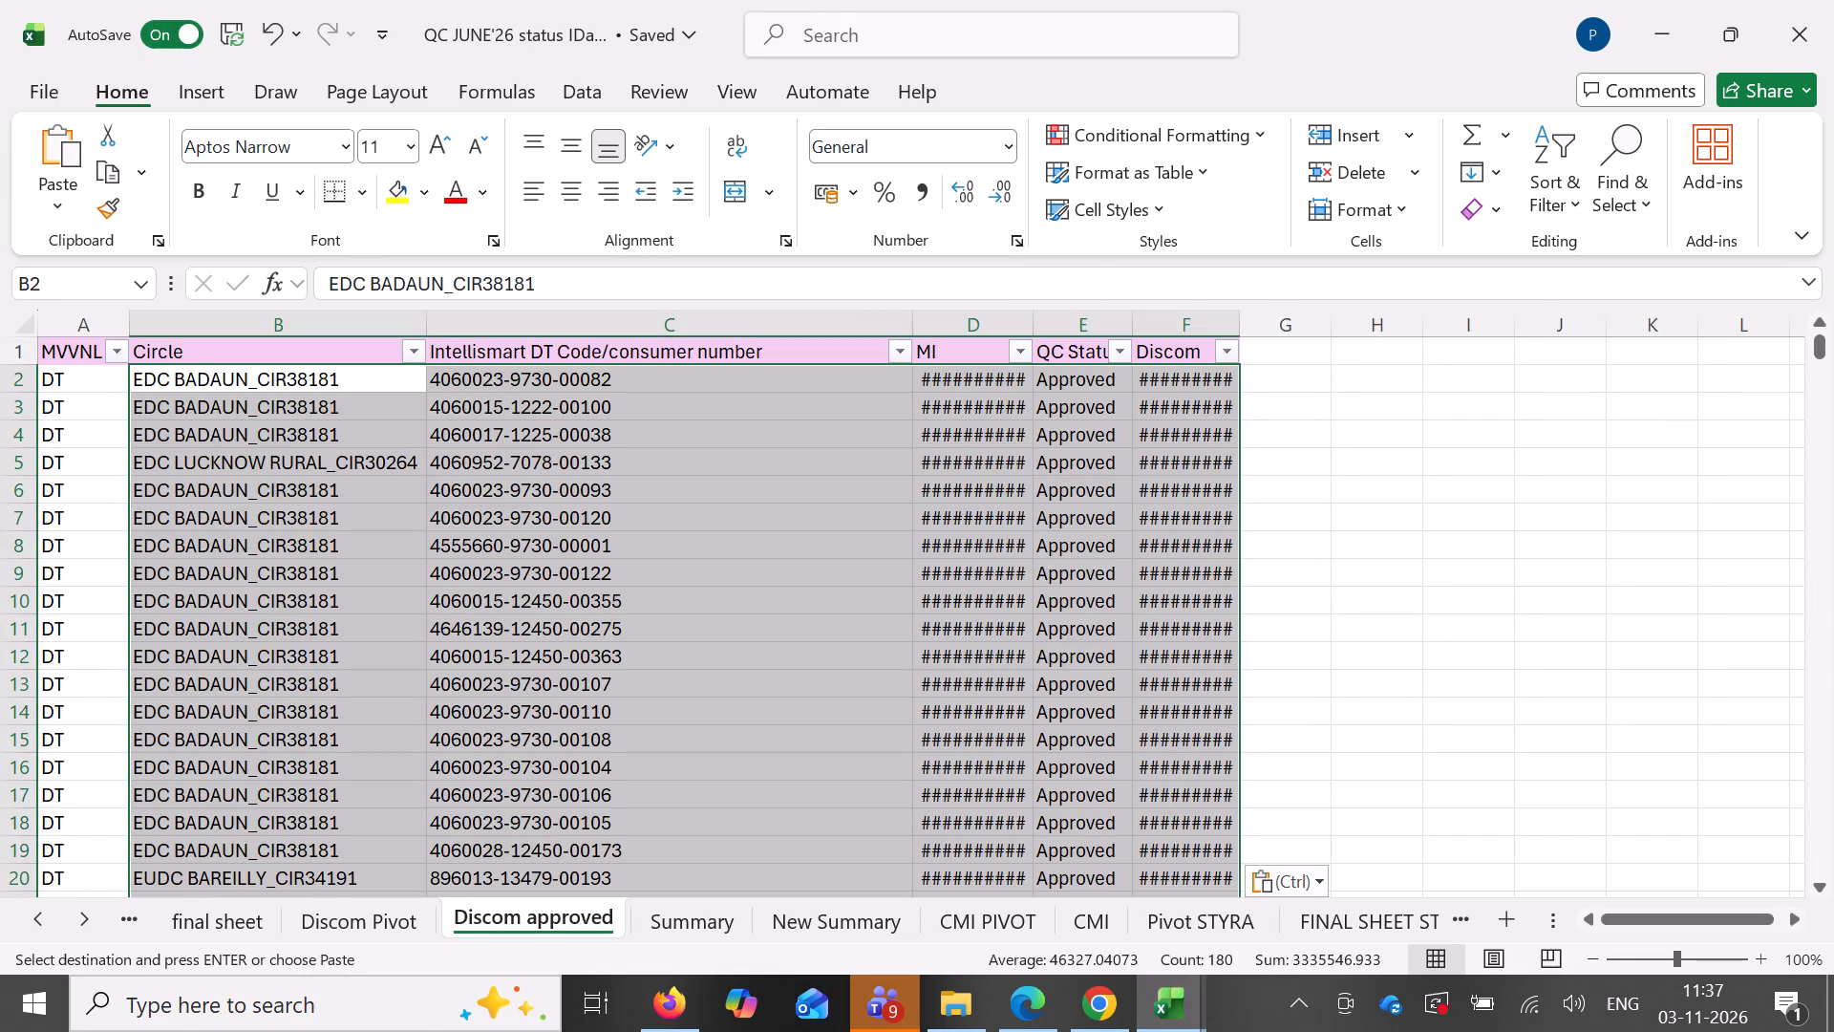
Set the MVVNL label in A38, just below the last DT record, to NSC and fill it down the column.
{"action": "key", "text": "ctrl+Down"}
{"action": "key", "text": "ctrl+Left"}
{"action": "key", "text": "Down"}
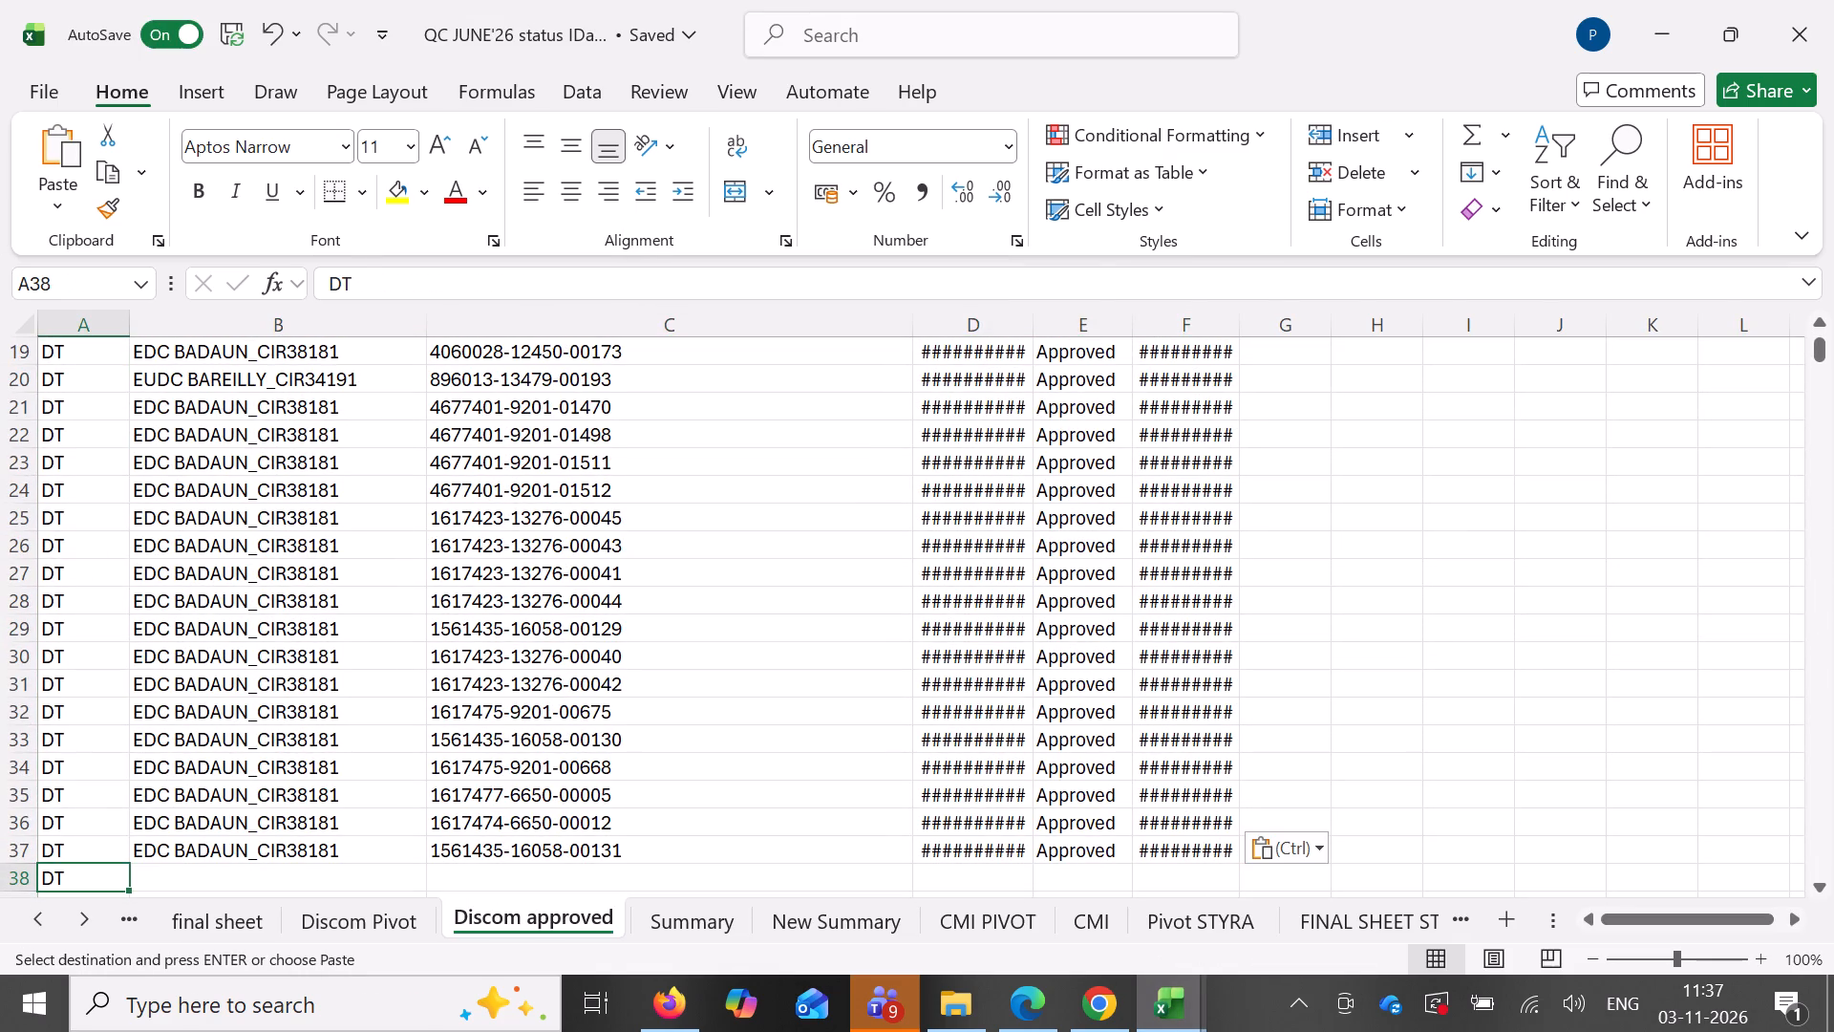
{"action": "type", "text": "NSC"}
{"action": "scroll", "coordinate": [1401, 780], "scroll_direction": "down", "scroll_amount": 4}
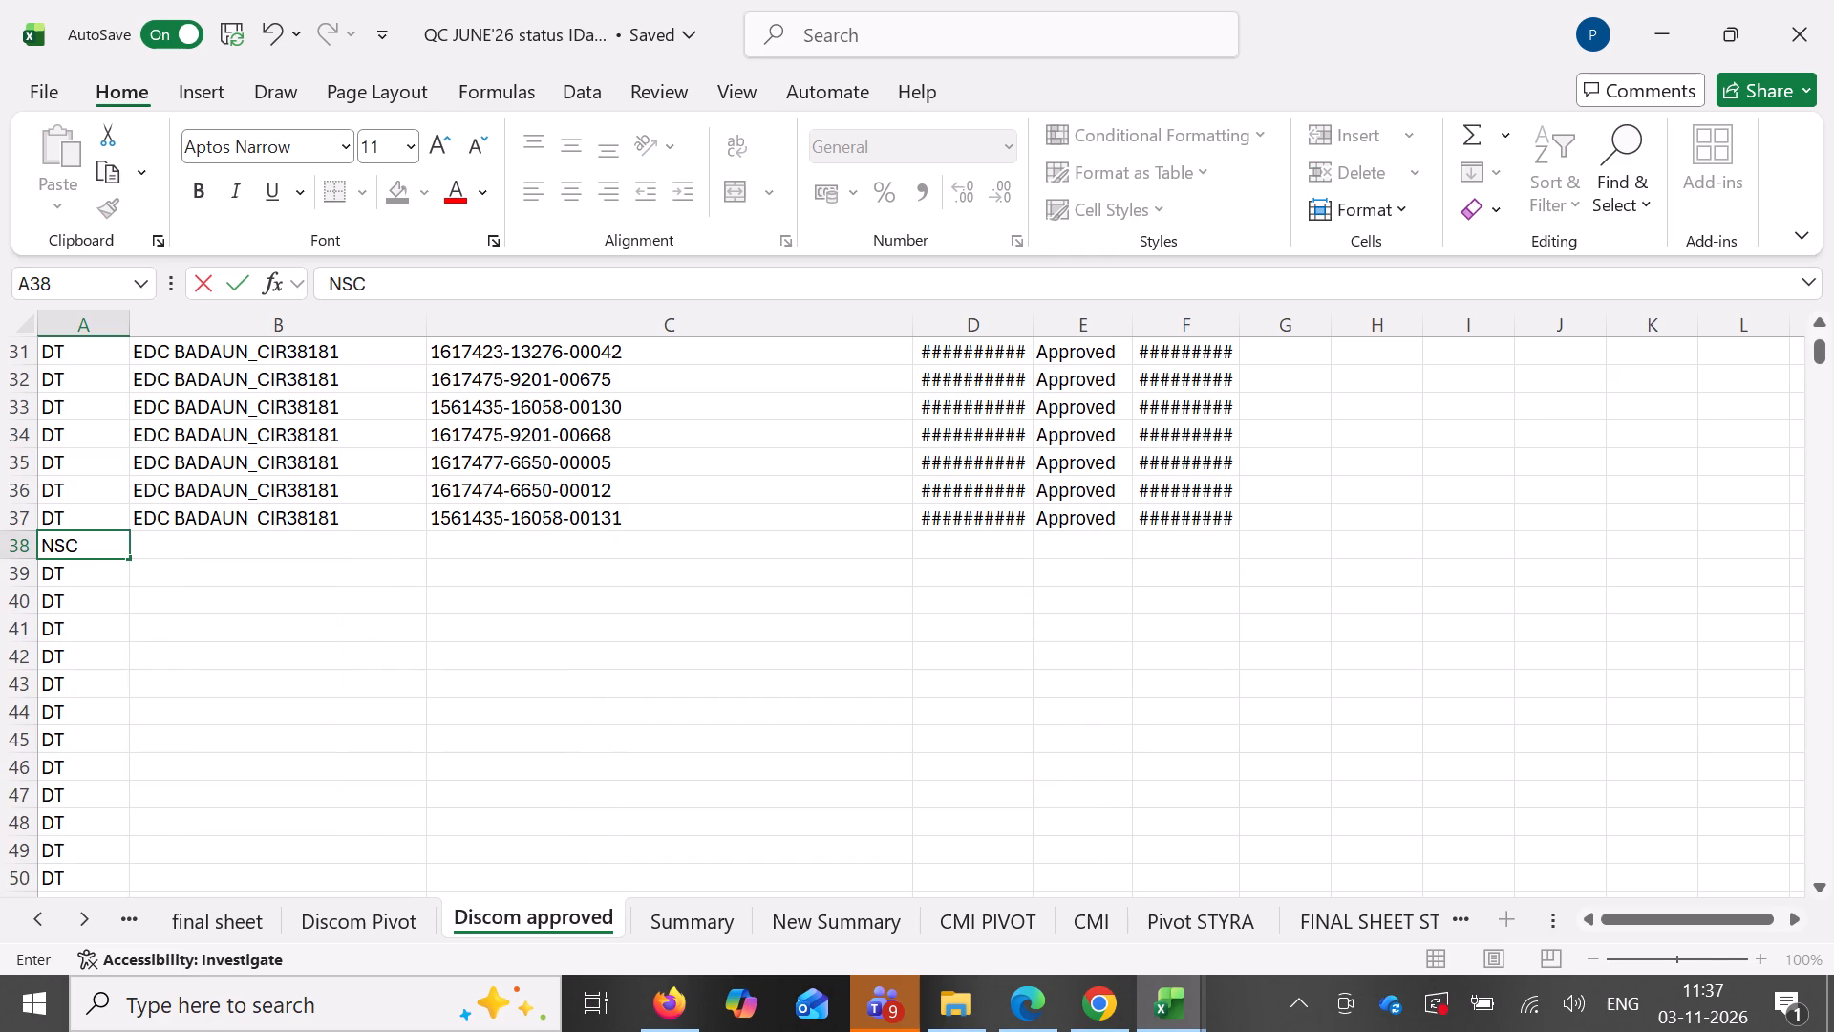
{"action": "double_click", "coordinate": [133, 560]}
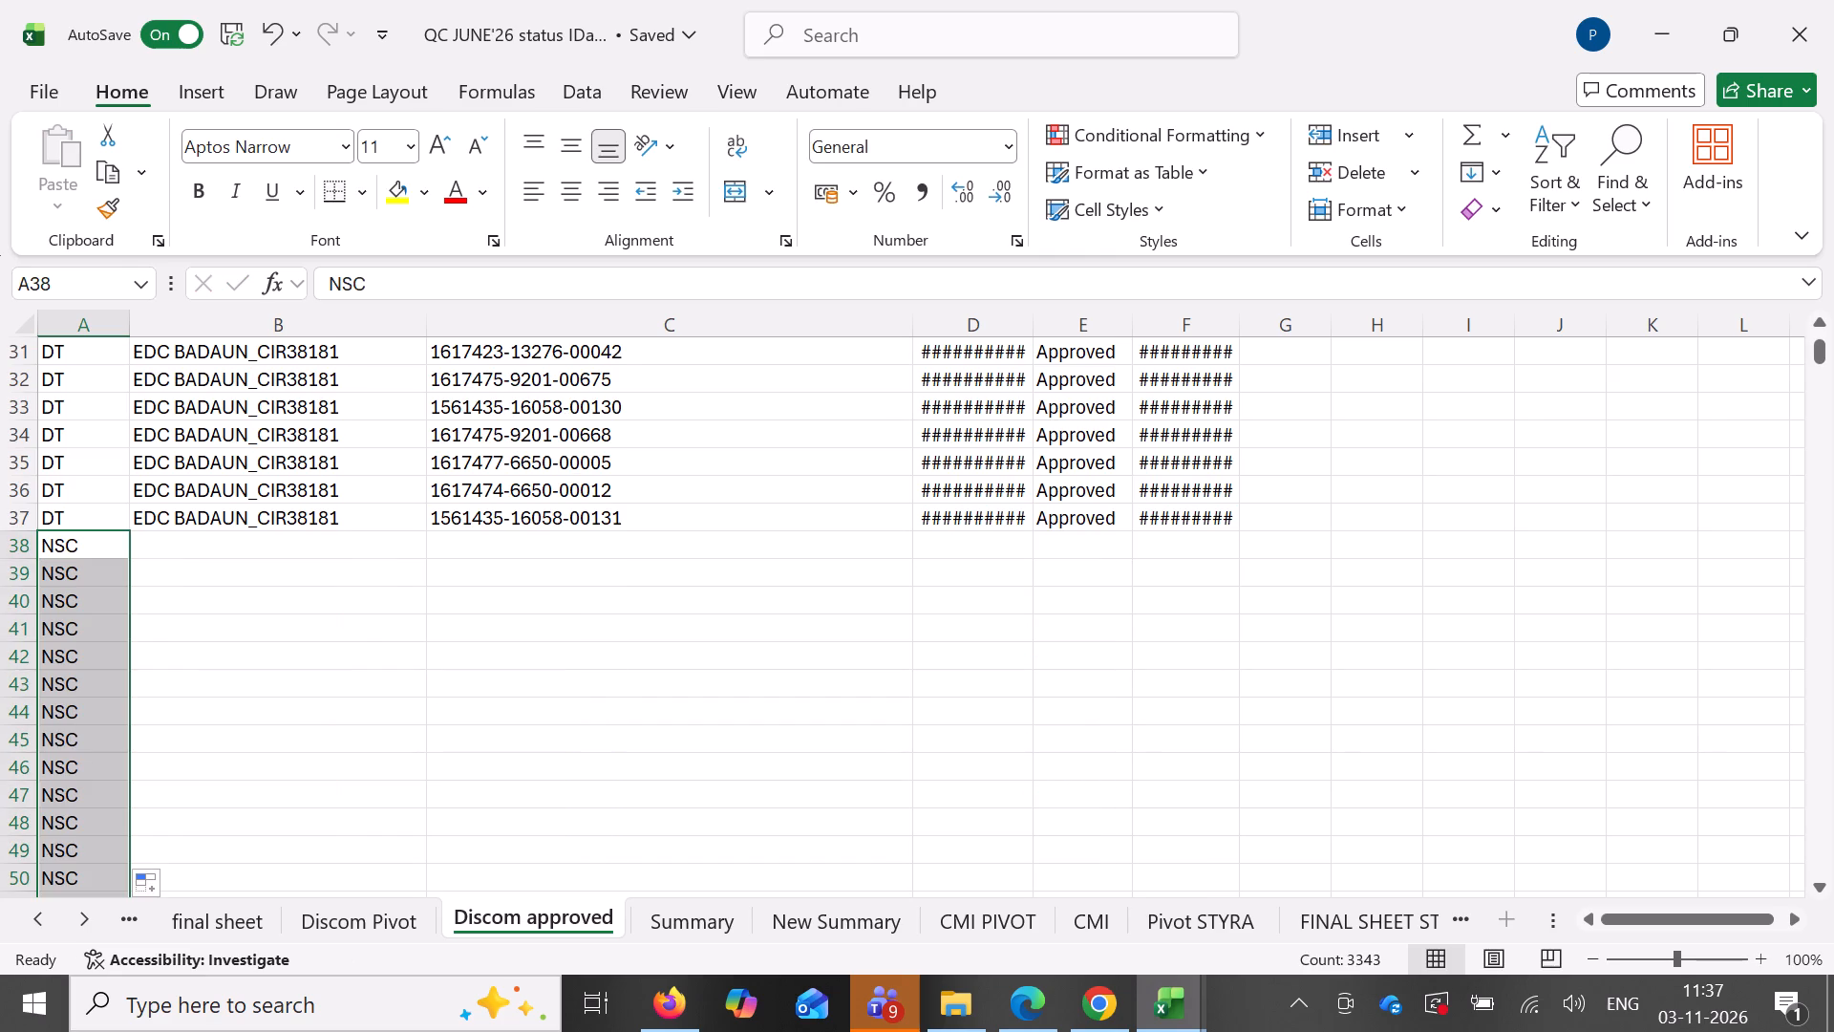
Switch to the NSC_MI_Report workbook and filter NSC Status to show only Approved.
{"action": "left_click", "coordinate": [1182, 1008]}
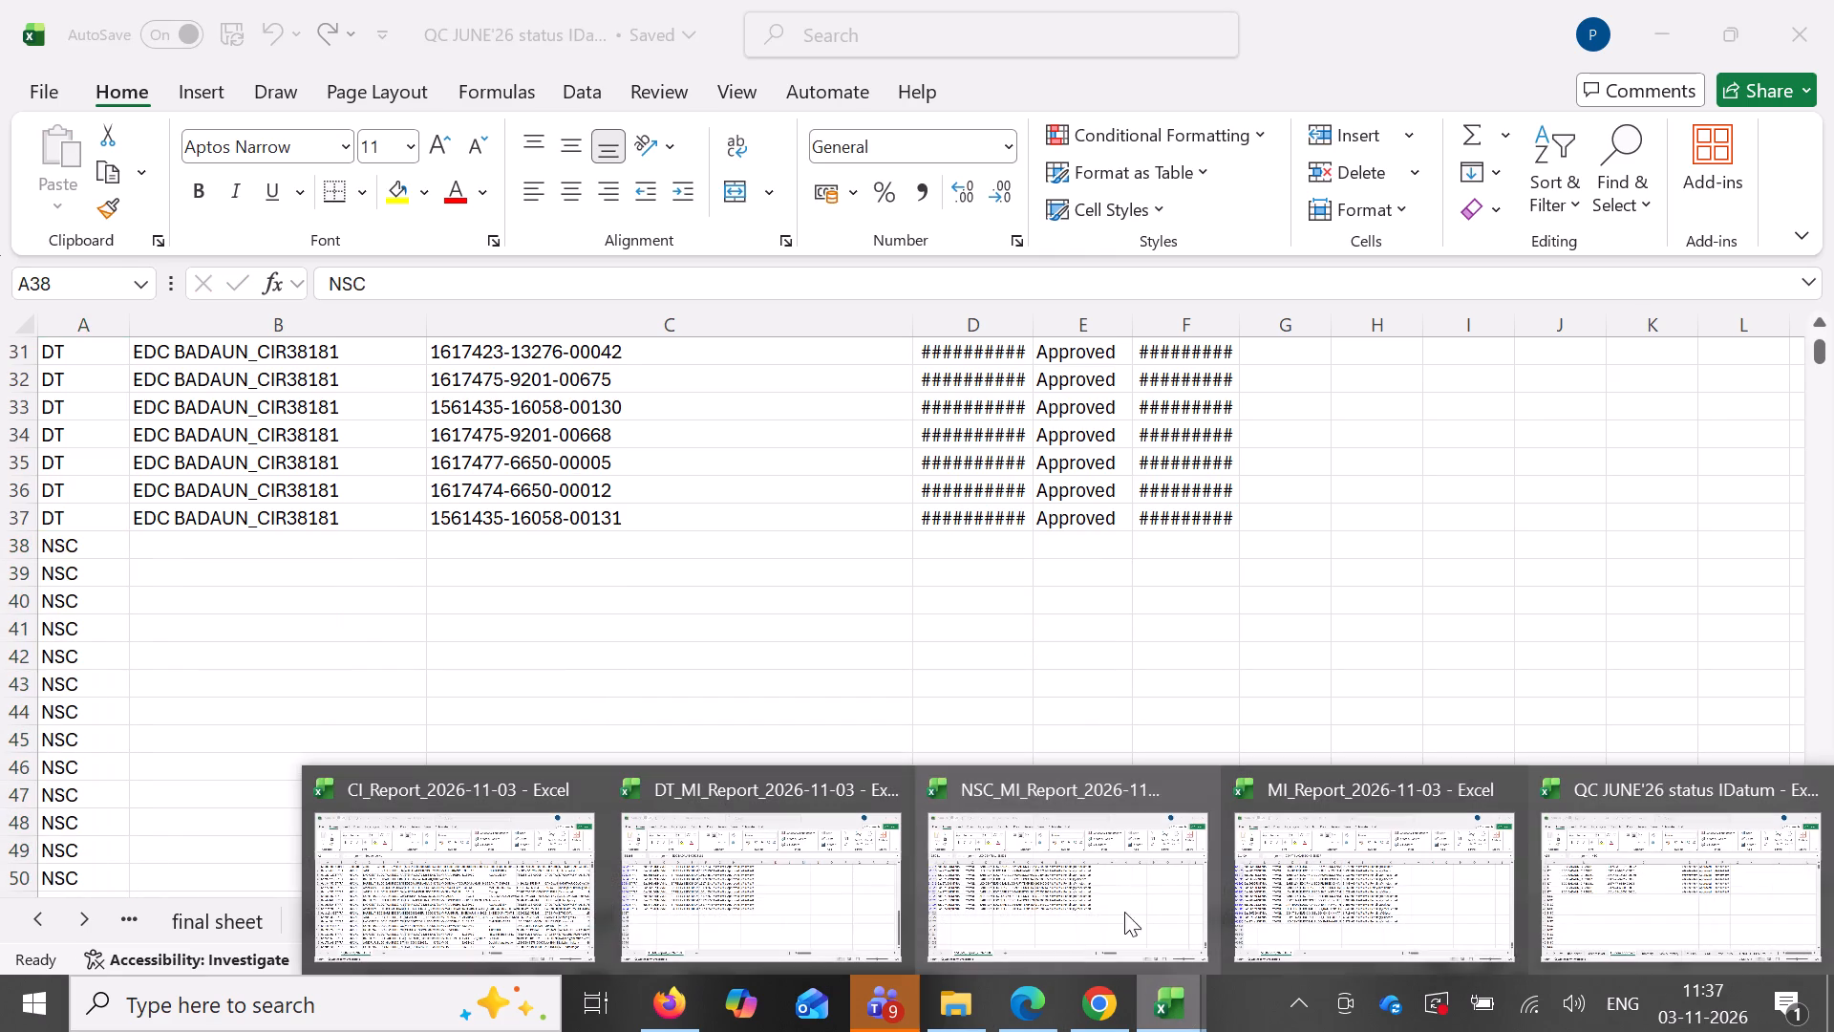
{"action": "left_click", "coordinate": [1002, 855]}
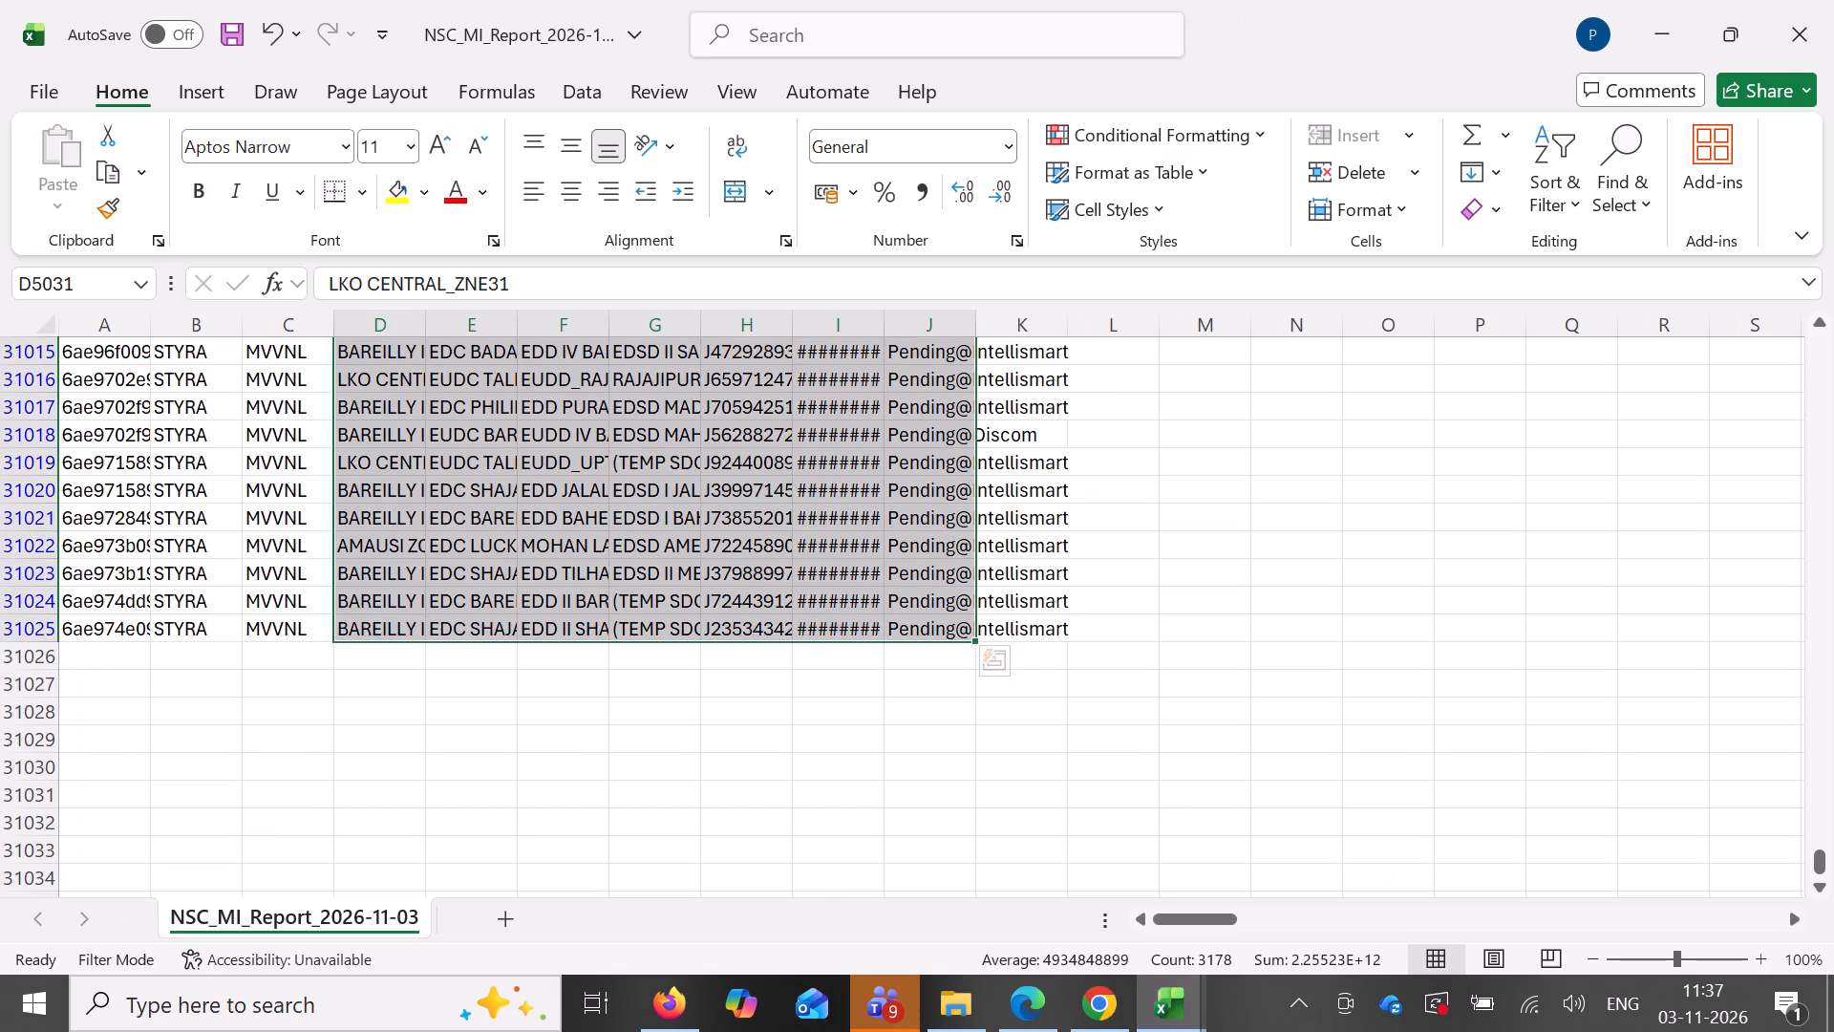
{"action": "key", "text": "ctrl+Up"}
{"action": "key", "text": "ctrl+Right"}
{"action": "key", "text": "Right"}
{"action": "key", "text": "Left"}
{"action": "key", "text": "Left"}
{"action": "key", "text": "Left"}
{"action": "key", "text": "Right"}
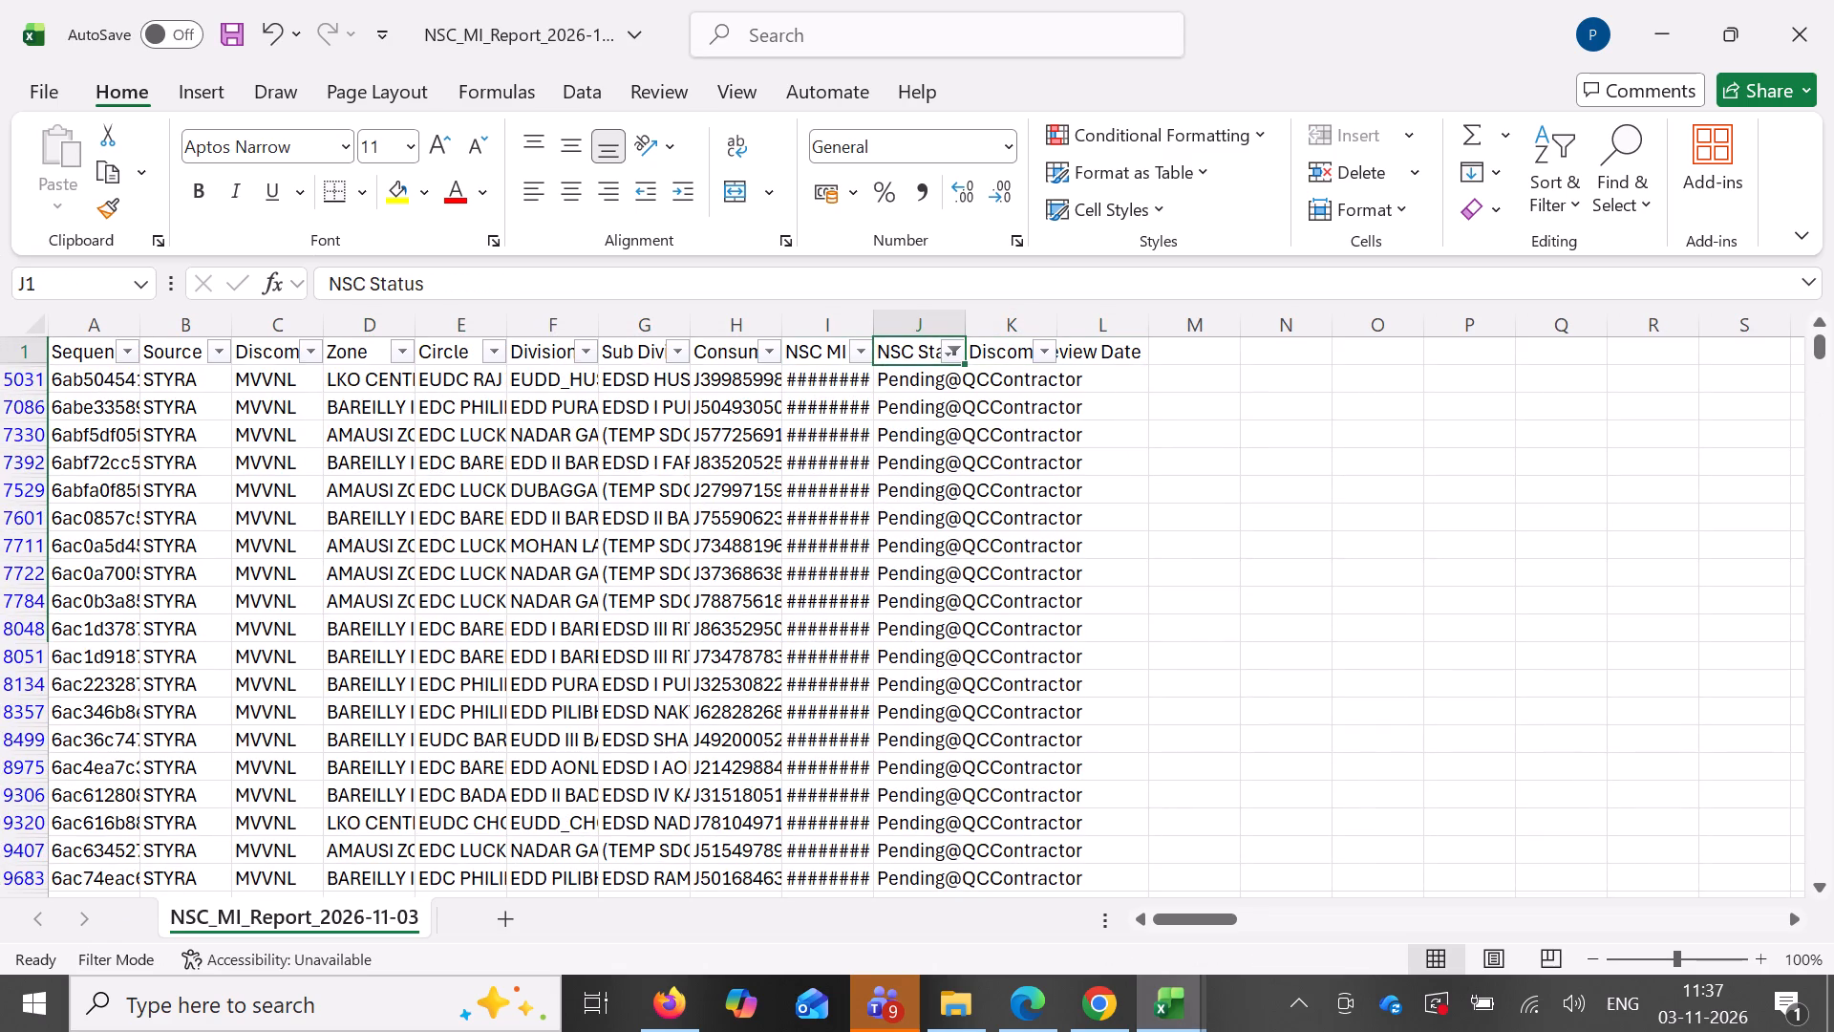
{"action": "key", "text": "alt+Down"}
{"action": "key", "text": "Down"}
{"action": "key", "text": "Down"}
{"action": "key", "text": "Down"}
{"action": "key", "text": "Down"}
{"action": "key", "text": "Down"}
{"action": "key", "text": "Down"}
{"action": "key", "text": "Down"}
{"action": "key", "text": "Down"}
{"action": "key", "text": "Down"}
{"action": "key", "text": "space"}
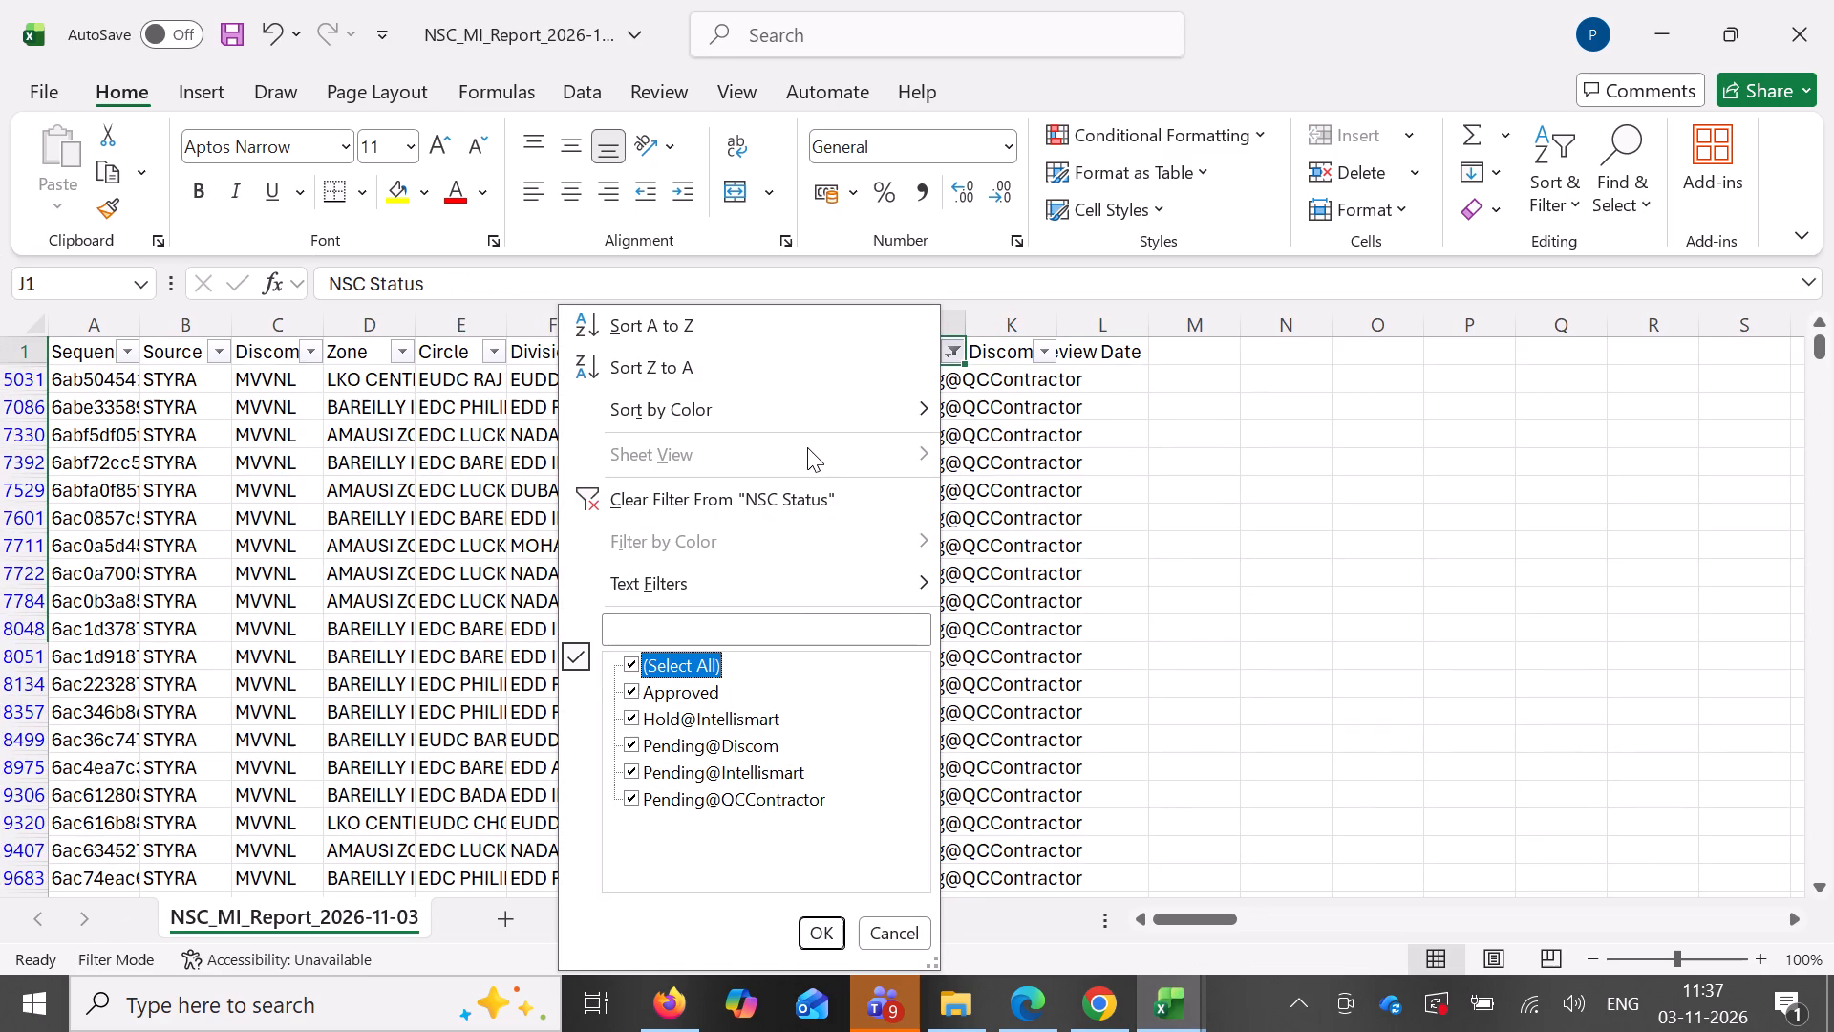
{"action": "key", "text": "space"}
{"action": "key", "text": "Down"}
{"action": "key", "text": "space"}
{"action": "key", "text": "Return"}
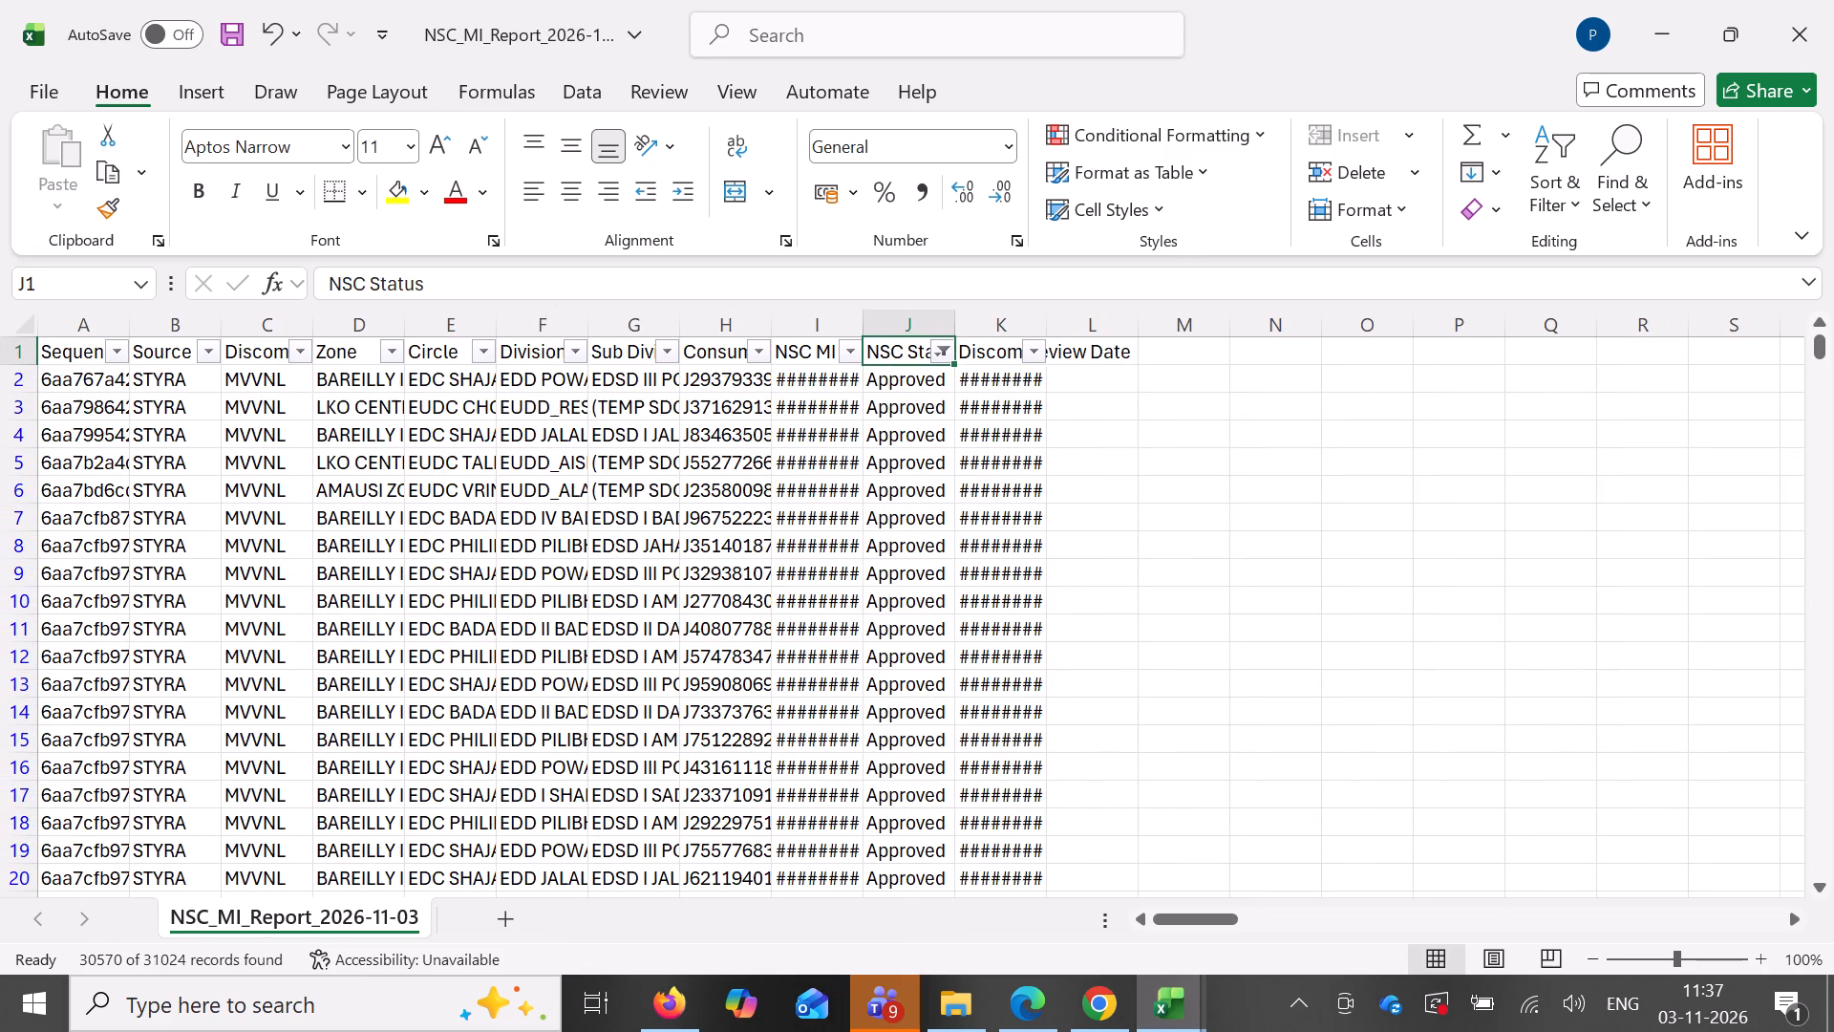
Filter the Discom Review Date column of the NSC MI report to show only 03 November 2026.
{"action": "key", "text": "Right"}
{"action": "key", "text": "alt+Down"}
{"action": "key", "text": "Down"}
{"action": "key", "text": "Down"}
{"action": "key", "text": "Down"}
{"action": "key", "text": "Down"}
{"action": "key", "text": "Down"}
{"action": "key", "text": "Down"}
{"action": "key", "text": "Down"}
{"action": "key", "text": "Down"}
{"action": "key", "text": "Down"}
{"action": "key", "text": "Down"}
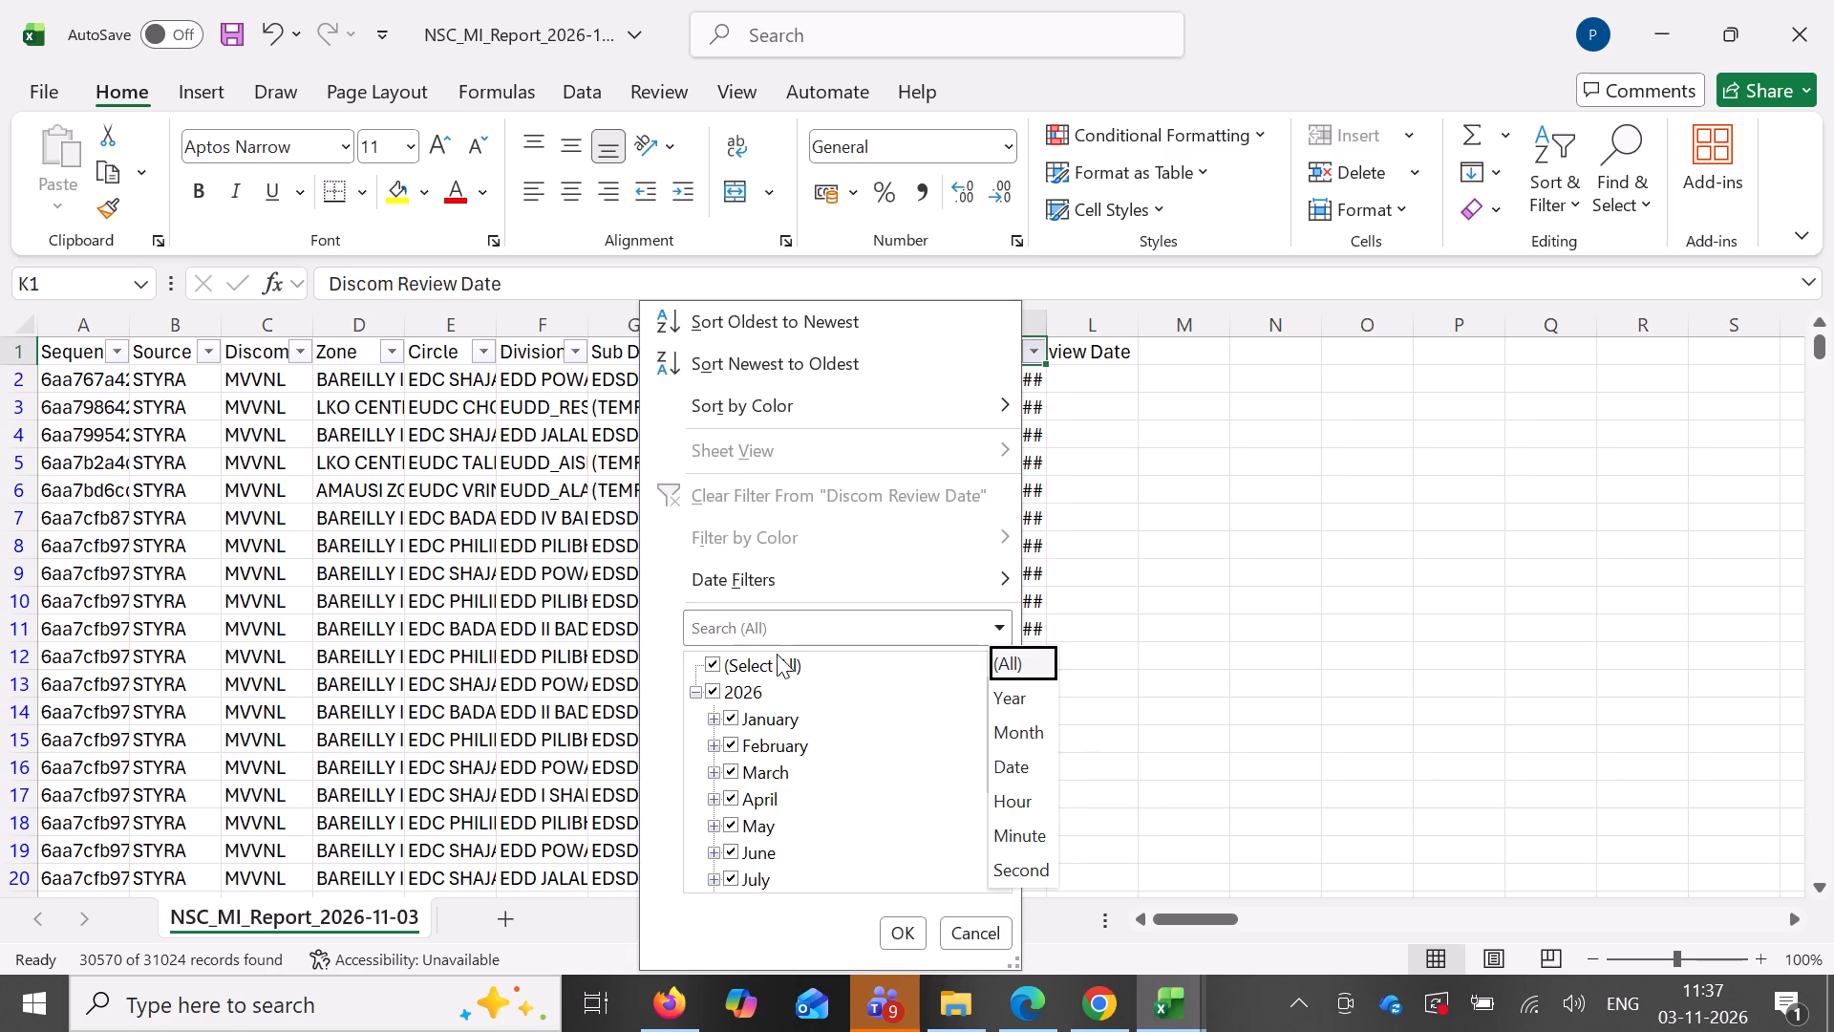
{"action": "left_click", "coordinate": [738, 664]}
{"action": "left_click", "coordinate": [746, 662]}
{"action": "scroll", "coordinate": [775, 707], "scroll_direction": "down", "scroll_amount": 12}
{"action": "left_click", "coordinate": [714, 854]}
{"action": "scroll", "coordinate": [739, 849], "scroll_direction": "down", "scroll_amount": 6}
{"action": "left_click", "coordinate": [743, 848]}
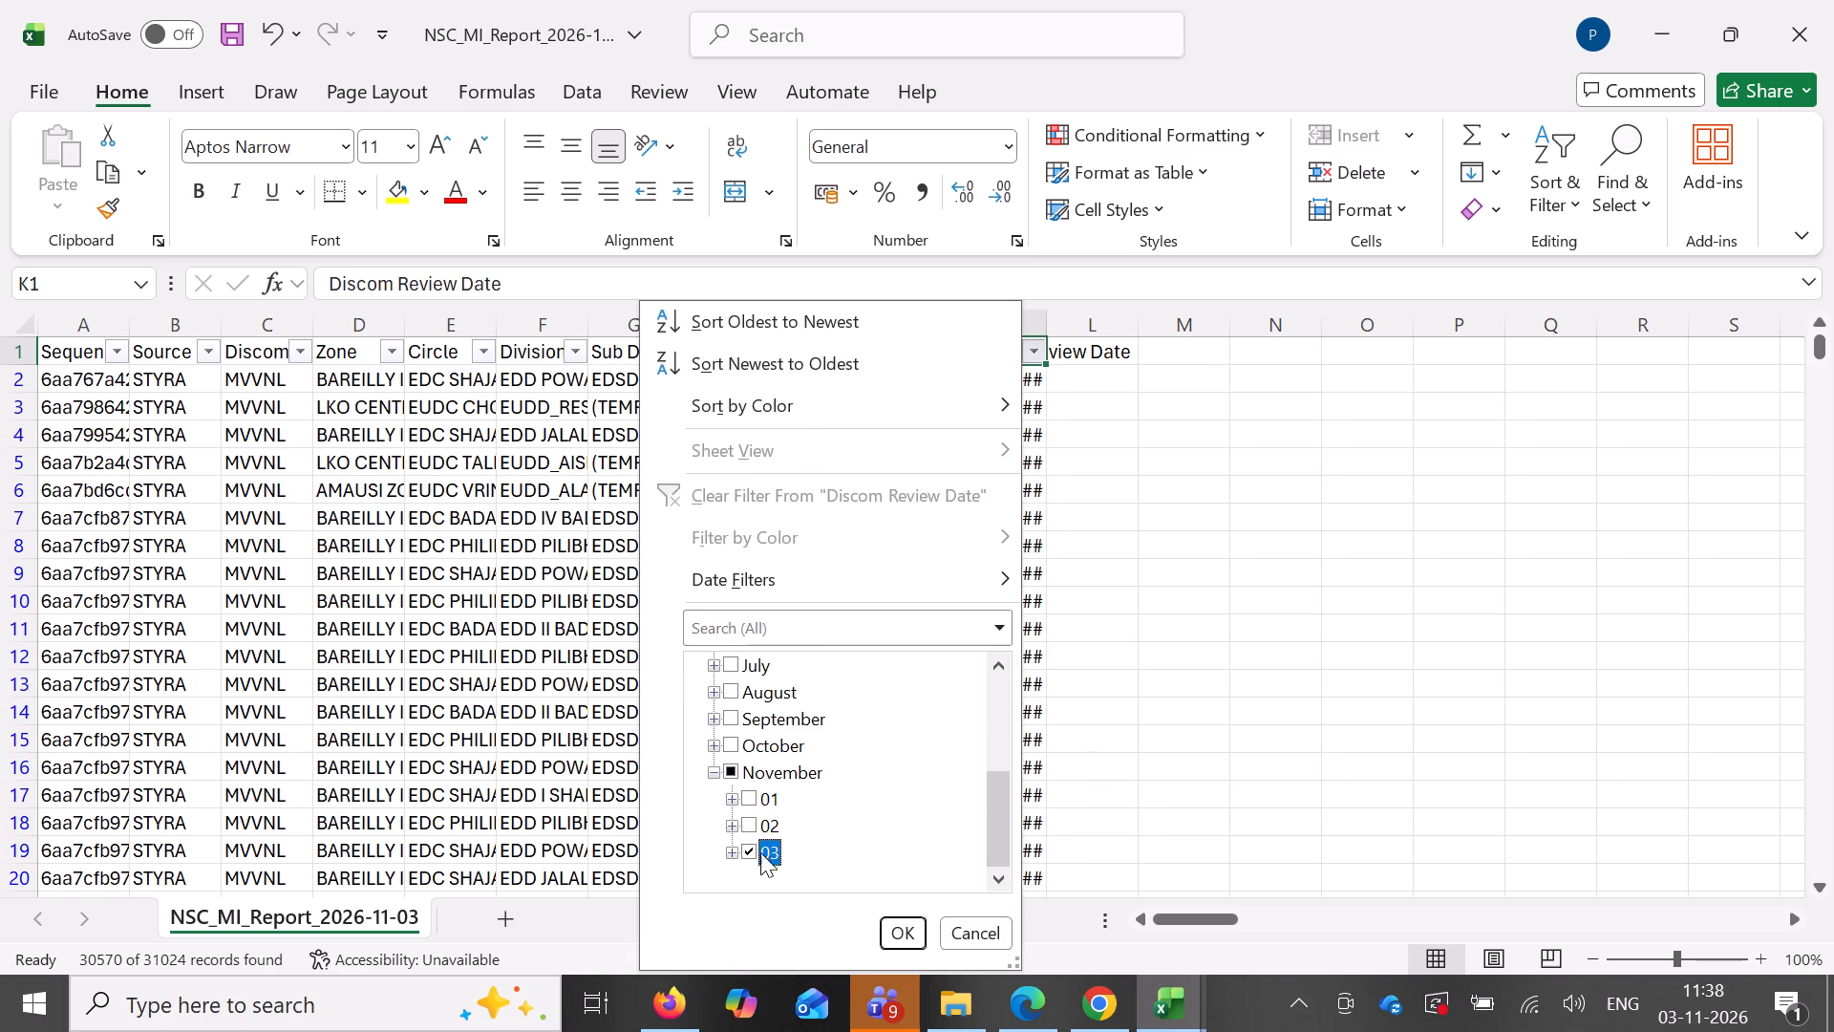
{"action": "left_click", "coordinate": [906, 935]}
Delete the Division and Sub Division columns from the NSC MI report.
{"action": "left_click_drag", "start_coordinate": [542, 329], "coordinate": [650, 316]}
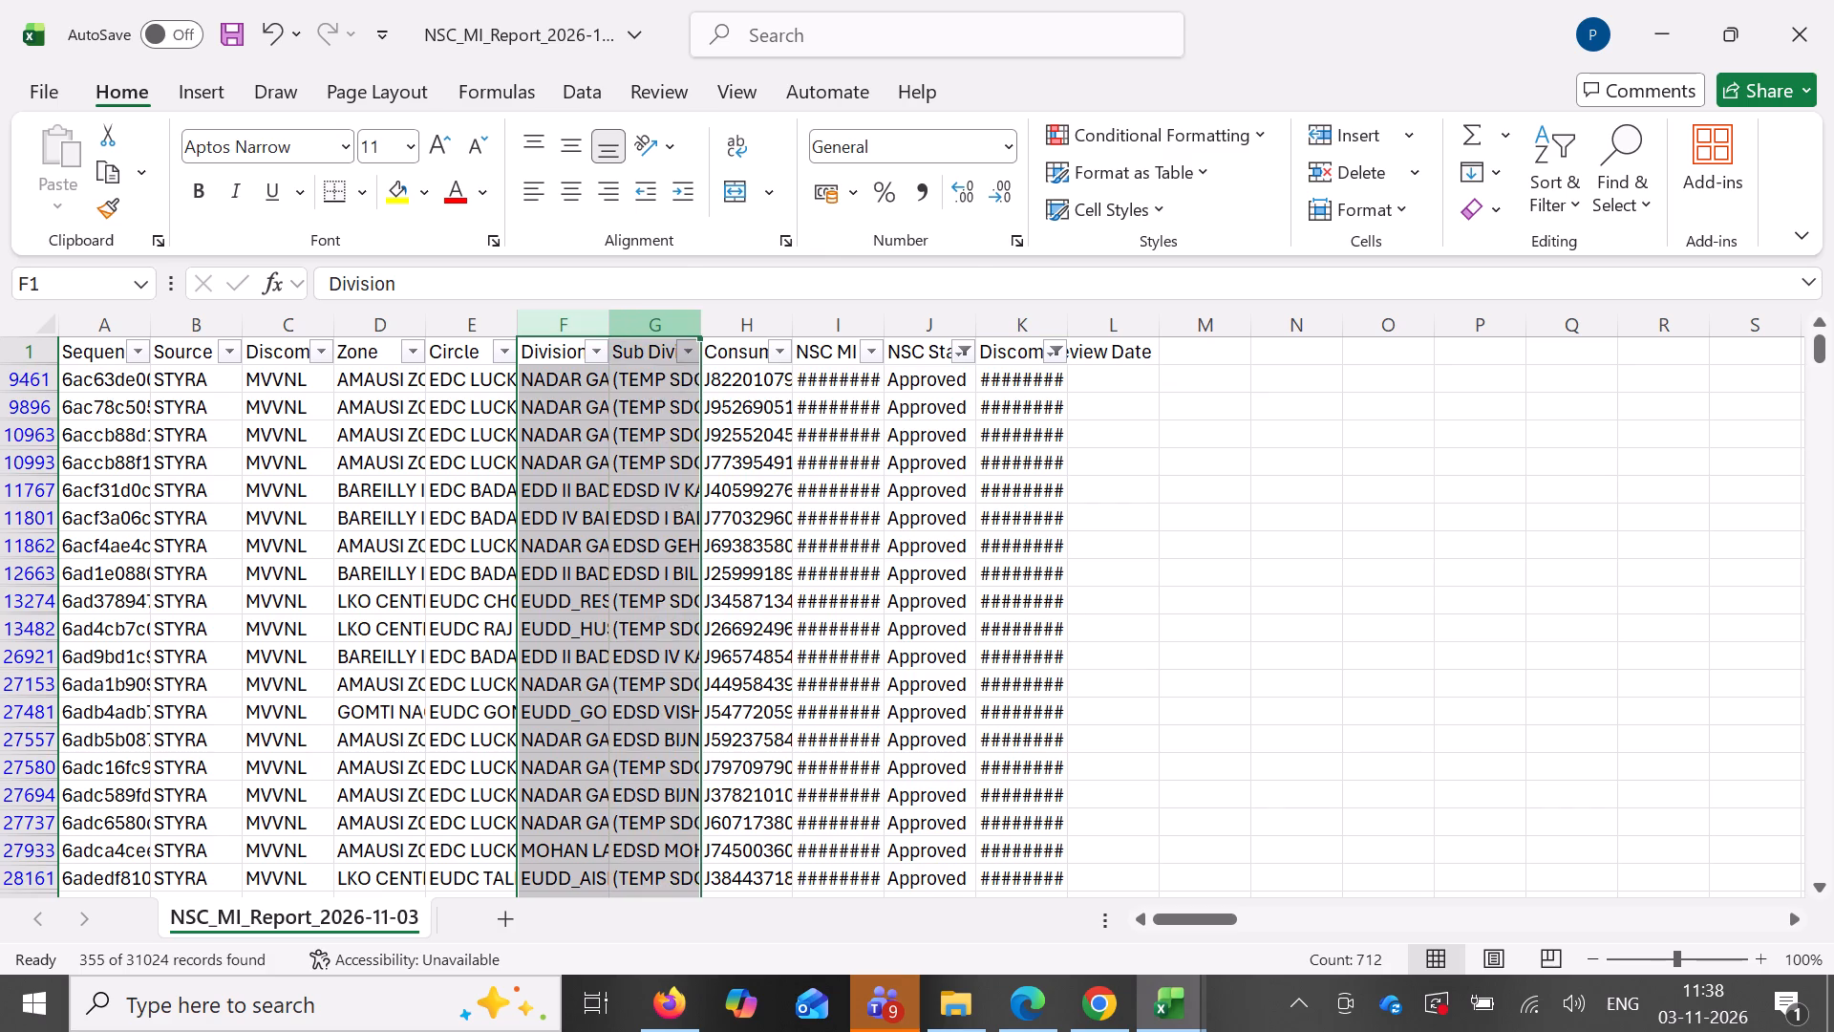
{"action": "right_click", "coordinate": [636, 312]}
{"action": "left_click", "coordinate": [729, 631]}
Copy the filtered NSC records from Circle through Discom Review Date and paste them into the Discom approved sheet from B38.
{"action": "left_click", "coordinate": [458, 380]}
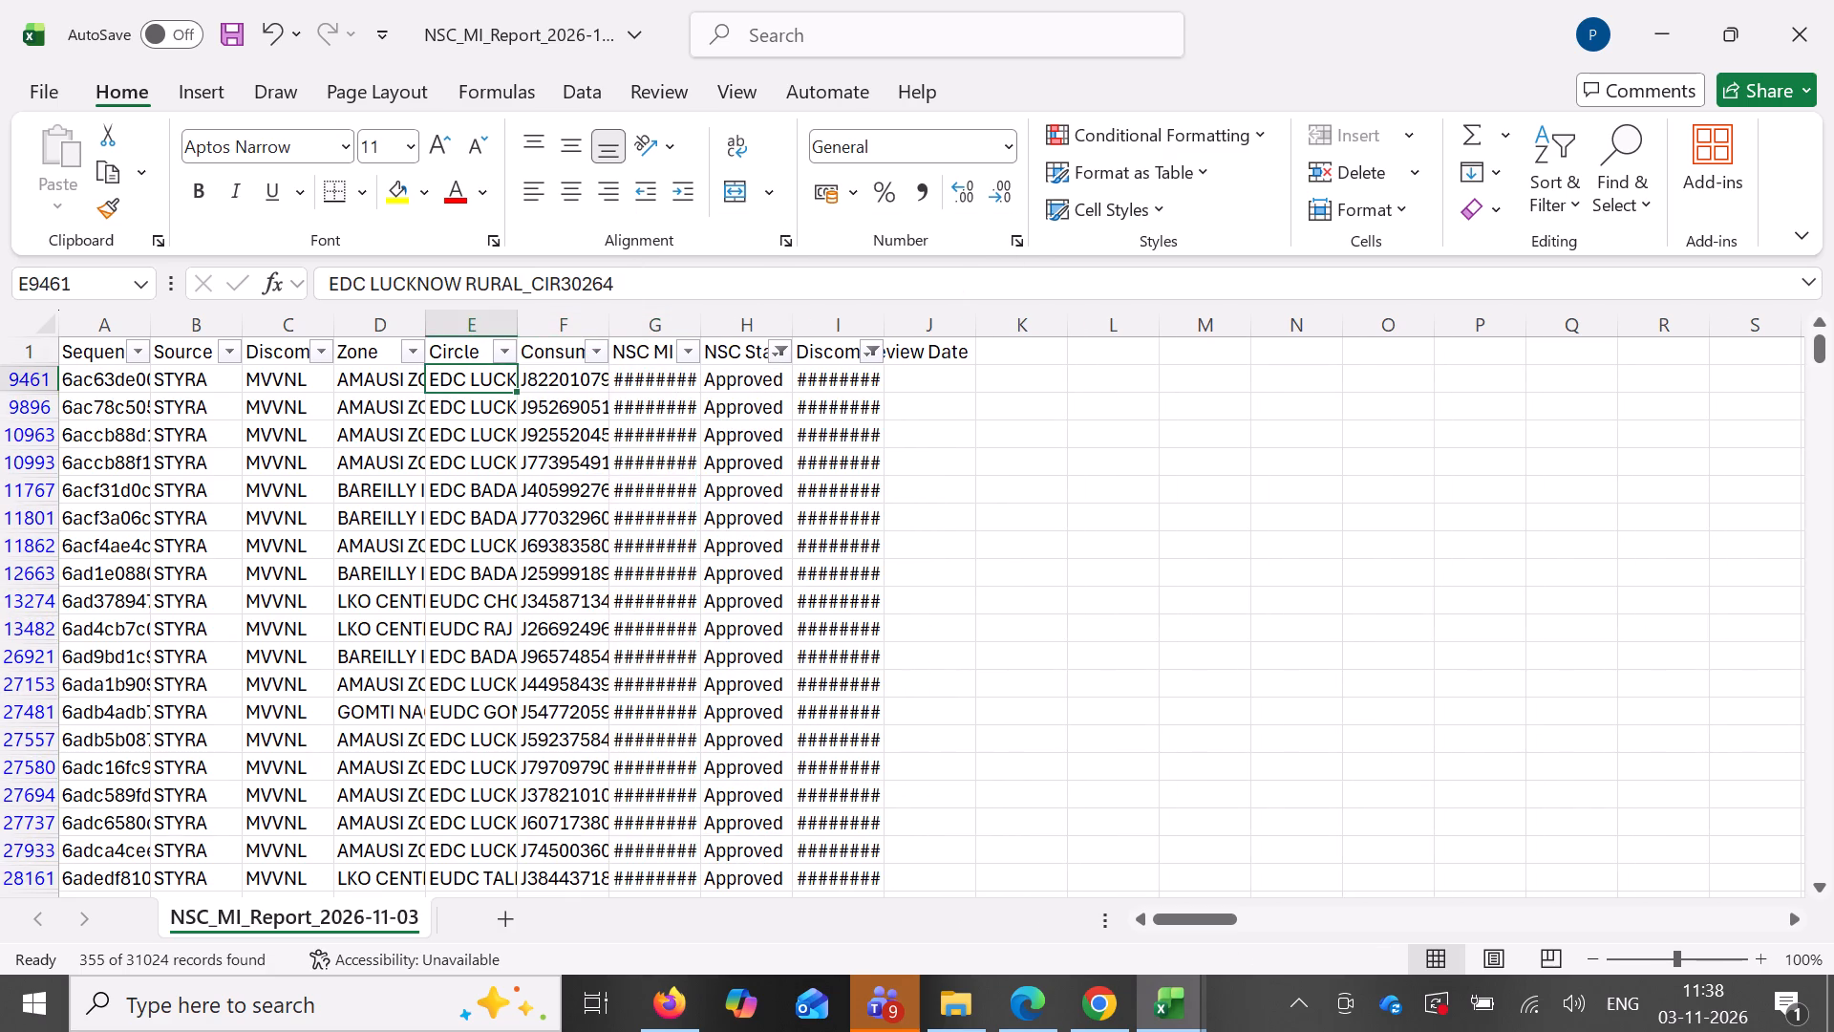
{"action": "key", "text": "ctrl+shift+Right"}
{"action": "key", "text": "ctrl+shift+Down"}
{"action": "key", "text": "ctrl+c"}
{"action": "scroll", "coordinate": [516, 420], "scroll_direction": "down", "scroll_amount": 3}
{"action": "left_click", "coordinate": [1169, 990]}
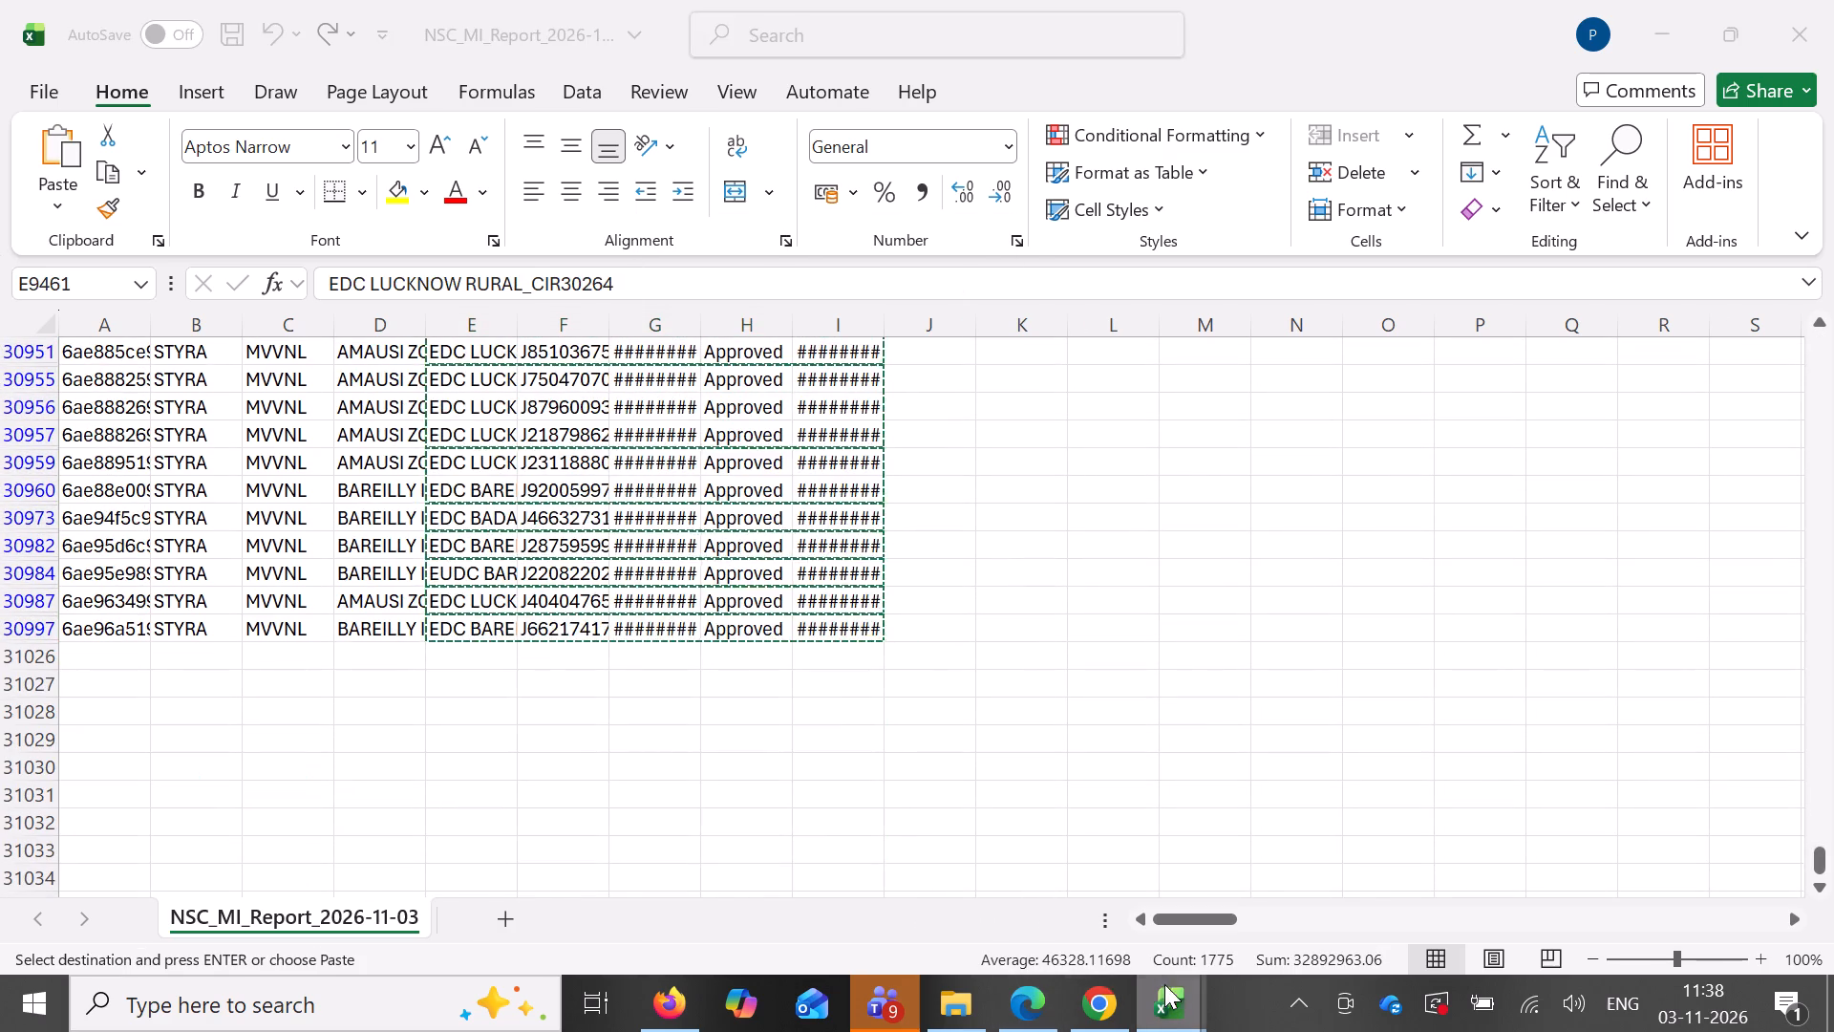
{"action": "left_click", "coordinate": [1641, 877]}
{"action": "left_click", "coordinate": [387, 554]}
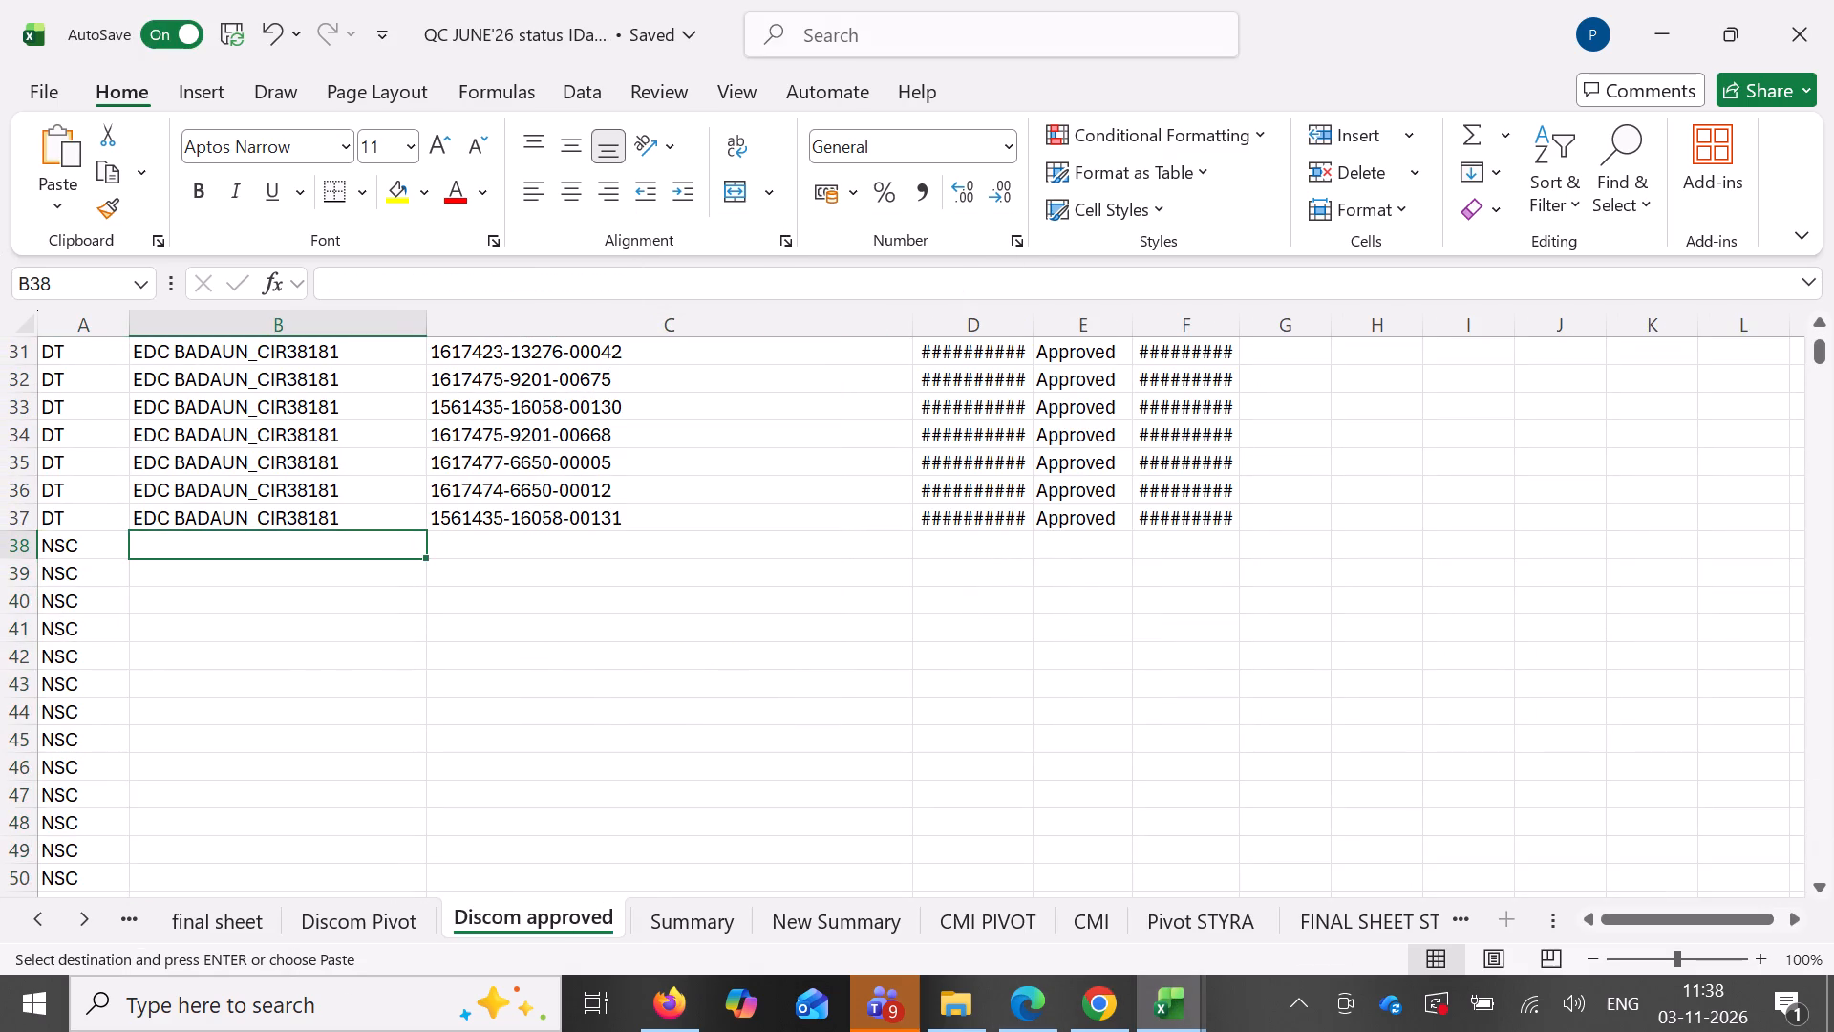
{"action": "key", "text": "ctrl+v"}
Set the MVVNL label in A393, just below the last NSC record, to MI and fill it down the column.
{"action": "key", "text": "ctrl+Down"}
{"action": "key", "text": "Left"}
{"action": "key", "text": "Down"}
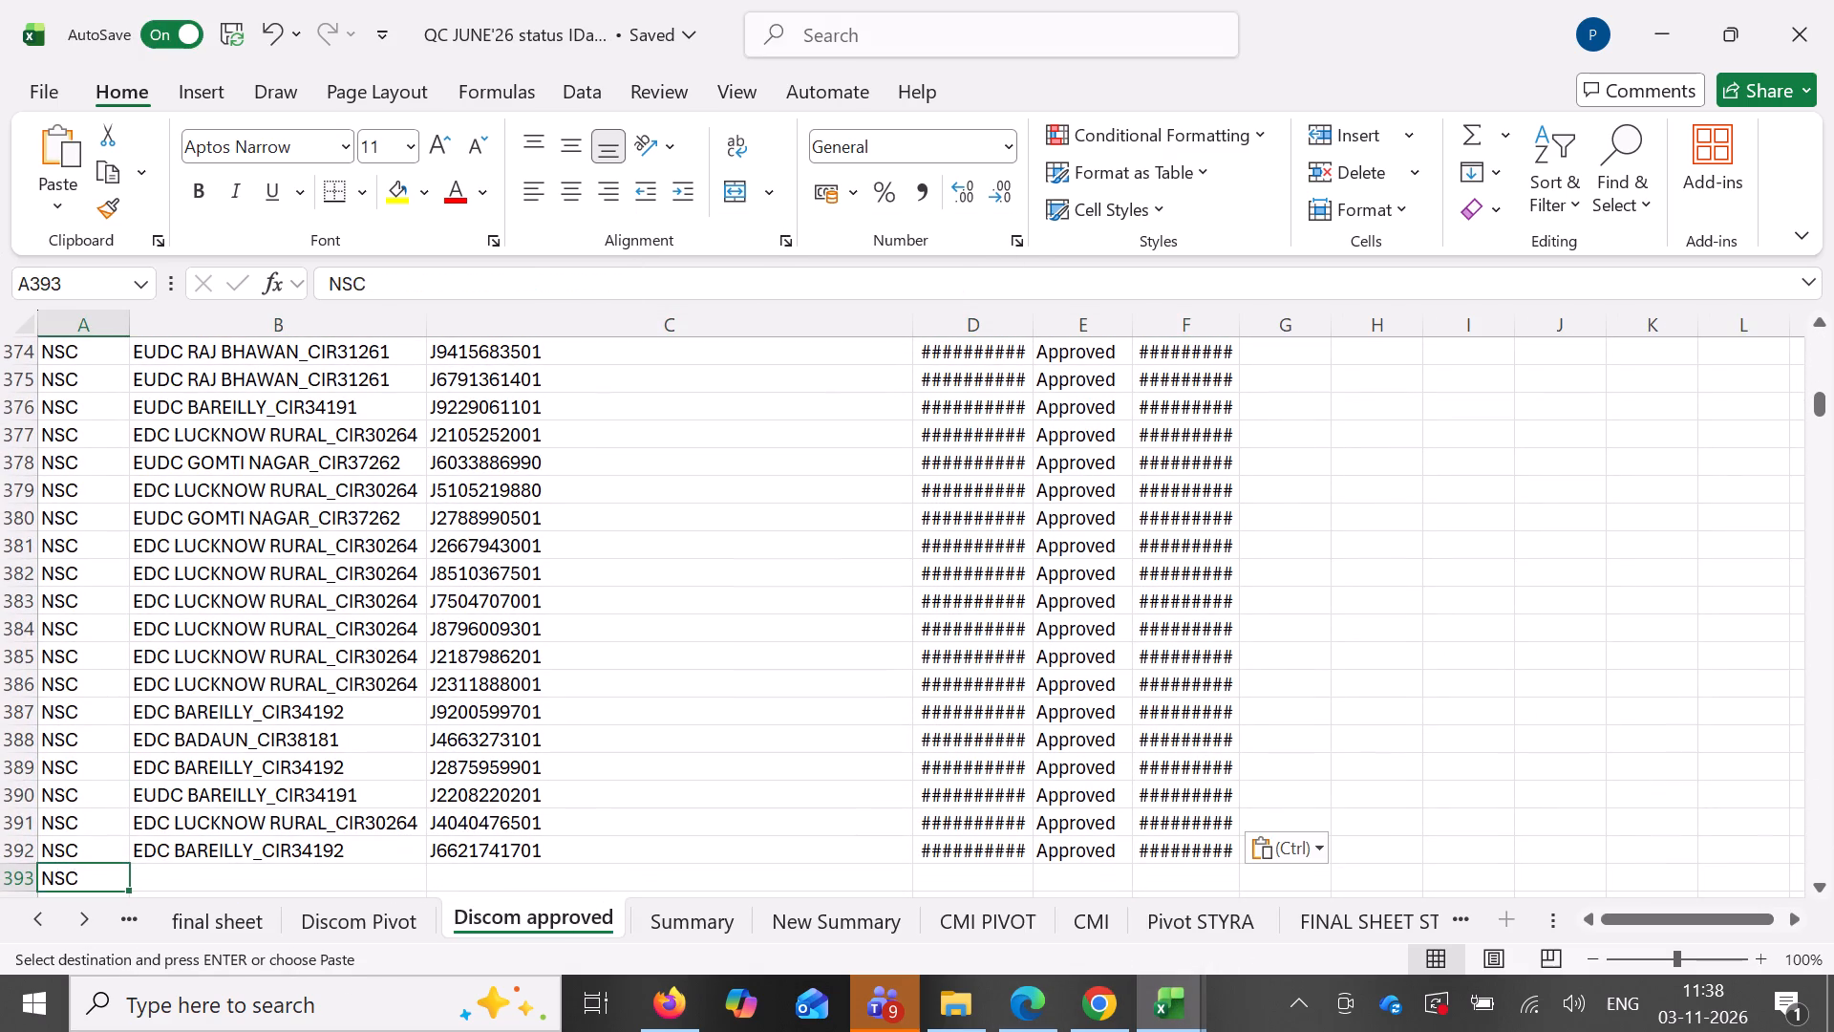
{"action": "type", "text": "MI"}
{"action": "scroll", "coordinate": [401, 530], "scroll_direction": "down", "scroll_amount": 2}
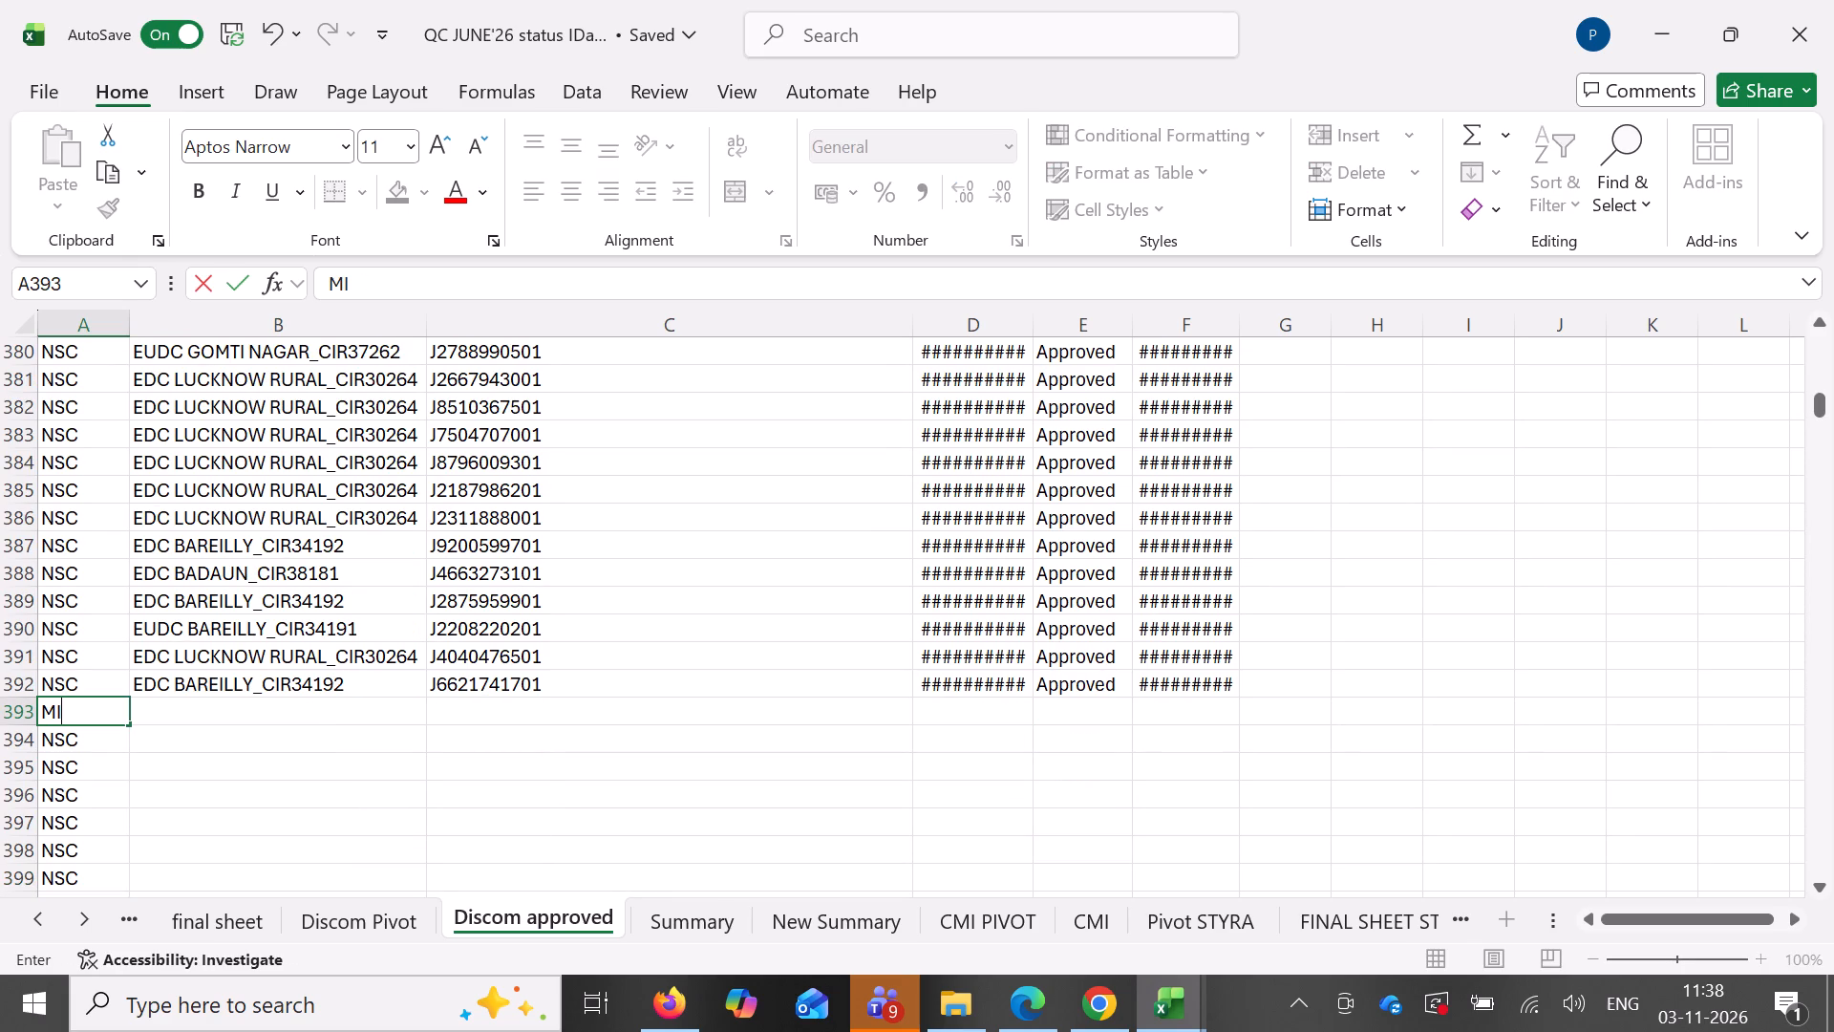
{"action": "double_click", "coordinate": [132, 726]}
{"action": "left_click", "coordinate": [191, 716]}
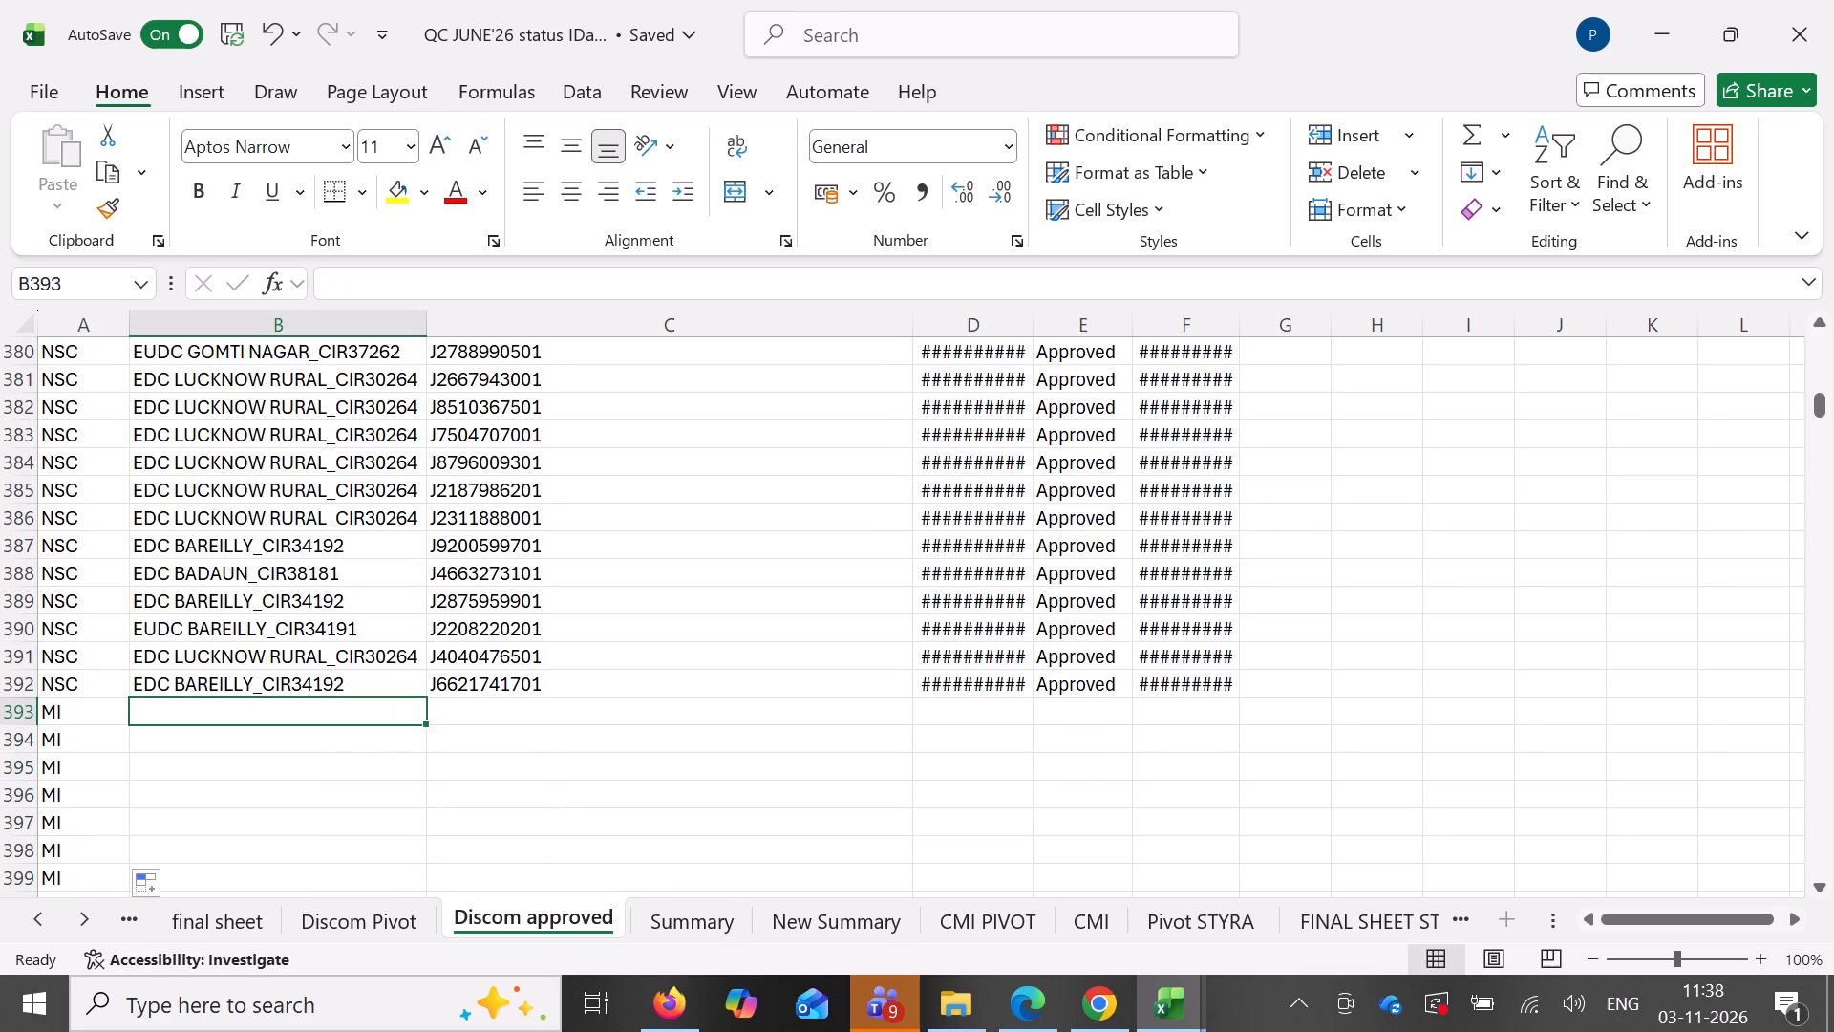
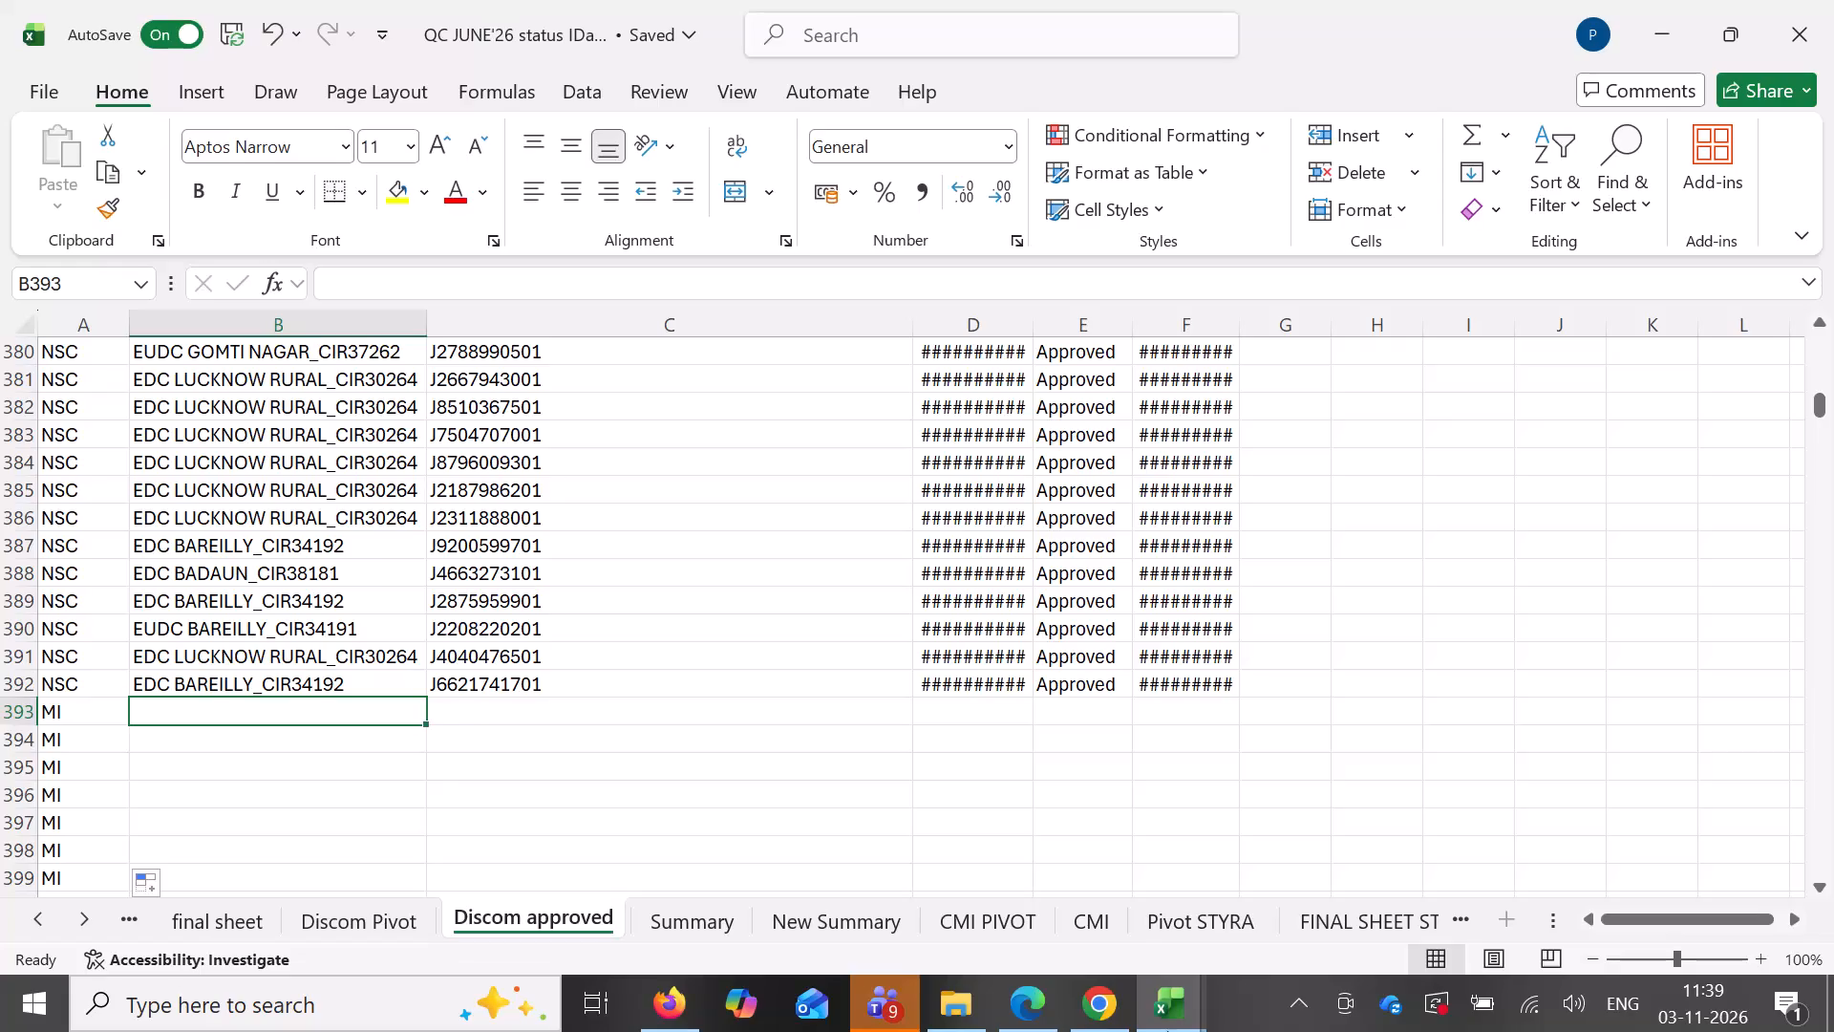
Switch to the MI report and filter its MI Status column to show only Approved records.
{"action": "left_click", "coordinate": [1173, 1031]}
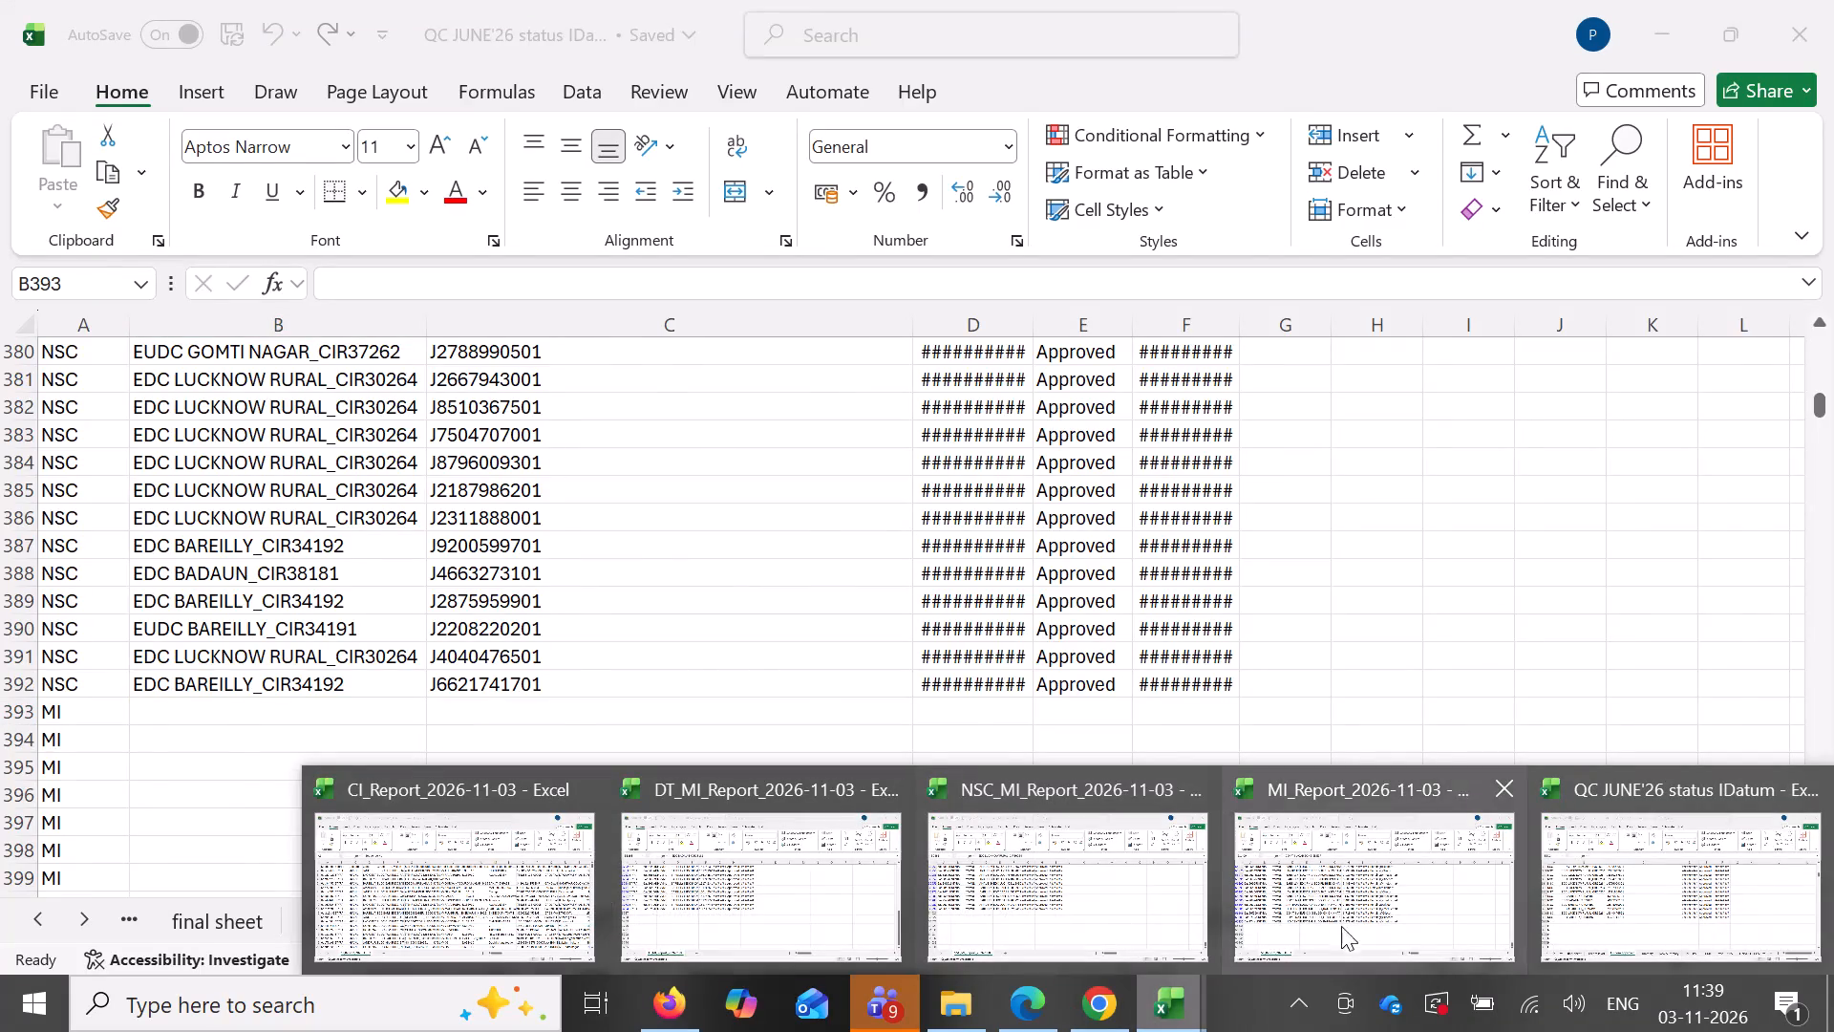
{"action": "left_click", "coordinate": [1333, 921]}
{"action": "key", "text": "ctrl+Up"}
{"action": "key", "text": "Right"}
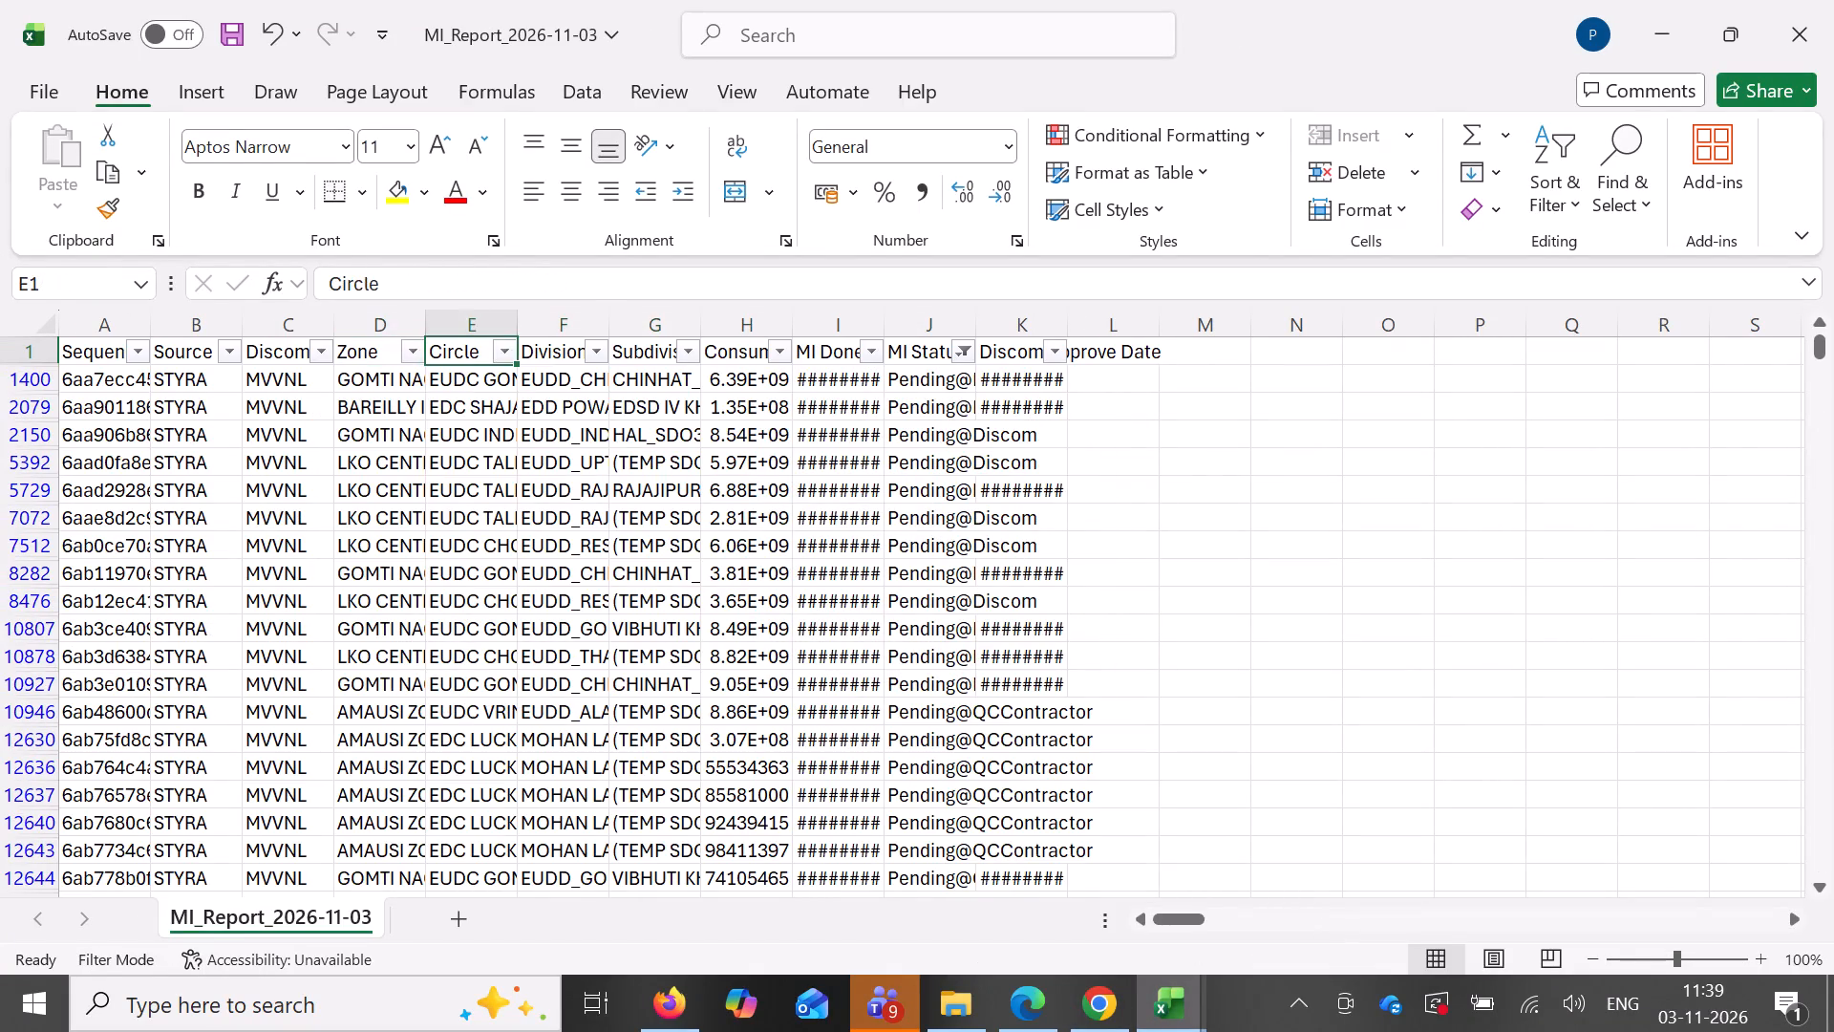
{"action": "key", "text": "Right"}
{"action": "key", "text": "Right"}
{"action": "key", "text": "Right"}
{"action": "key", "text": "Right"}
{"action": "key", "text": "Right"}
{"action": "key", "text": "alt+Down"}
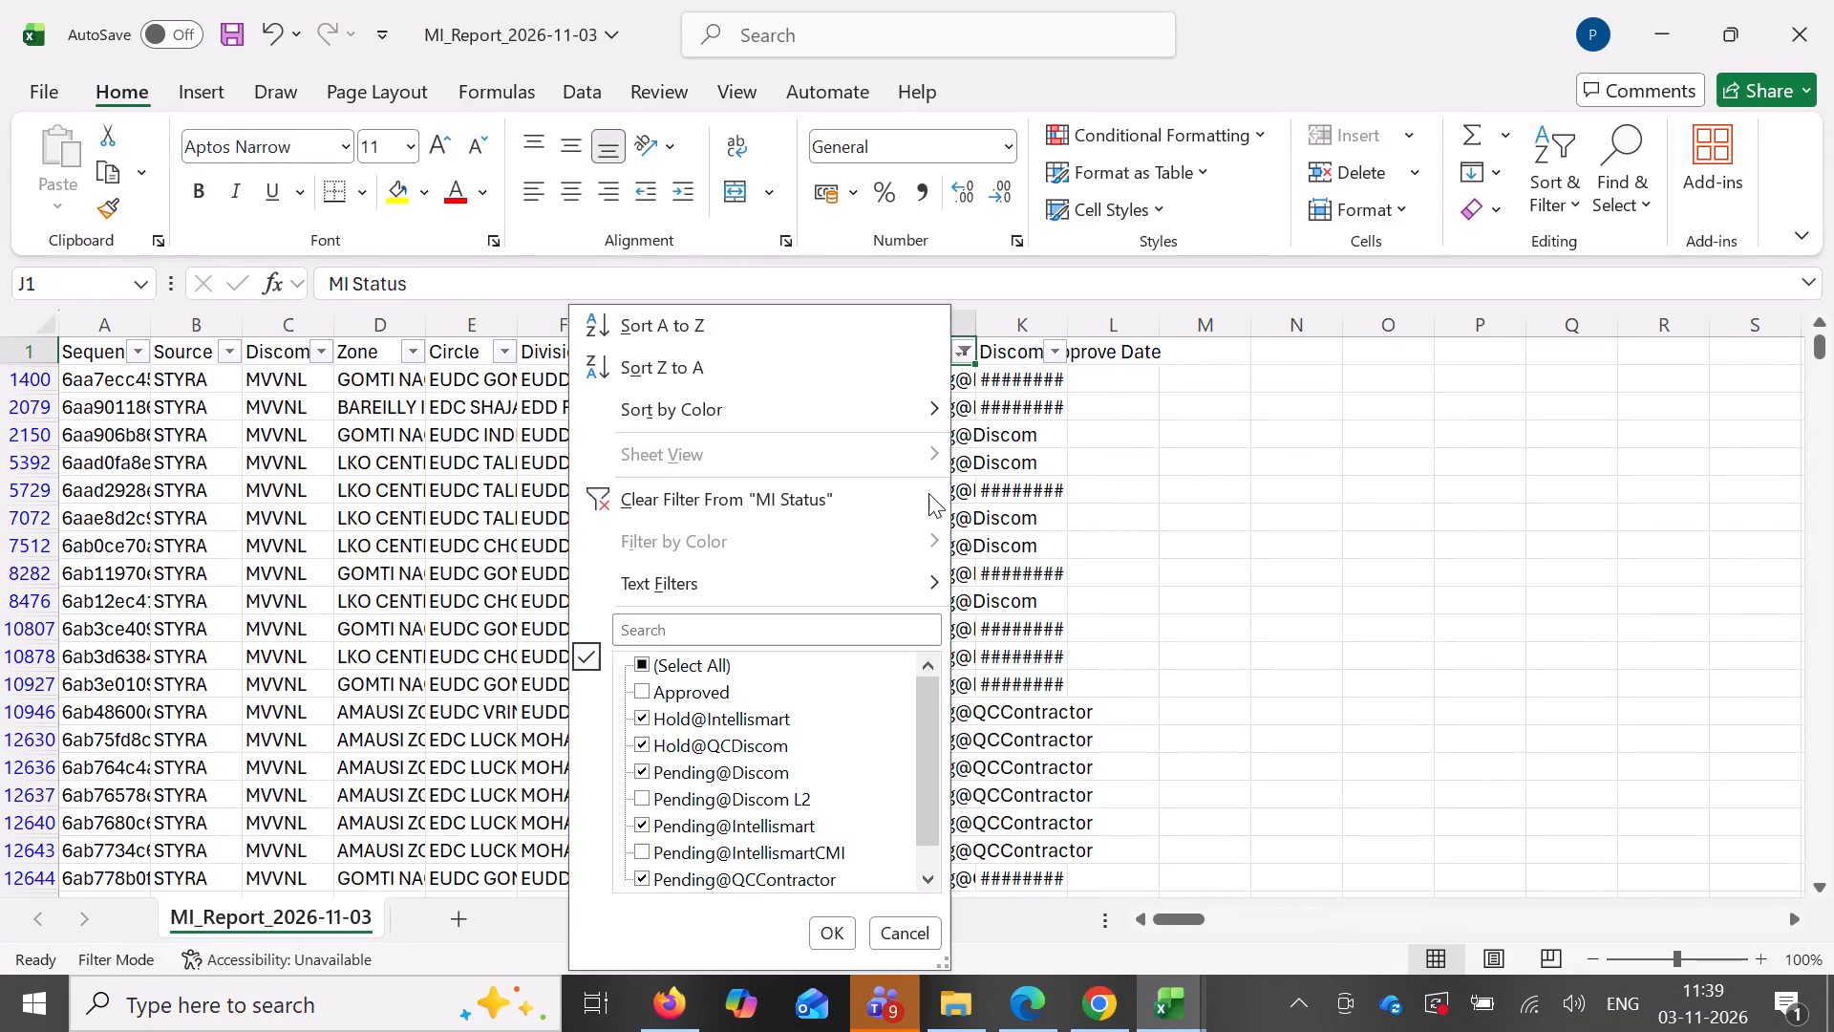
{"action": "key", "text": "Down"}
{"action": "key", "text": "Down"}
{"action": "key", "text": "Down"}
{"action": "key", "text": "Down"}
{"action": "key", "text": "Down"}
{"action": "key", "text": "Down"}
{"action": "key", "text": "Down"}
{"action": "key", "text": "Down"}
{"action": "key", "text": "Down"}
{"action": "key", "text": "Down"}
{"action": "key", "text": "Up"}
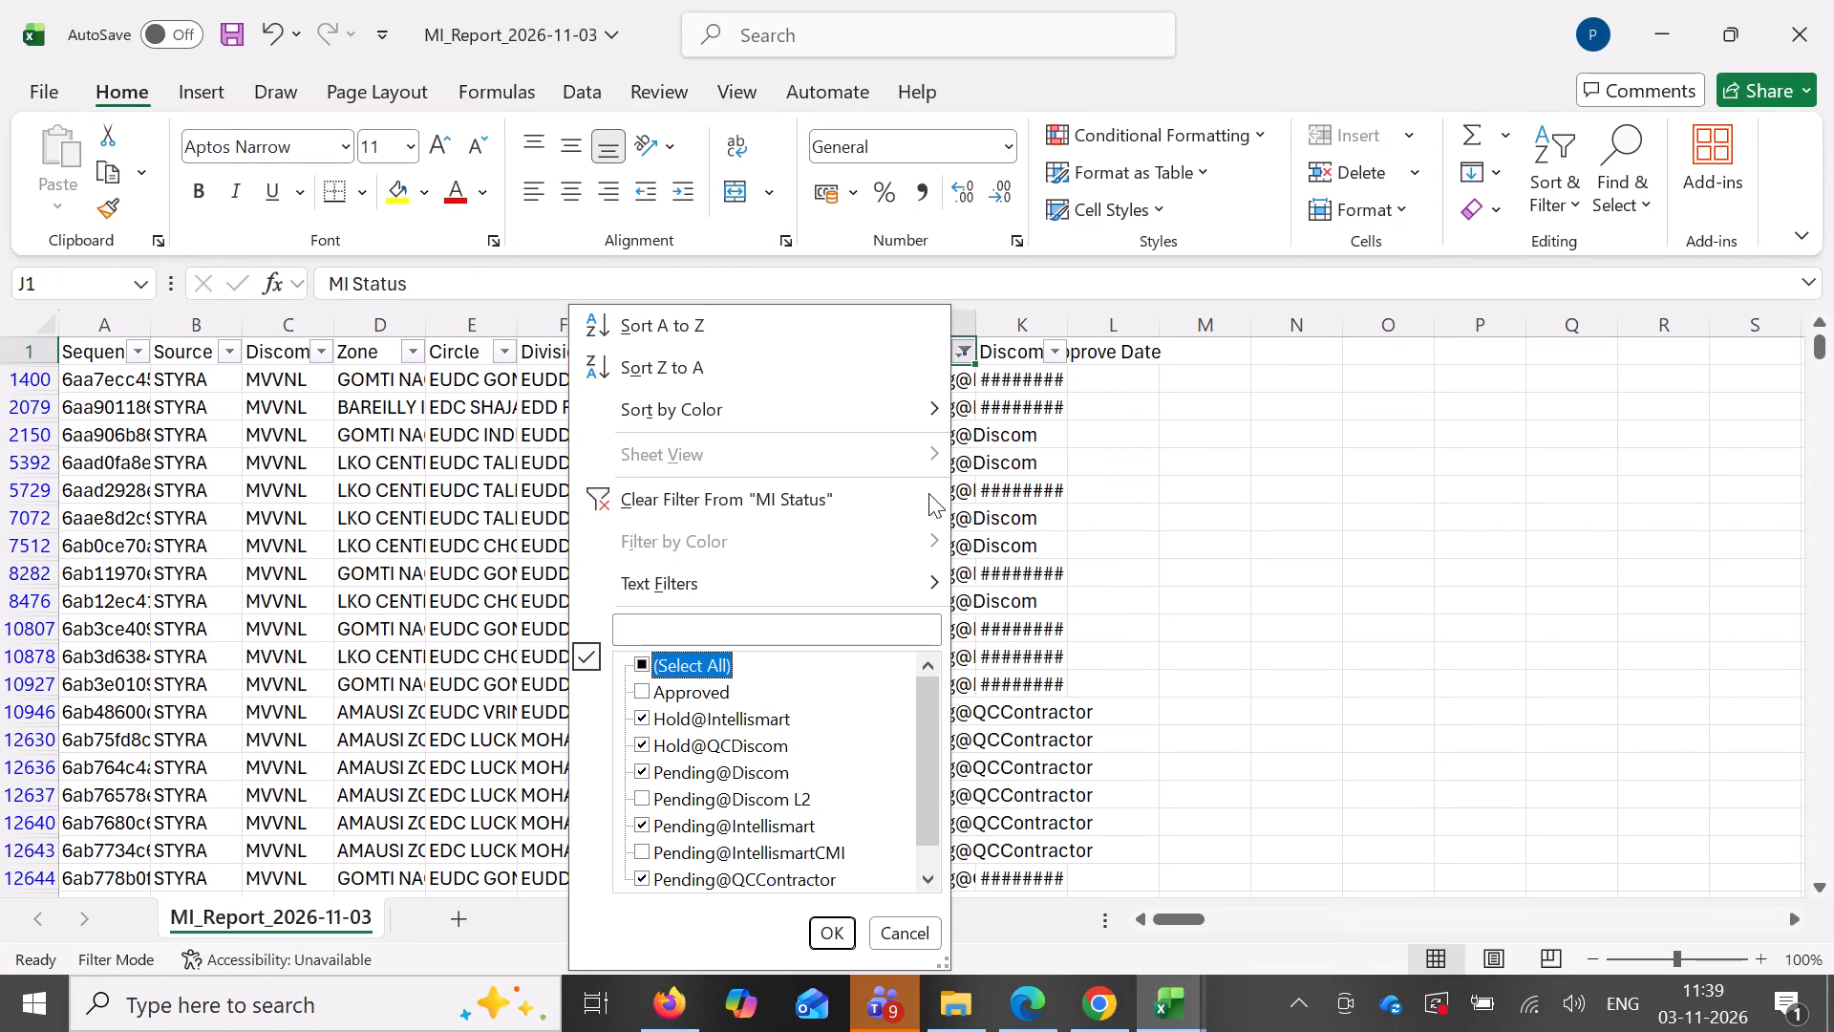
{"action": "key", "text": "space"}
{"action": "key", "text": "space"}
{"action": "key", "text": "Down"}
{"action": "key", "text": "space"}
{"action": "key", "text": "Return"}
Examine which November dates the approved MI records offer in the Discom Approve Date filter, leaving that filter unapplied.
{"action": "key", "text": "Right"}
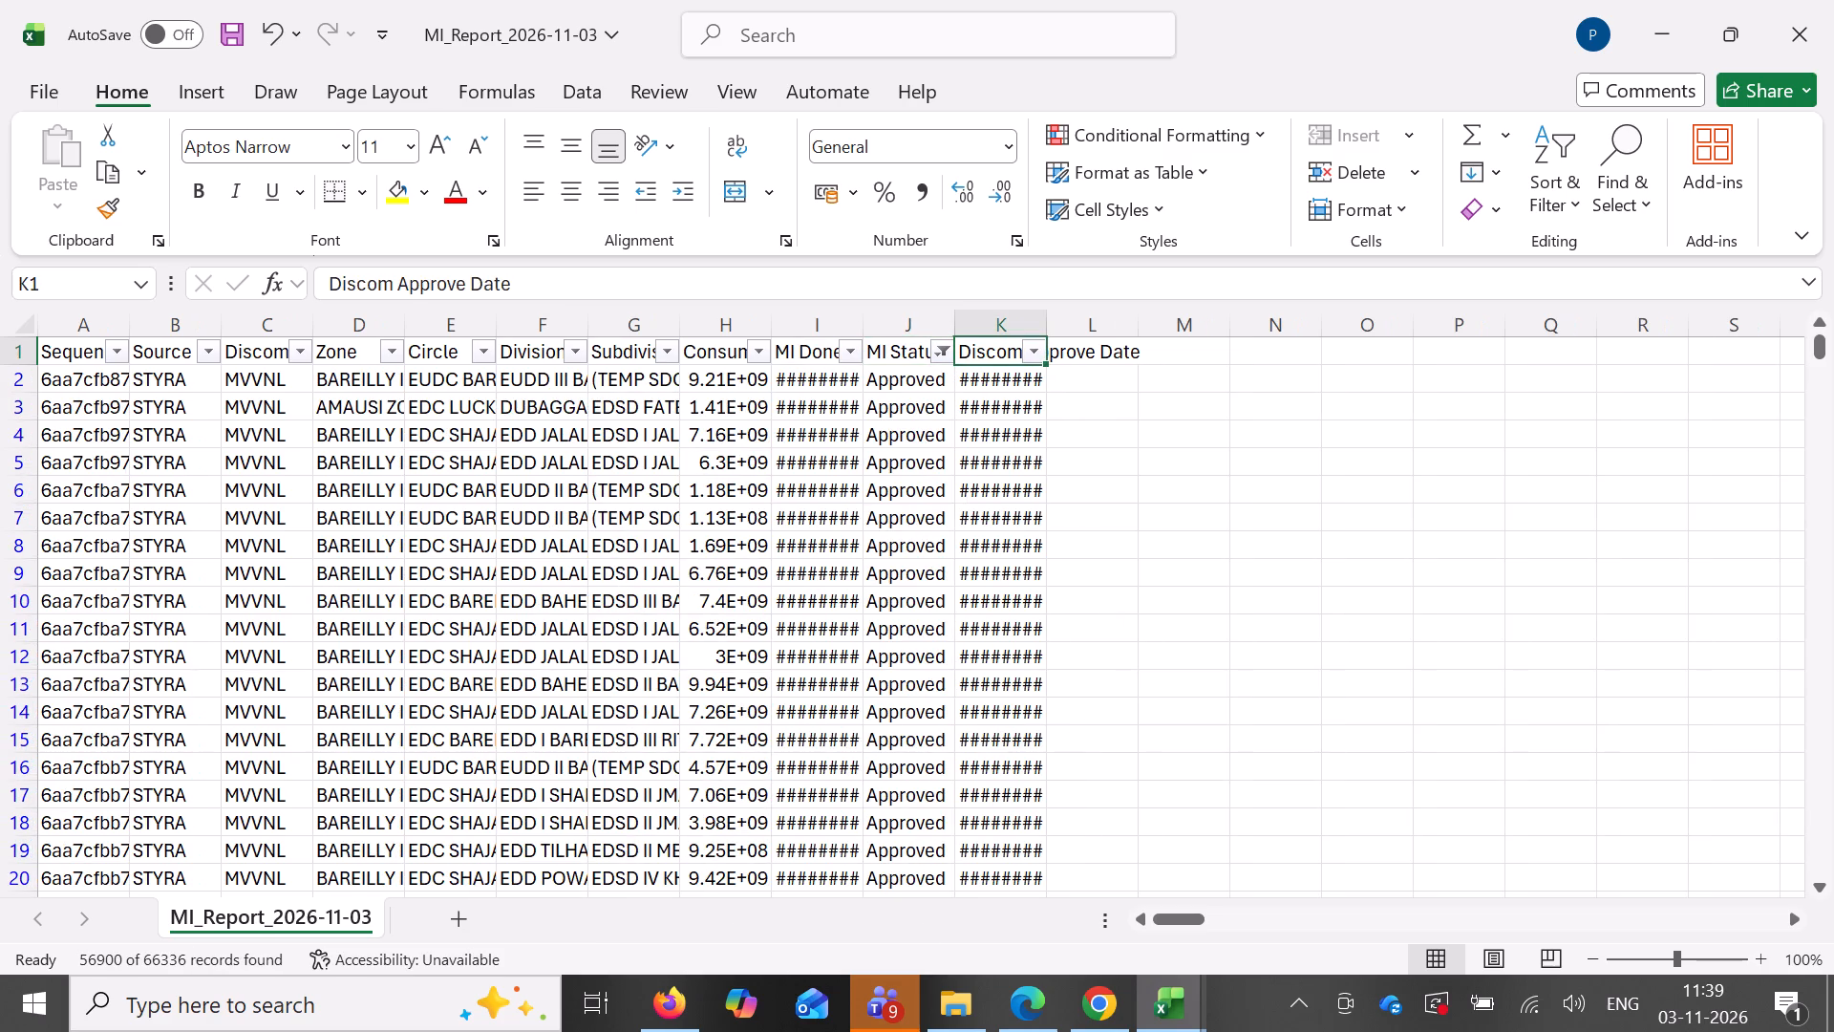
{"action": "key", "text": "alt+Down"}
{"action": "key", "text": "Down"}
{"action": "key", "text": "Down"}
{"action": "key", "text": "Down"}
{"action": "key", "text": "Down"}
{"action": "key", "text": "Down"}
{"action": "key", "text": "Down"}
{"action": "key", "text": "Down"}
{"action": "key", "text": "Down"}
{"action": "key", "text": "Down"}
{"action": "key", "text": "Down"}
{"action": "key", "text": "Down"}
{"action": "key", "text": "Down"}
{"action": "key", "text": "Down"}
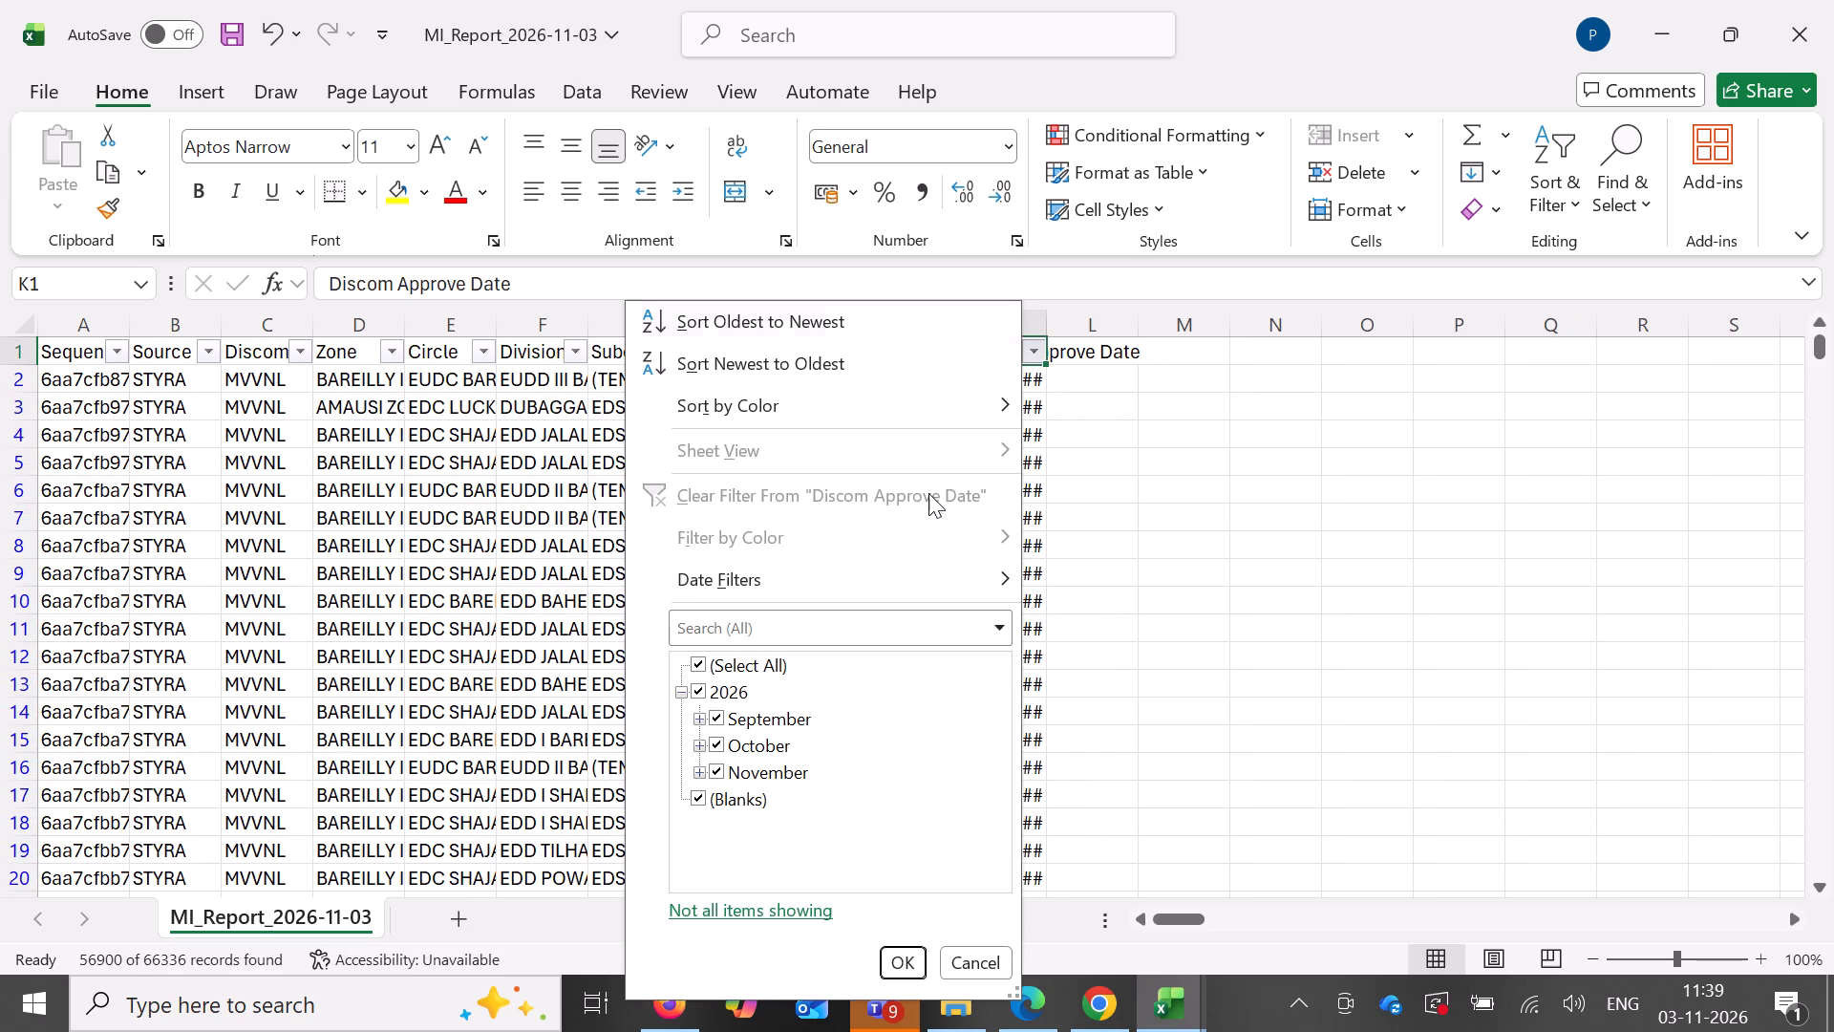
{"action": "key", "text": "Left"}
{"action": "key", "text": "Up"}
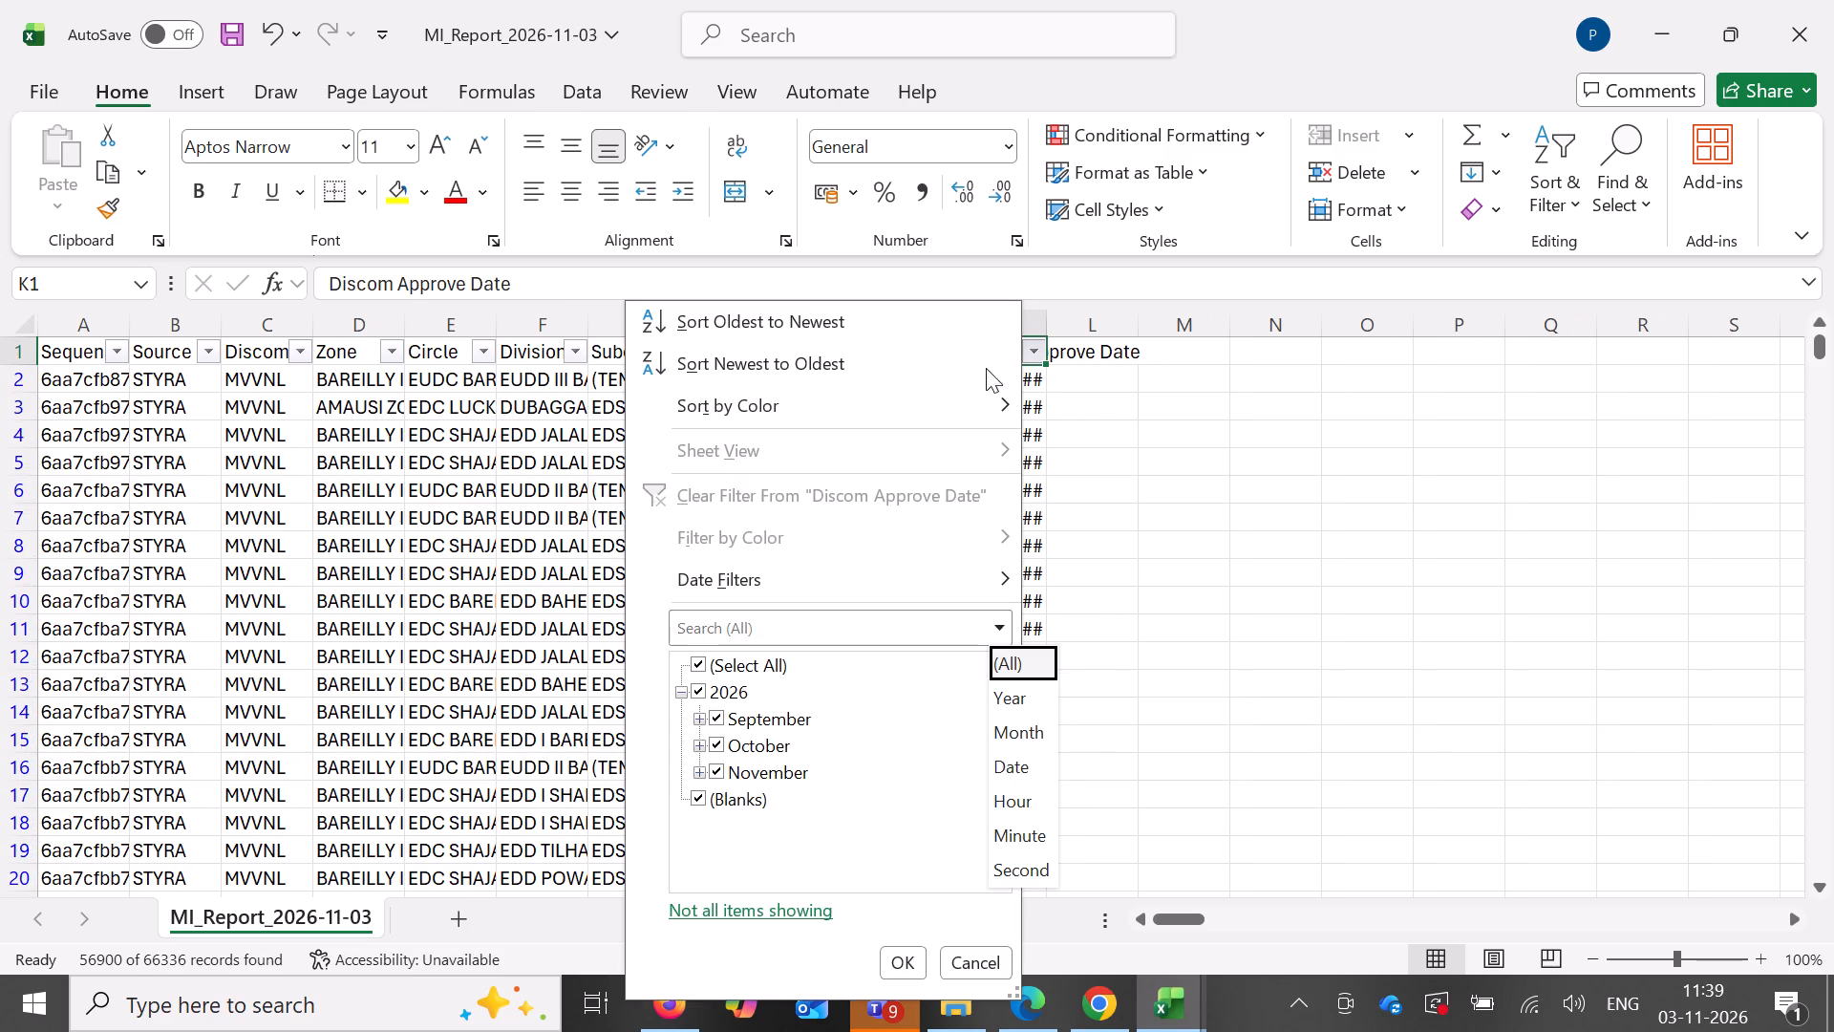
{"action": "left_click", "coordinate": [743, 661]}
{"action": "left_click", "coordinate": [736, 671]}
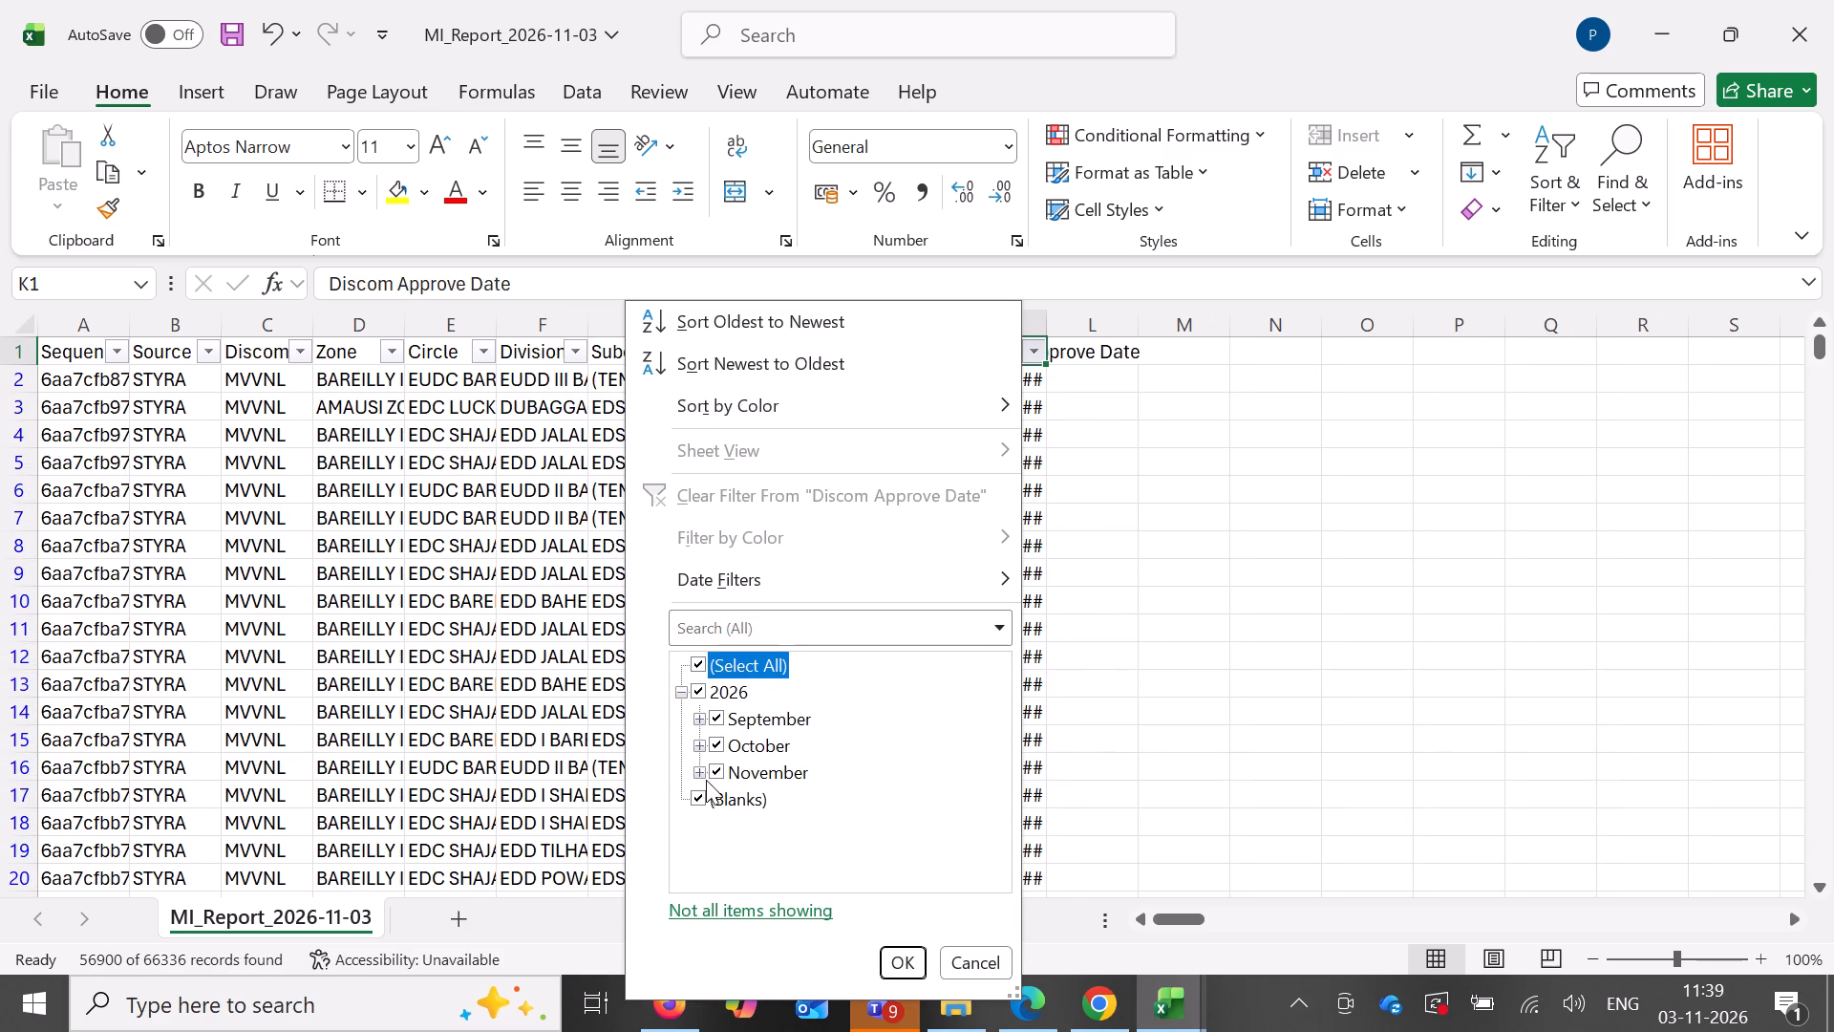
{"action": "left_click", "coordinate": [685, 783]}
{"action": "left_click", "coordinate": [695, 782]}
{"action": "scroll", "coordinate": [757, 785], "scroll_direction": "down", "scroll_amount": 6}
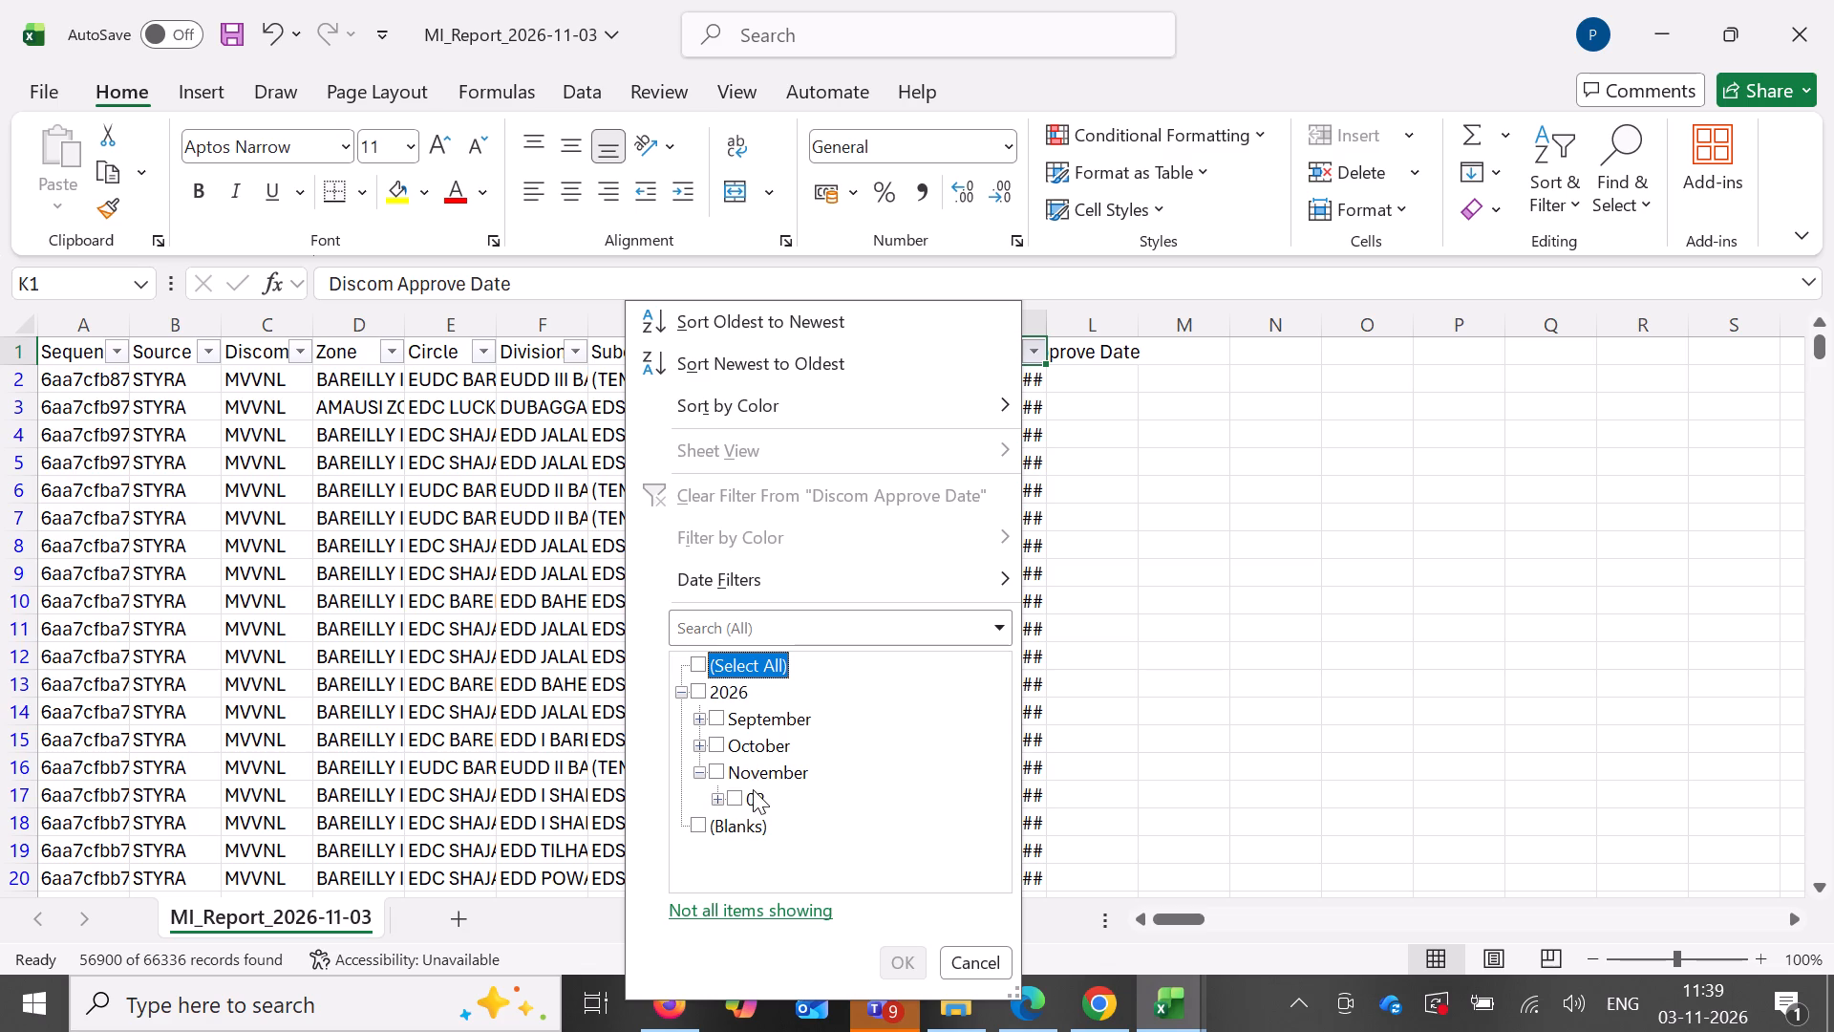
{"action": "left_click", "coordinate": [976, 970]}
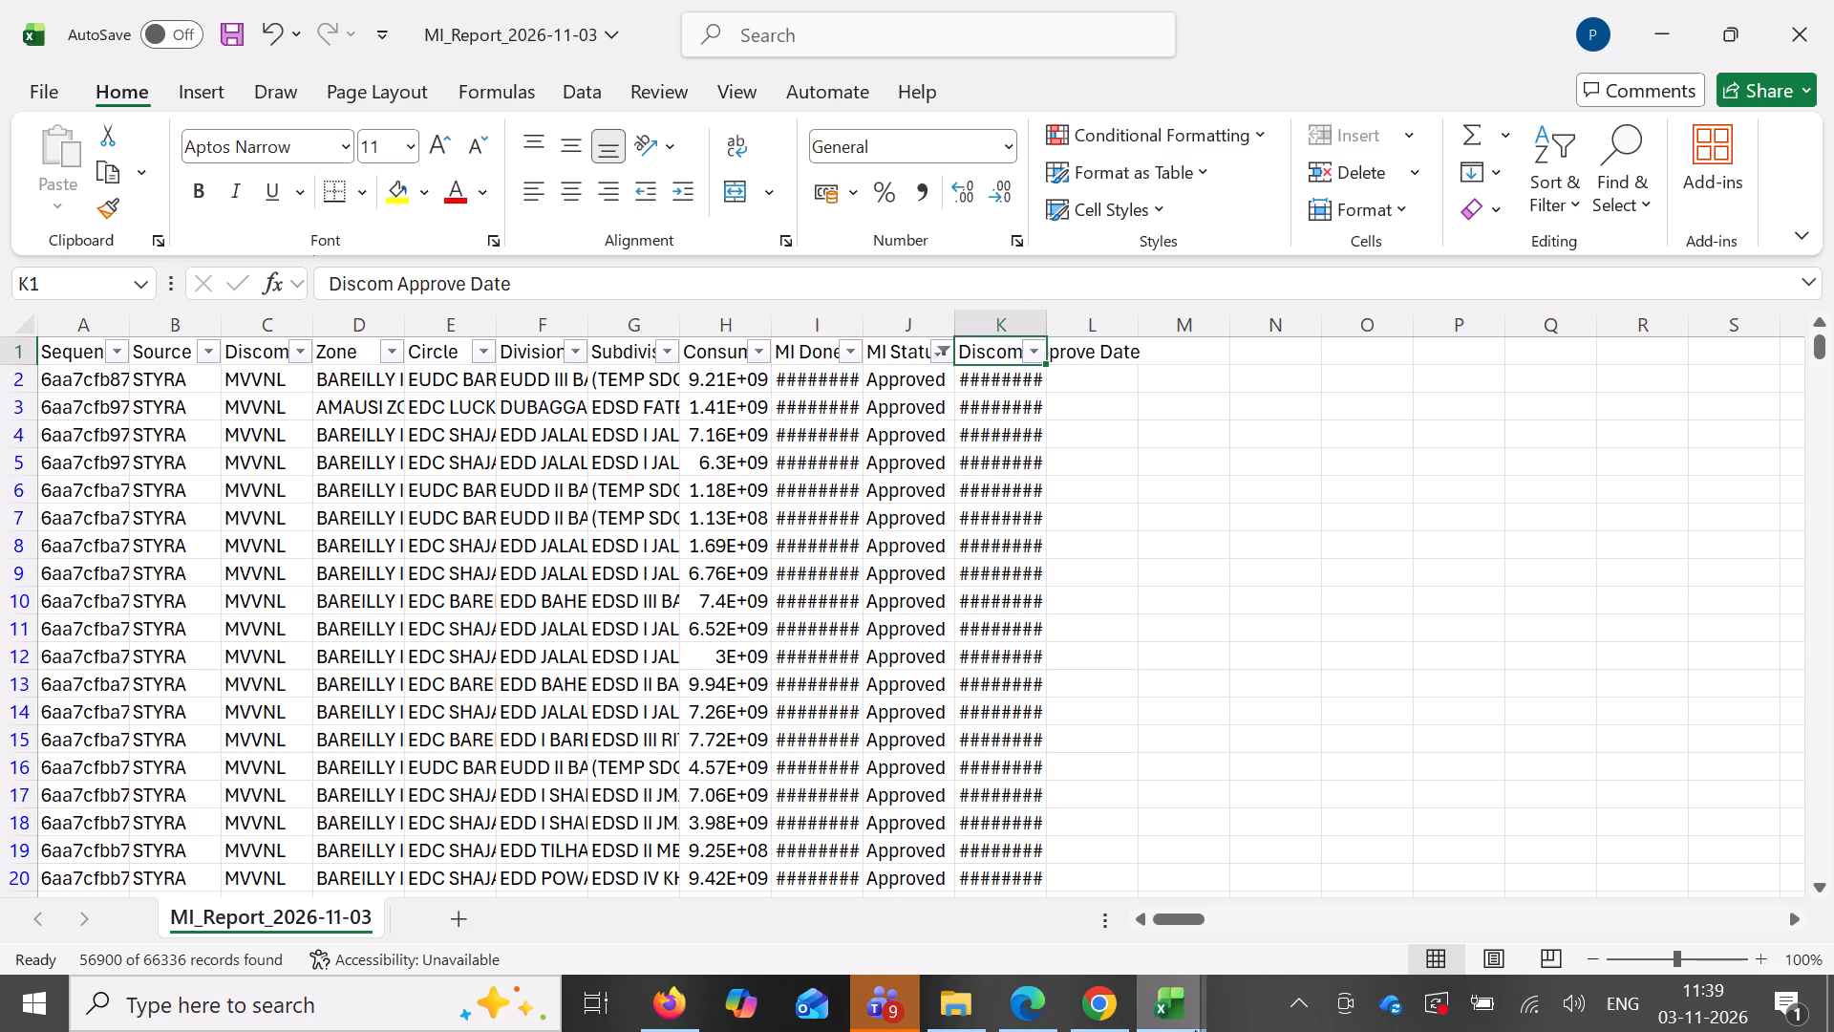
Clear the MI labels from A393 down to the end of column A in the Discom approved sheet.
{"action": "left_click", "coordinate": [1155, 1017]}
{"action": "left_click", "coordinate": [1645, 859]}
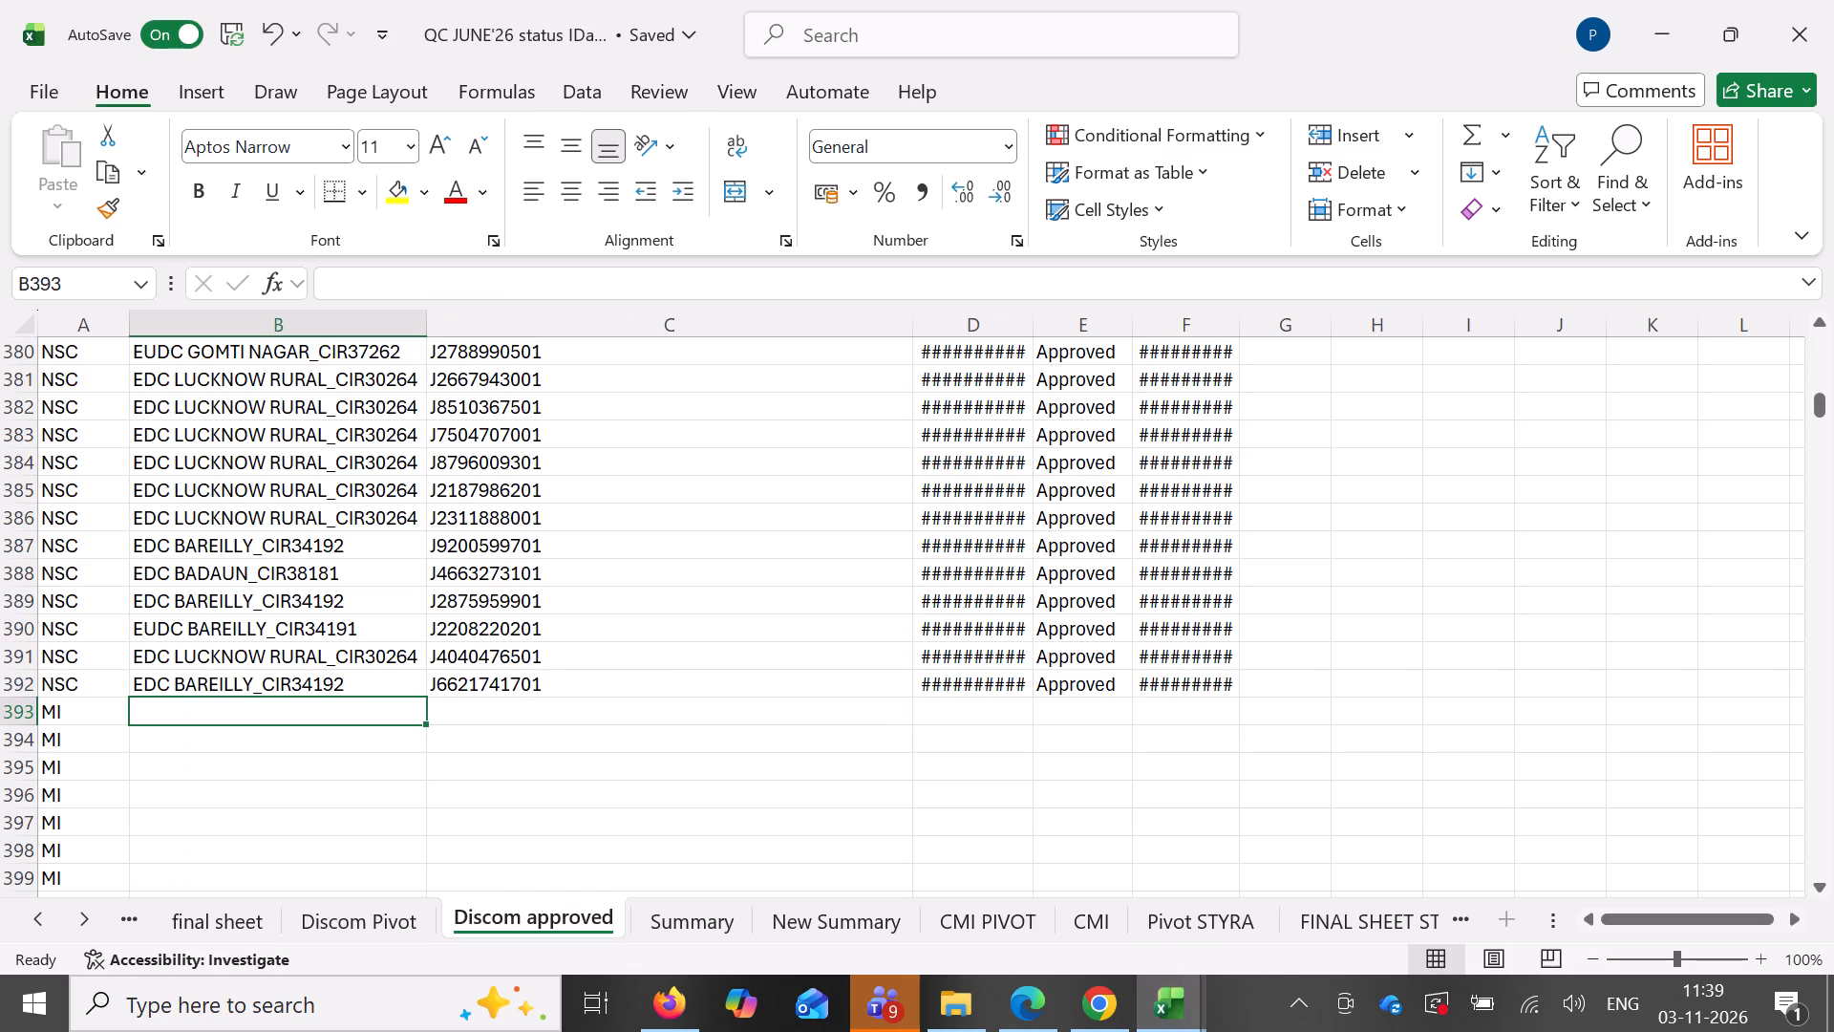
{"action": "left_click", "coordinate": [115, 717]}
{"action": "key", "text": "ctrl+shift+Down"}
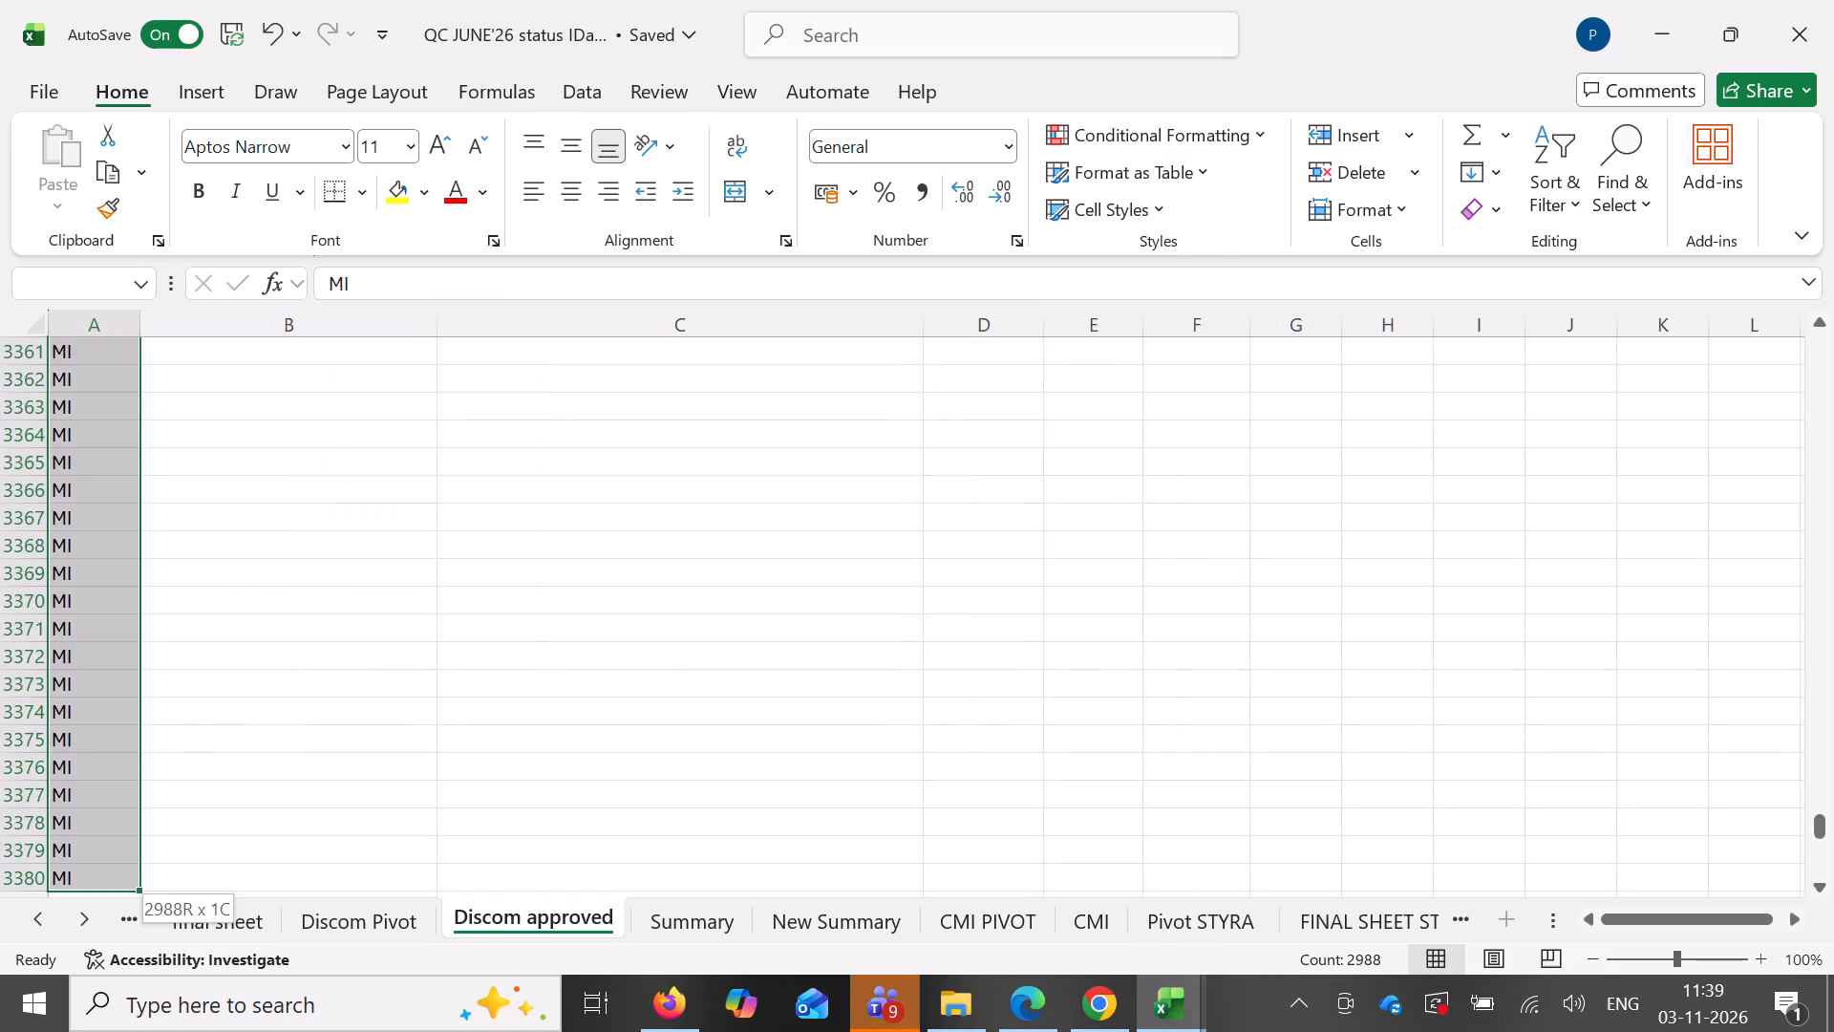
{"action": "key", "text": "Delete"}
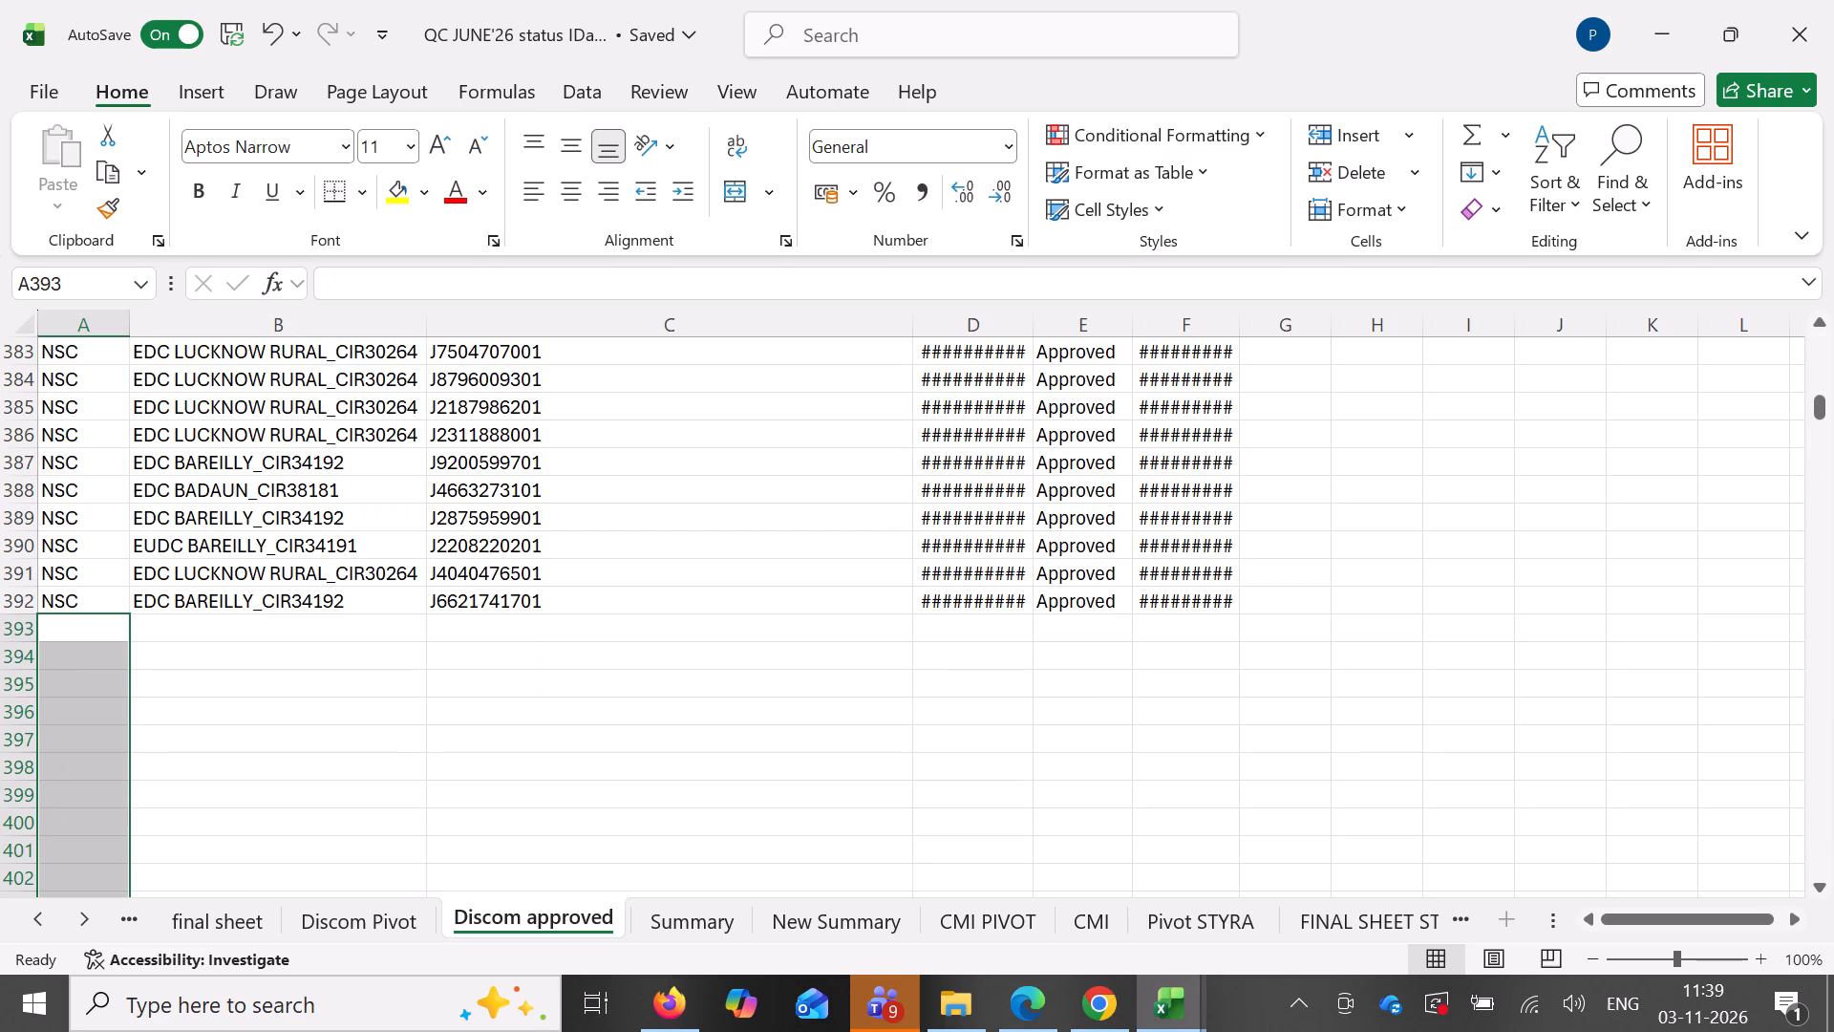
Refresh the pivot table on the Discom Pivot sheet.
{"action": "left_click", "coordinate": [407, 940]}
{"action": "right_click", "coordinate": [593, 575]}
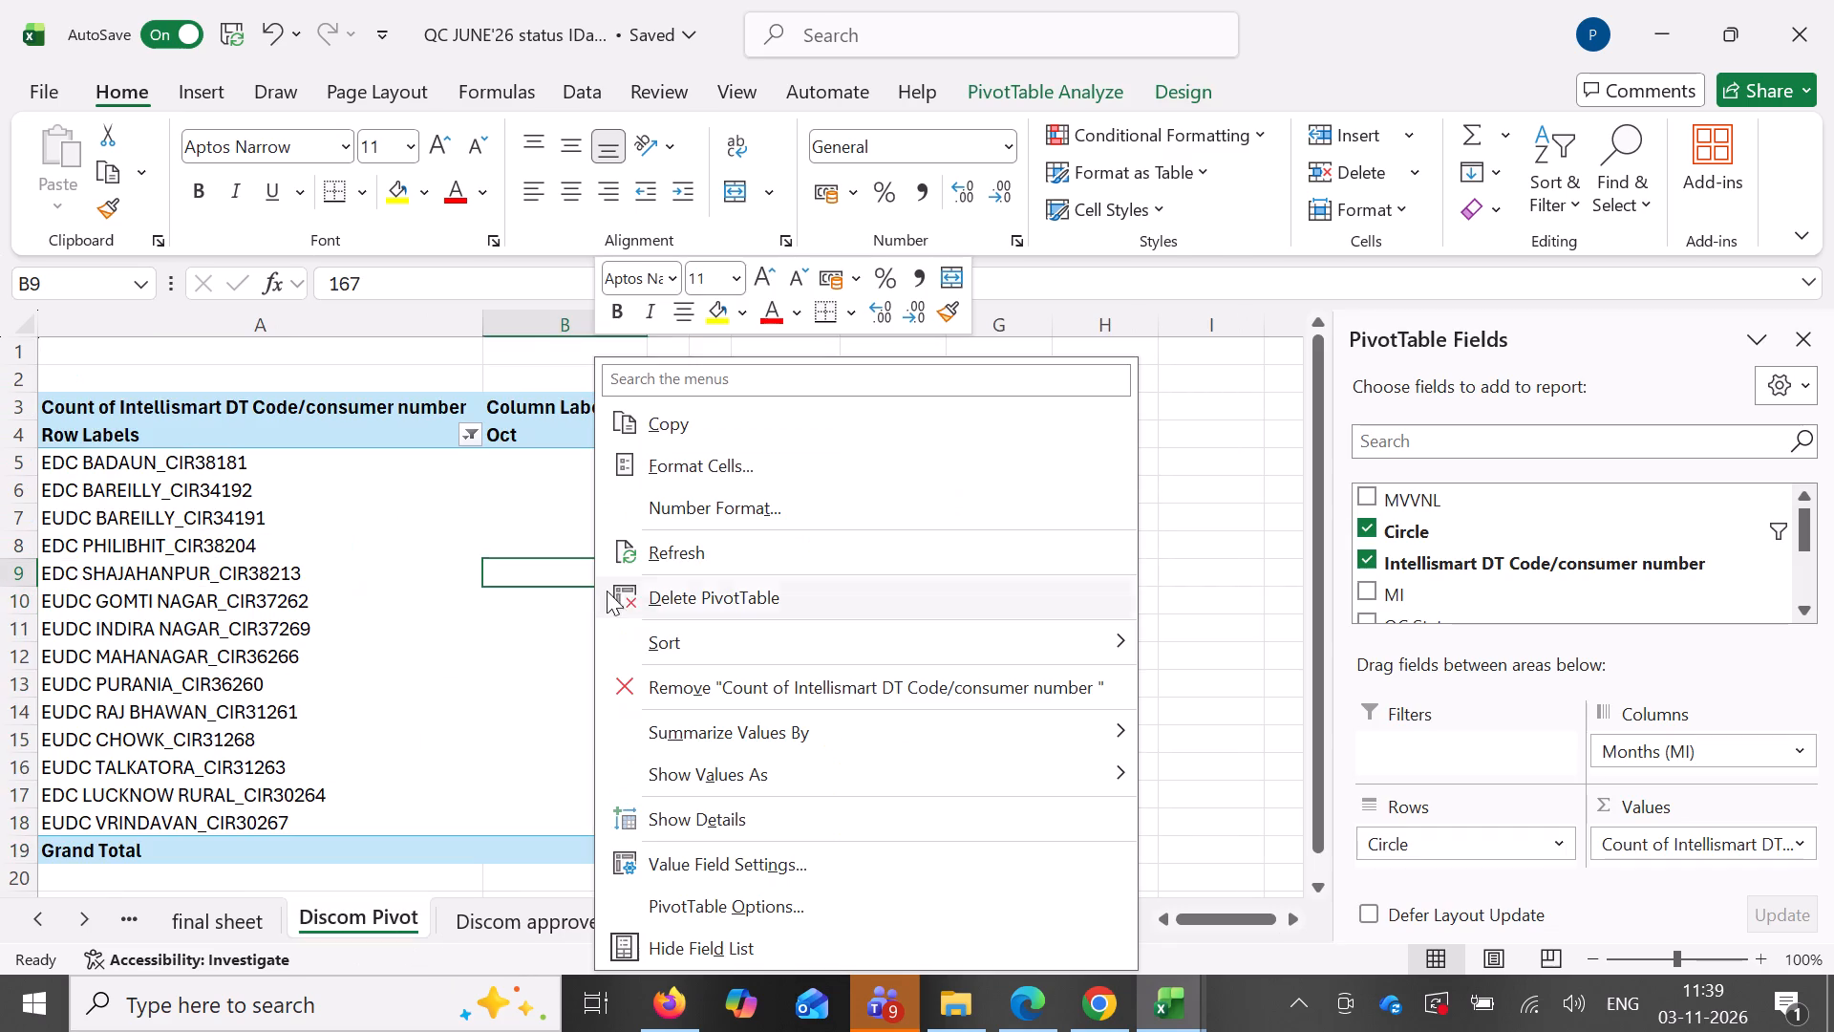
{"action": "left_click", "coordinate": [668, 555]}
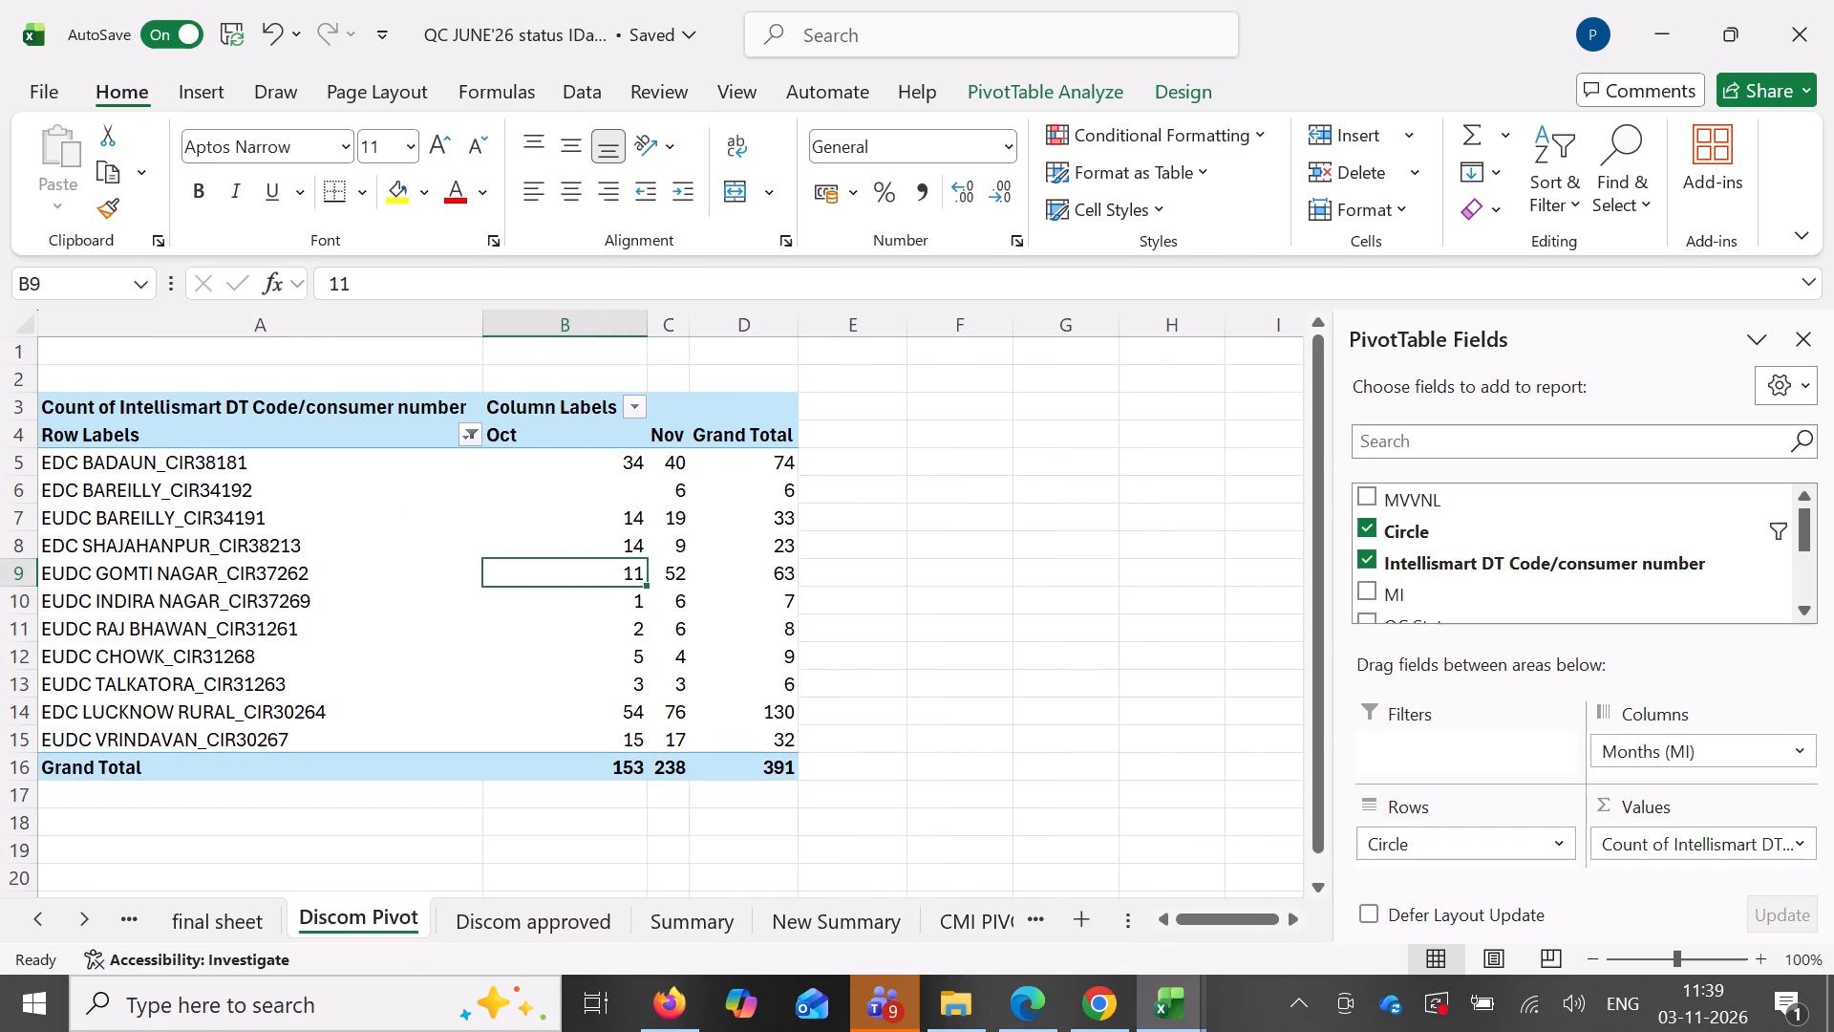
Bring up the CMI sheet, then filter MI Status in the MI report to show only Pending@IntellismartCMI.
{"action": "left_click", "coordinate": [960, 935]}
{"action": "left_click", "coordinate": [948, 926]}
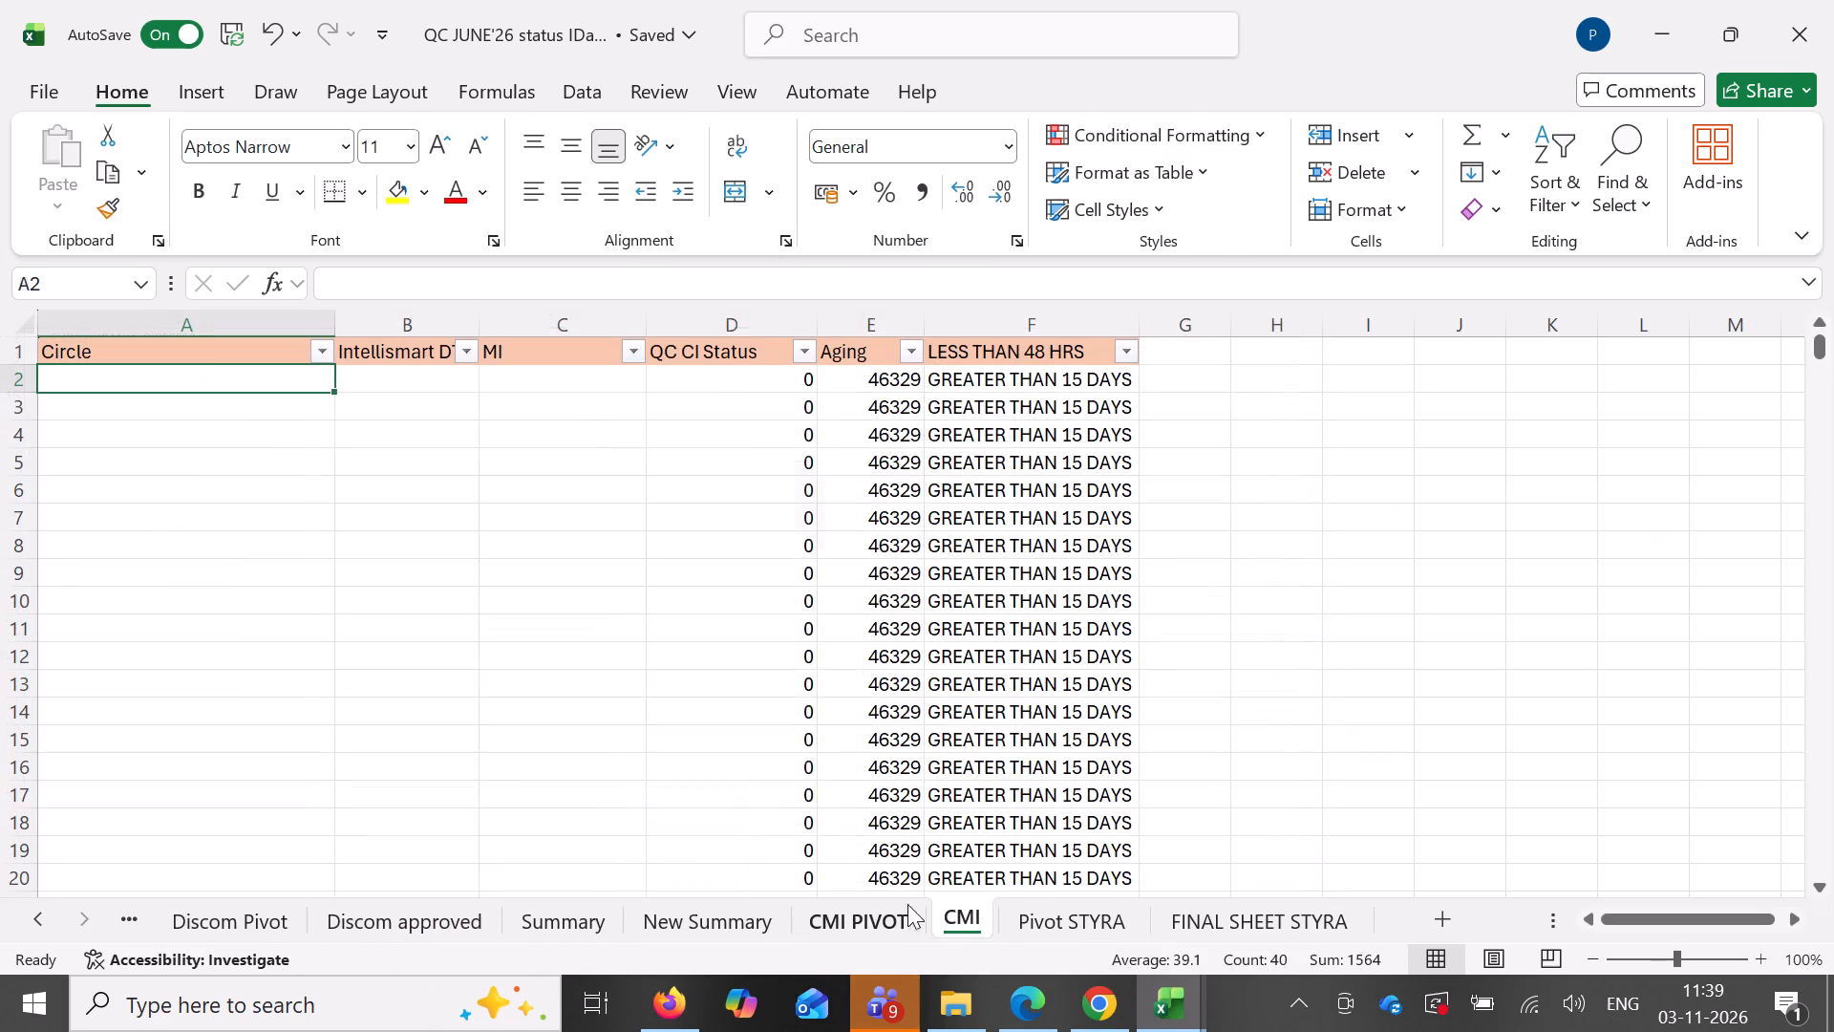
{"action": "left_click", "coordinate": [1197, 1011]}
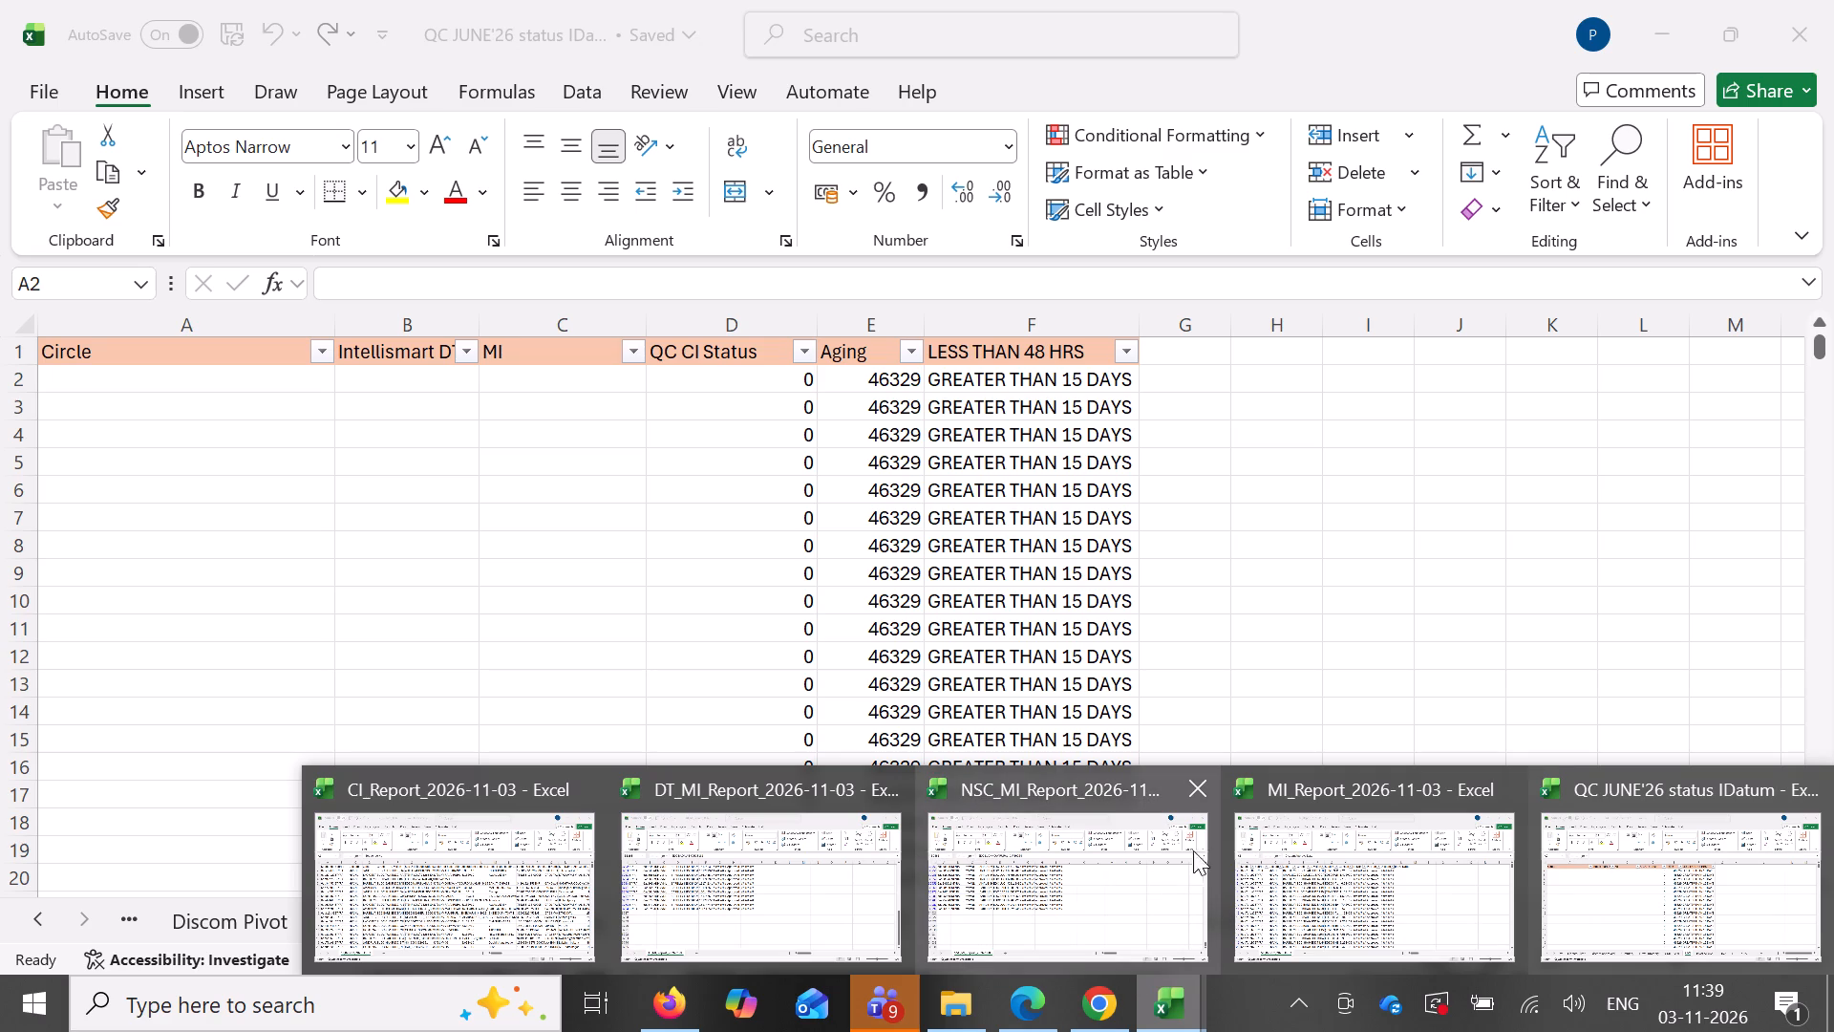
{"action": "left_click", "coordinate": [1354, 877]}
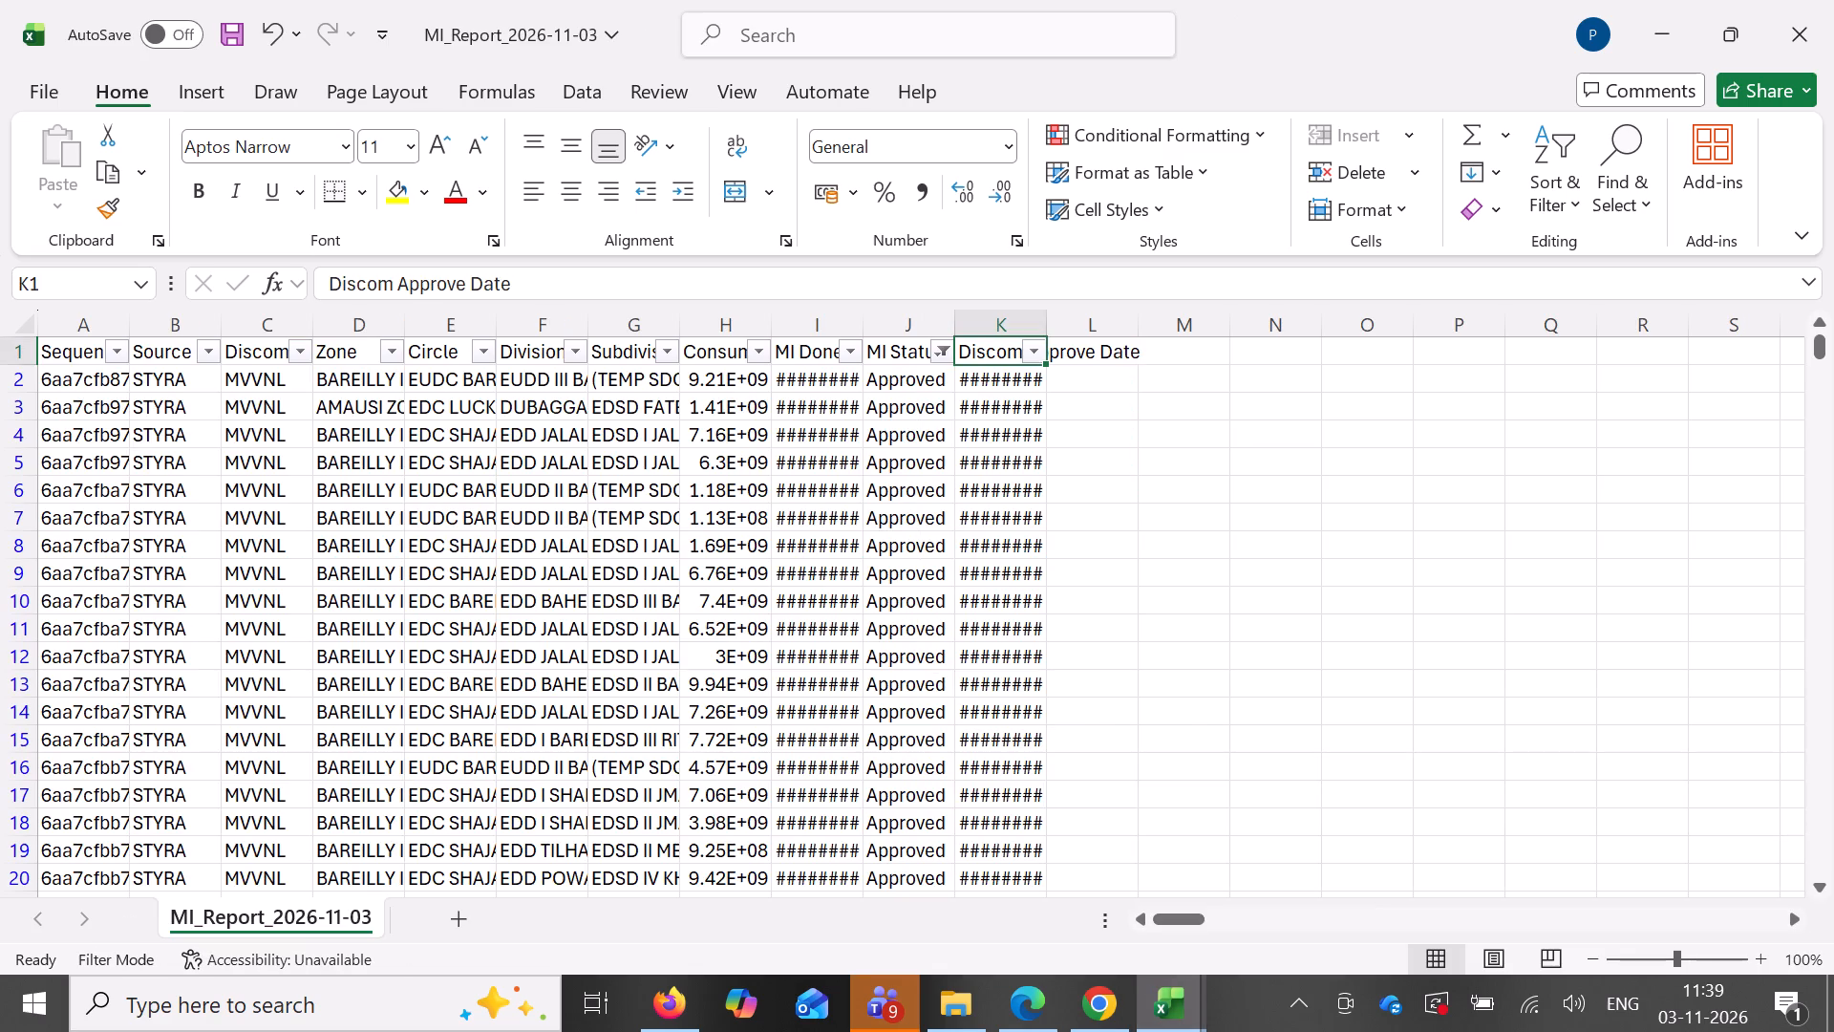
{"action": "left_click", "coordinate": [937, 351]}
{"action": "left_click", "coordinate": [655, 699]}
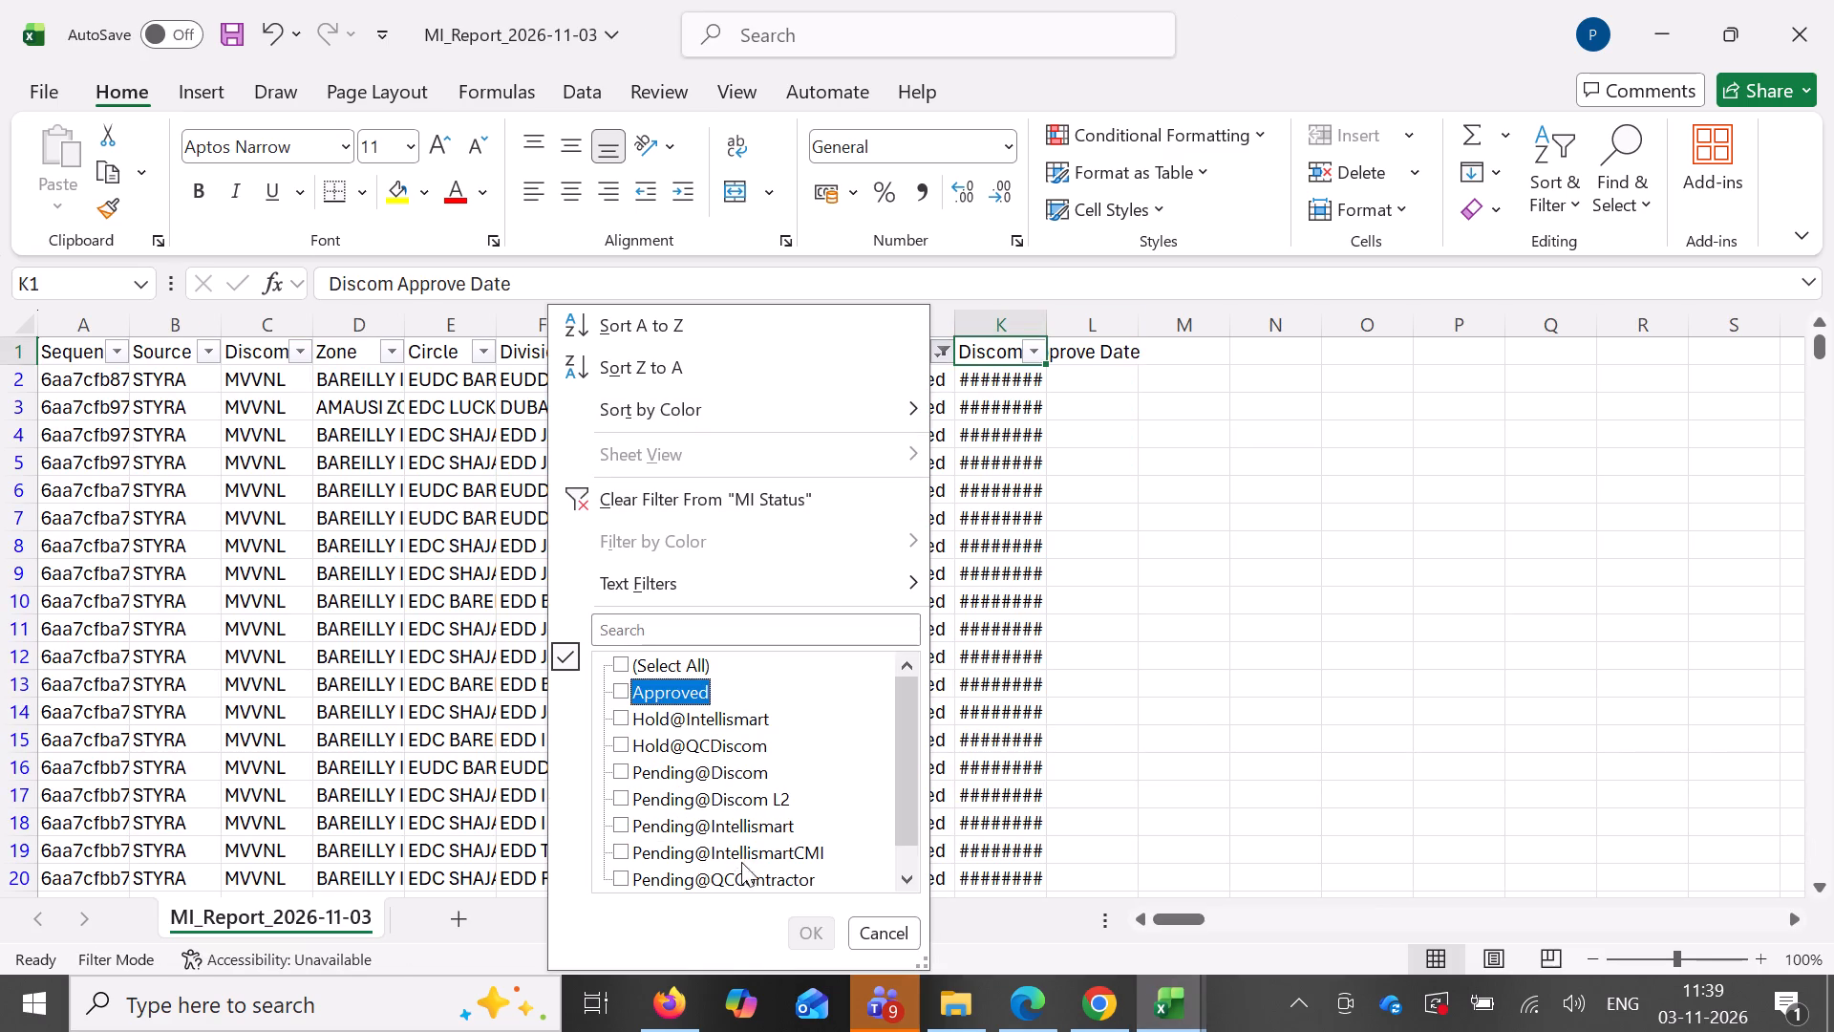
{"action": "left_click", "coordinate": [736, 865]}
{"action": "left_click", "coordinate": [820, 930]}
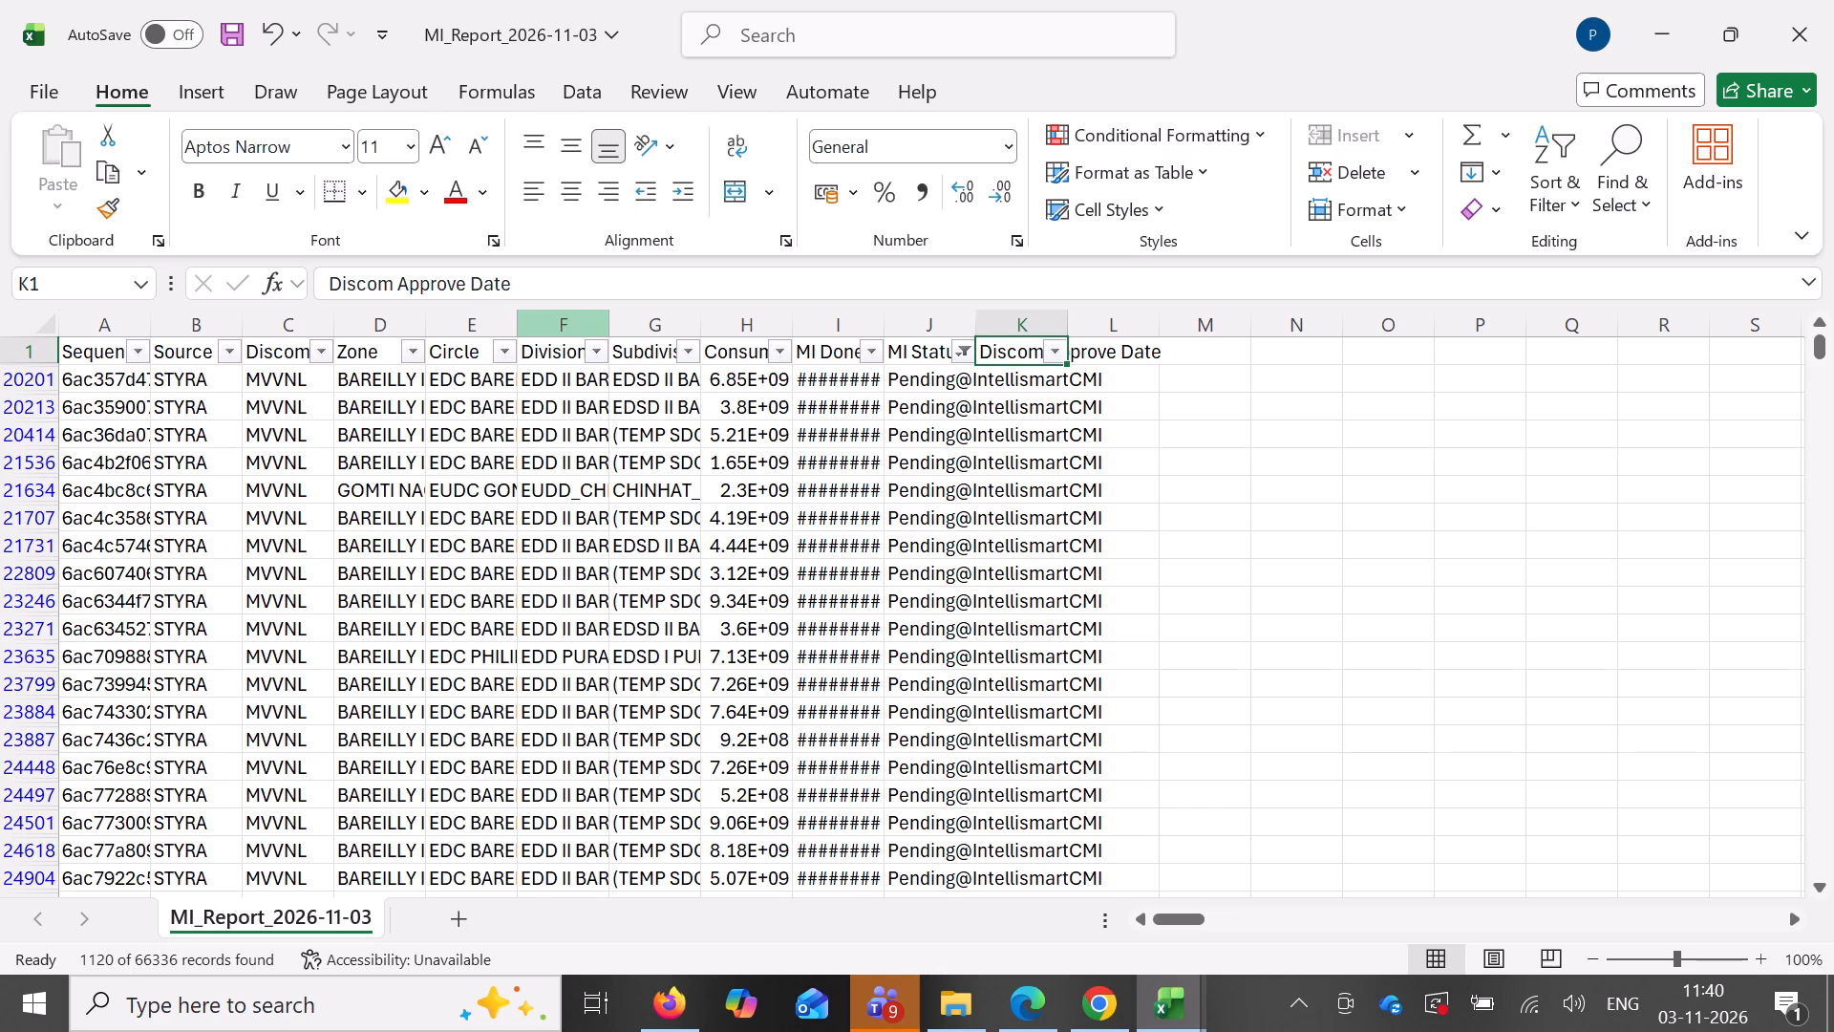
Delete the Division and Subdivision columns from the MI report.
{"action": "left_click_drag", "start_coordinate": [547, 319], "coordinate": [677, 325]}
{"action": "right_click", "coordinate": [650, 327]}
{"action": "left_click", "coordinate": [737, 655]}
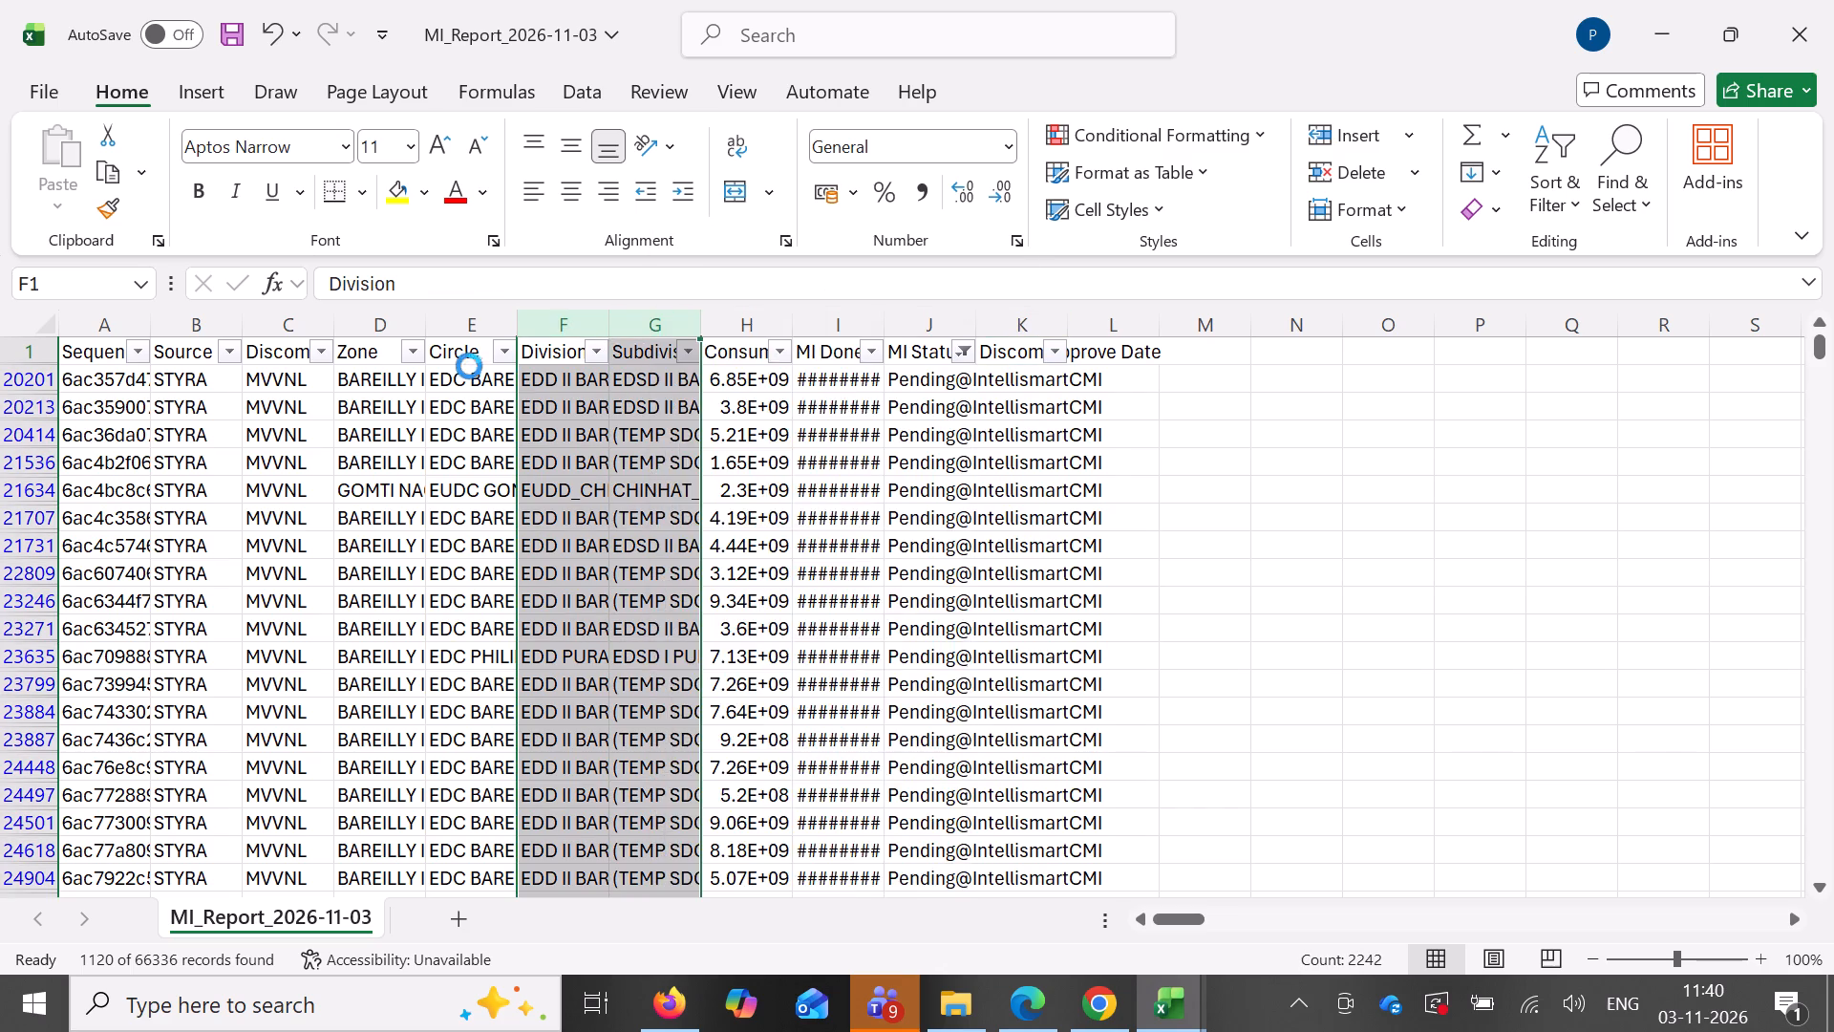
Copy the filtered MI records' circle, consumer number and MI done date columns and paste them into the CMI sheet from A2.
{"action": "left_click_drag", "start_coordinate": [451, 381], "coordinate": [666, 419]}
{"action": "key", "text": "ctrl+shift+Down"}
{"action": "key", "text": "ctrl+c"}
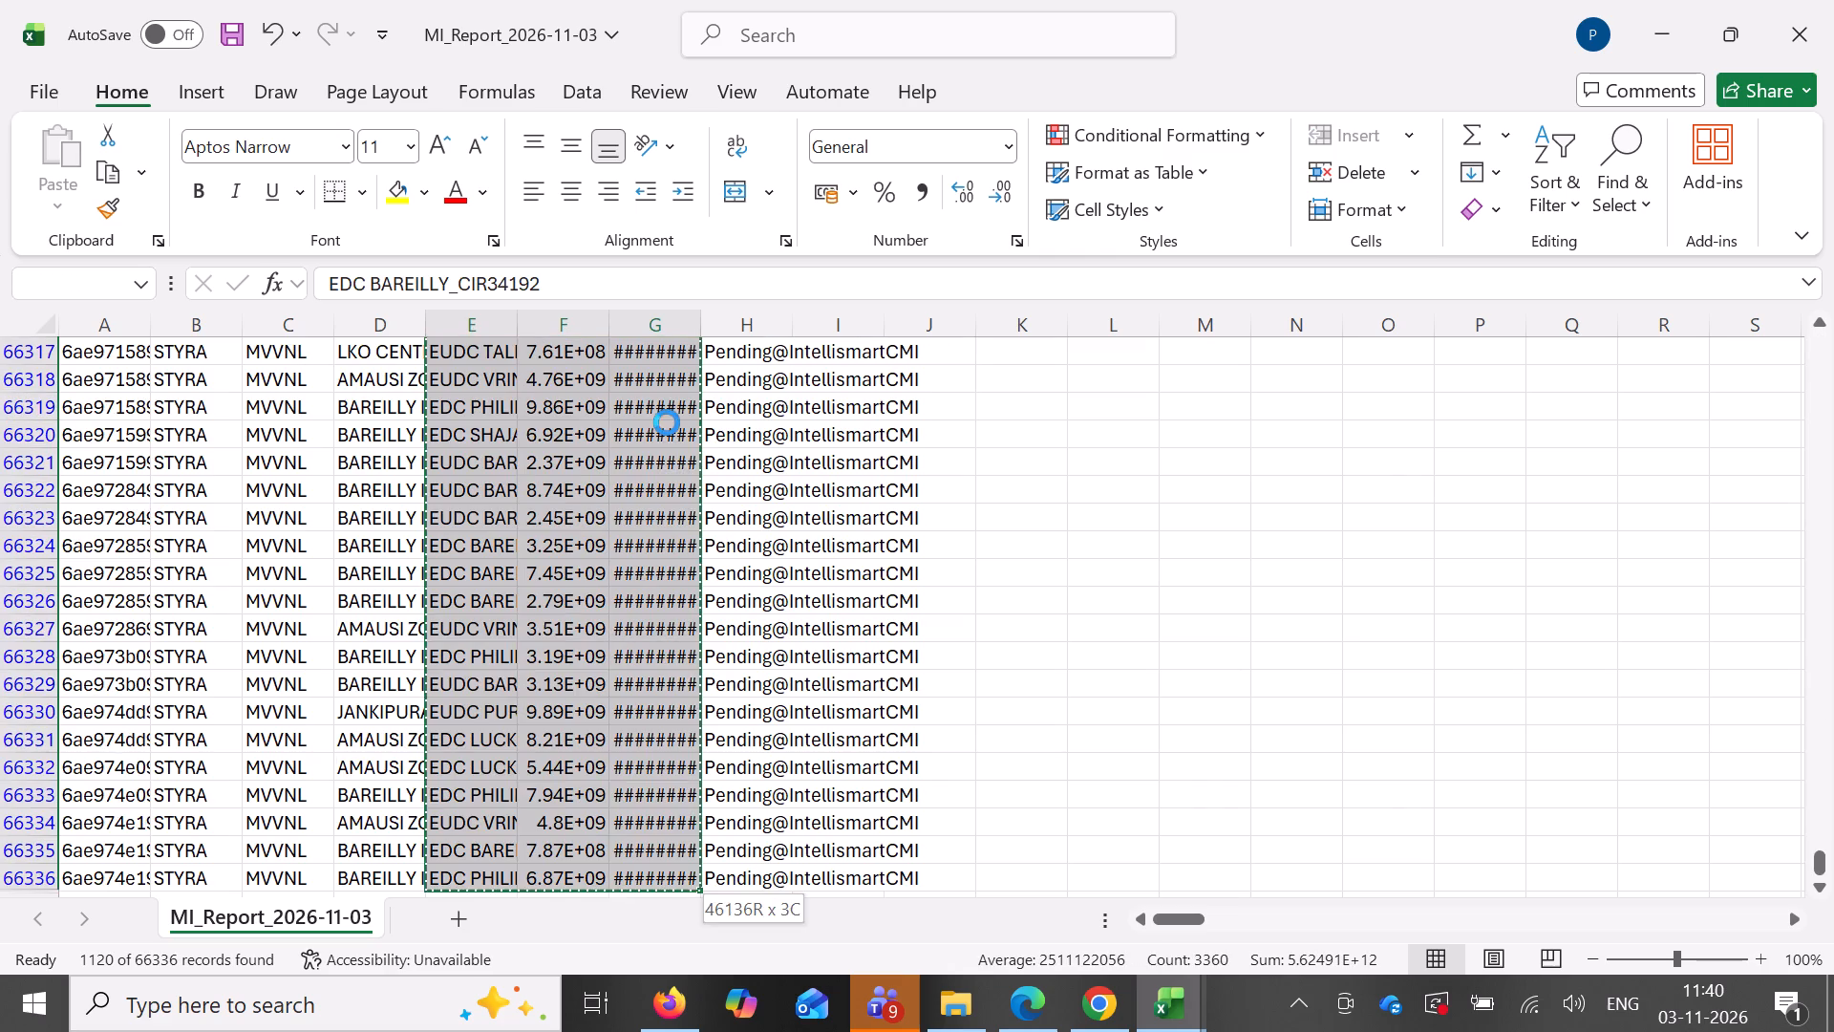
{"action": "scroll", "coordinate": [807, 415], "scroll_direction": "down", "scroll_amount": 3}
{"action": "left_click", "coordinate": [1153, 1027]}
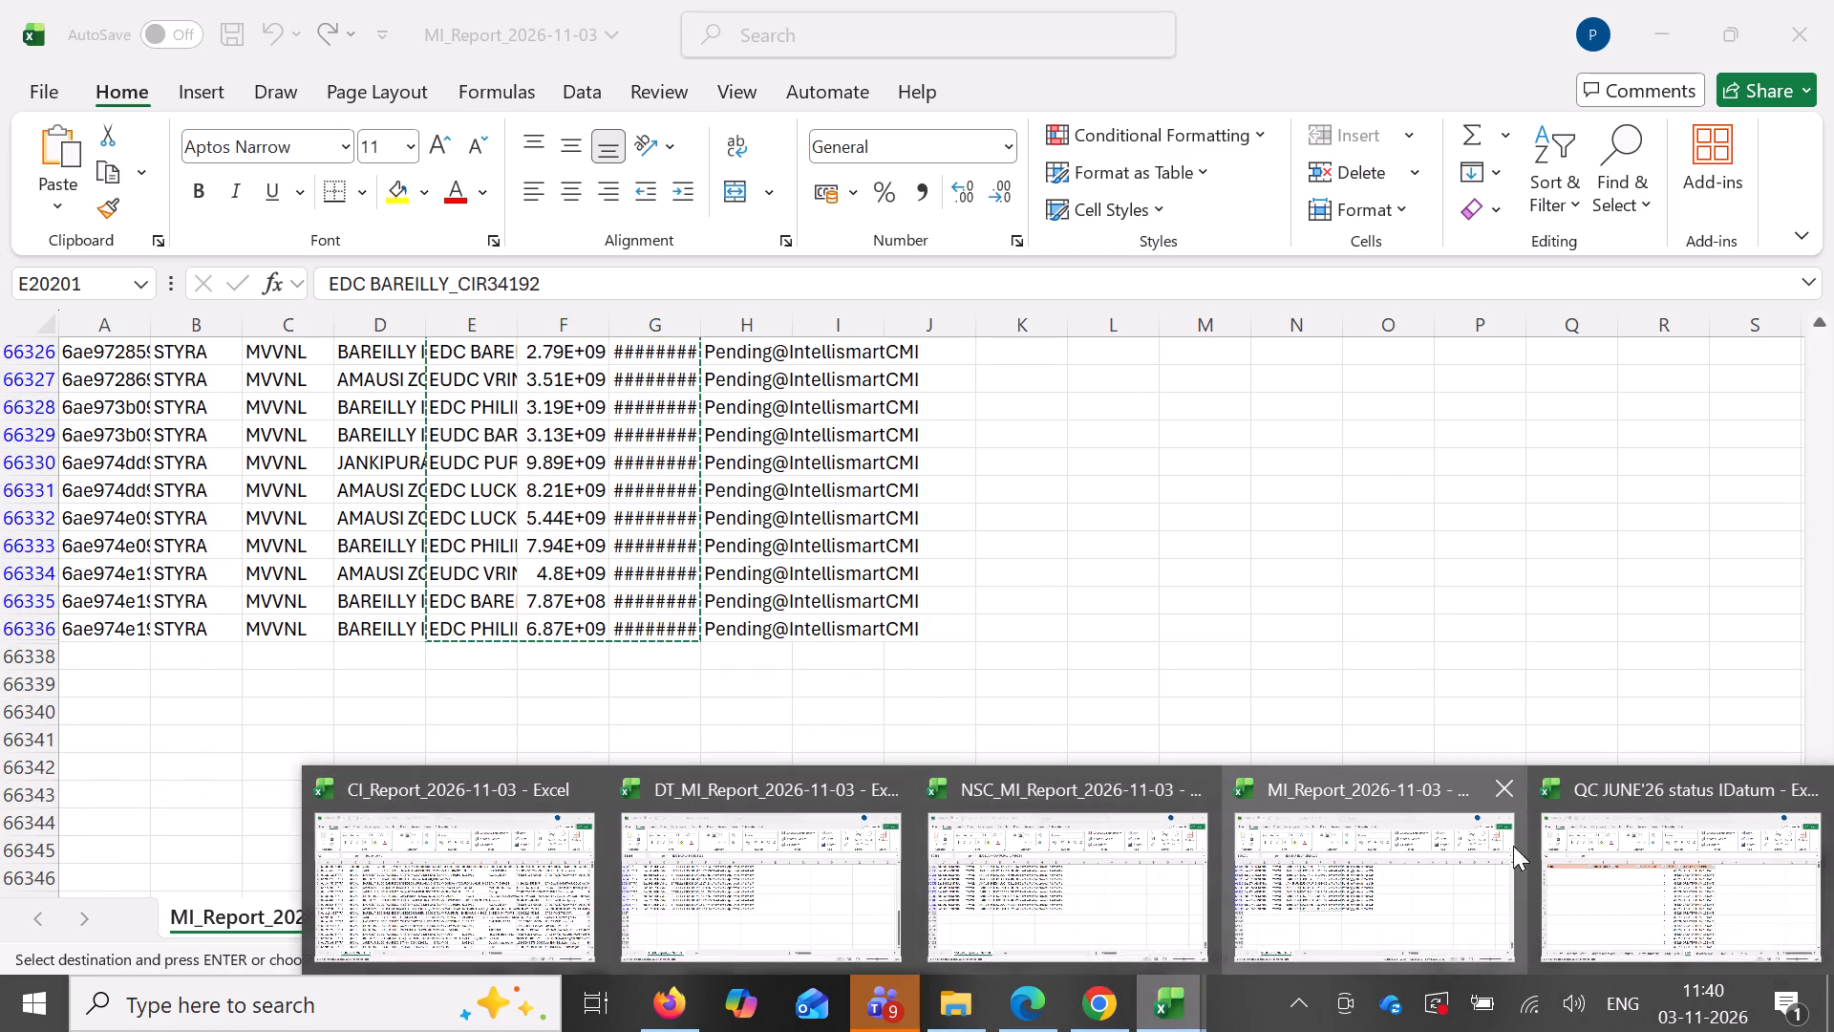
{"action": "left_click", "coordinate": [1587, 846]}
{"action": "key", "text": "ctrl+v"}
Repoint the XLOOKUP in D2 of the CMI sheet to CI_Report_2026-11-03, with lookup column V and return column EA (QC Status).
{"action": "left_click", "coordinate": [755, 388]}
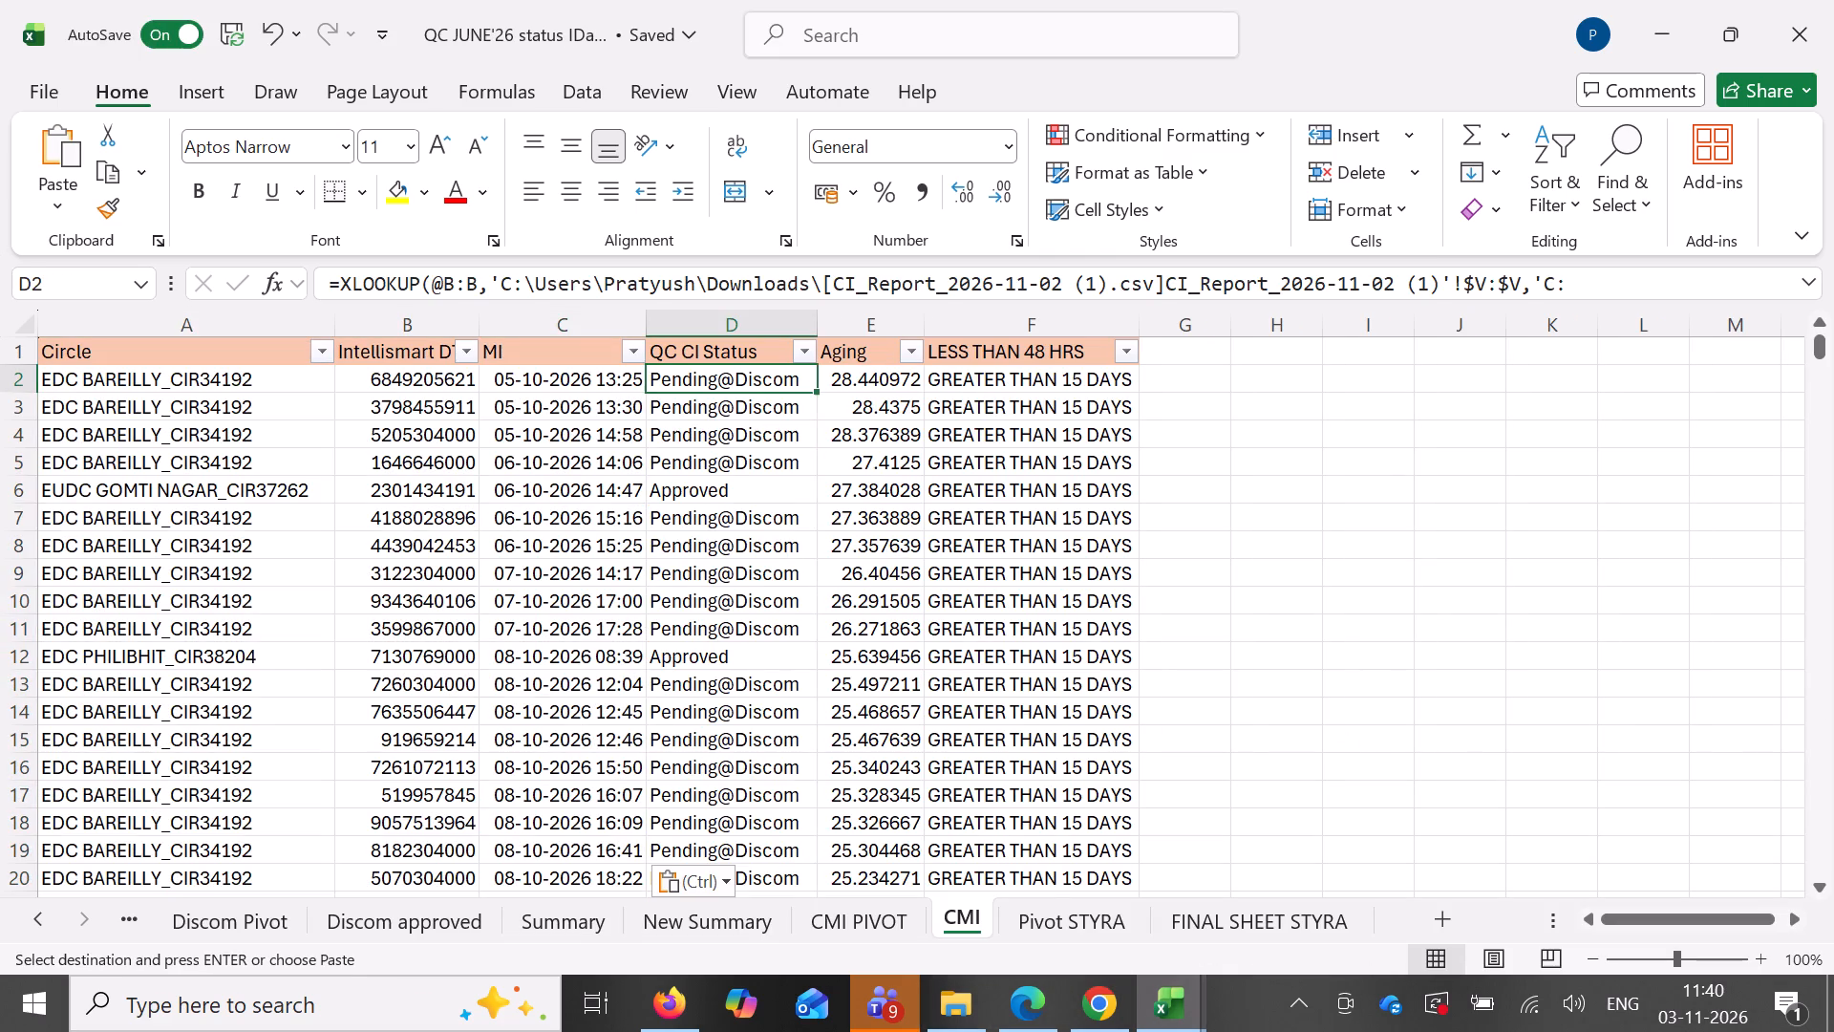
{"action": "left_click", "coordinate": [1799, 282]}
{"action": "left_click_drag", "start_coordinate": [1380, 310], "coordinate": [1238, 300]}
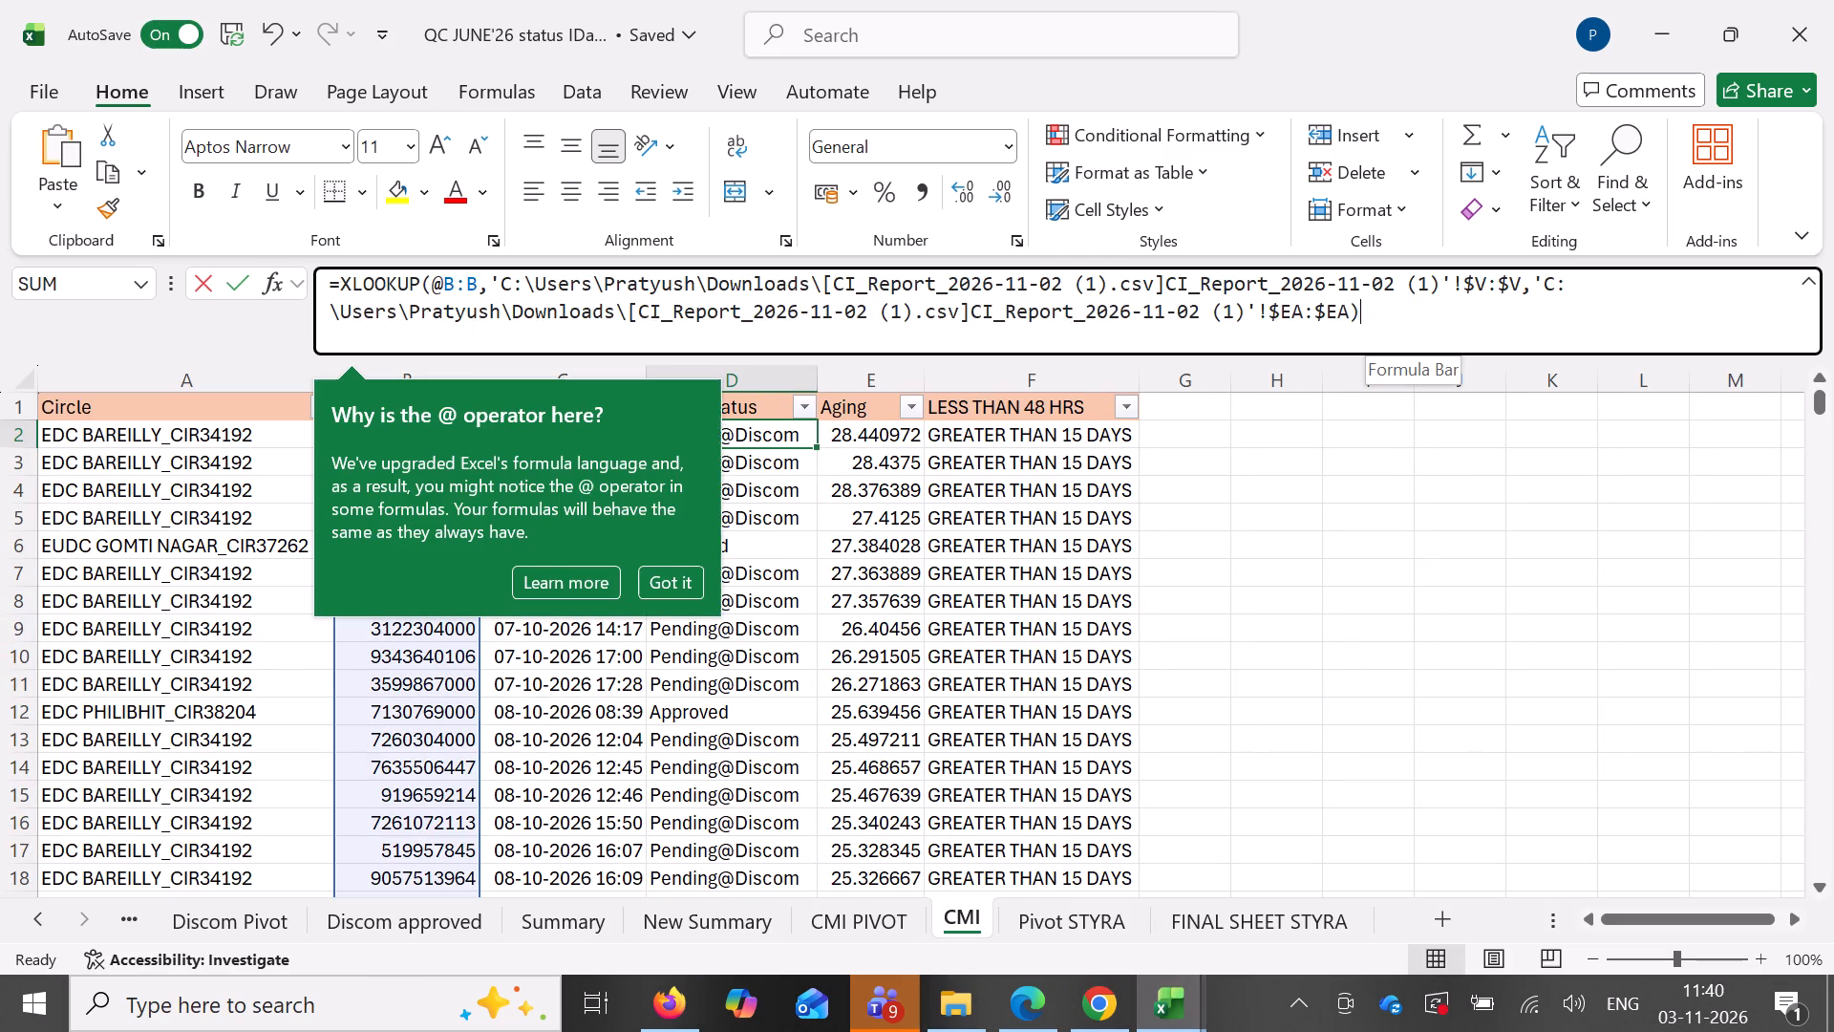
{"action": "left_click_drag", "start_coordinate": [1238, 300], "coordinate": [490, 154]}
{"action": "key", "text": "BackSpace"}
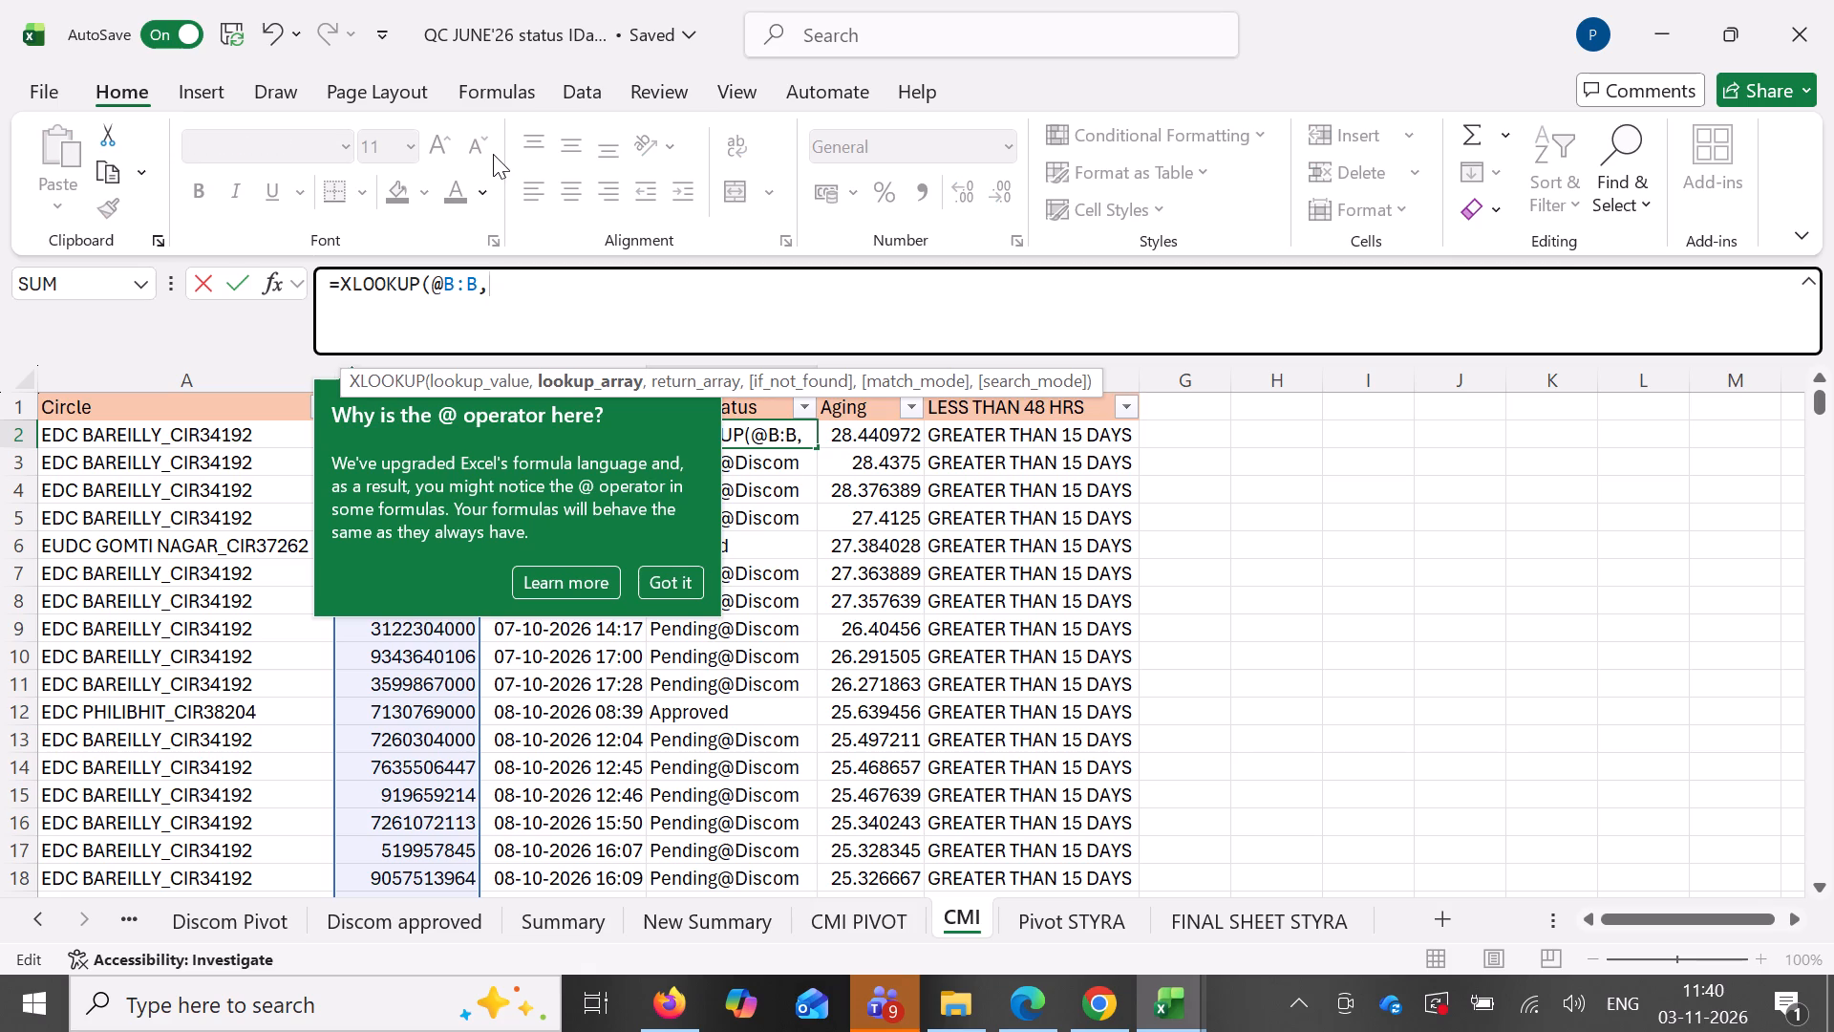
{"action": "left_click", "coordinate": [681, 582]}
{"action": "left_click", "coordinate": [1166, 1011]}
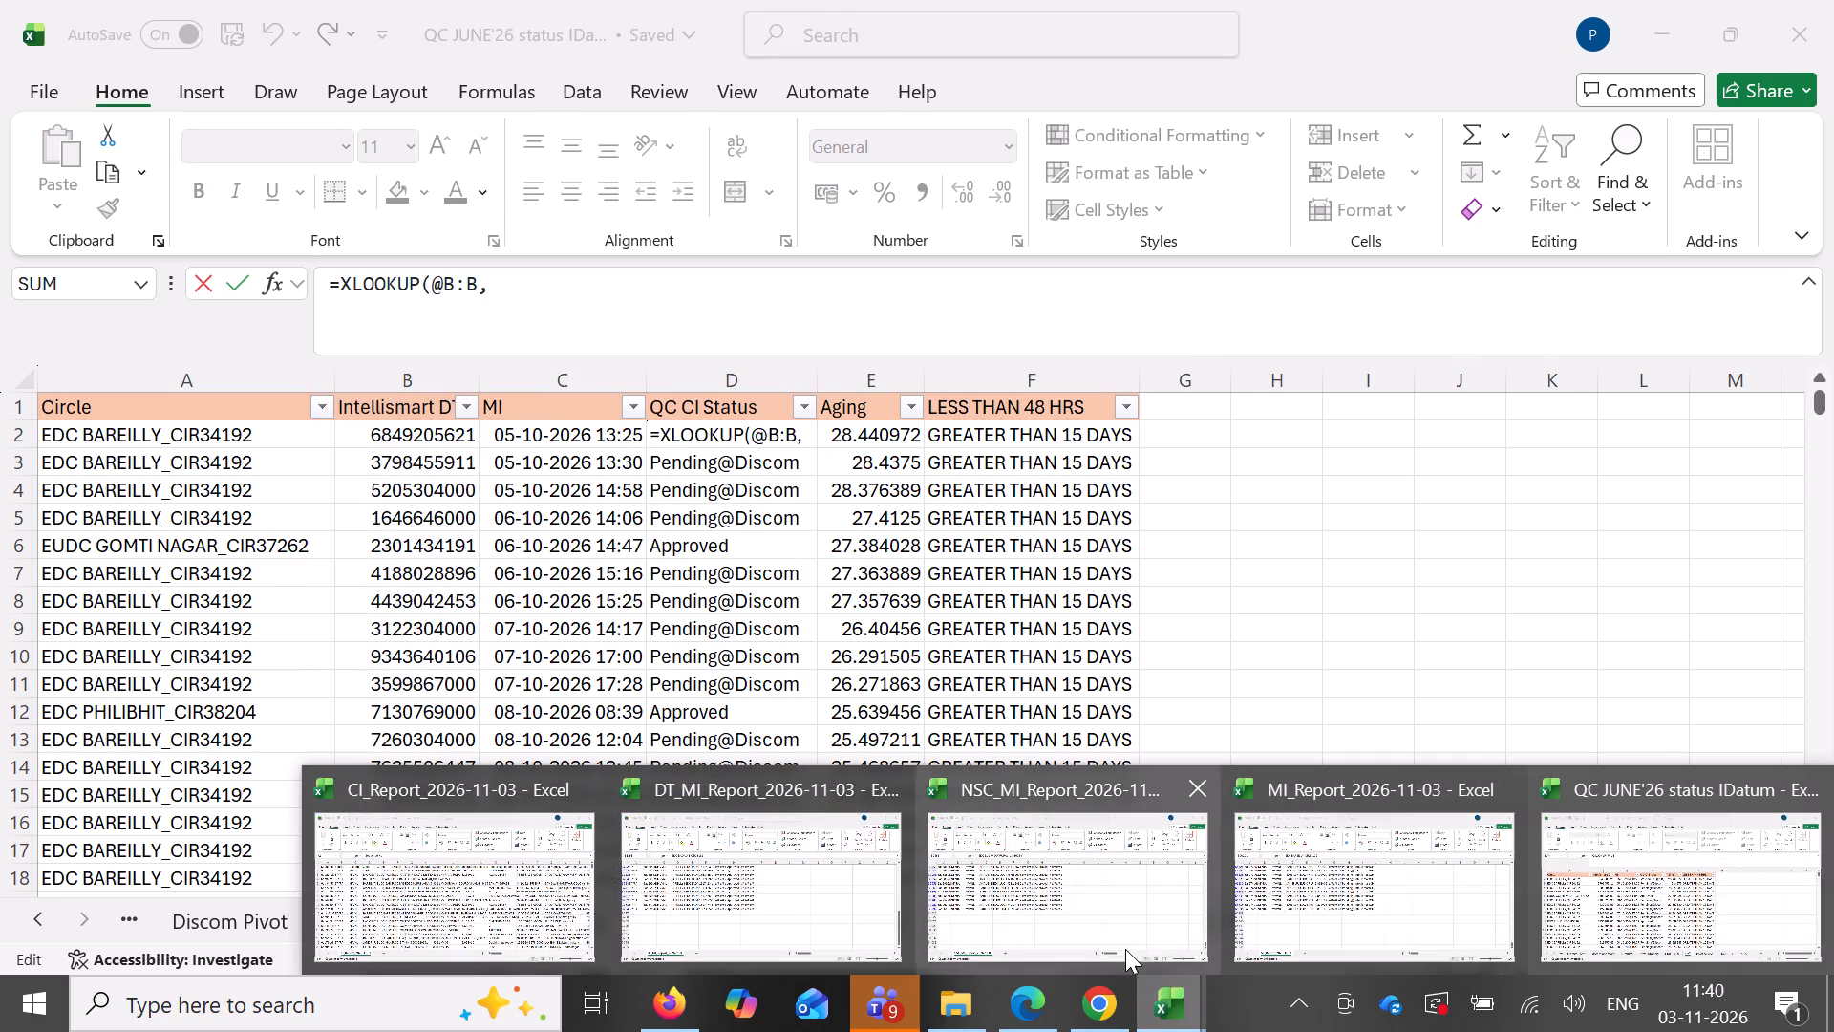
{"action": "left_click", "coordinate": [491, 884]}
{"action": "left_click_drag", "start_coordinate": [1199, 915], "coordinate": [1250, 900]}
{"action": "left_click", "coordinate": [868, 319]}
{"action": "key", "text": "comma"}
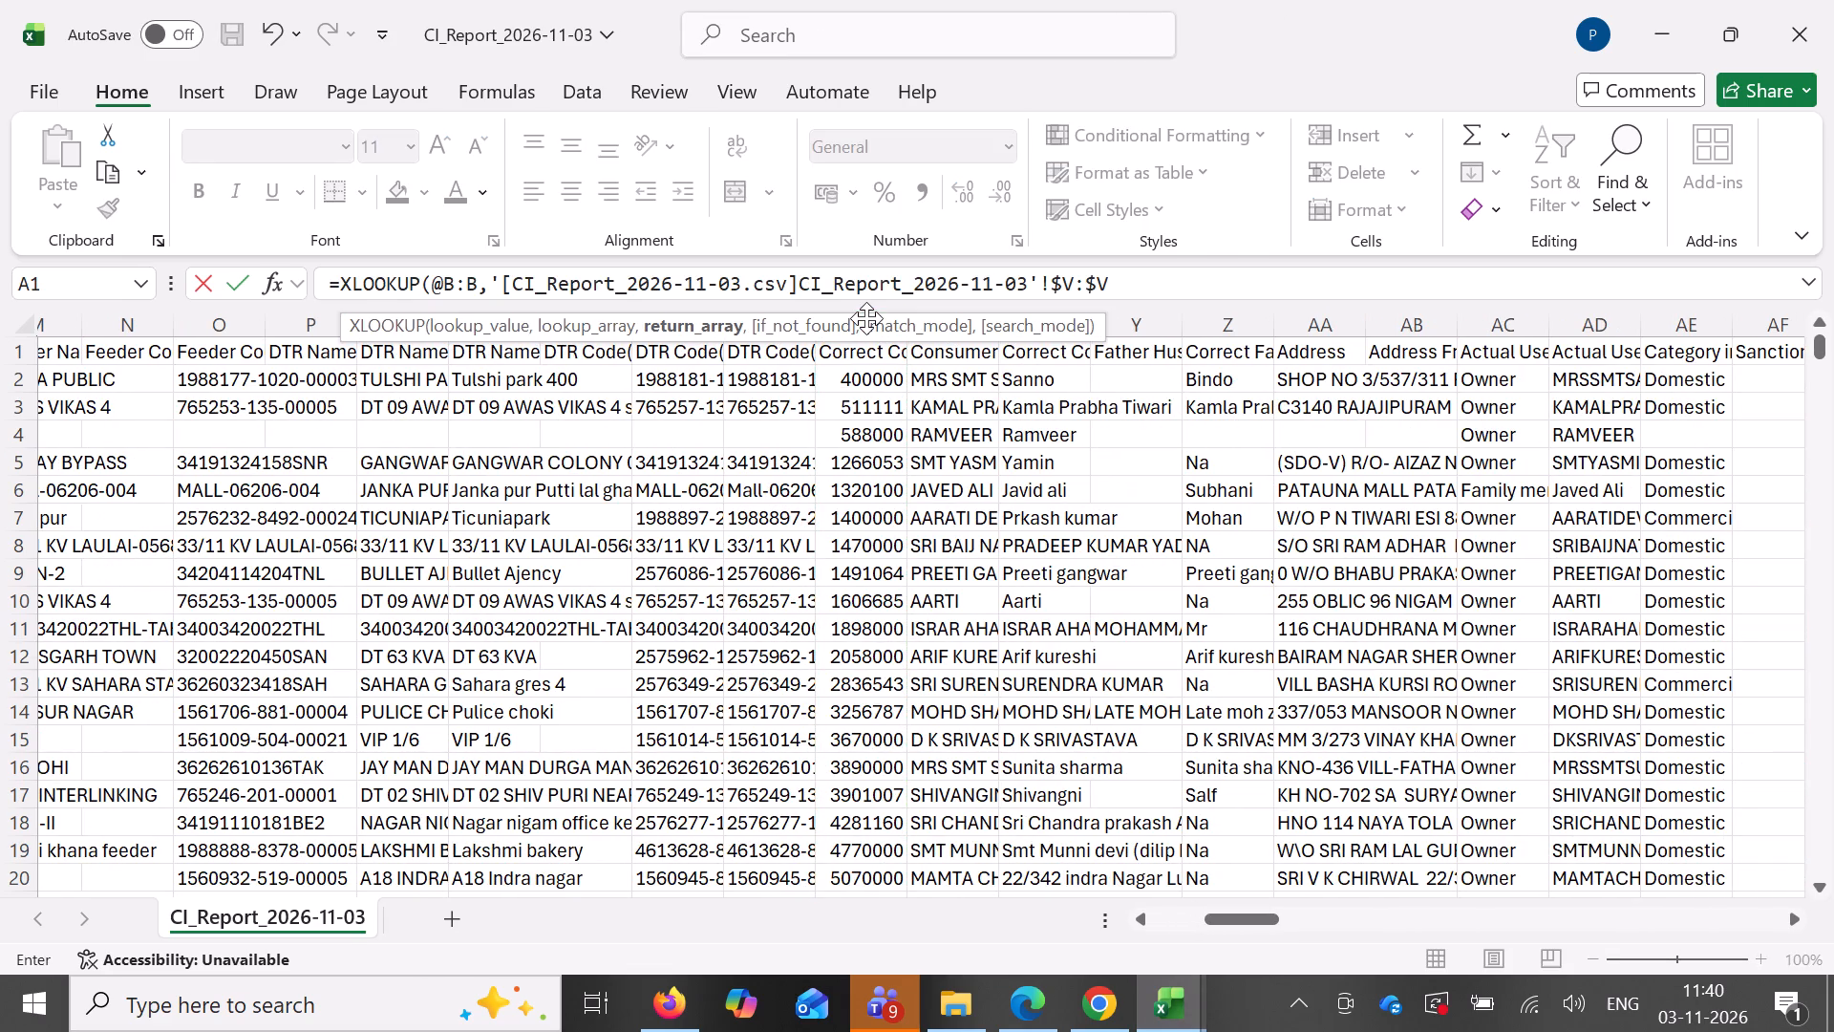
{"action": "left_click_drag", "start_coordinate": [1248, 906], "coordinate": [1355, 911]}
{"action": "left_click_drag", "start_coordinate": [1244, 914], "coordinate": [1618, 895]}
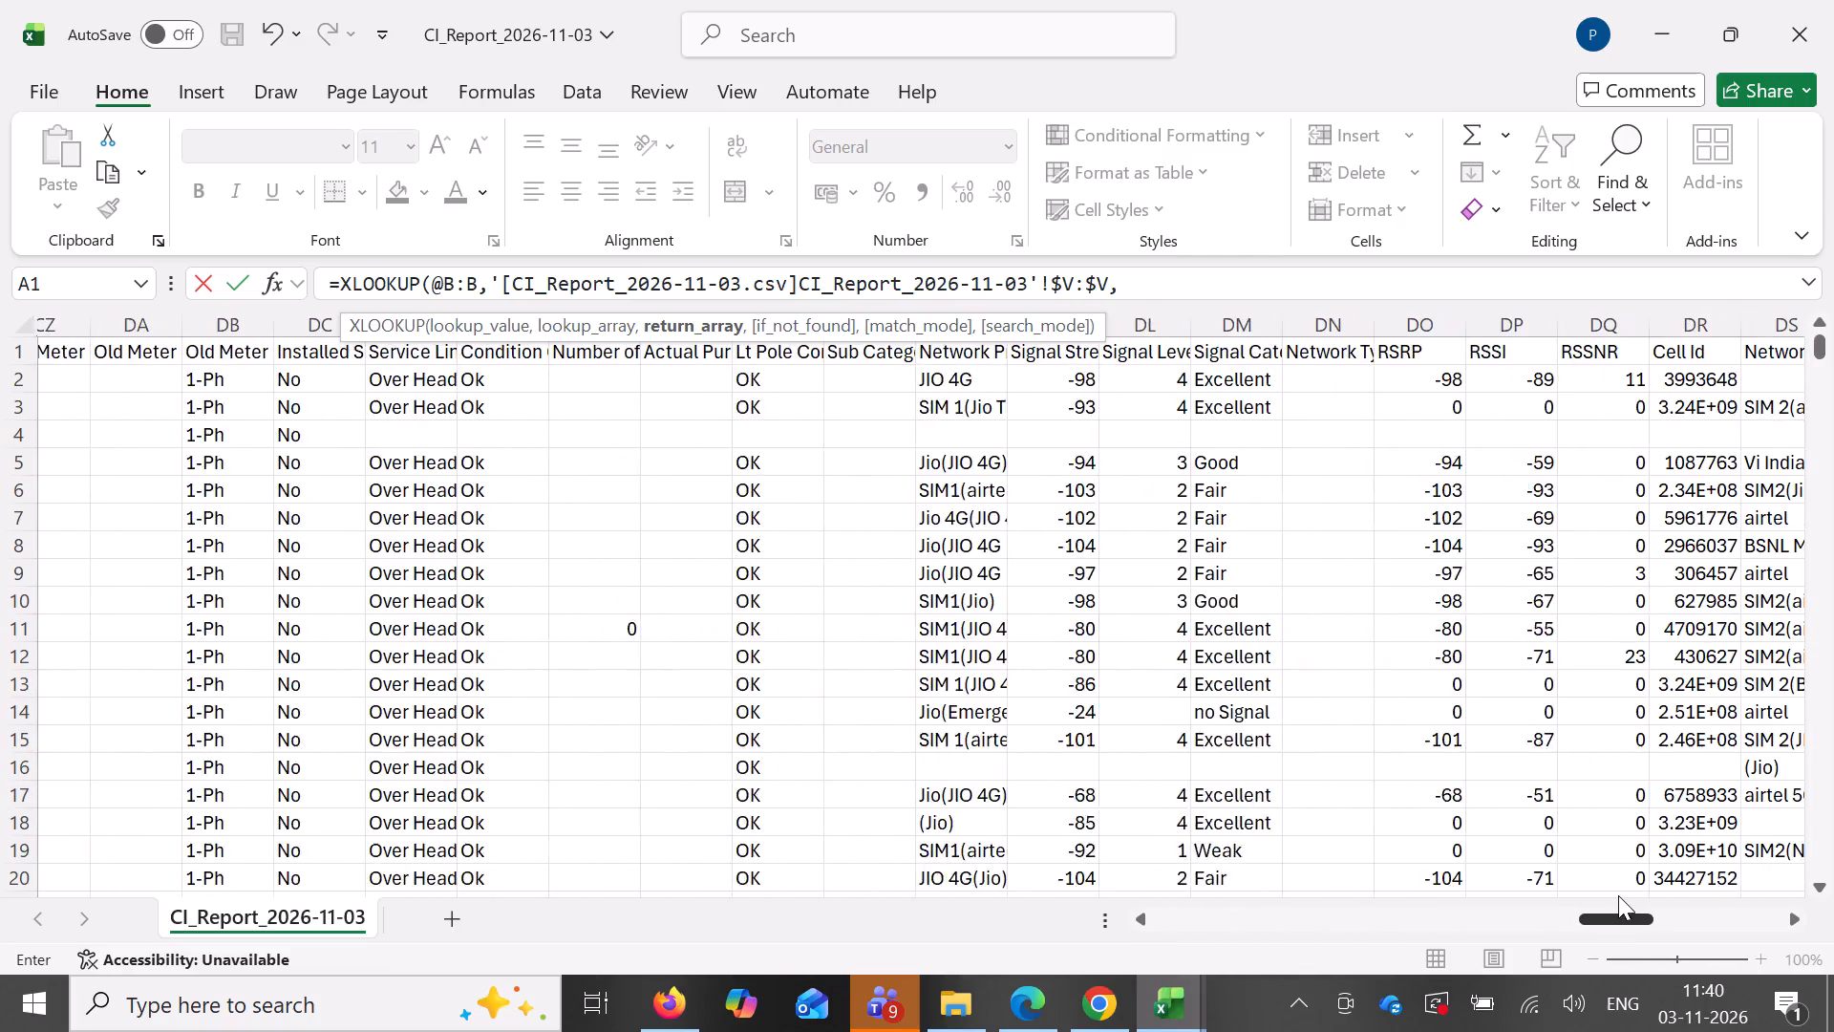
{"action": "left_click_drag", "start_coordinate": [1618, 895], "coordinate": [1674, 874]}
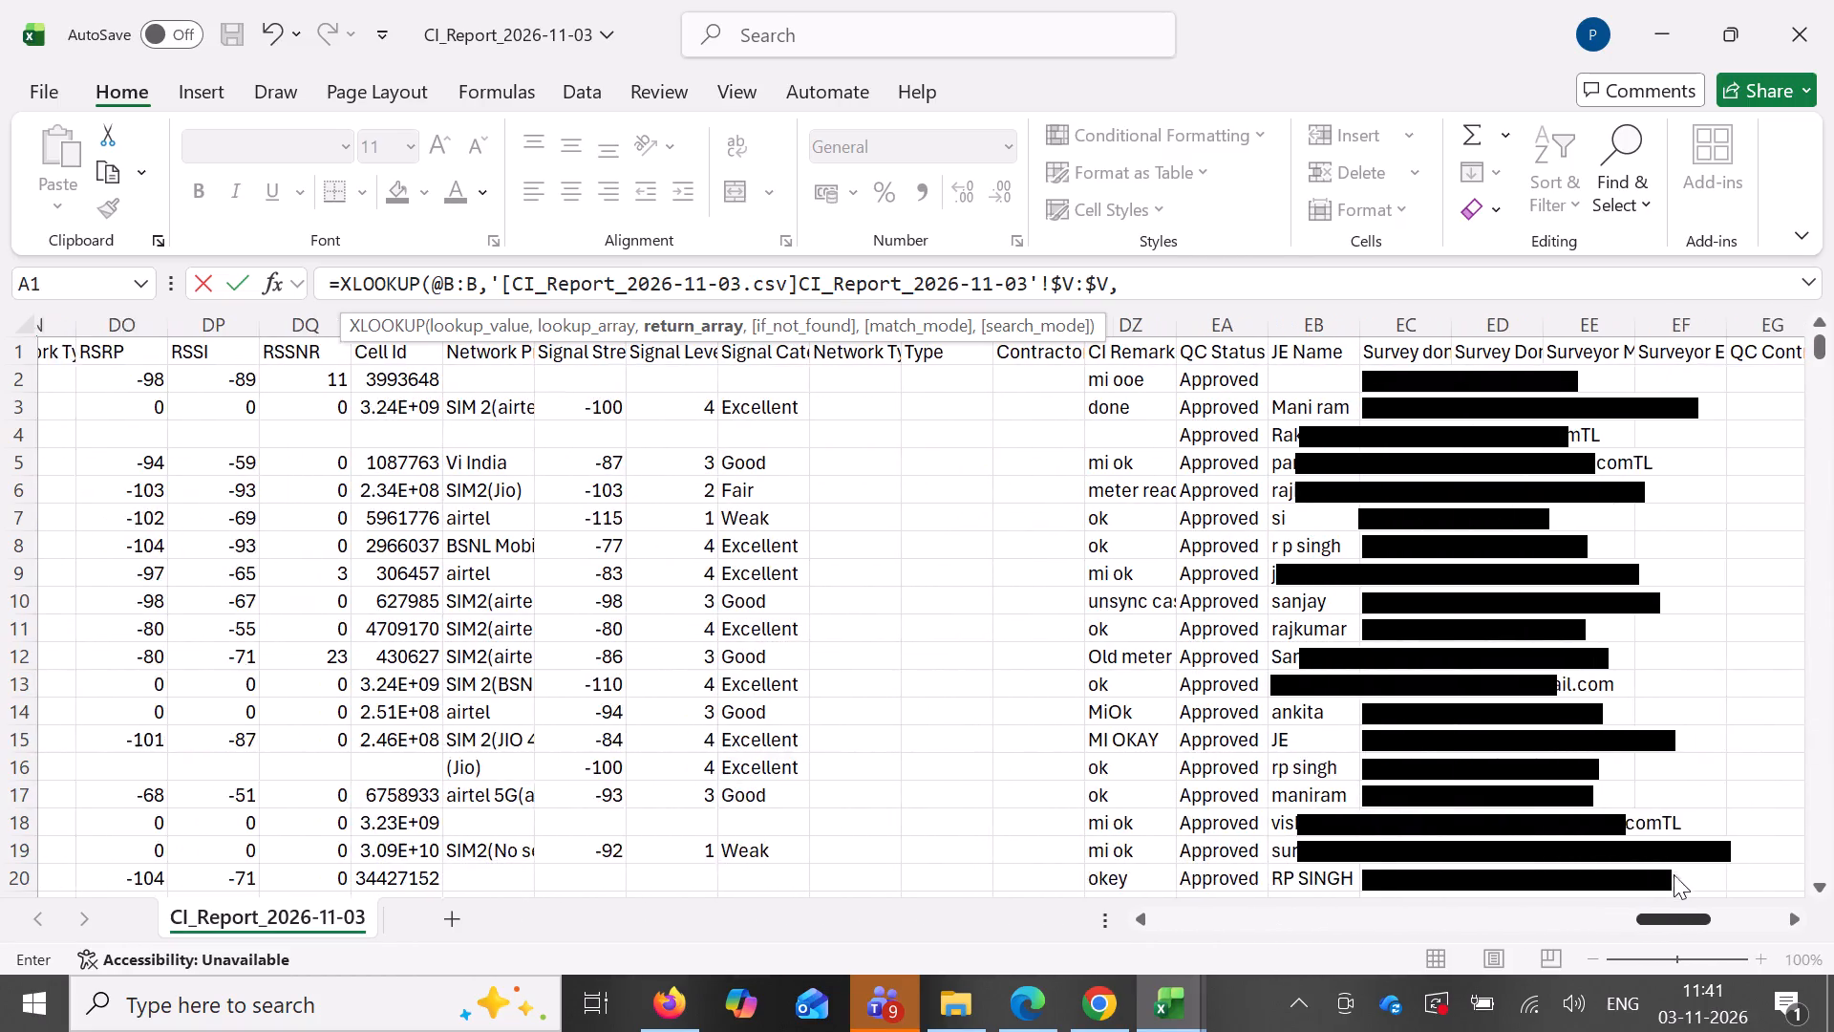
{"action": "left_click_drag", "start_coordinate": [1674, 874], "coordinate": [1672, 875]}
{"action": "left_click", "coordinate": [1333, 329]}
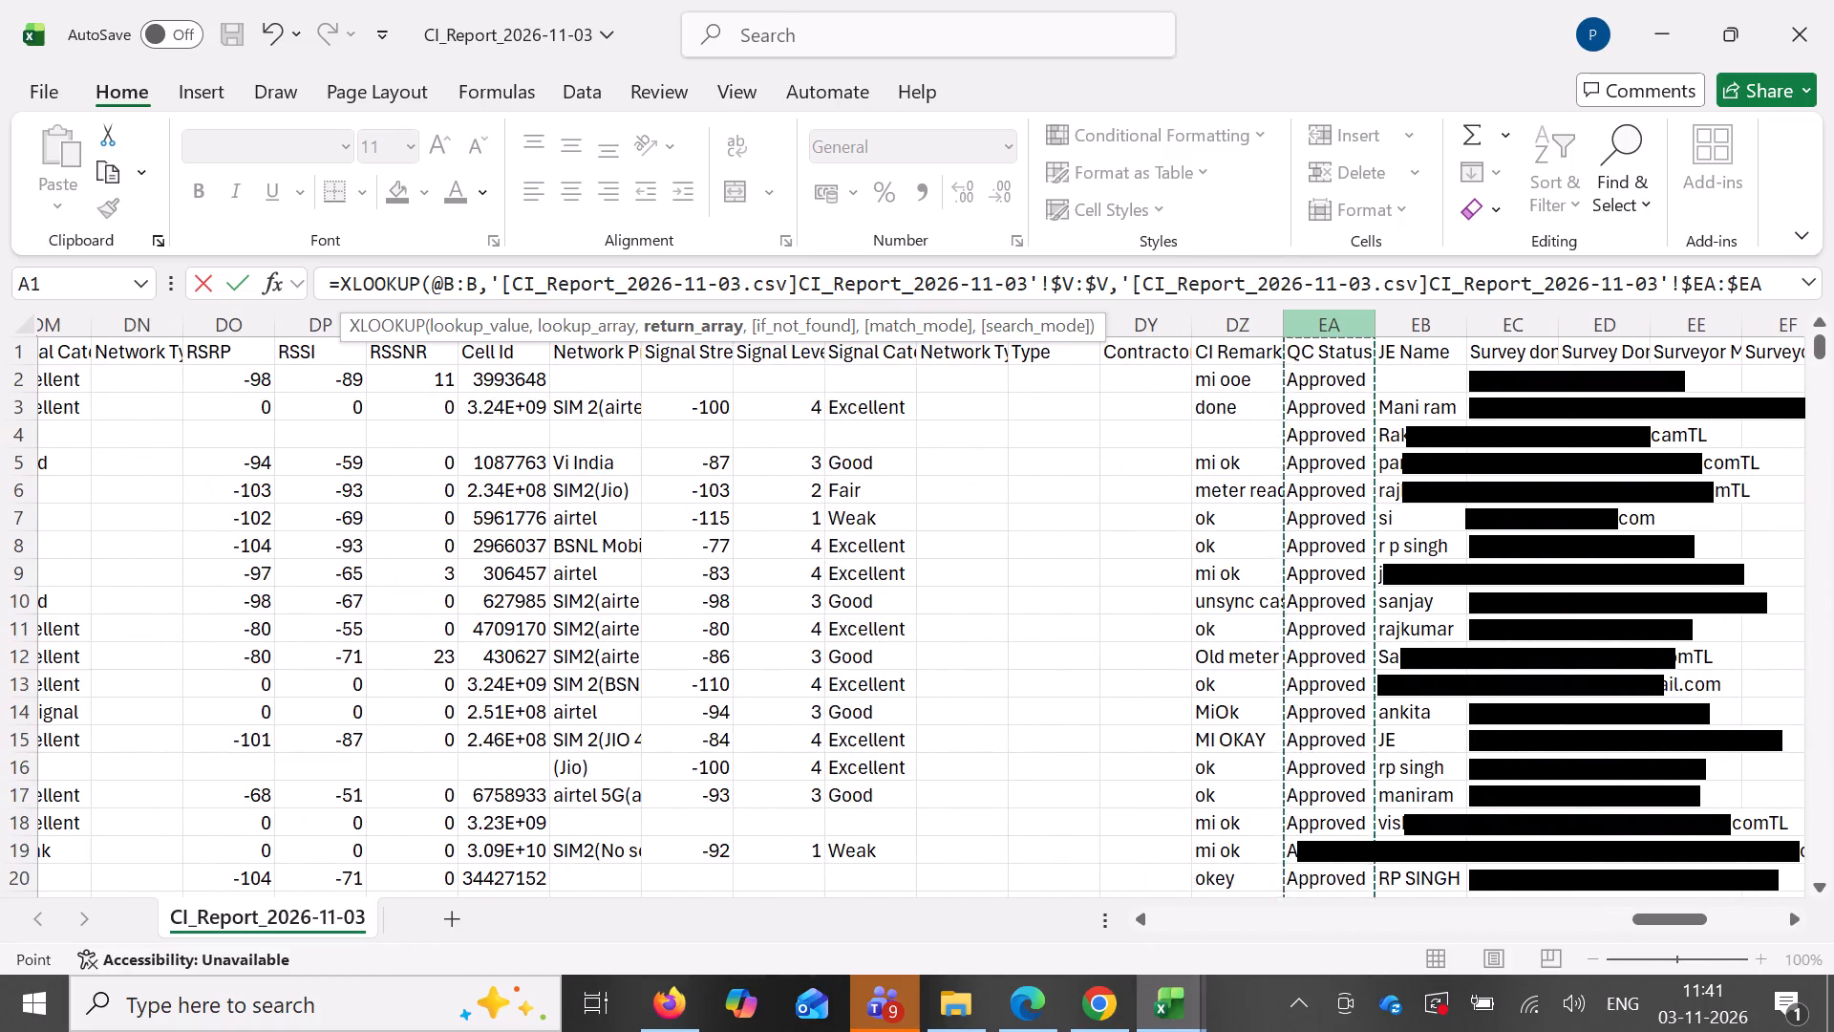
{"action": "key", "text": "Return"}
{"action": "key", "text": "Return"}
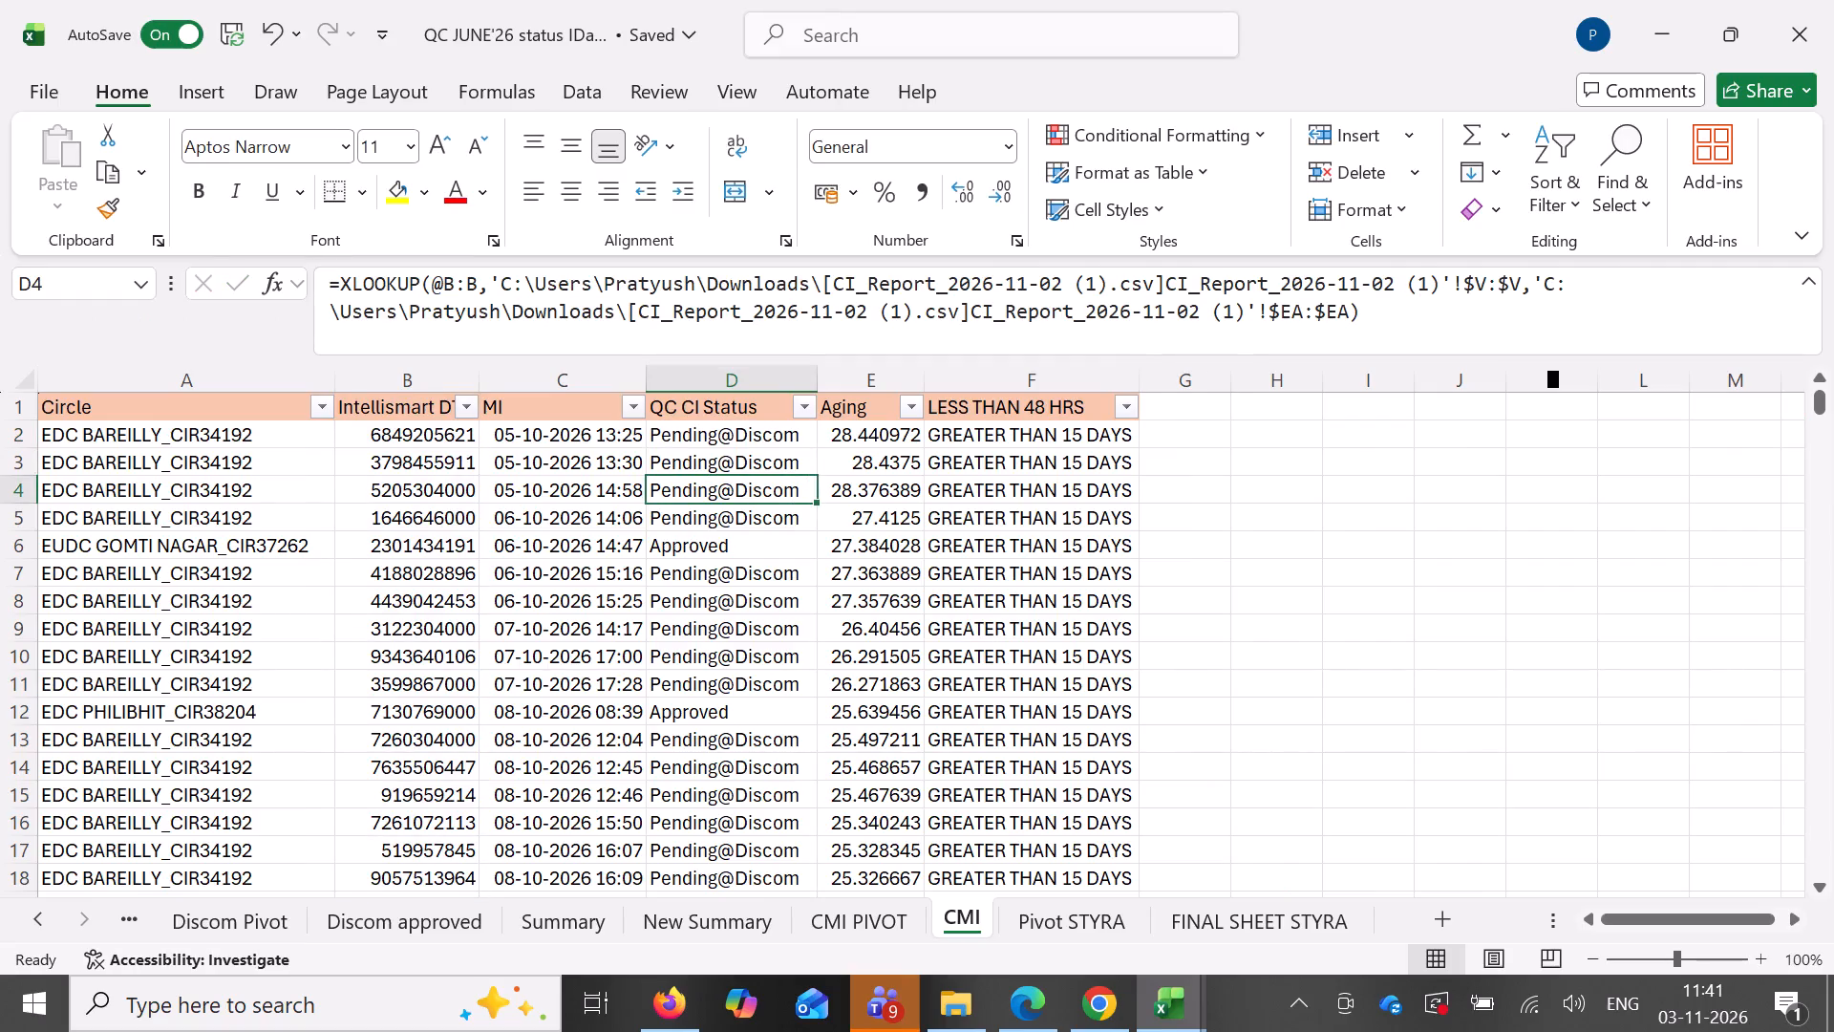
Fill the updated D2 lookup formula down the QC CI Status column.
{"action": "left_click", "coordinate": [734, 426]}
{"action": "double_click", "coordinate": [818, 453]}
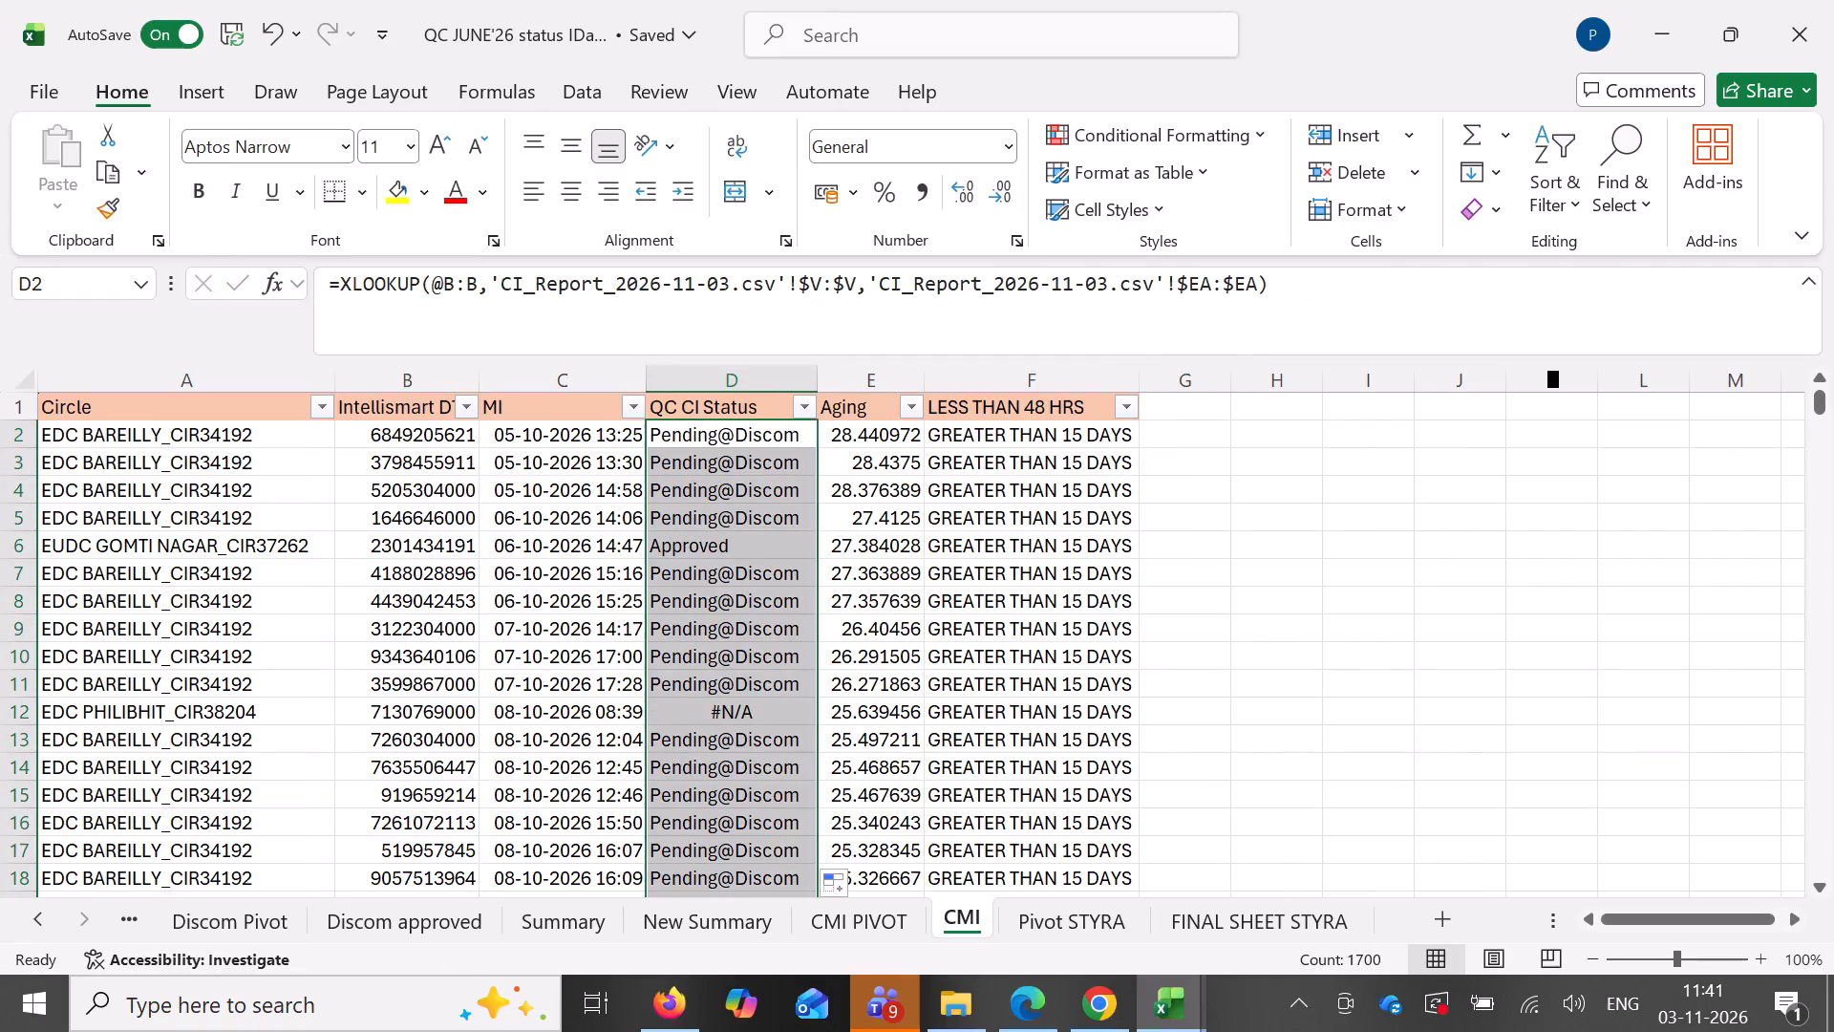
Clear the leftover formulas in columns D to F of the CMI sheet below the last record, from row 1122 down.
{"action": "left_click", "coordinate": [622, 423]}
{"action": "key", "text": "ctrl+Down"}
{"action": "key", "text": "ctrl+Up"}
{"action": "key", "text": "ctrl+Down"}
{"action": "key", "text": "Right"}
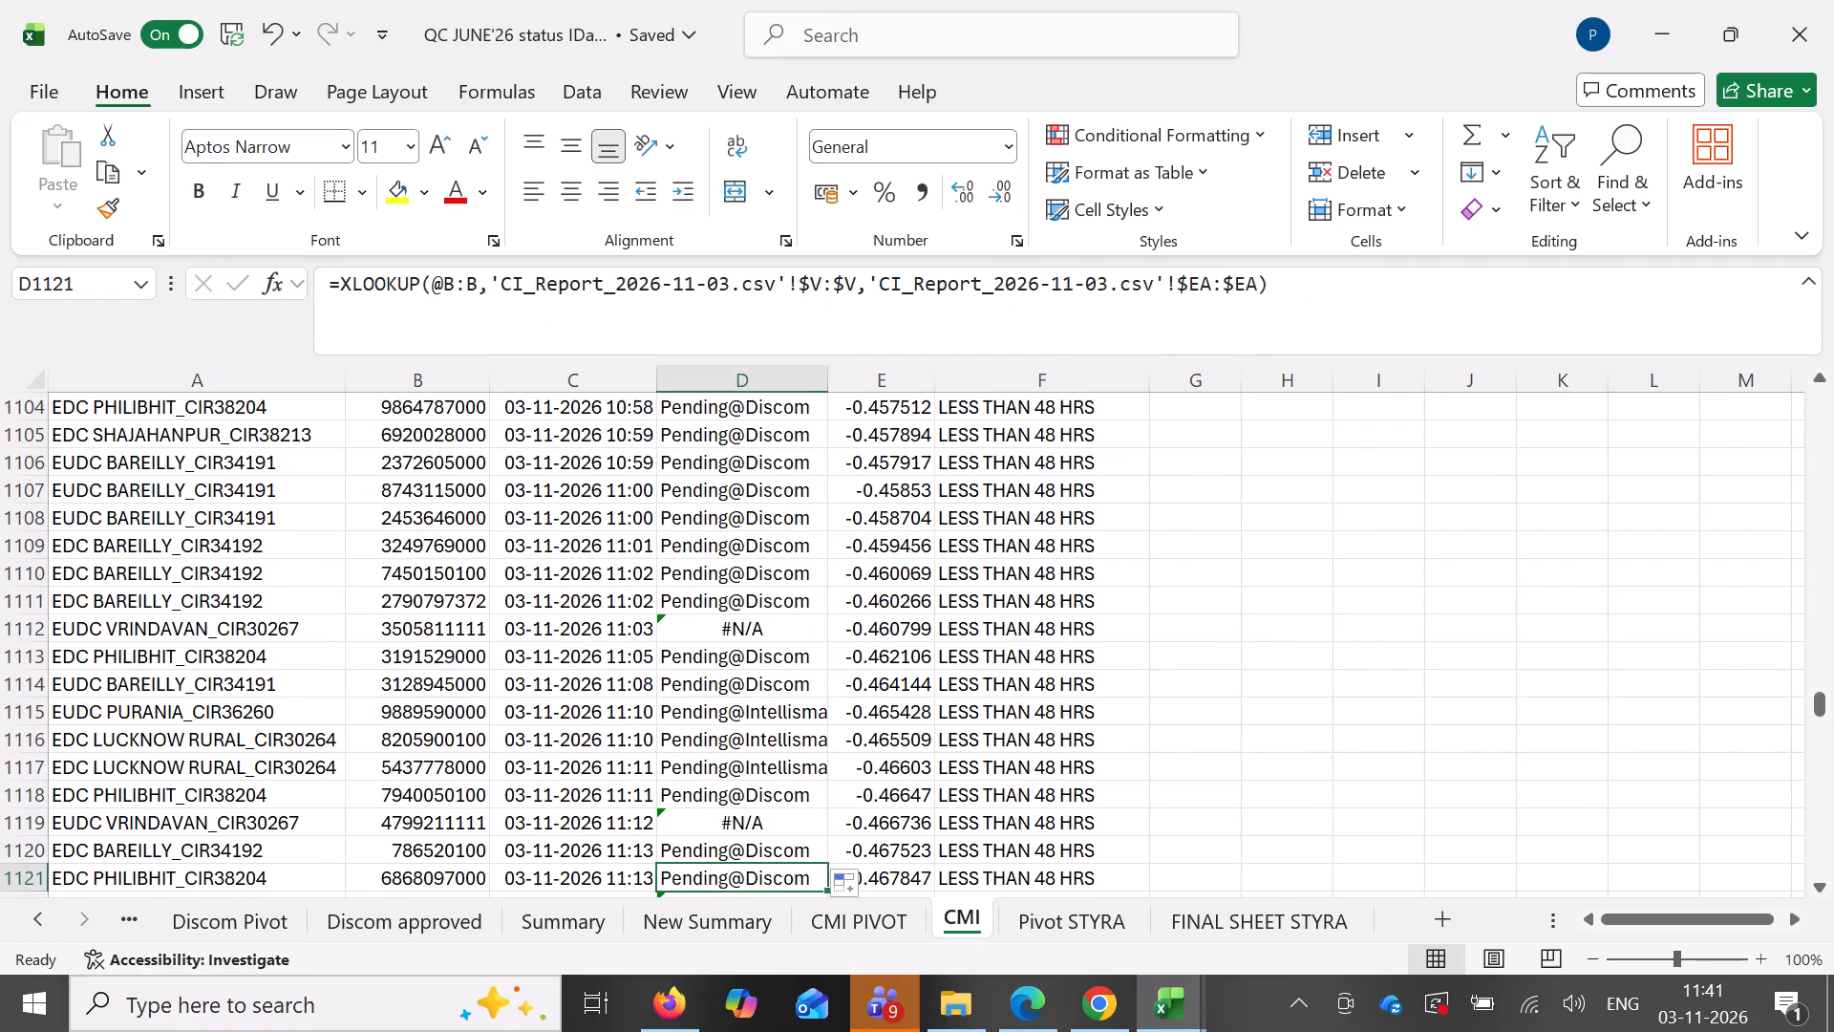
{"action": "key", "text": "Down"}
{"action": "key", "text": "Right"}
{"action": "key", "text": "Left"}
{"action": "key", "text": "ctrl+shift+Right"}
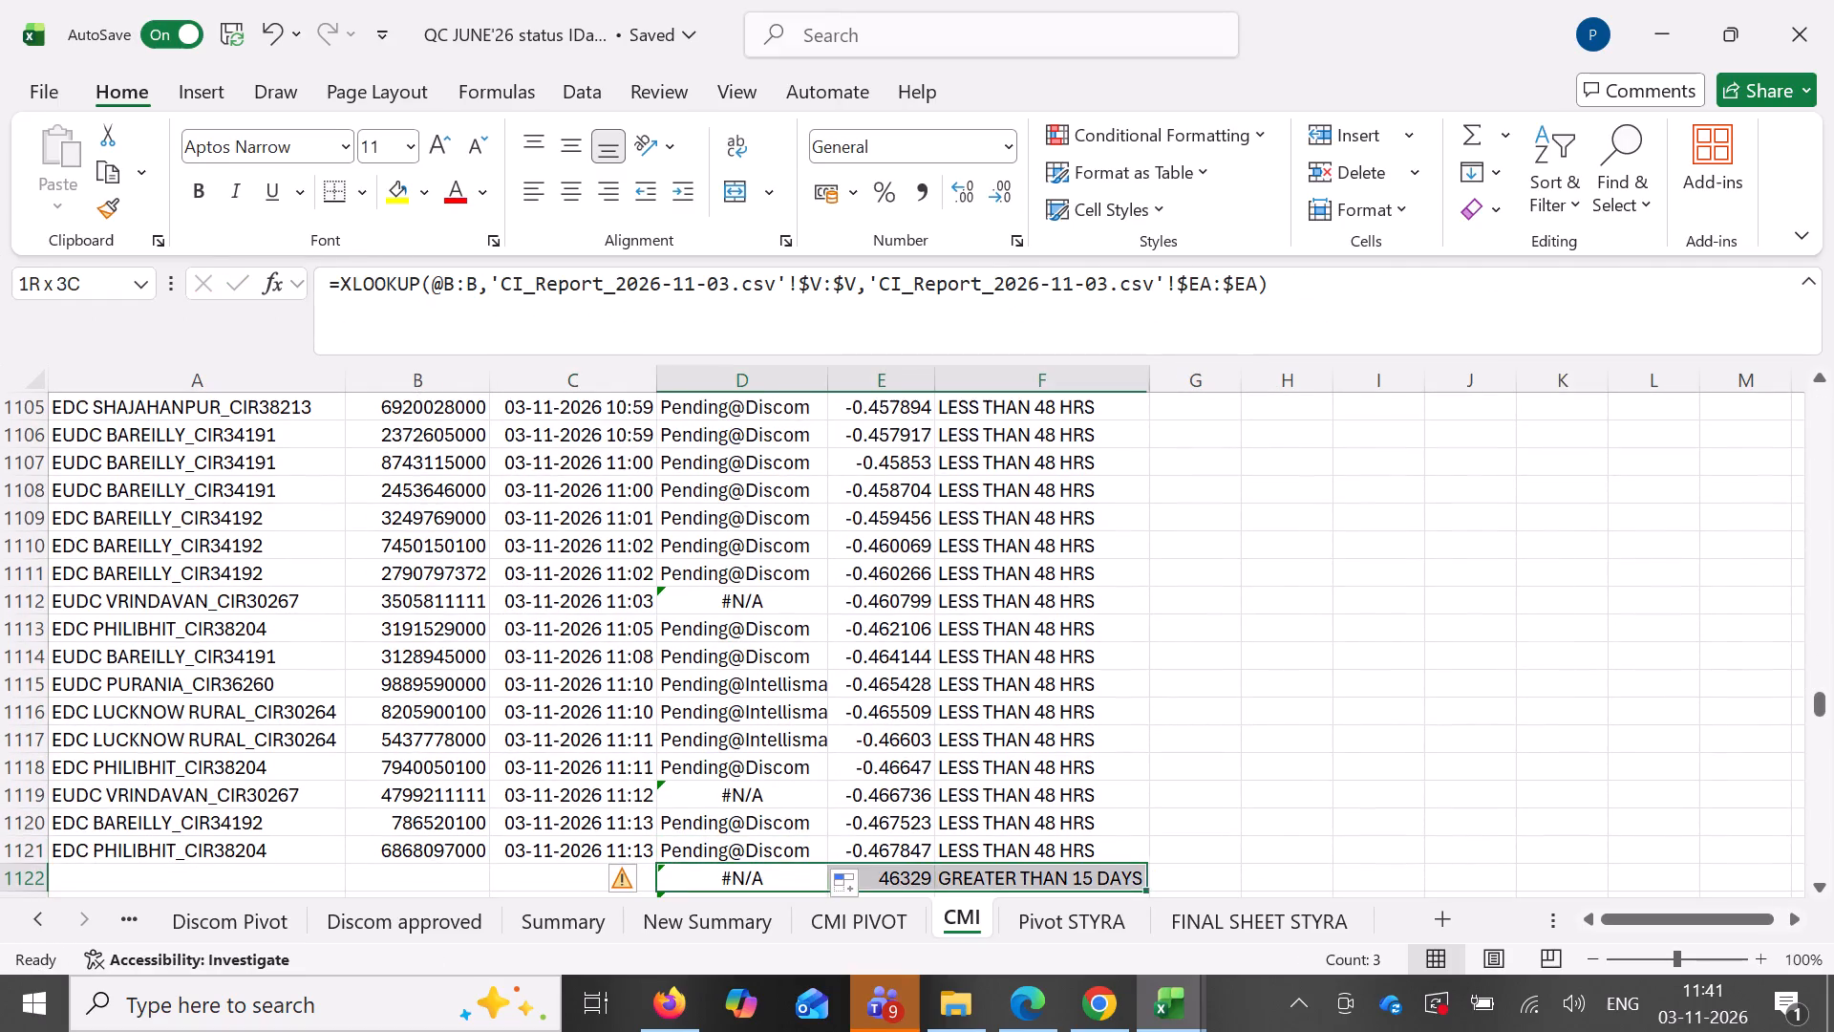
{"action": "key", "text": "ctrl+shift+Down"}
{"action": "key", "text": "Delete"}
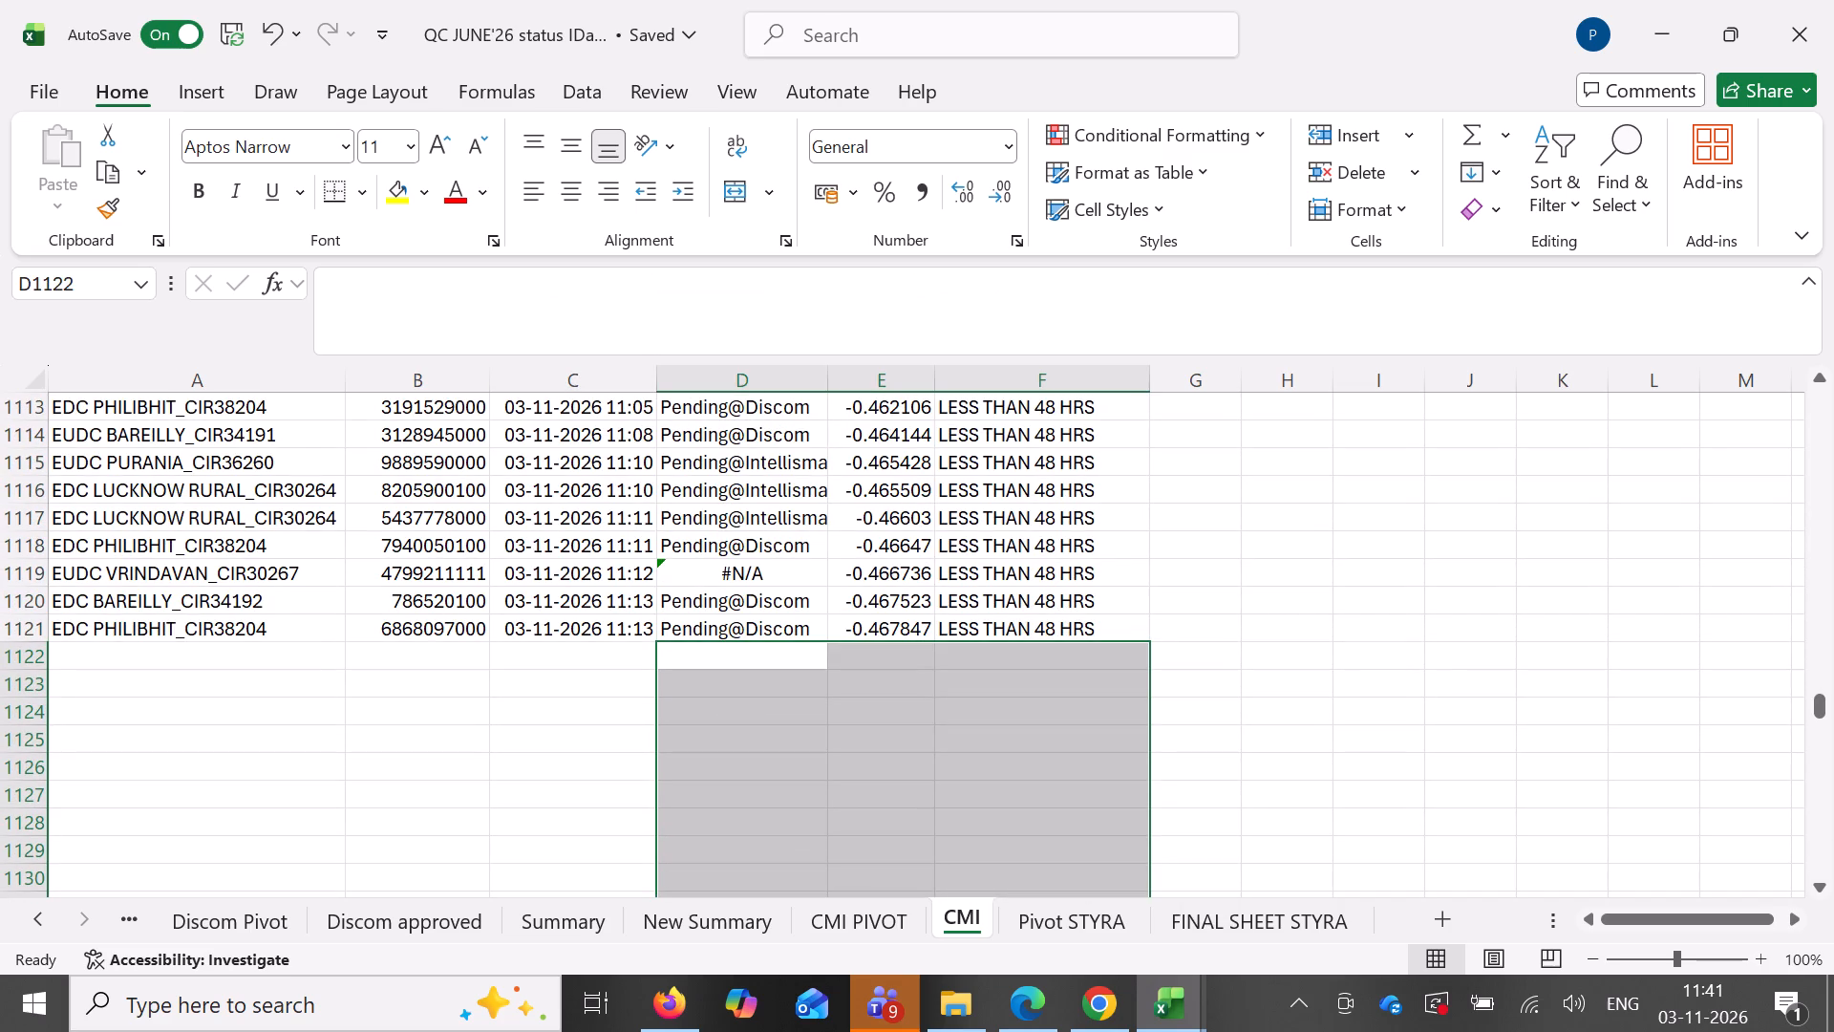
Strip the time from the MI dates in column C of the CMI sheet by replacing " *" (space and asterisk) with nothing.
{"action": "left_click", "coordinate": [606, 380]}
{"action": "key", "text": "ctrl+h"}
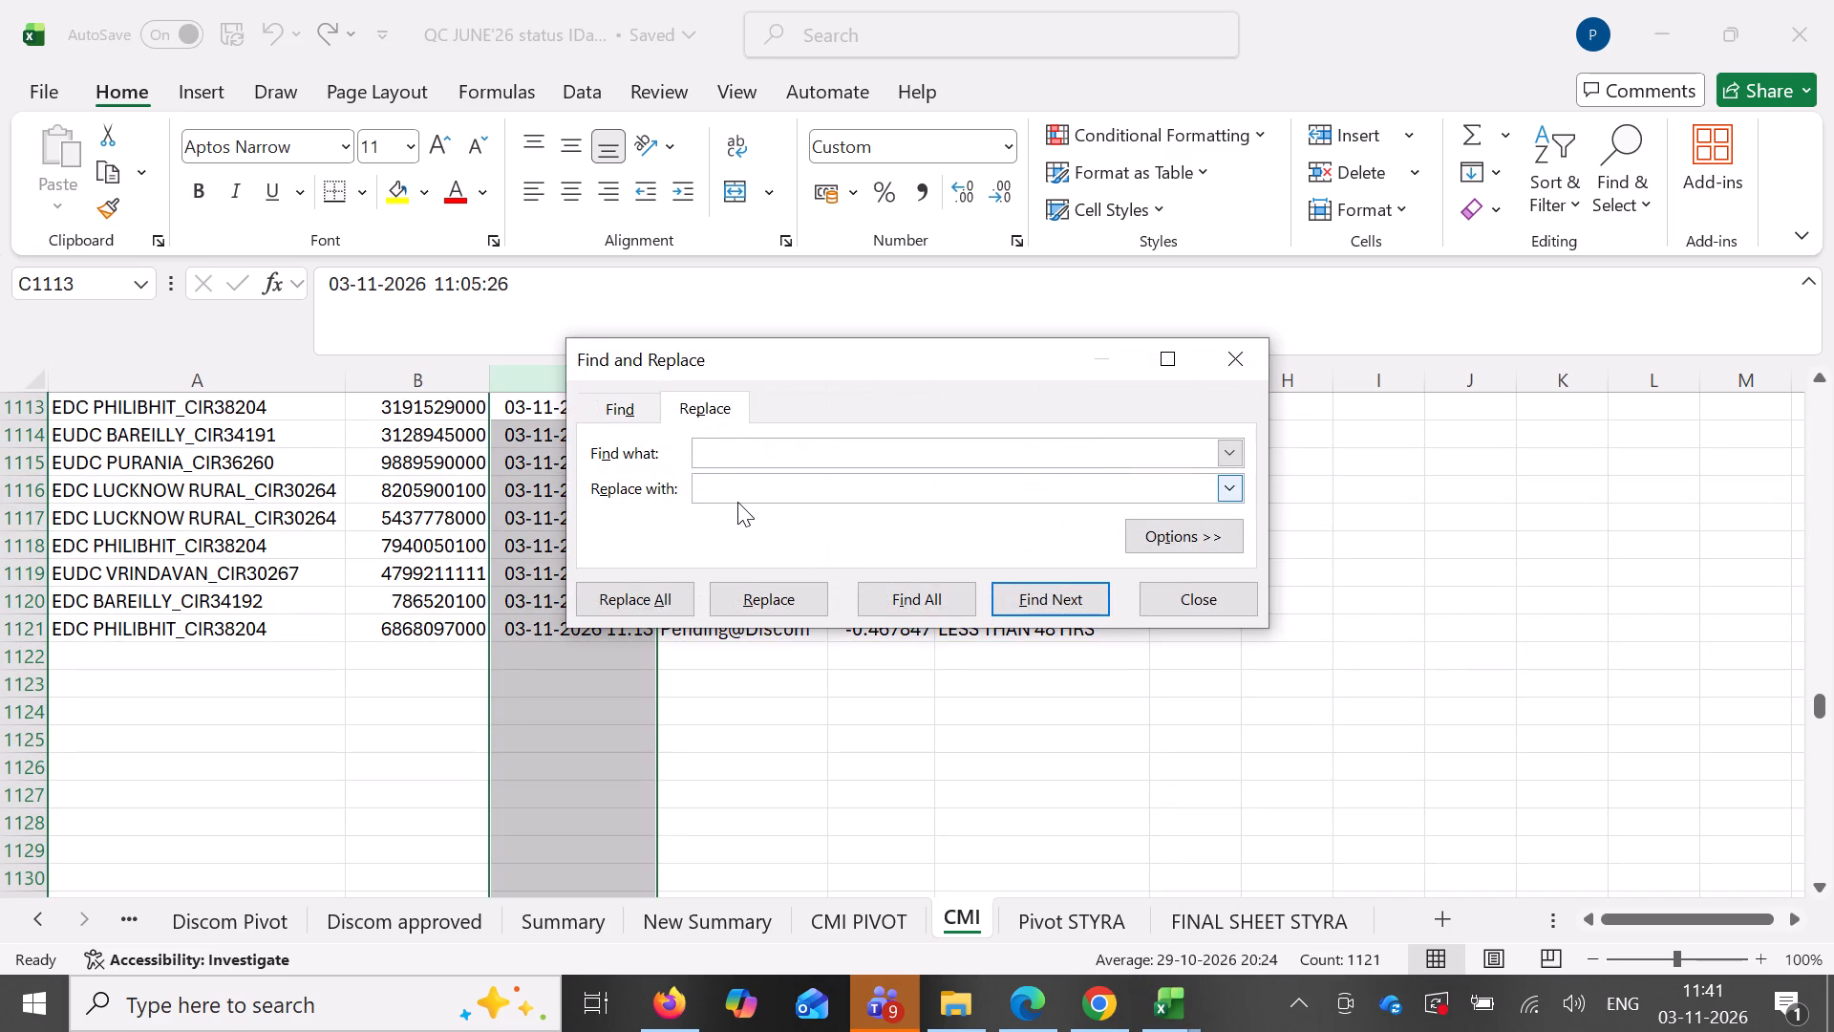
{"action": "key", "text": "space"}
{"action": "type", "text": "*"}
{"action": "key", "text": "Tab"}
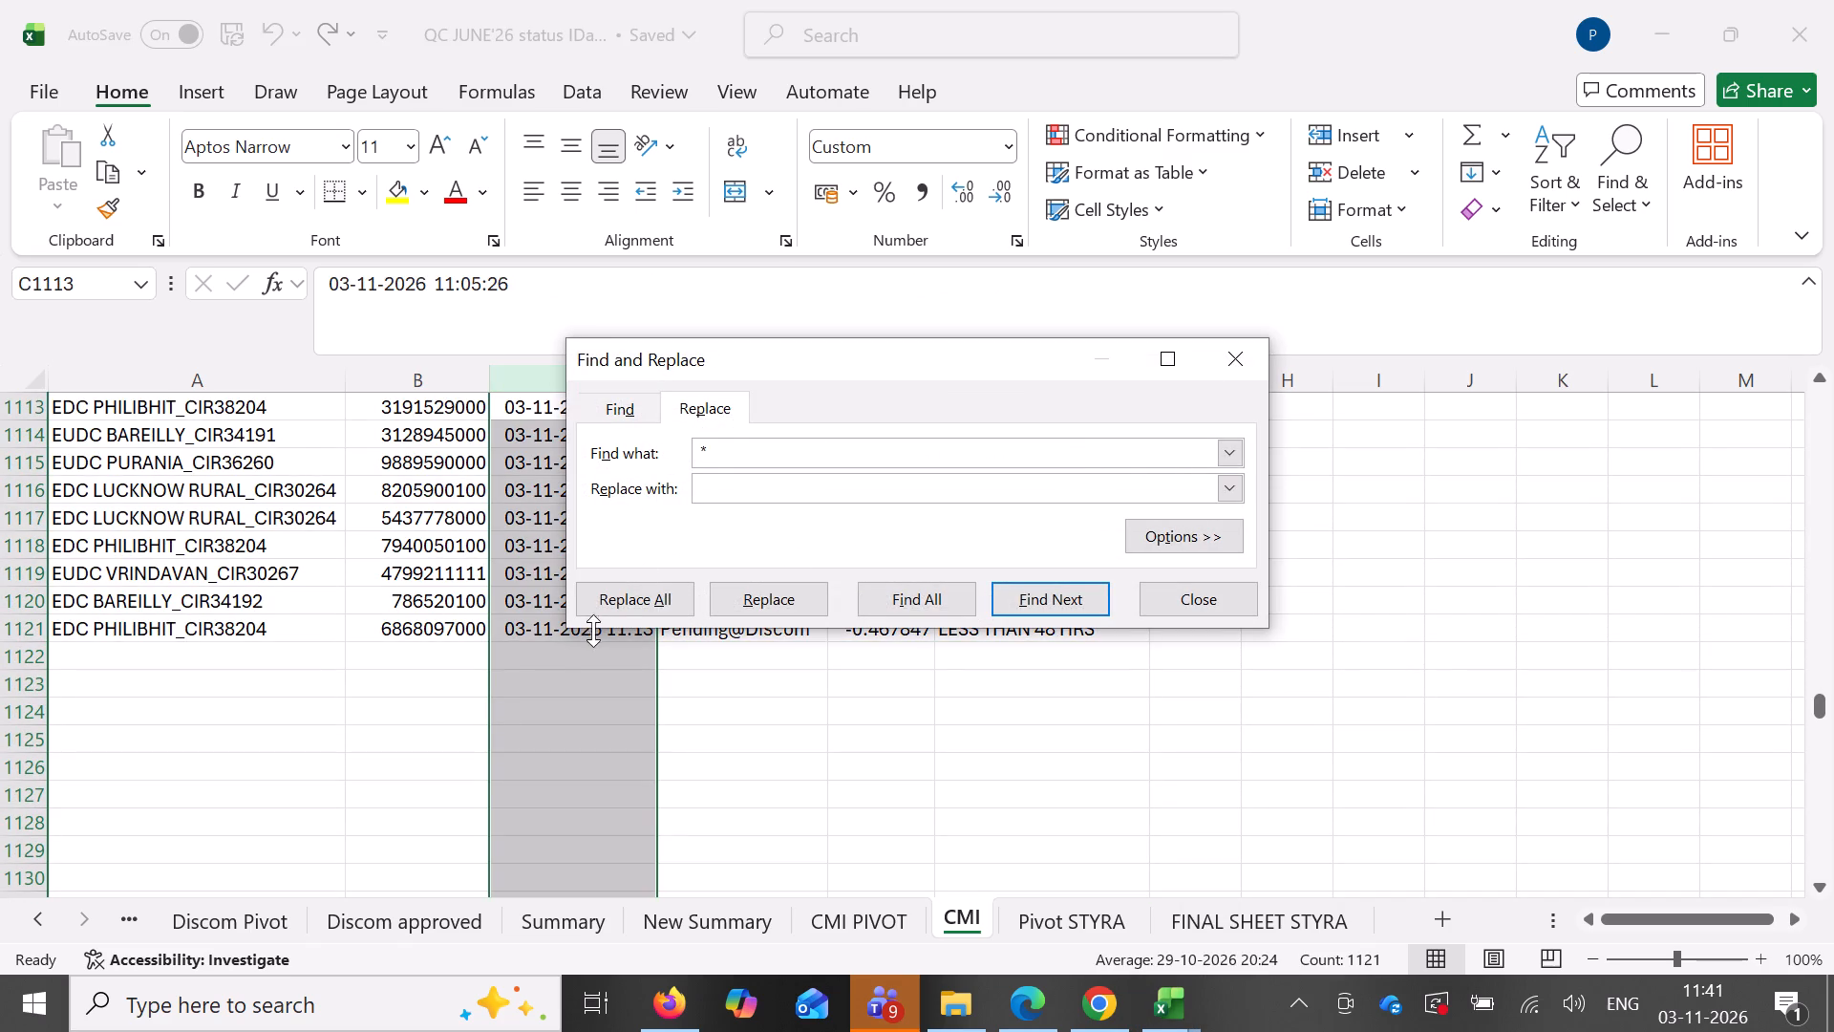
{"action": "left_click", "coordinate": [599, 629]}
{"action": "left_click", "coordinate": [615, 612]}
{"action": "left_click", "coordinate": [1120, 572]}
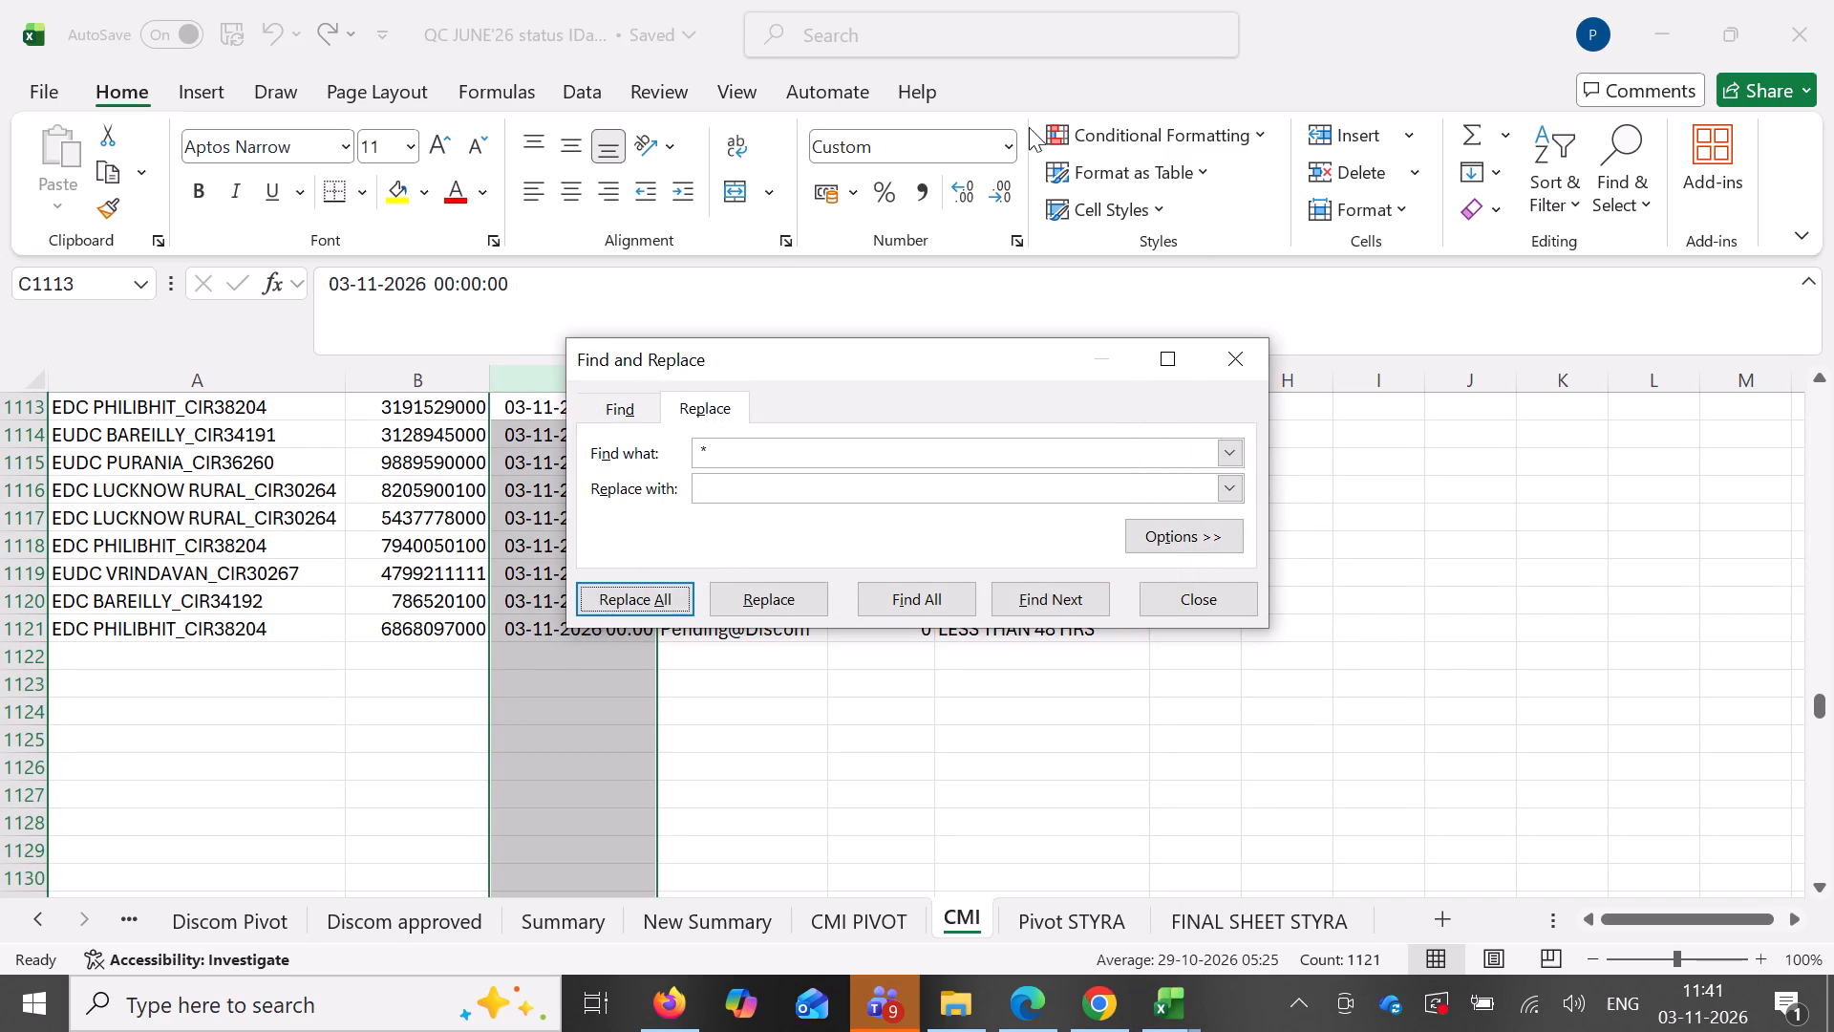
Format the CMI sheet's MI date column as Short Date.
{"action": "left_click", "coordinate": [1017, 143]}
{"action": "left_click", "coordinate": [1014, 149]}
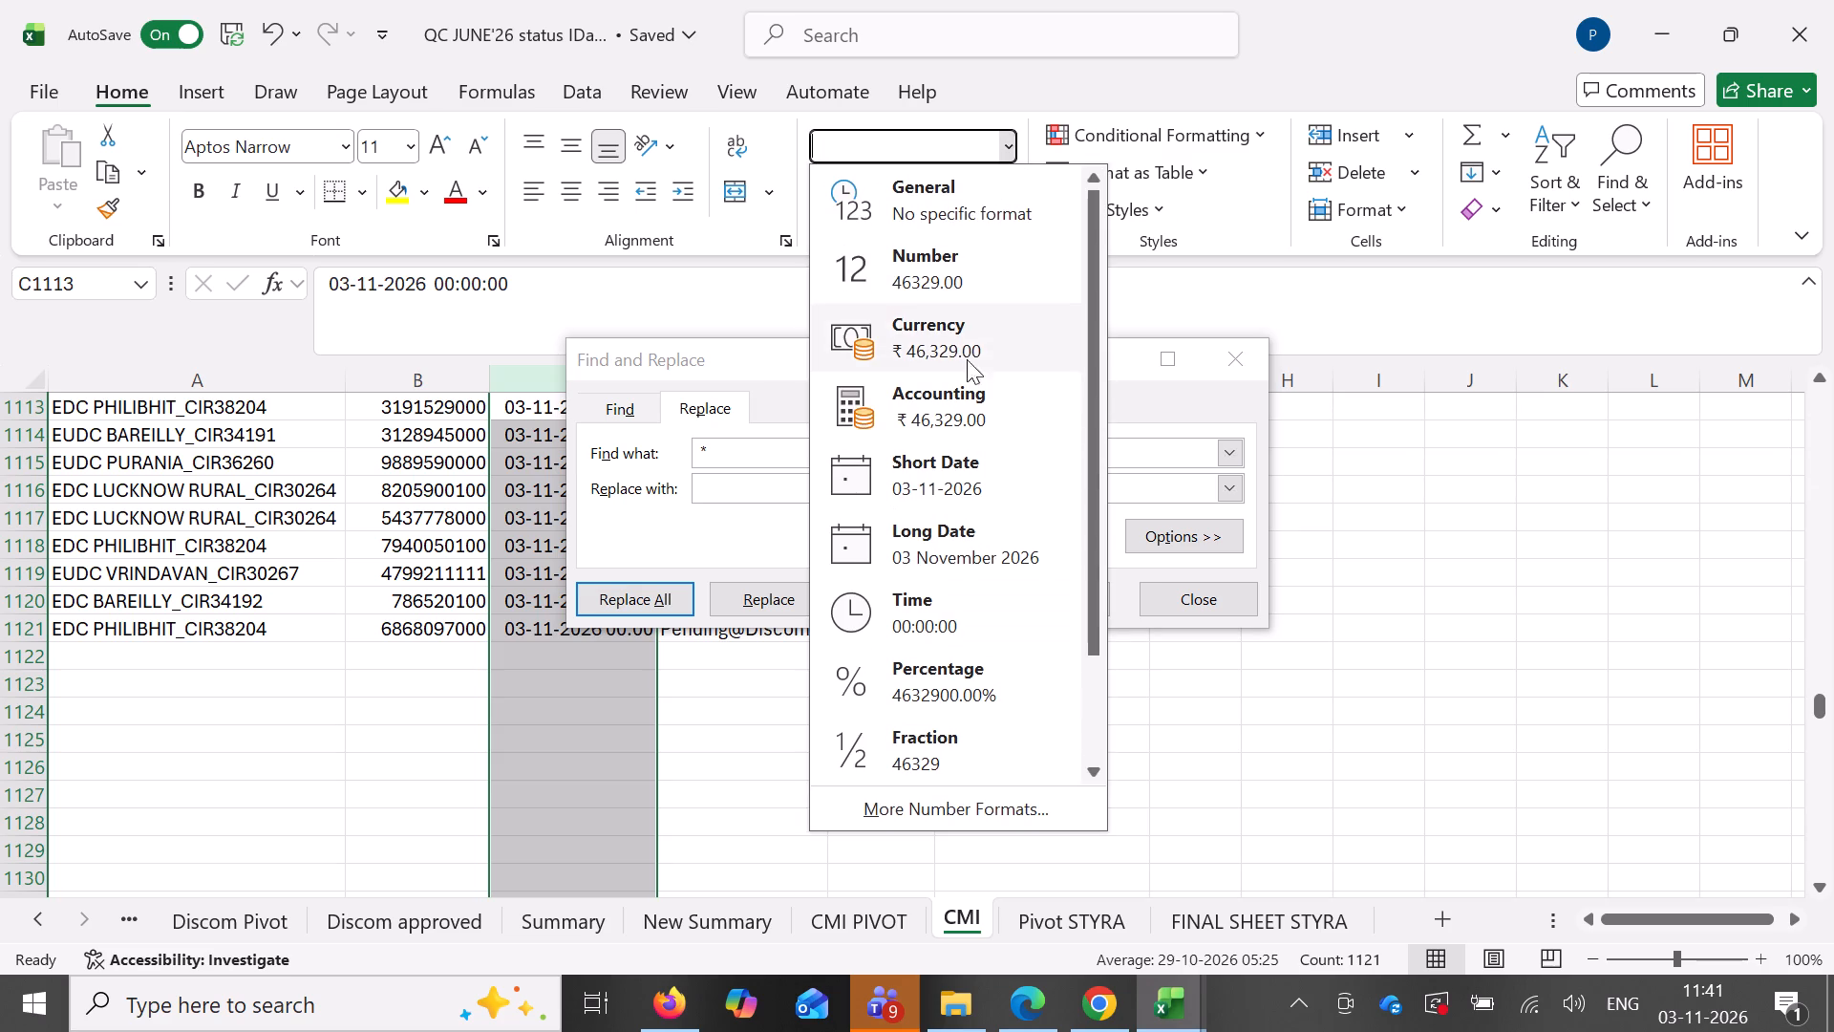
{"action": "left_click", "coordinate": [967, 496]}
{"action": "left_click_drag", "start_coordinate": [954, 367], "coordinate": [1363, 423]}
Refresh the pivot table on the CMI PIVOT sheet.
{"action": "left_click", "coordinate": [885, 912]}
{"action": "right_click_drag", "start_coordinate": [837, 533], "coordinate": [825, 539]}
{"action": "left_click", "coordinate": [936, 559]}
{"action": "scroll", "coordinate": [579, 556], "scroll_direction": "up", "scroll_amount": 5}
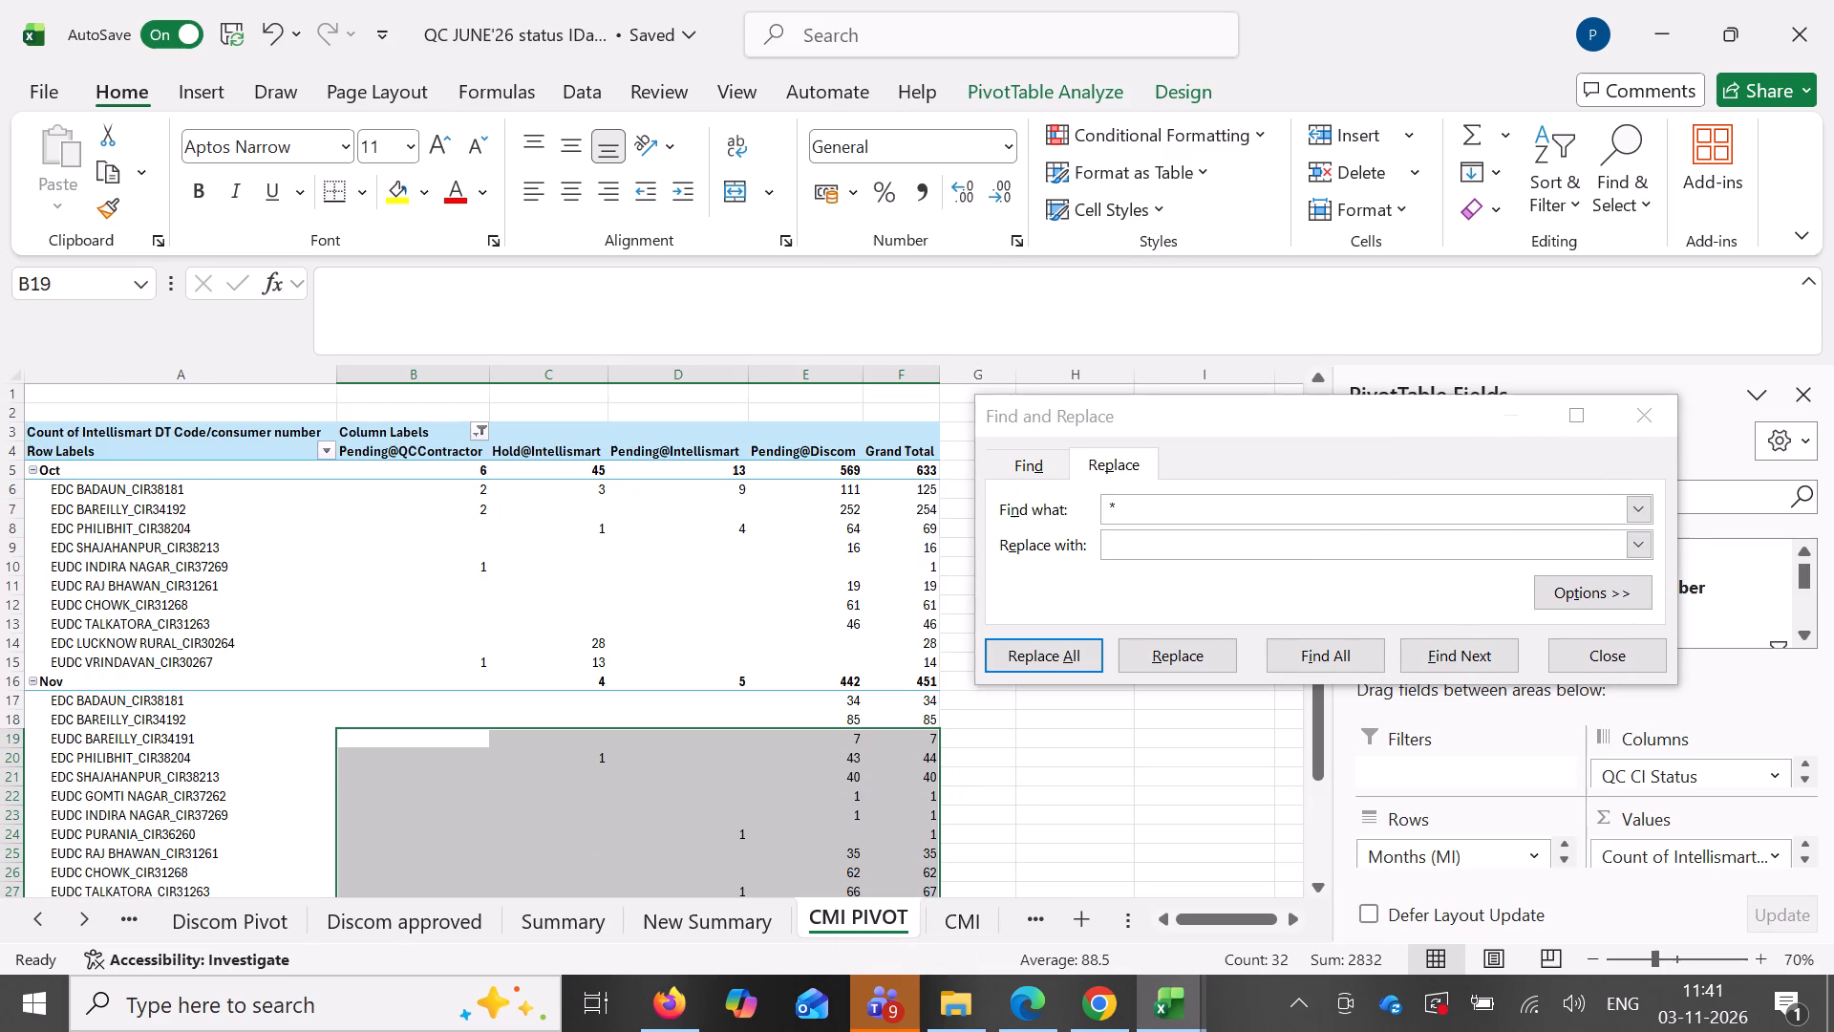
{"action": "scroll", "coordinate": [564, 551], "scroll_direction": "up", "scroll_amount": 2}
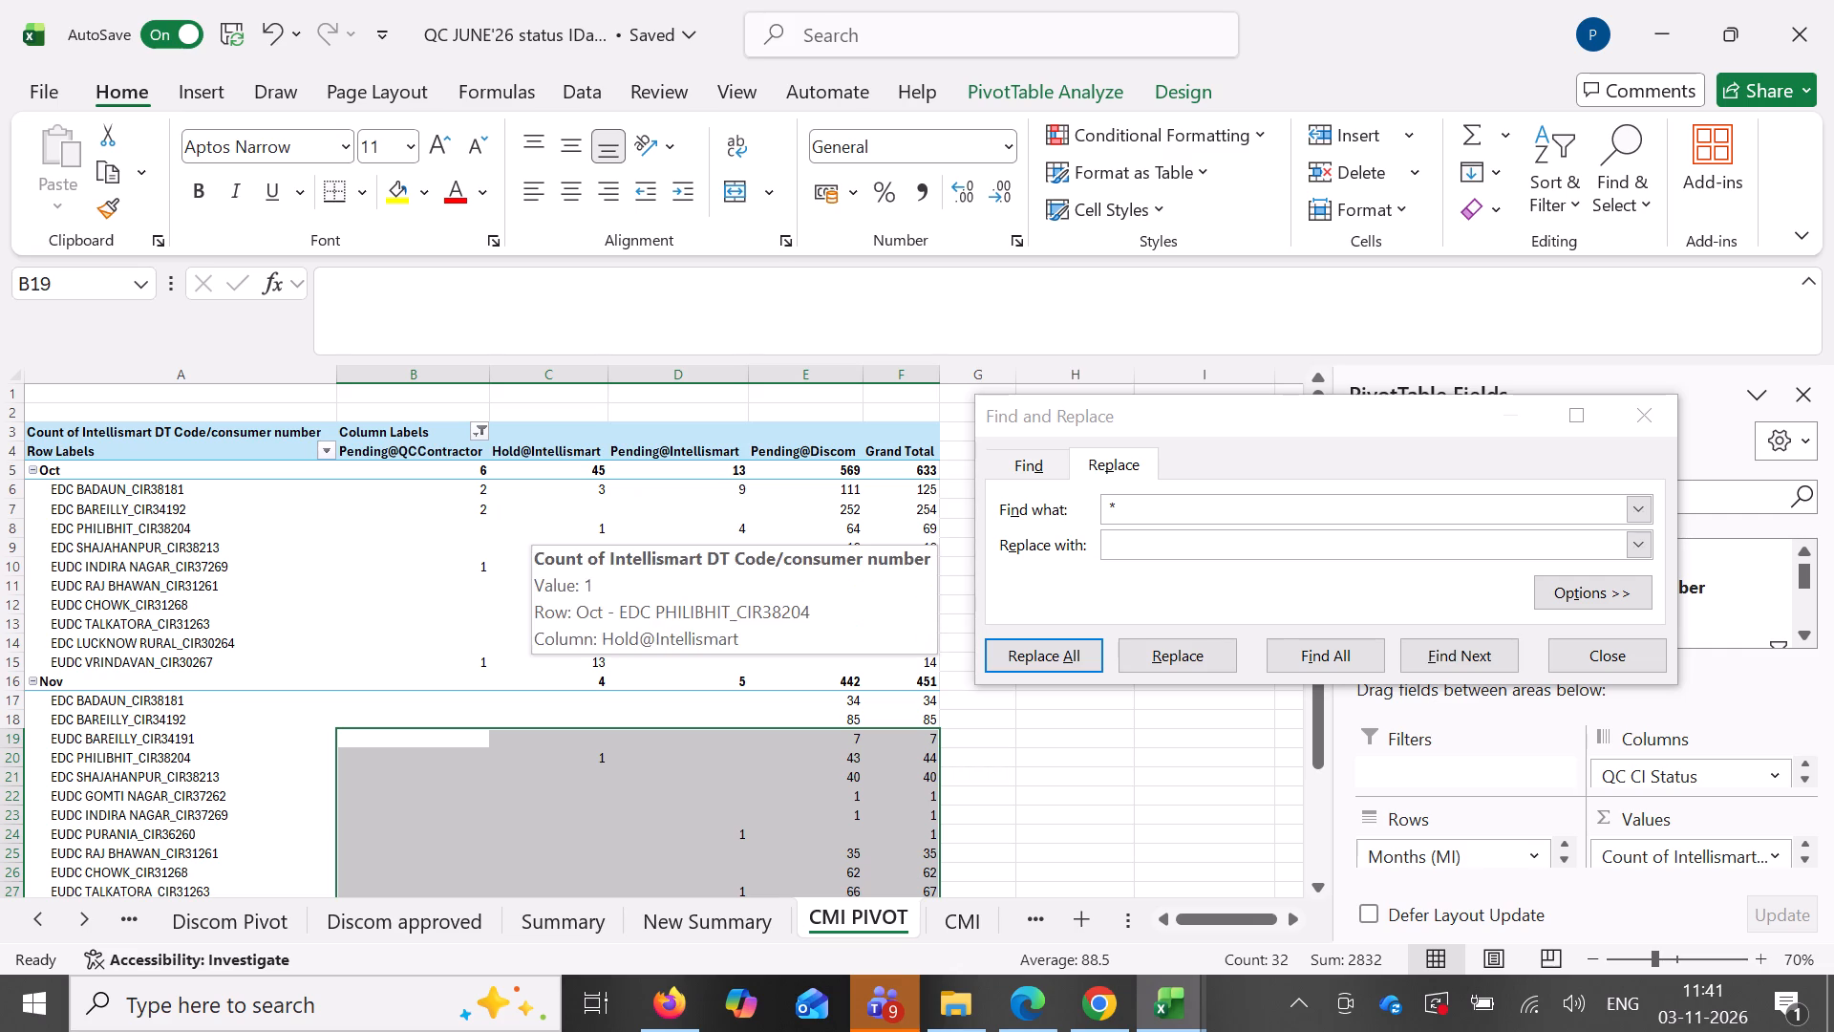
Strip the time from the dates in columns D and F of the Discom approved sheet, replacing " *" with nothing.
{"action": "left_click", "coordinate": [400, 937]}
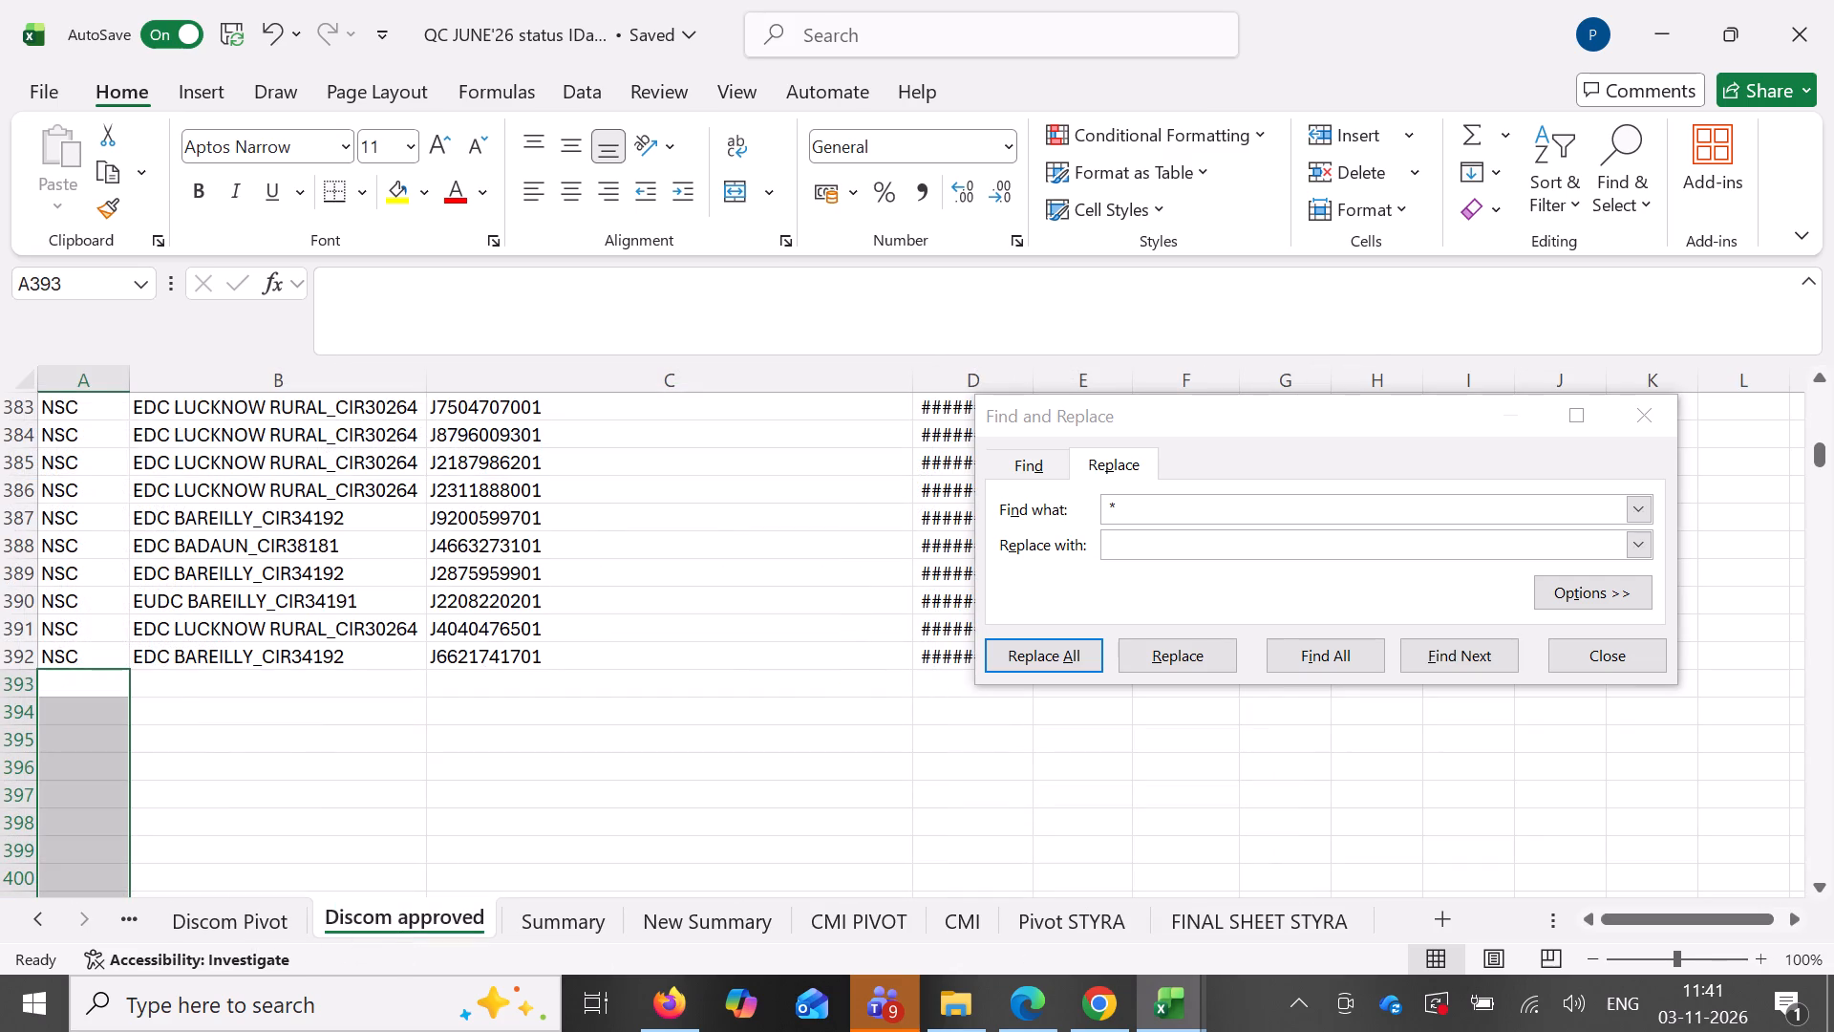
{"action": "left_click_drag", "start_coordinate": [1143, 426], "coordinate": [580, 604]}
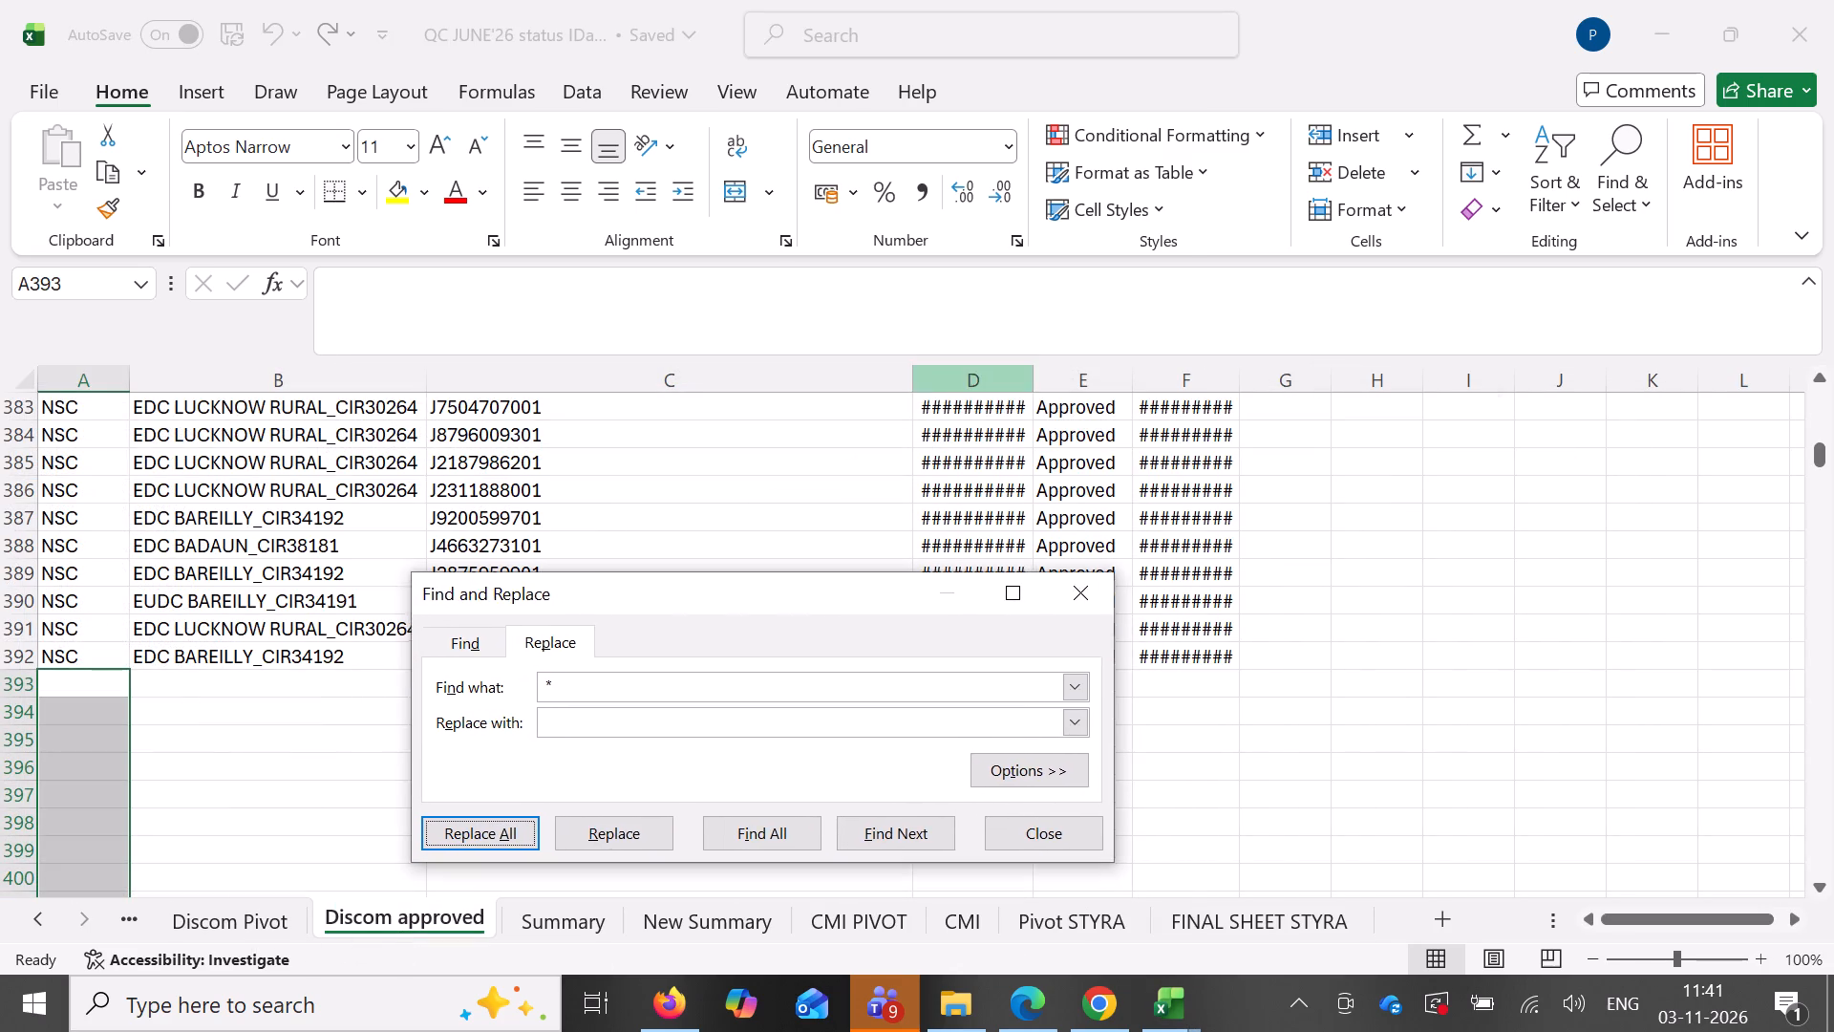
{"action": "left_click", "coordinate": [995, 383]}
{"action": "left_click", "coordinate": [1162, 371], "text": "ctrl"}
{"action": "left_click", "coordinate": [288, 833]}
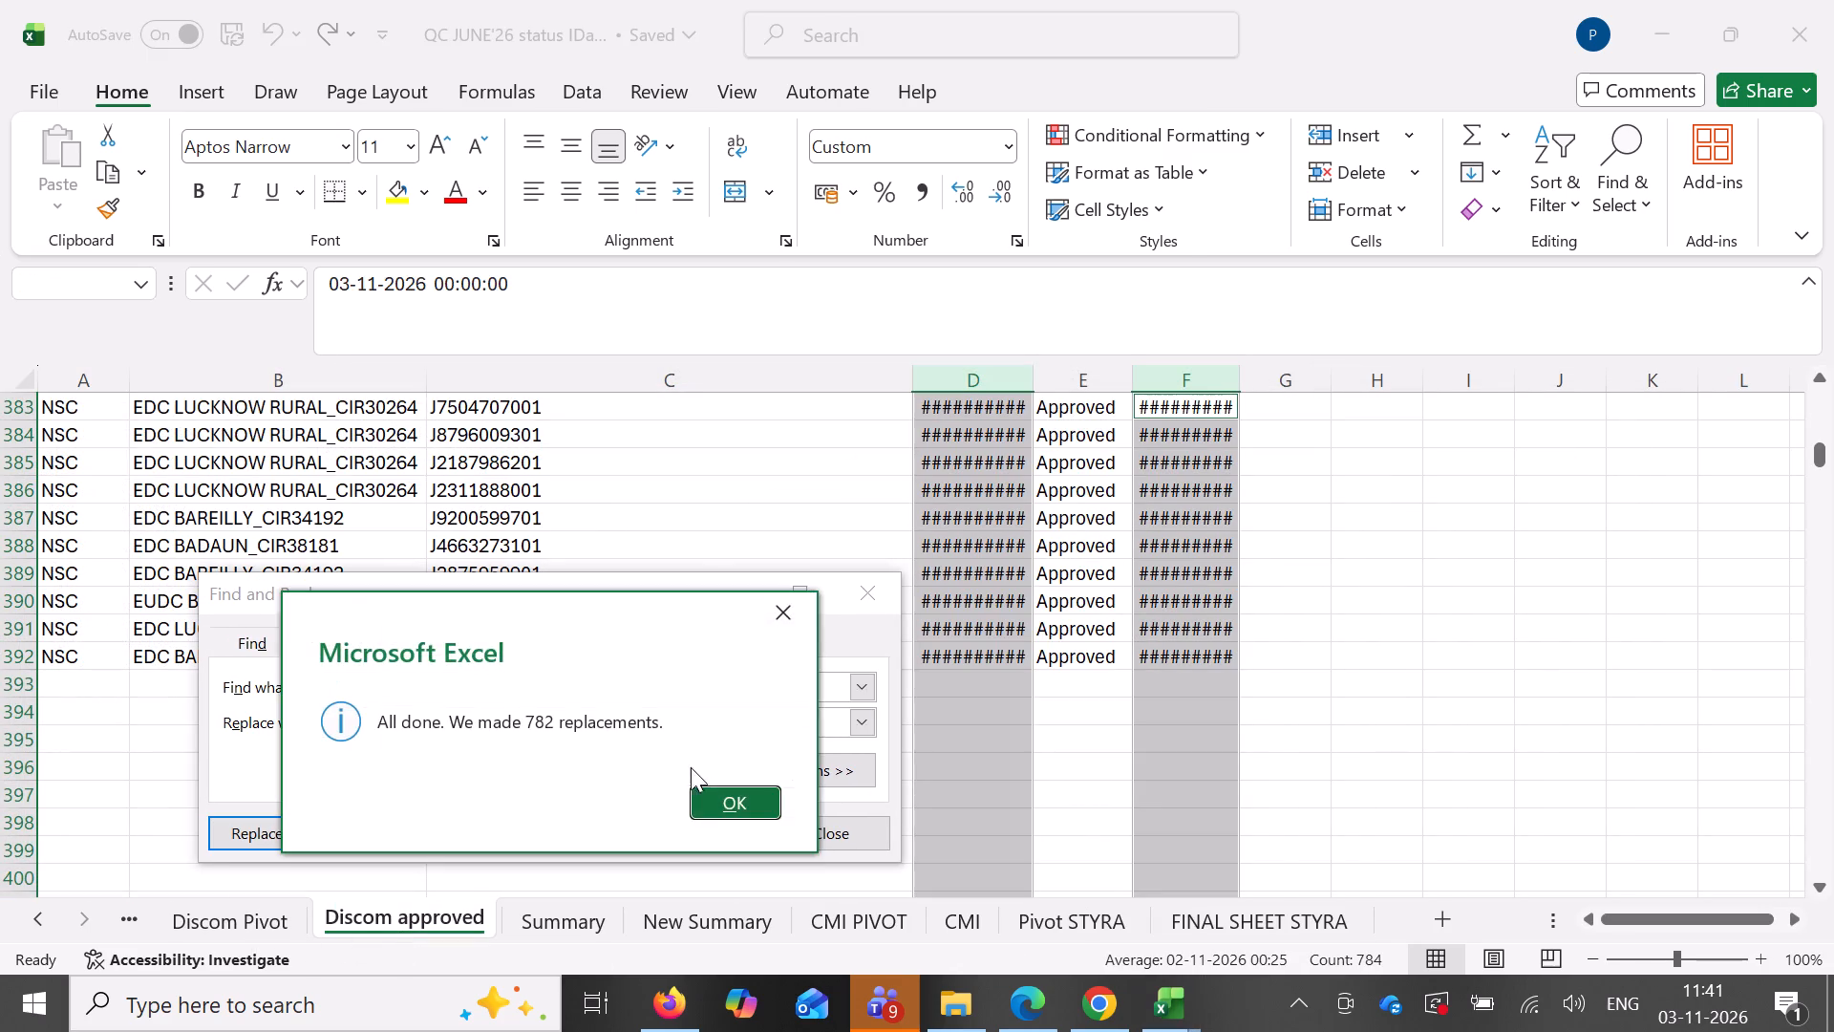
{"action": "left_click", "coordinate": [711, 787]}
Refresh the pivot table on the Discom Pivot sheet.
{"action": "left_click", "coordinate": [220, 917]}
{"action": "right_click", "coordinate": [544, 570]}
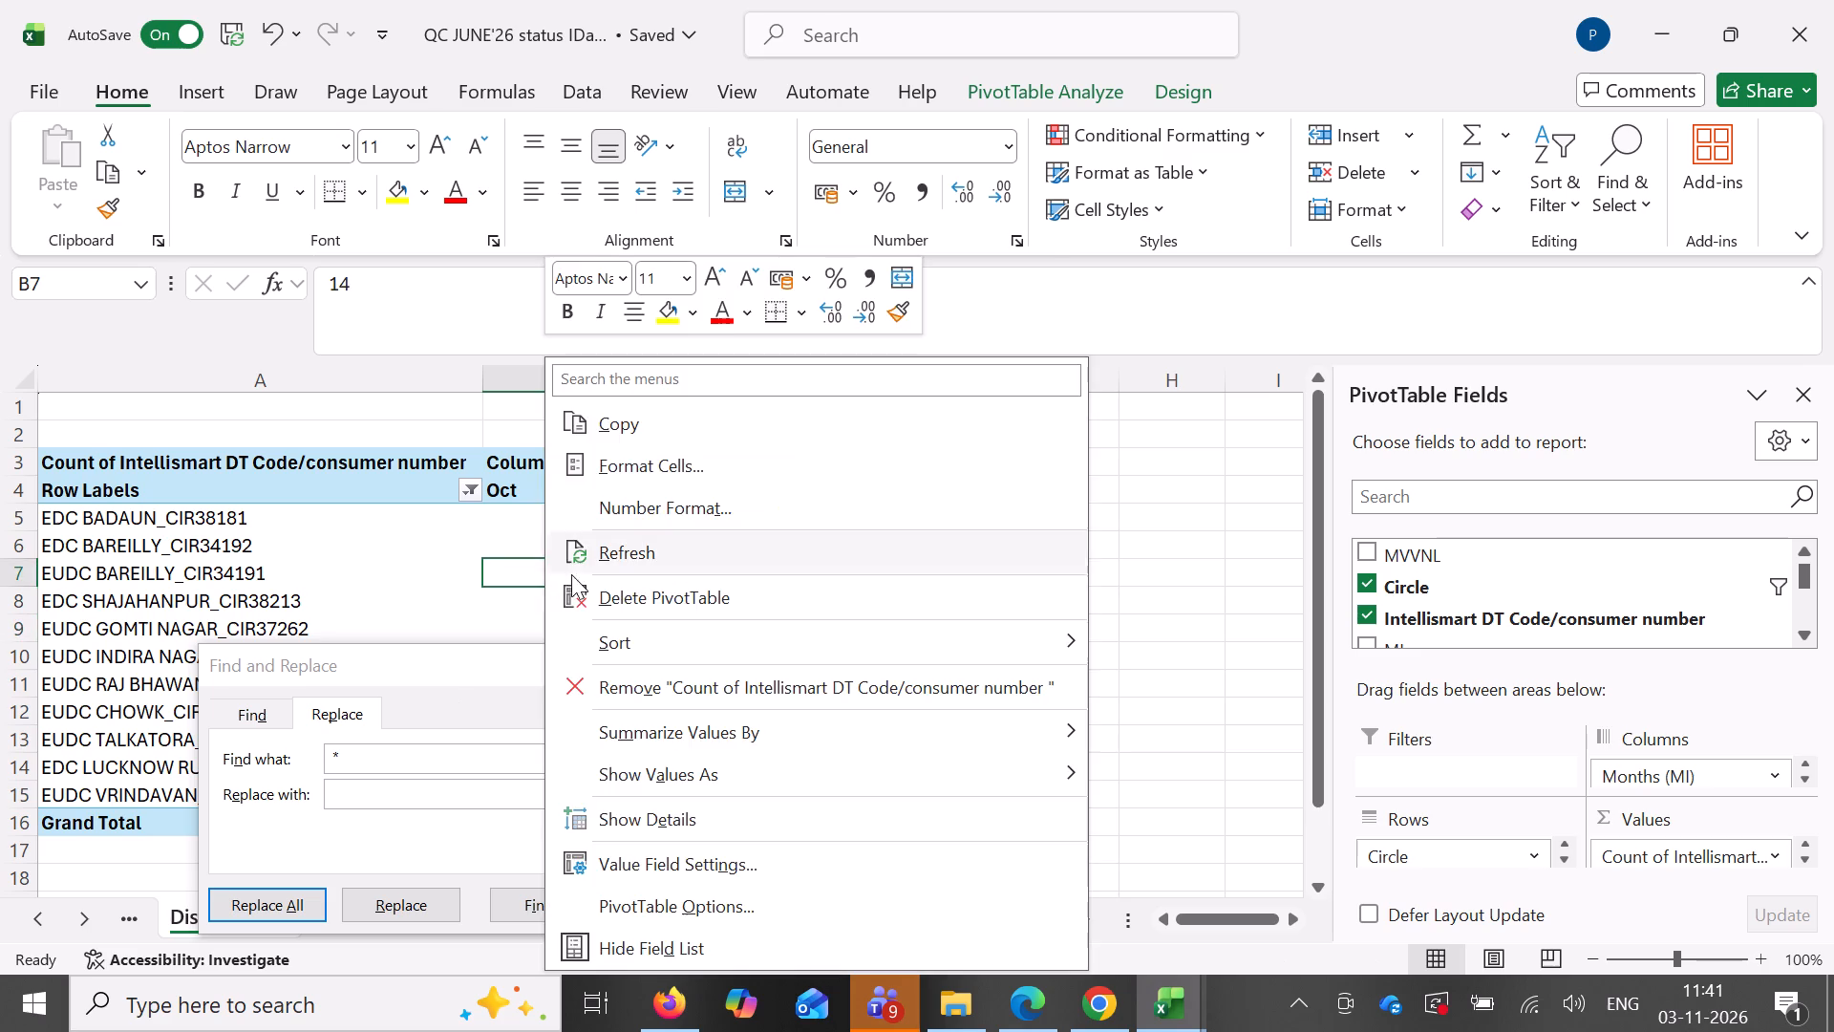
{"action": "left_click", "coordinate": [627, 568]}
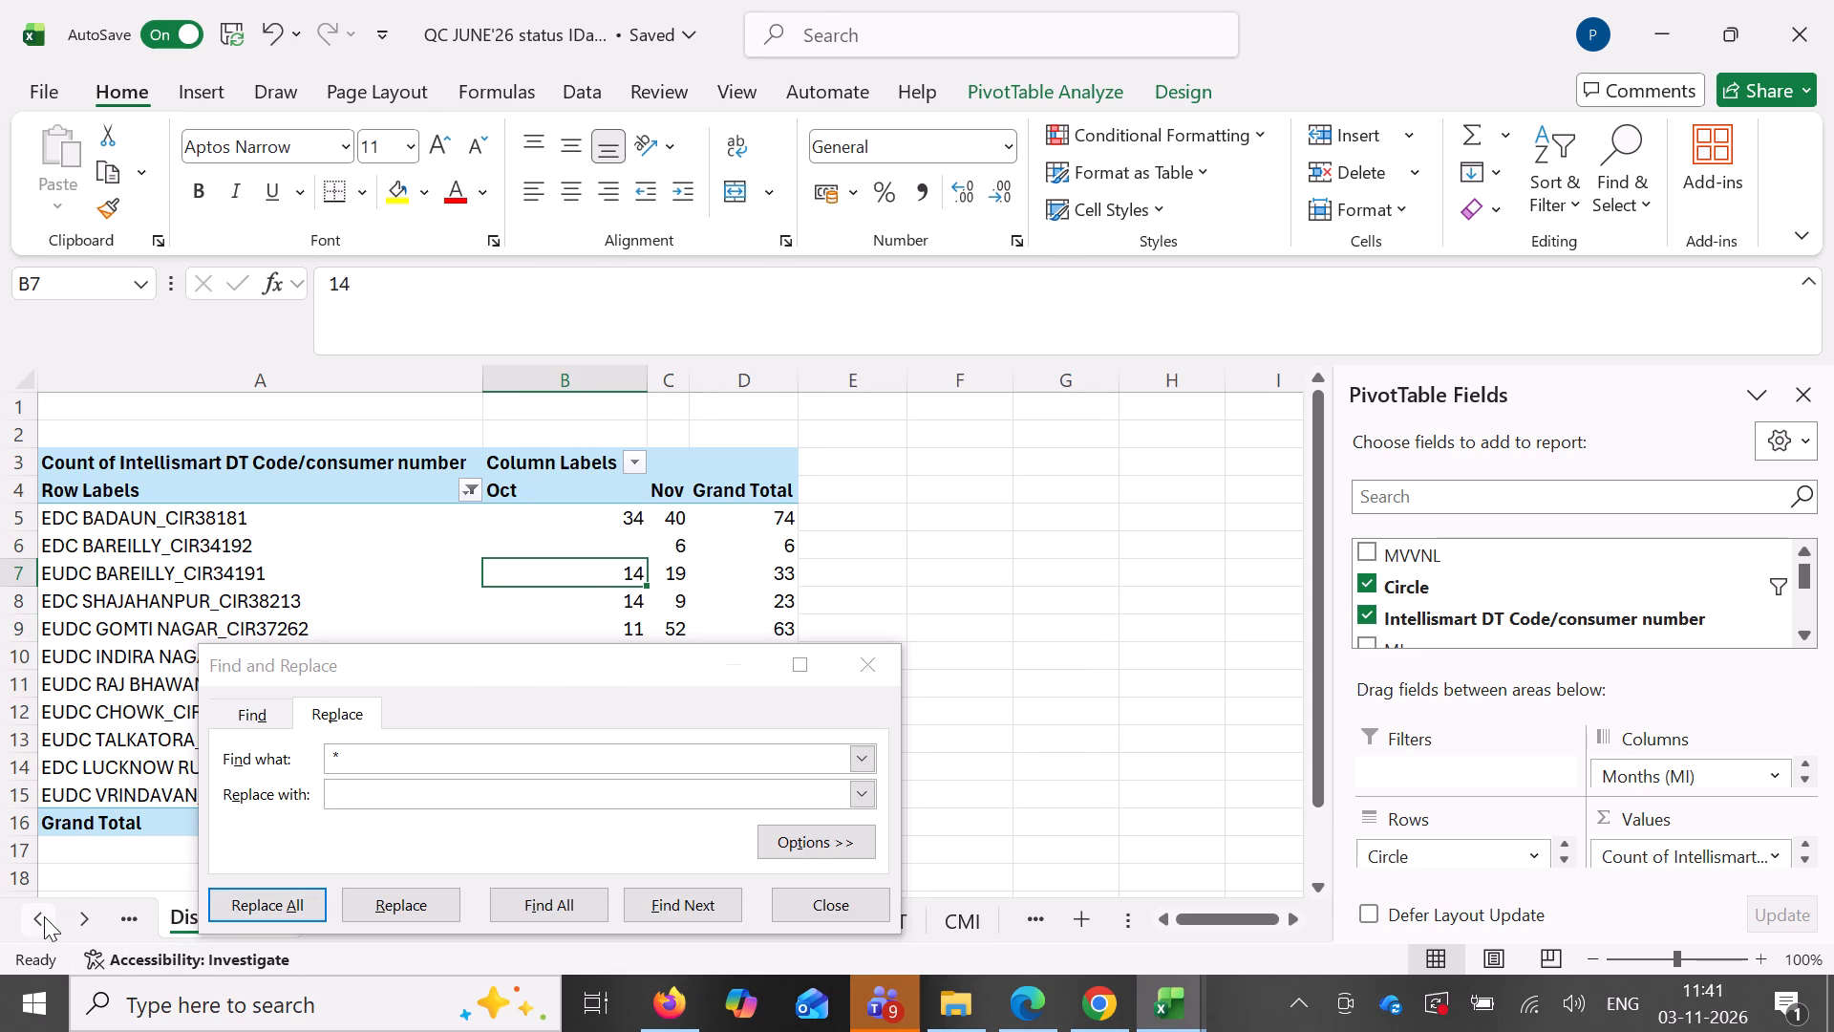
Strip the time from the dates in column G of the final sheet, replacing " *" with nothing.
{"action": "left_click", "coordinate": [43, 922]}
{"action": "double_click", "coordinate": [34, 919]}
{"action": "left_click_drag", "start_coordinate": [577, 698], "coordinate": [917, 485]}
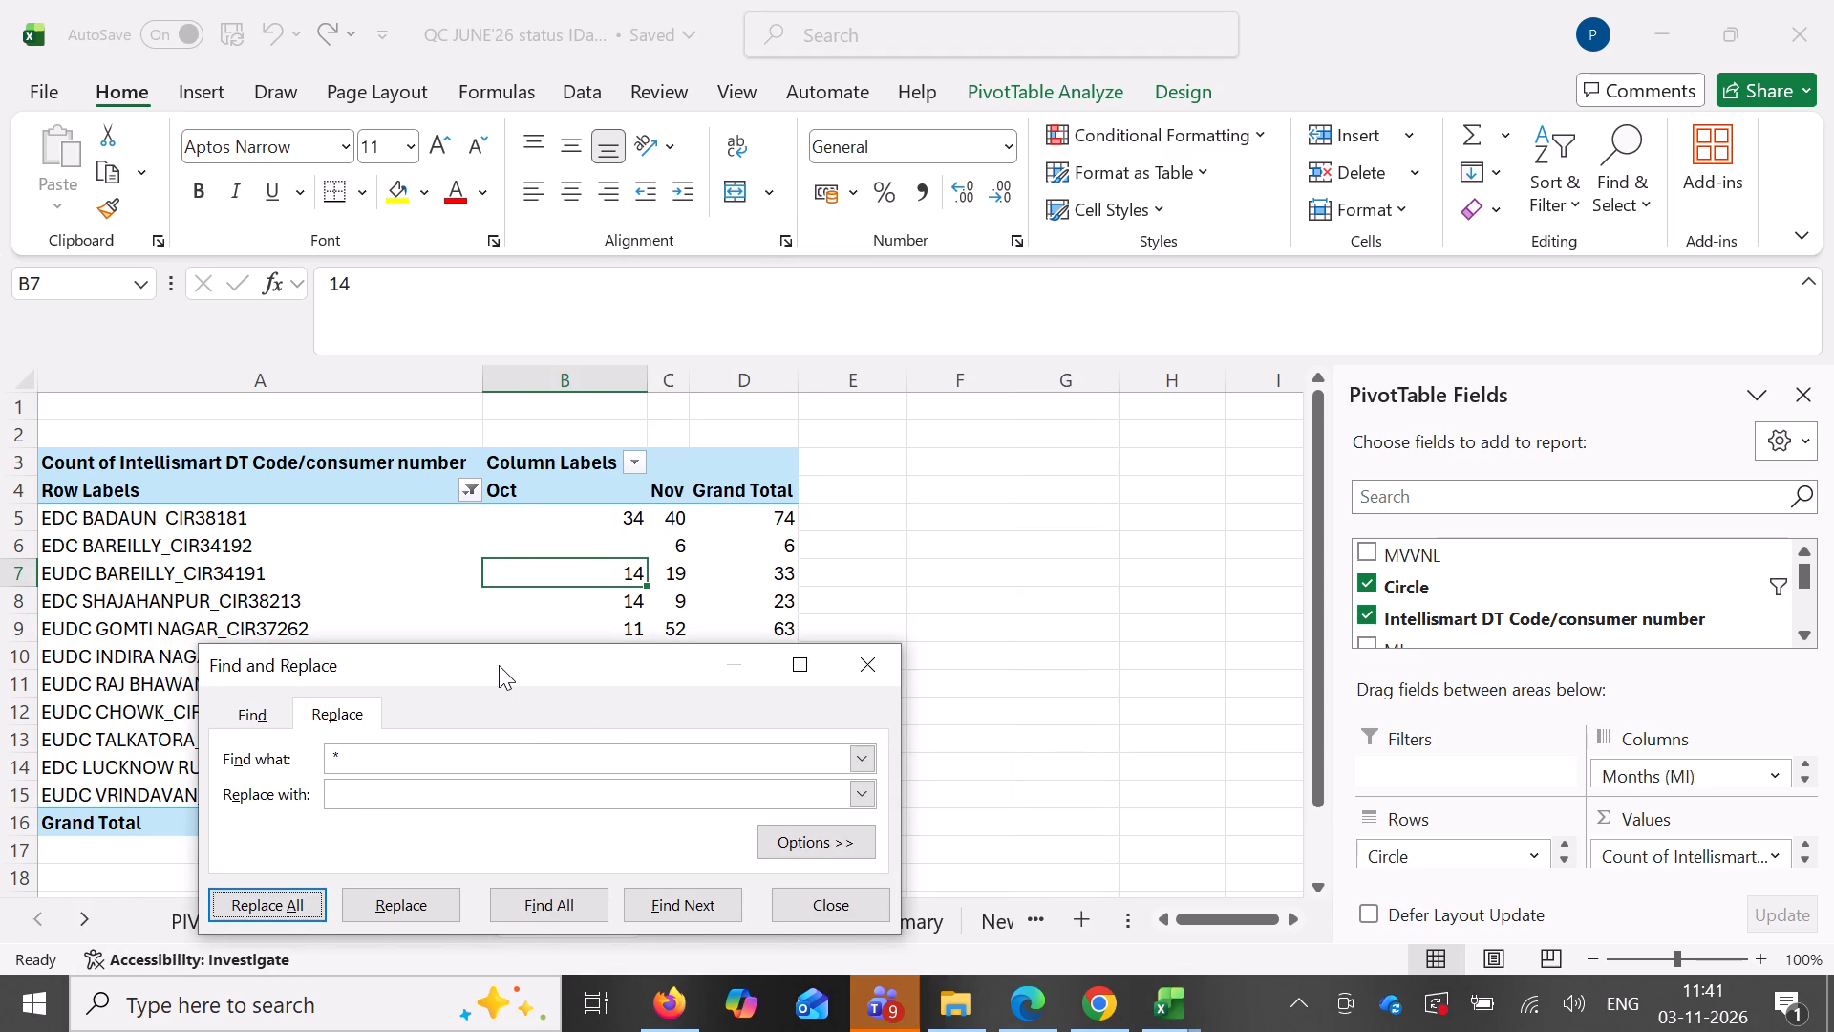
{"action": "left_click_drag", "start_coordinate": [499, 665], "coordinate": [1012, 376]}
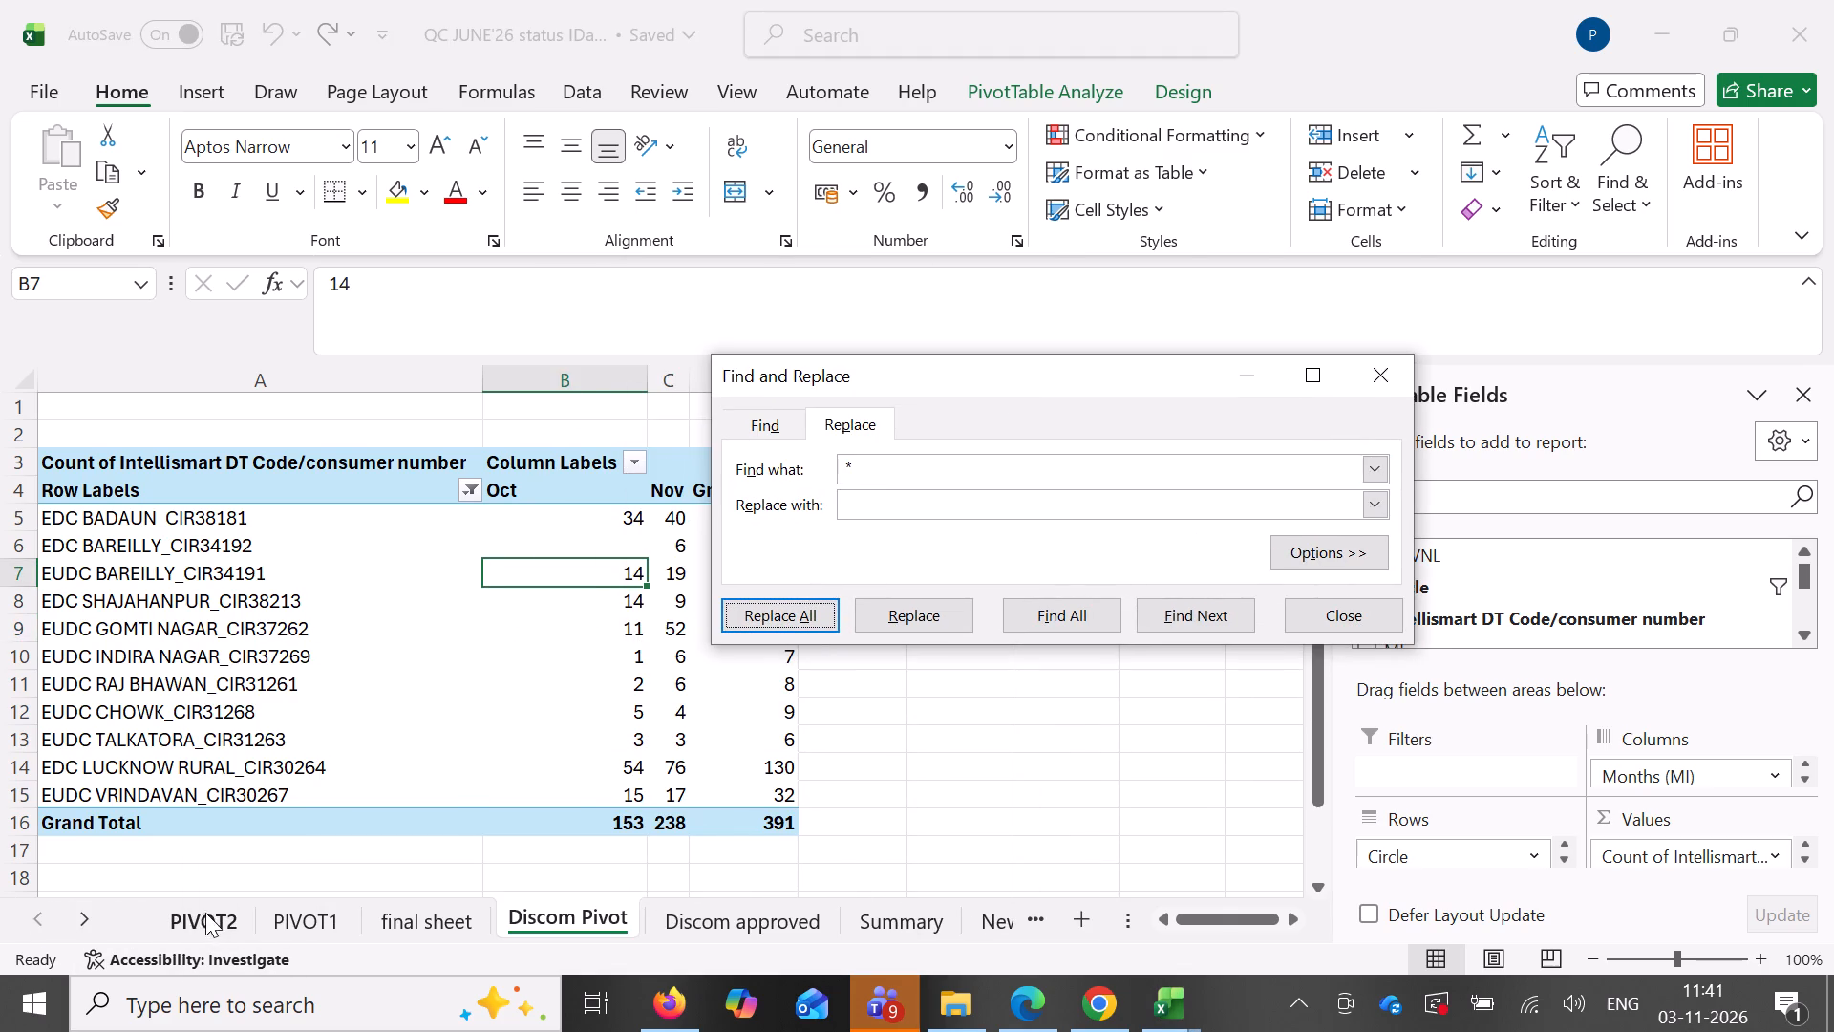
{"action": "left_click", "coordinate": [206, 912]}
{"action": "left_click", "coordinate": [356, 930]}
{"action": "left_click", "coordinate": [428, 922]}
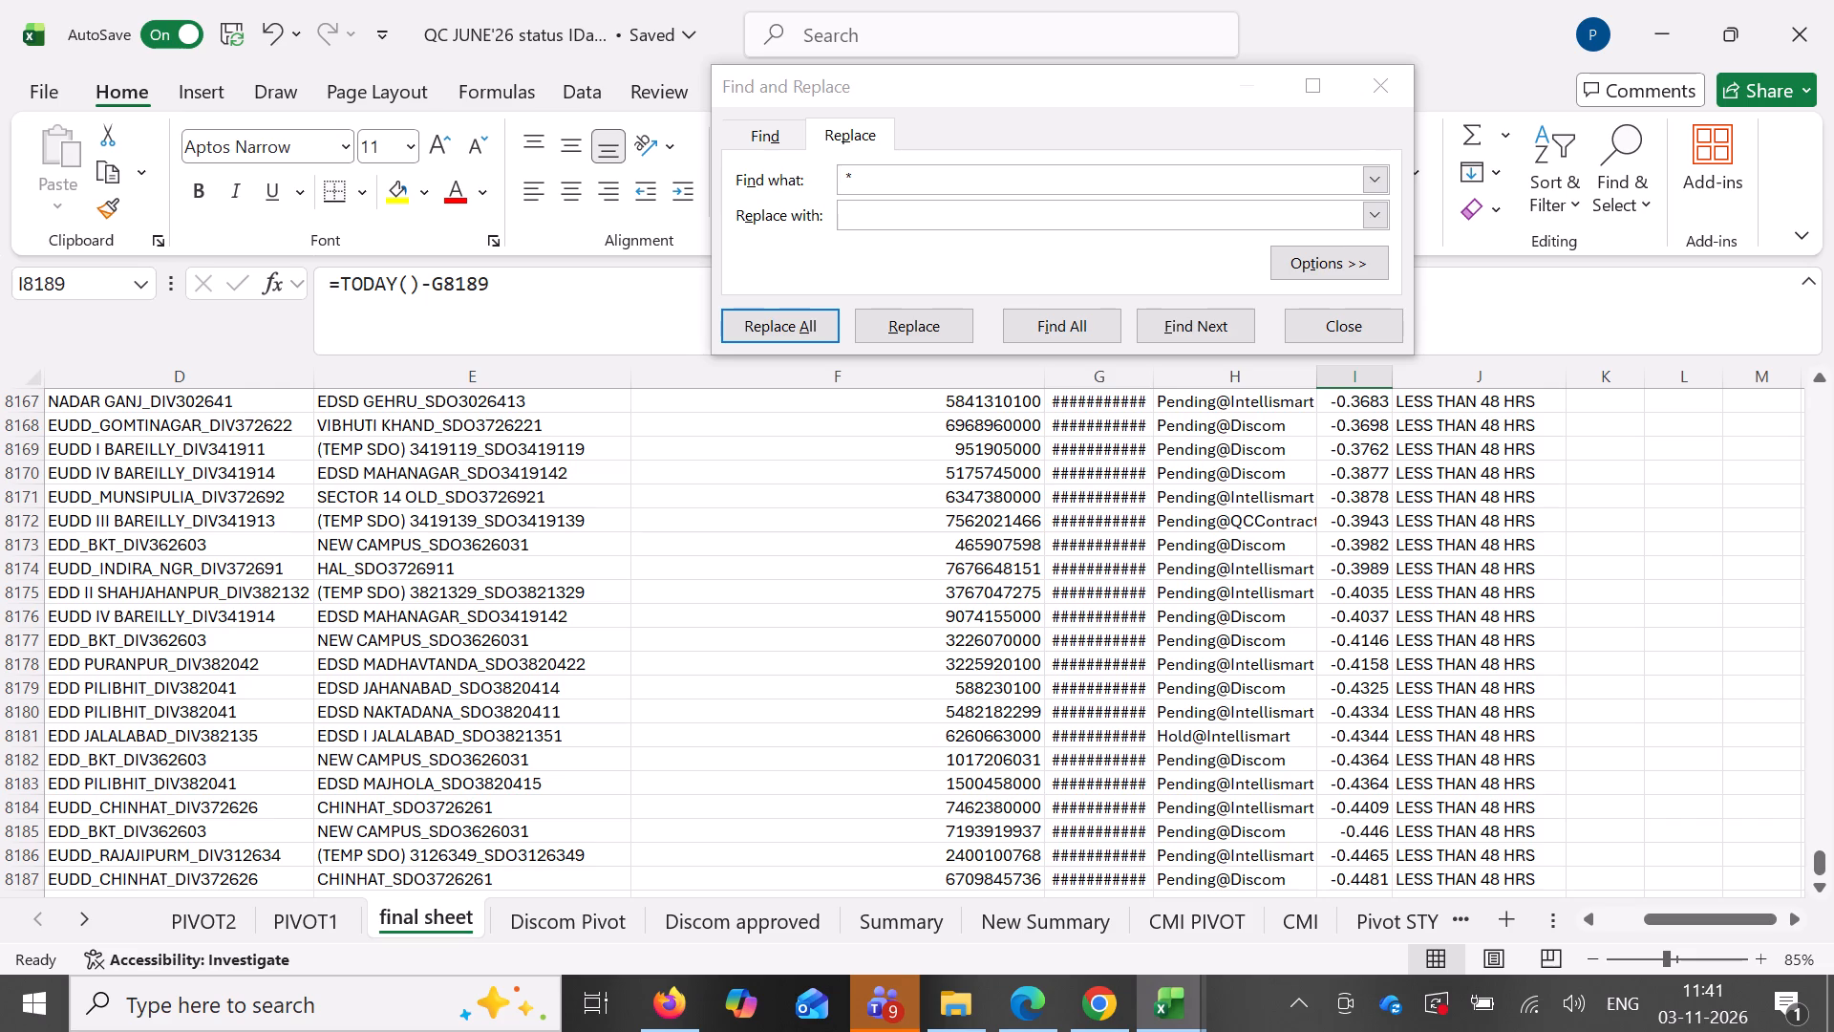
{"action": "left_click", "coordinate": [1116, 380]}
{"action": "left_click", "coordinate": [798, 319]}
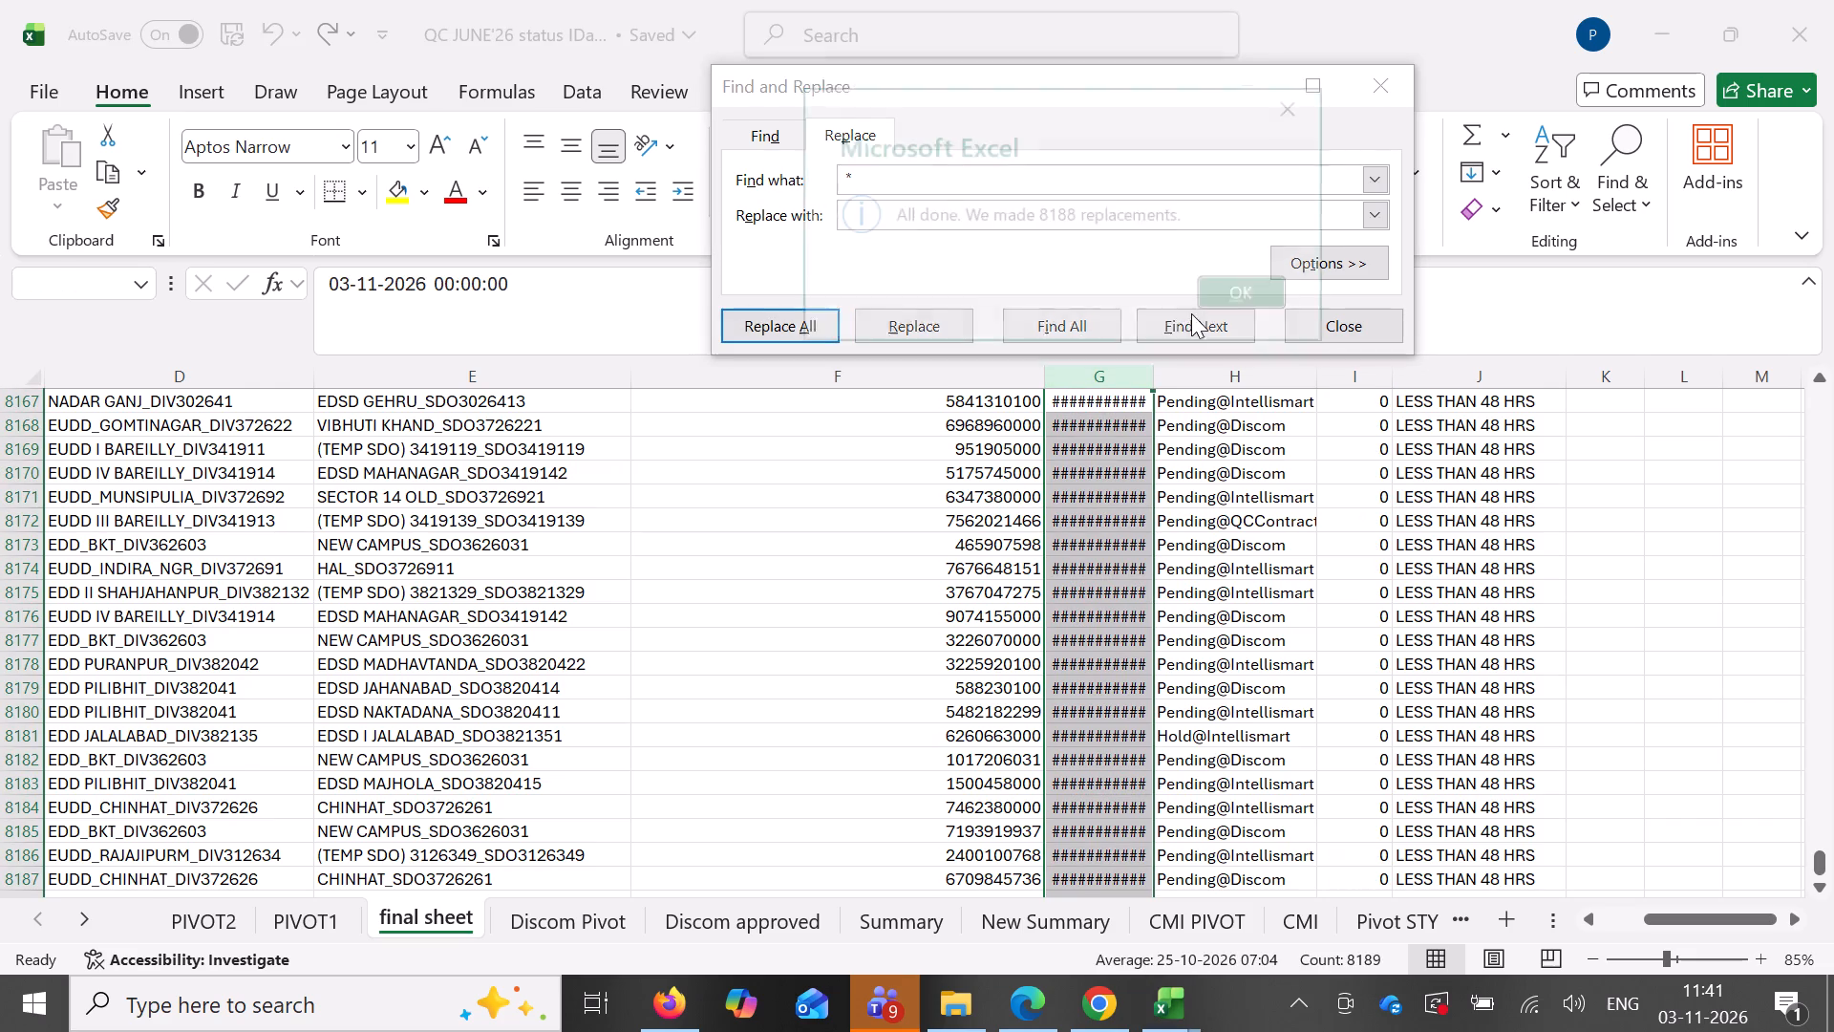
{"action": "left_click", "coordinate": [1244, 288]}
Replace all occurrences of Hold@QcIntellismart with Pending@Intellismart on the final sheet.
{"action": "left_click", "coordinate": [1286, 405]}
{"action": "key", "text": "ctrl+c"}
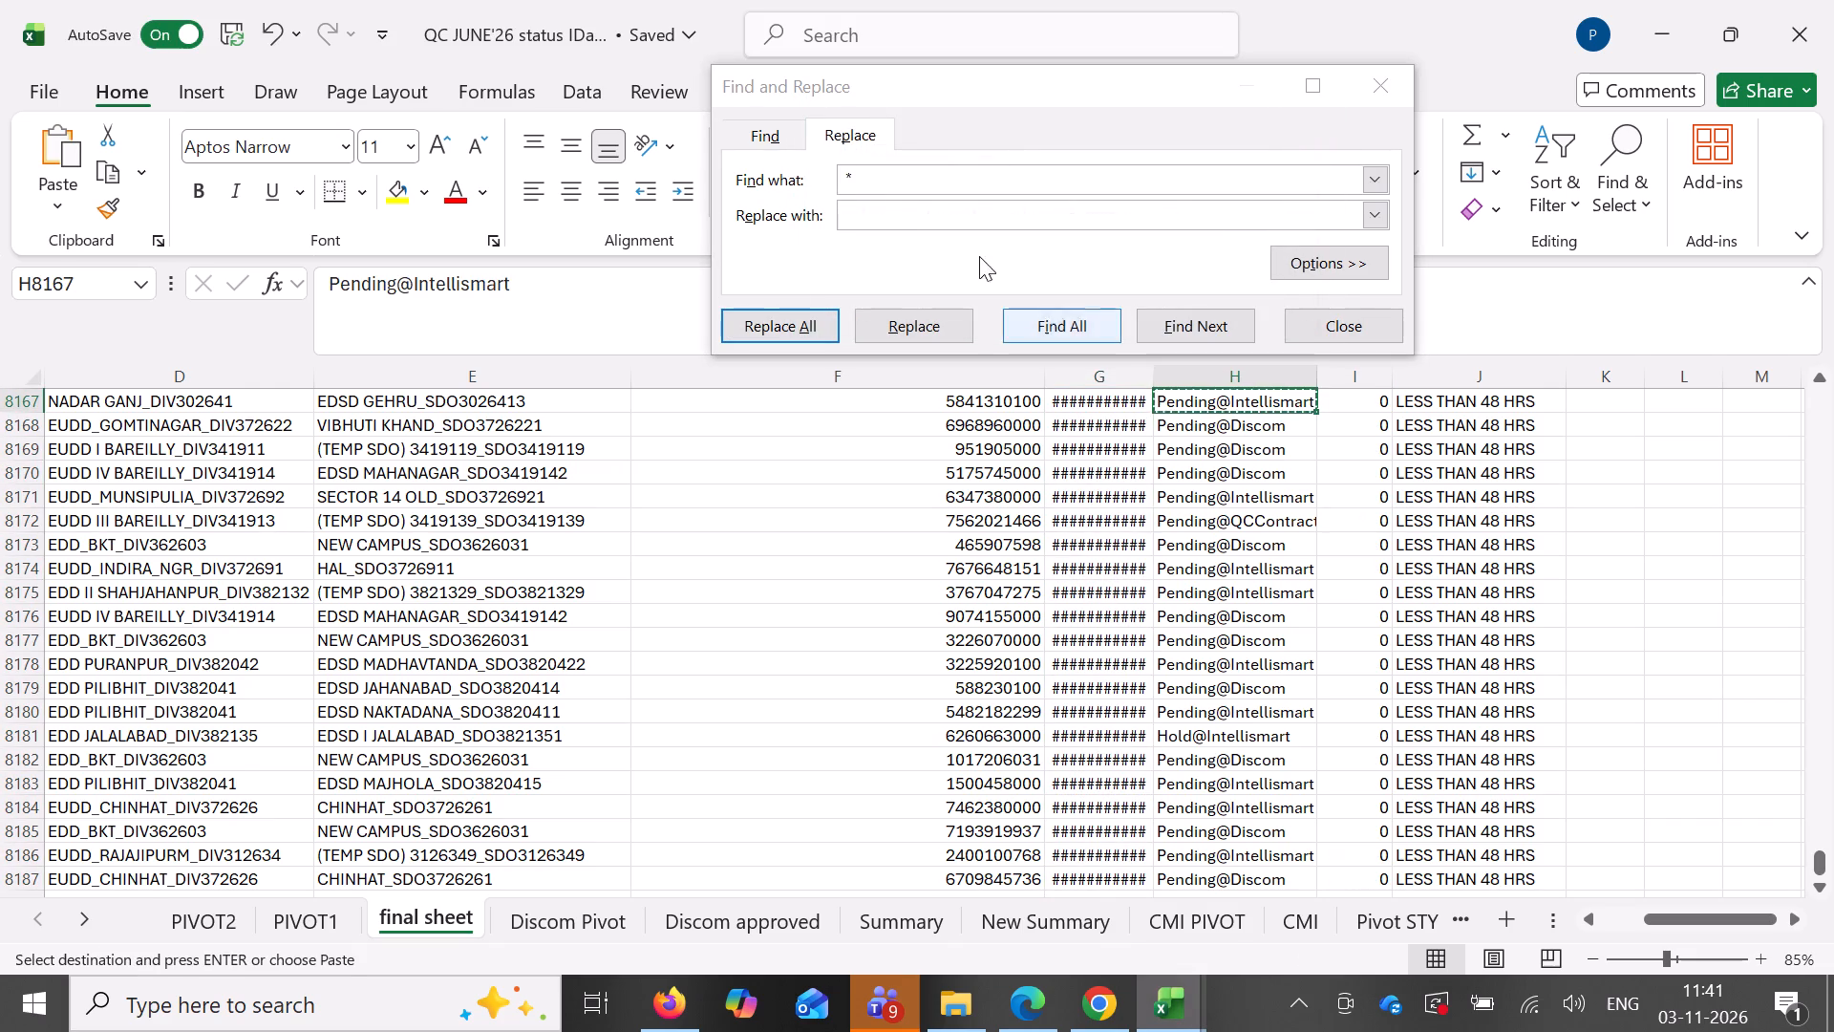
{"action": "left_click_drag", "start_coordinate": [906, 202], "coordinate": [782, 212], "text": "ctrl"}
{"action": "key", "text": "ctrl+v"}
{"action": "left_click", "coordinate": [860, 176], "text": "ctrl"}
{"action": "left_click_drag", "start_coordinate": [861, 177], "coordinate": [805, 180], "text": "ctrl"}
{"action": "key", "text": "ctrl+v"}
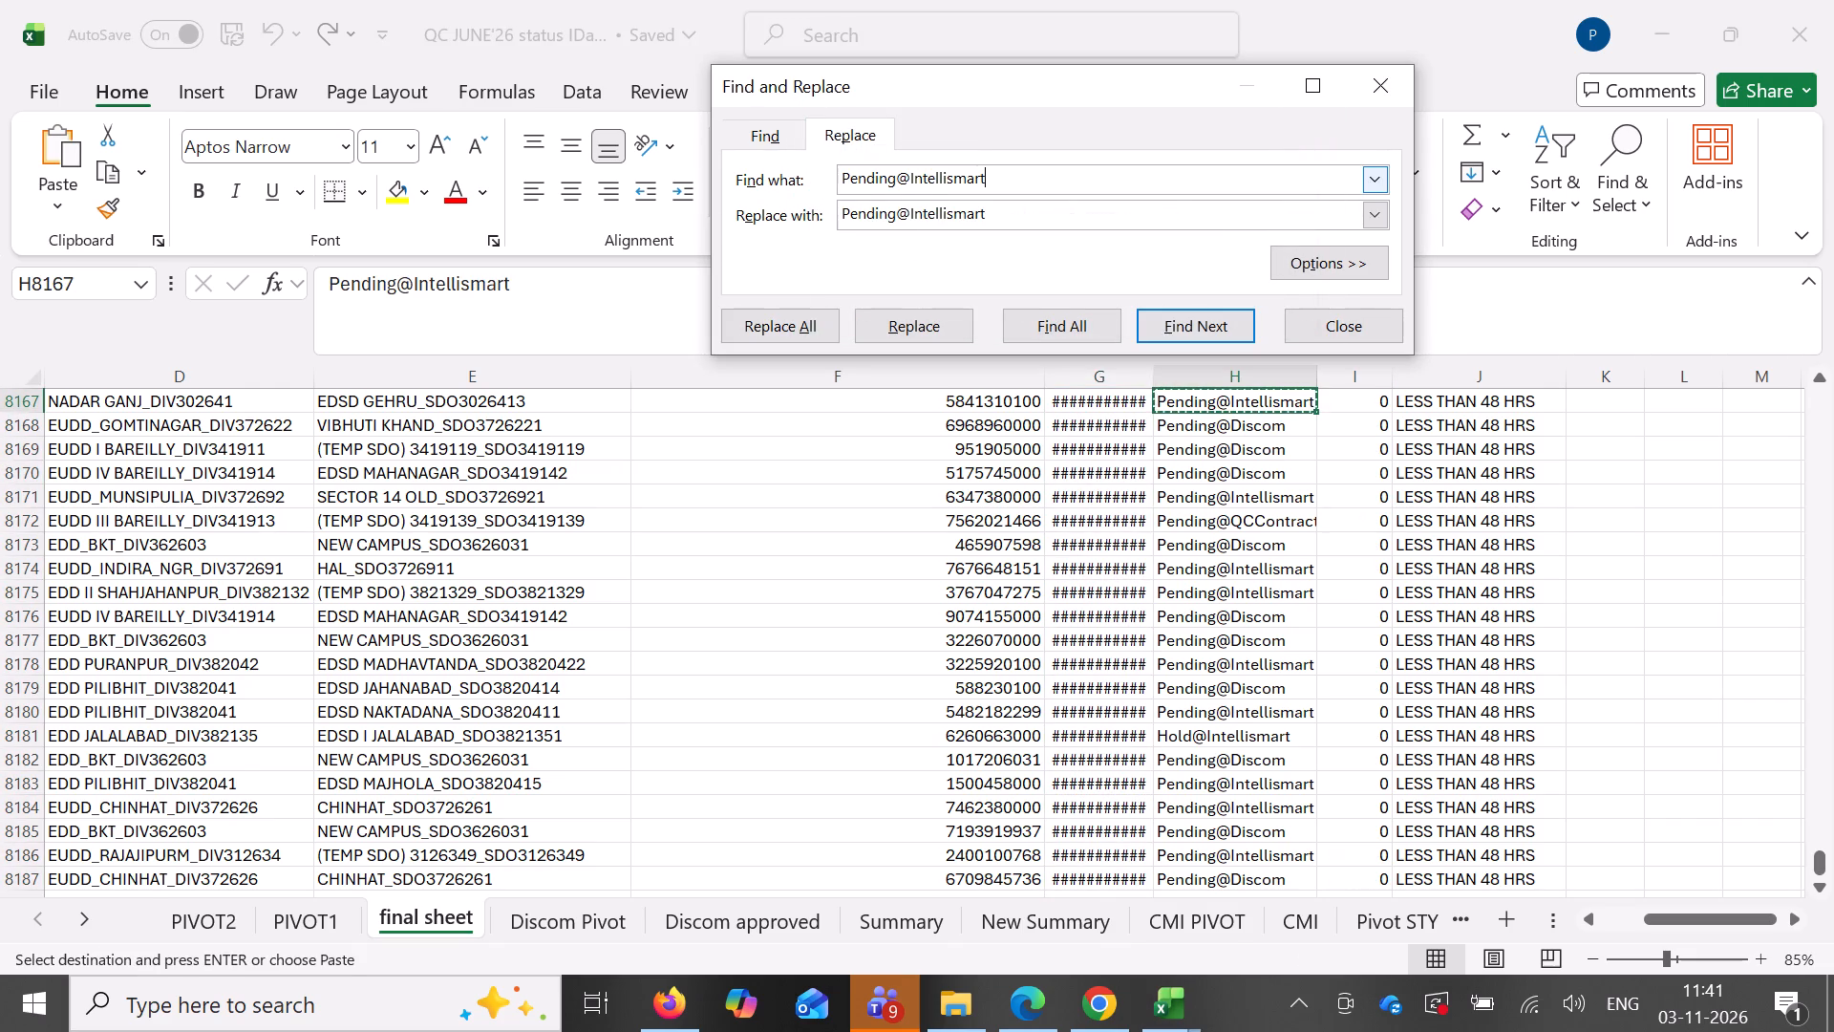
{"action": "left_click_drag", "start_coordinate": [895, 179], "coordinate": [747, 188]}
{"action": "type", "text": "Hold"}
{"action": "key", "text": "Right"}
{"action": "key", "text": "Right"}
{"action": "key", "text": "Left"}
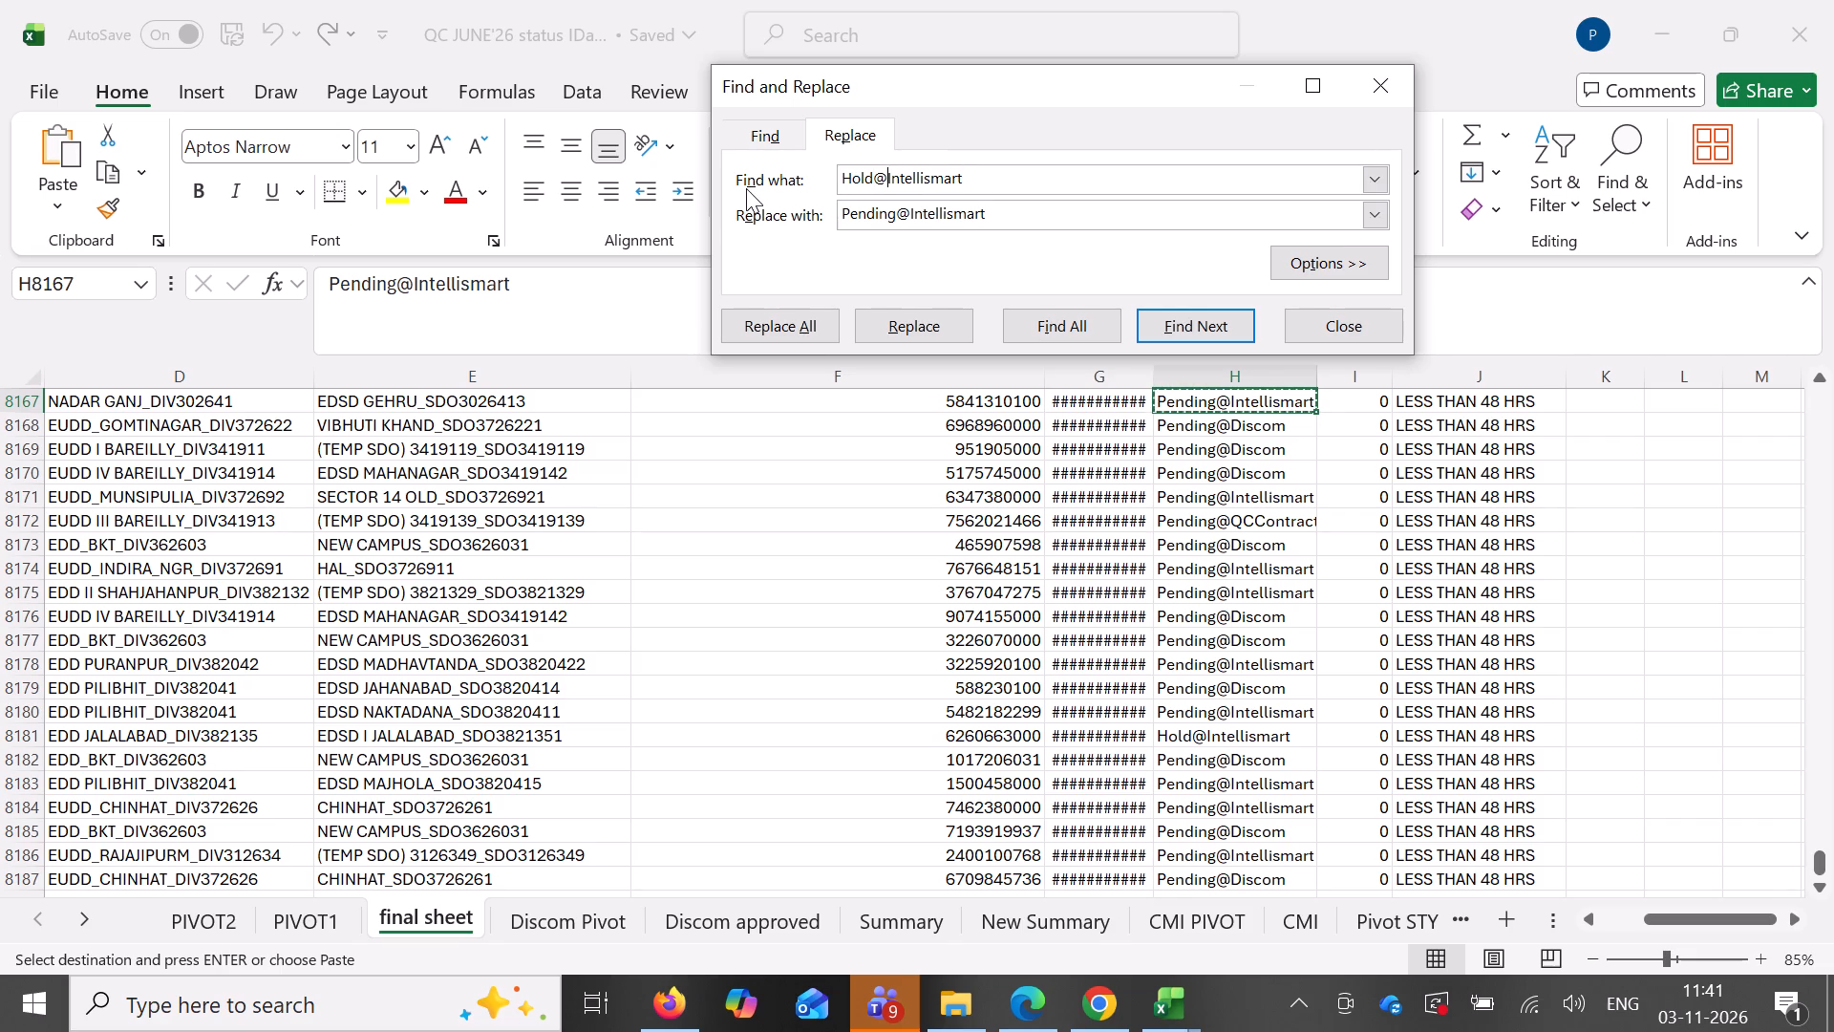
{"action": "type", "text": "Qc"}
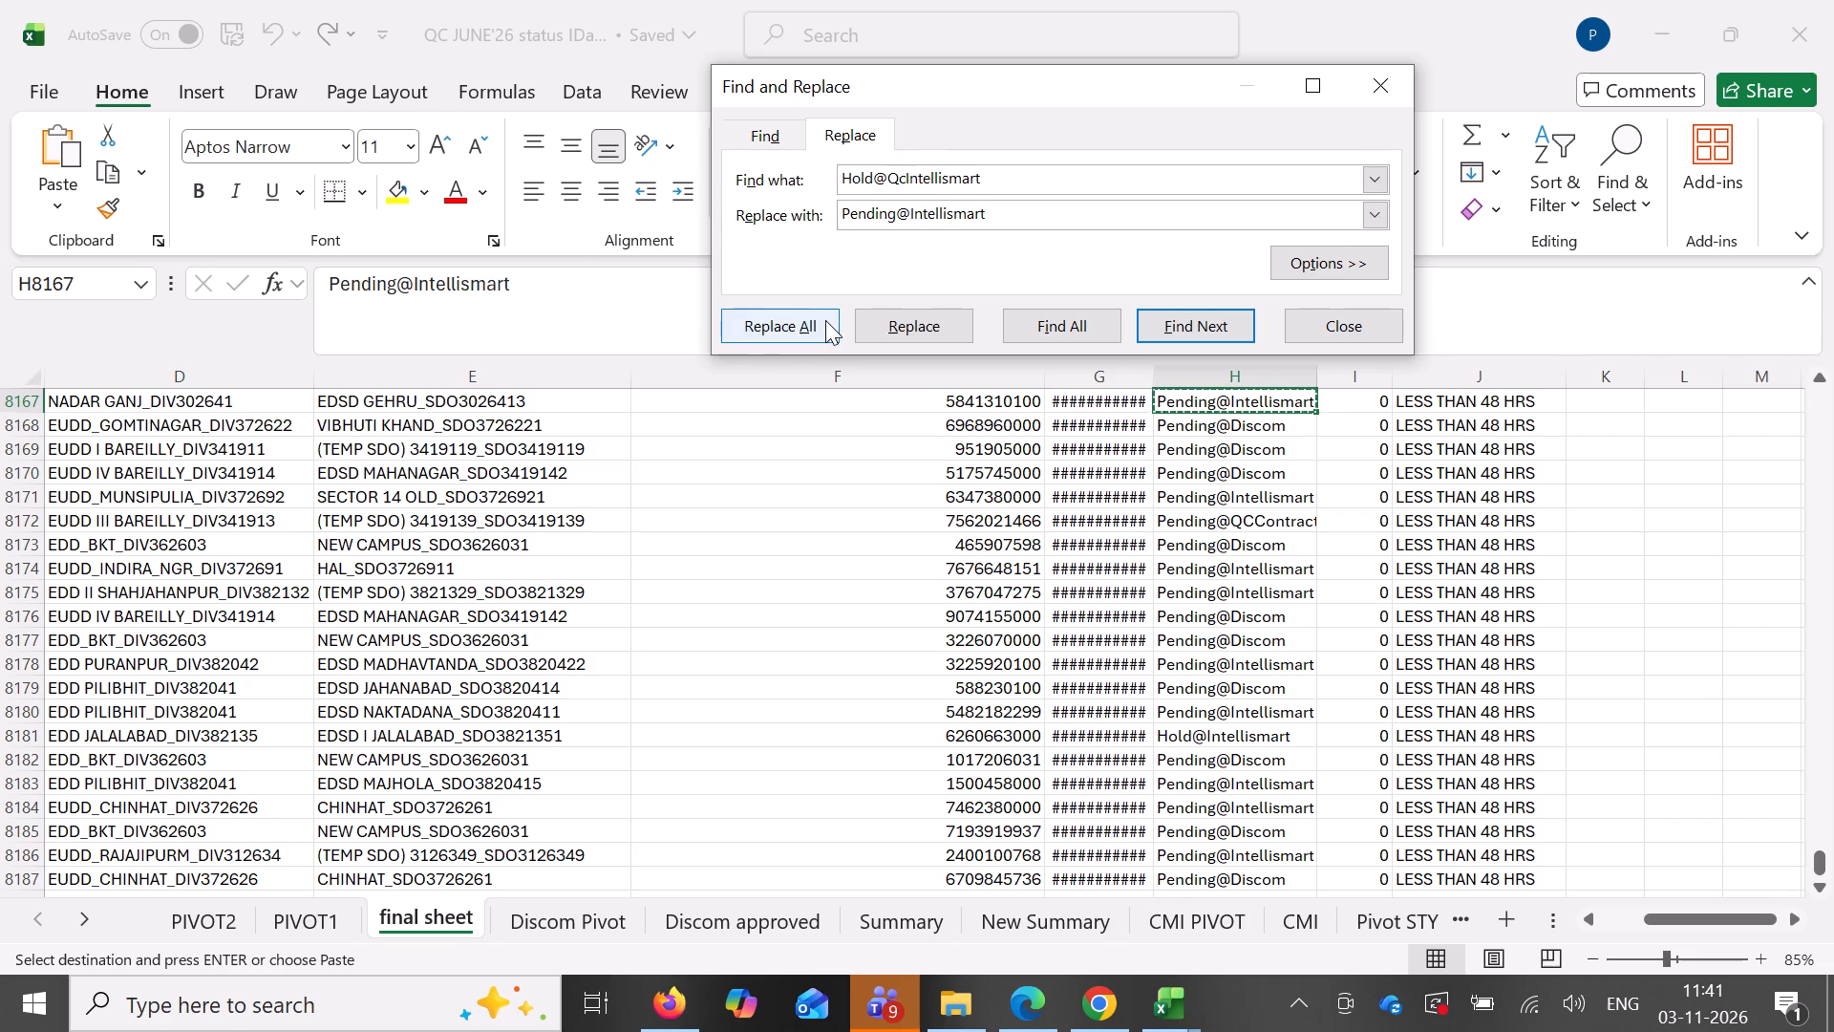
{"action": "left_click", "coordinate": [821, 321]}
{"action": "left_click", "coordinate": [1253, 333]}
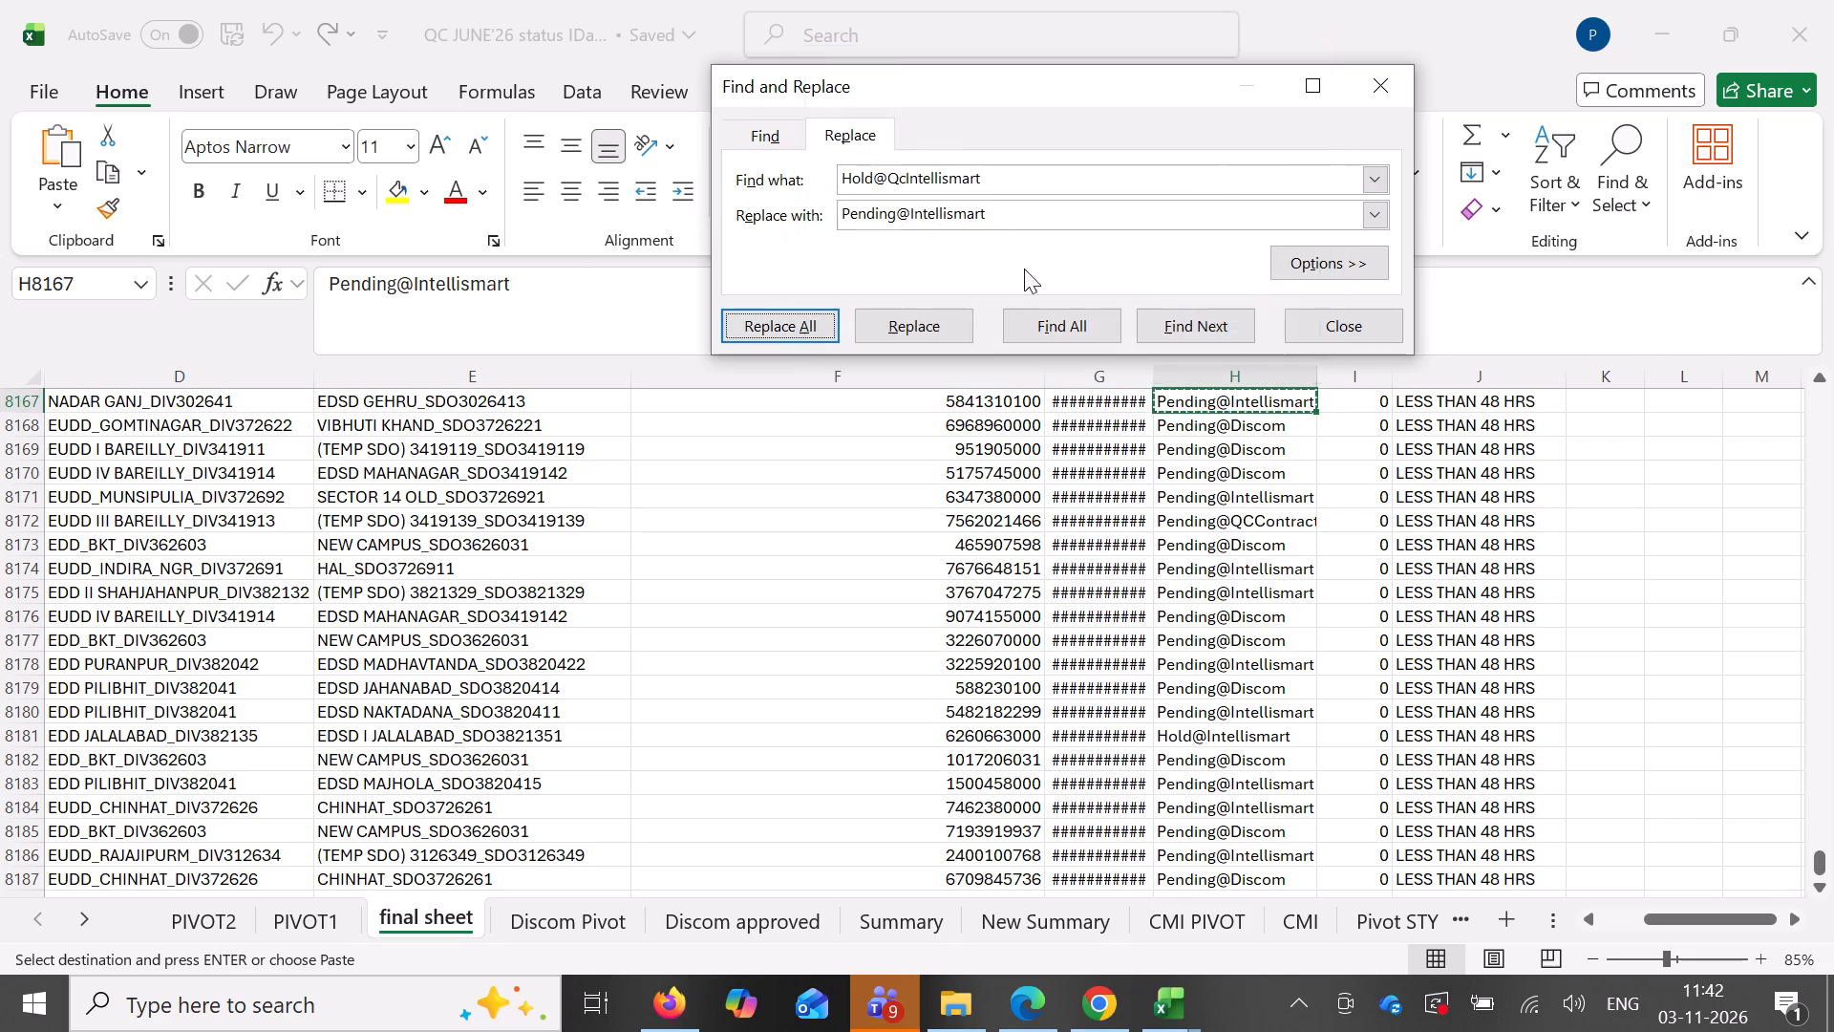
Replace all occurrences of Hold@Intellismart with Pending@Intellismart on the final sheet.
{"action": "left_click", "coordinate": [906, 170]}
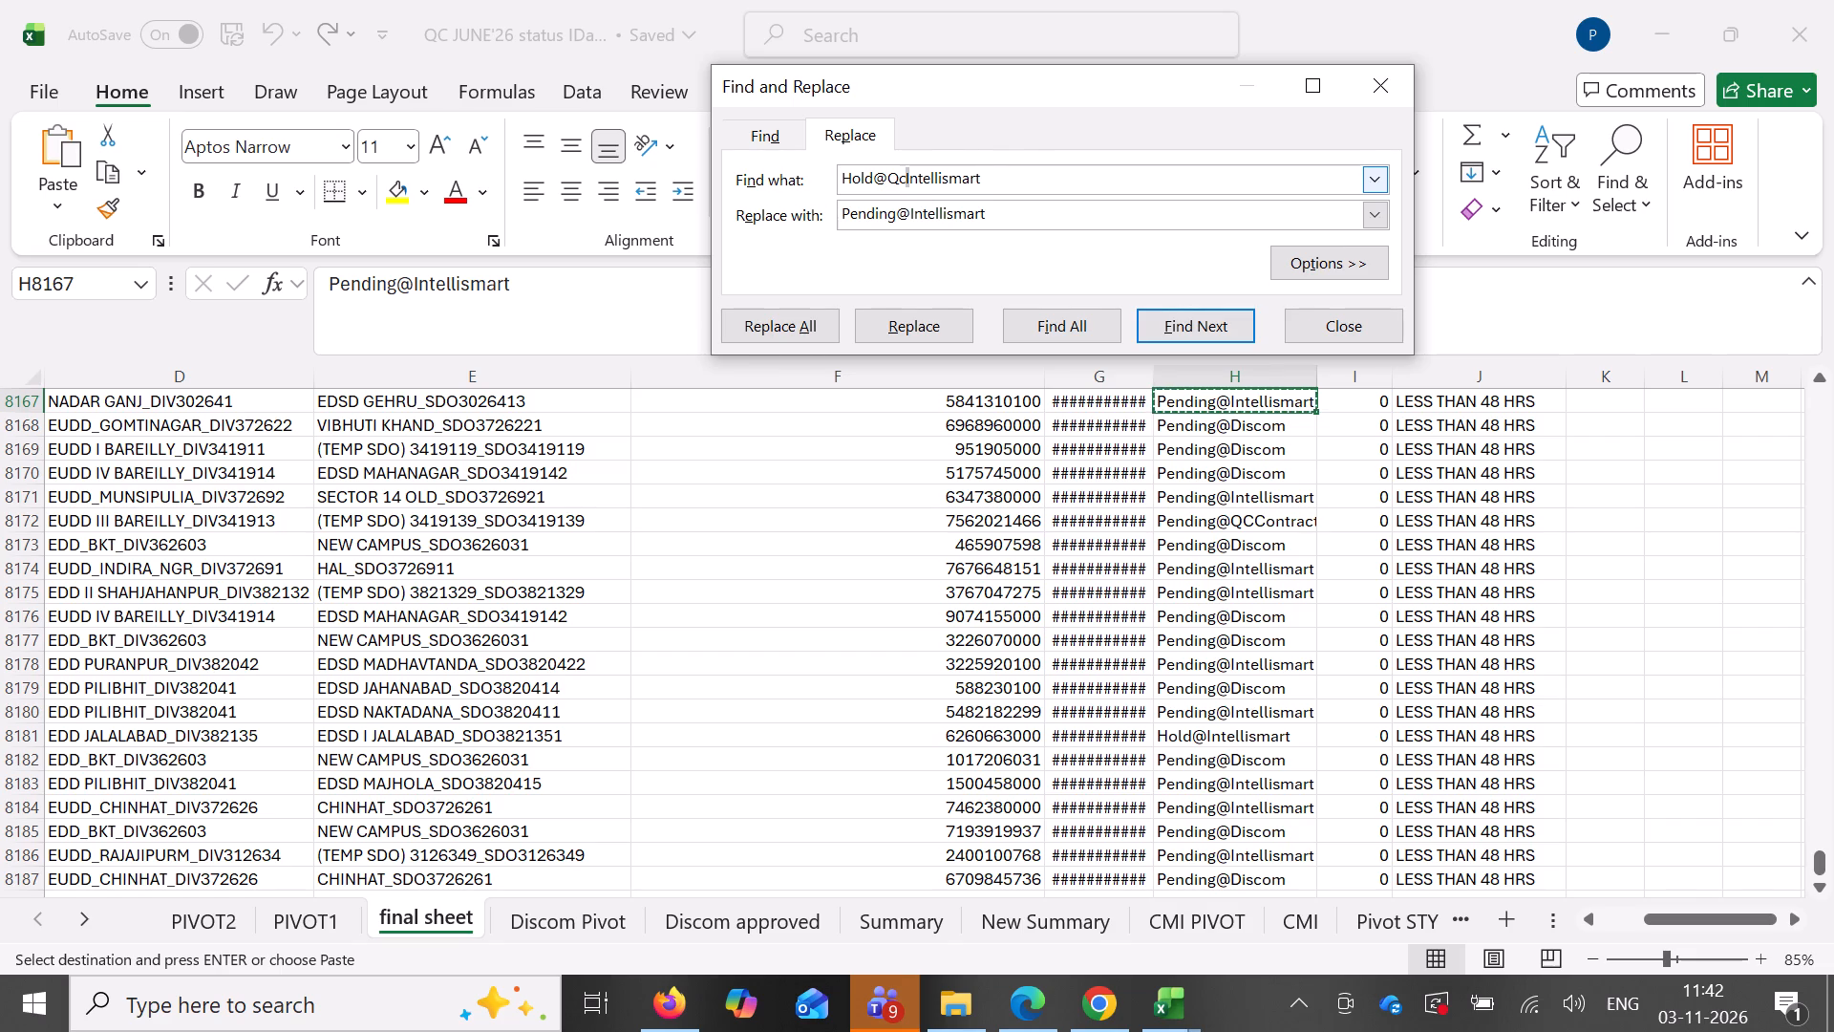
{"action": "key", "text": "Left"}
{"action": "key", "text": "BackSpace"}
{"action": "key", "text": "BackSpace"}
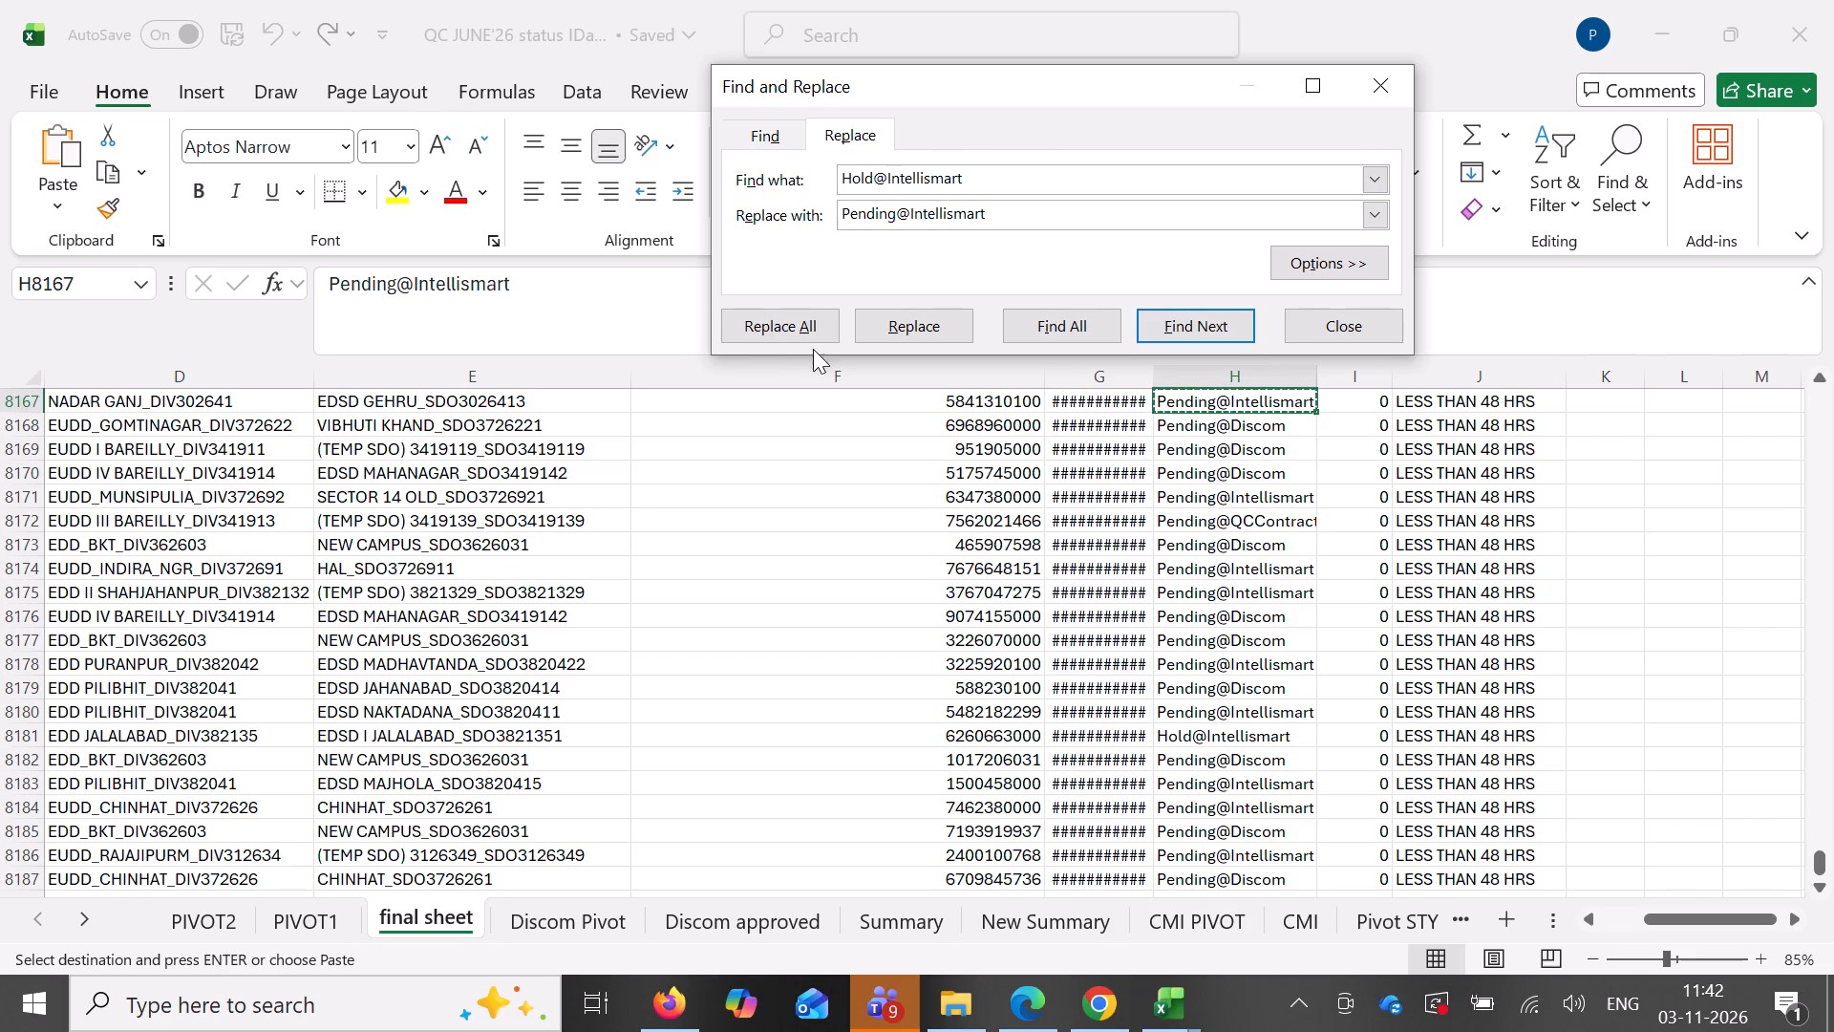
{"action": "left_click", "coordinate": [810, 330]}
{"action": "left_click", "coordinate": [1229, 290]}
Replace all occurrences of Hold@QcDiscom with Pending@Discom on the final sheet.
{"action": "left_click", "coordinate": [1256, 471]}
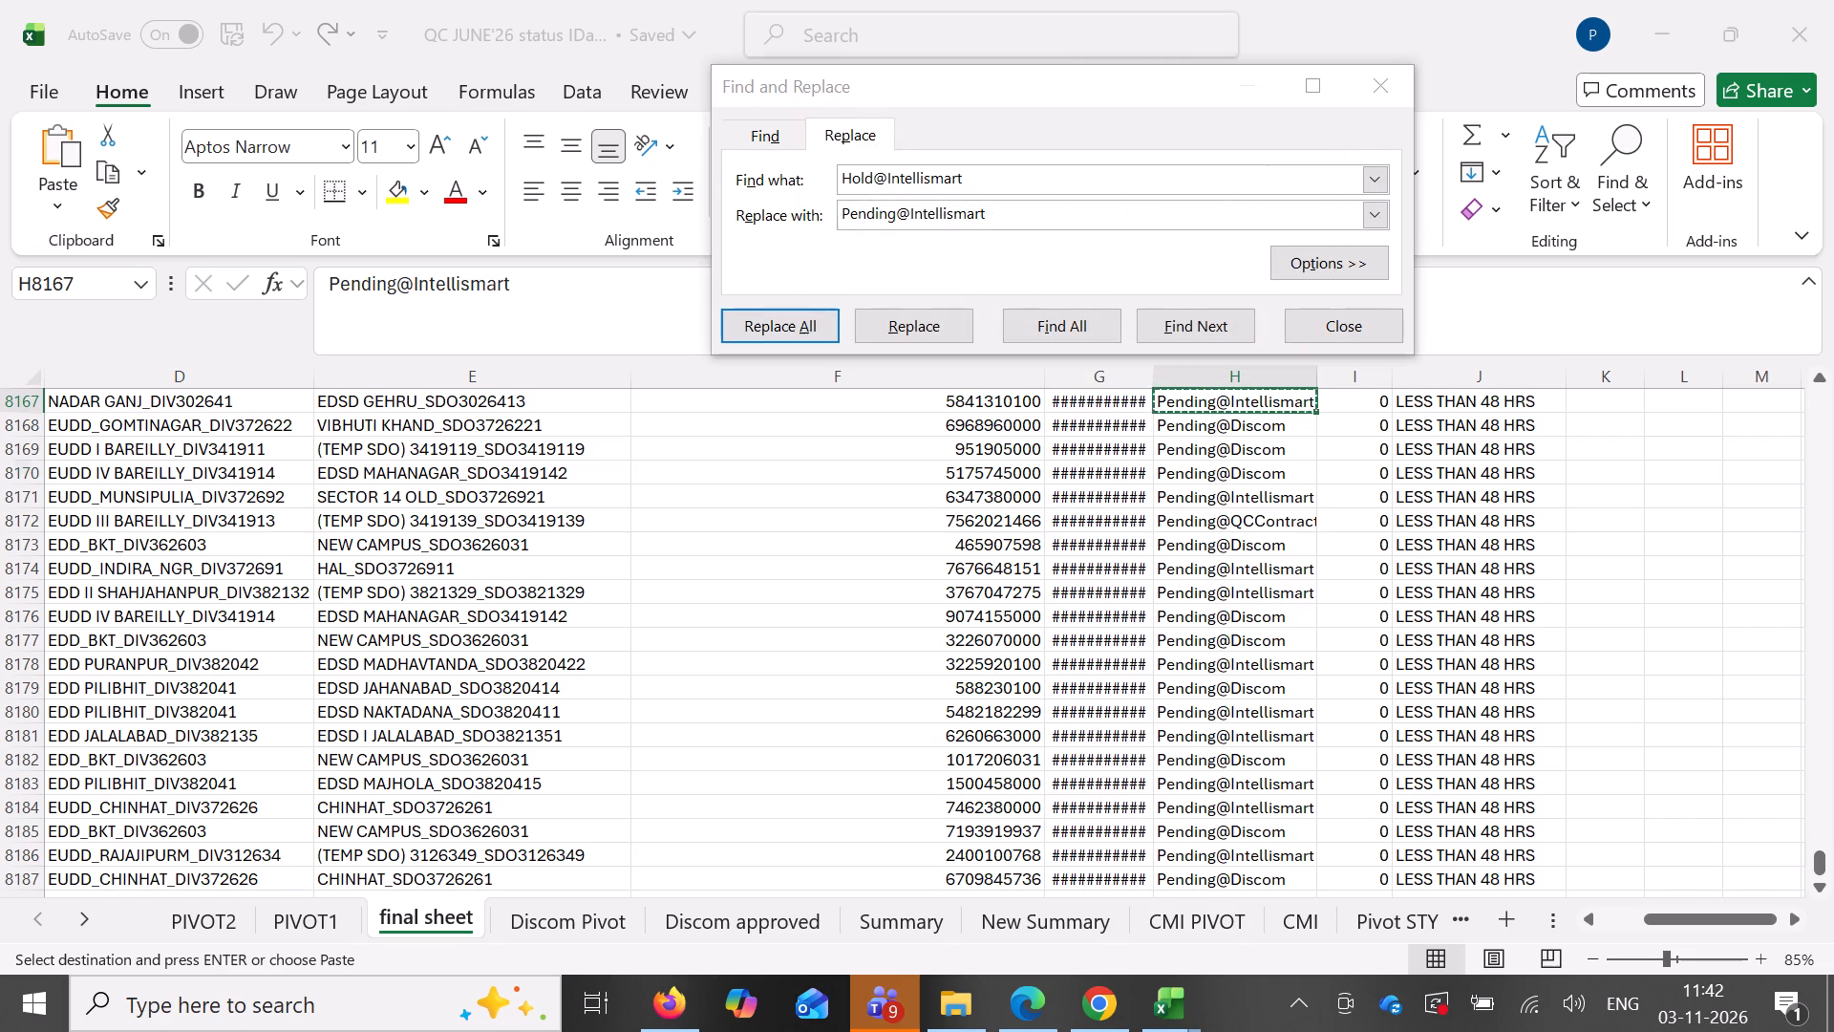
{"action": "key", "text": "ctrl+c"}
{"action": "left_click_drag", "start_coordinate": [1019, 205], "coordinate": [1014, 204], "text": "ctrl"}
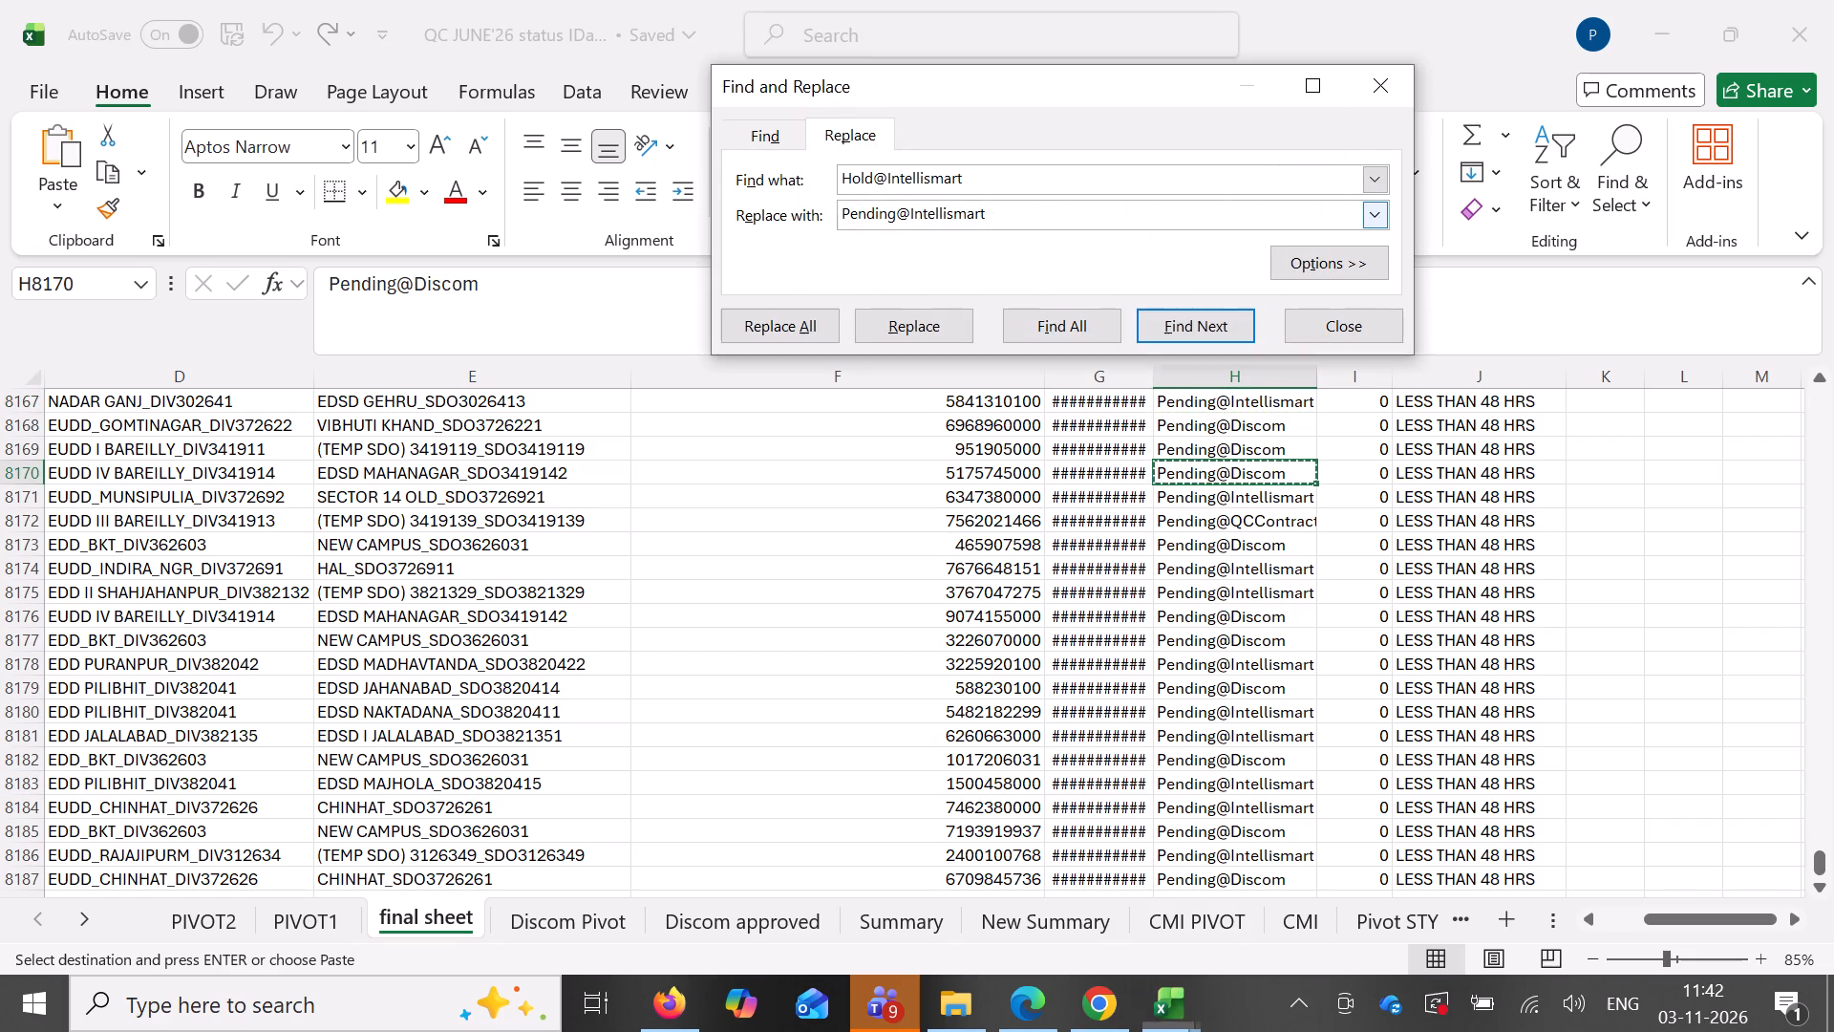
{"action": "left_click_drag", "start_coordinate": [1014, 204], "coordinate": [805, 209], "text": "ctrl"}
{"action": "key", "text": "ctrl+v"}
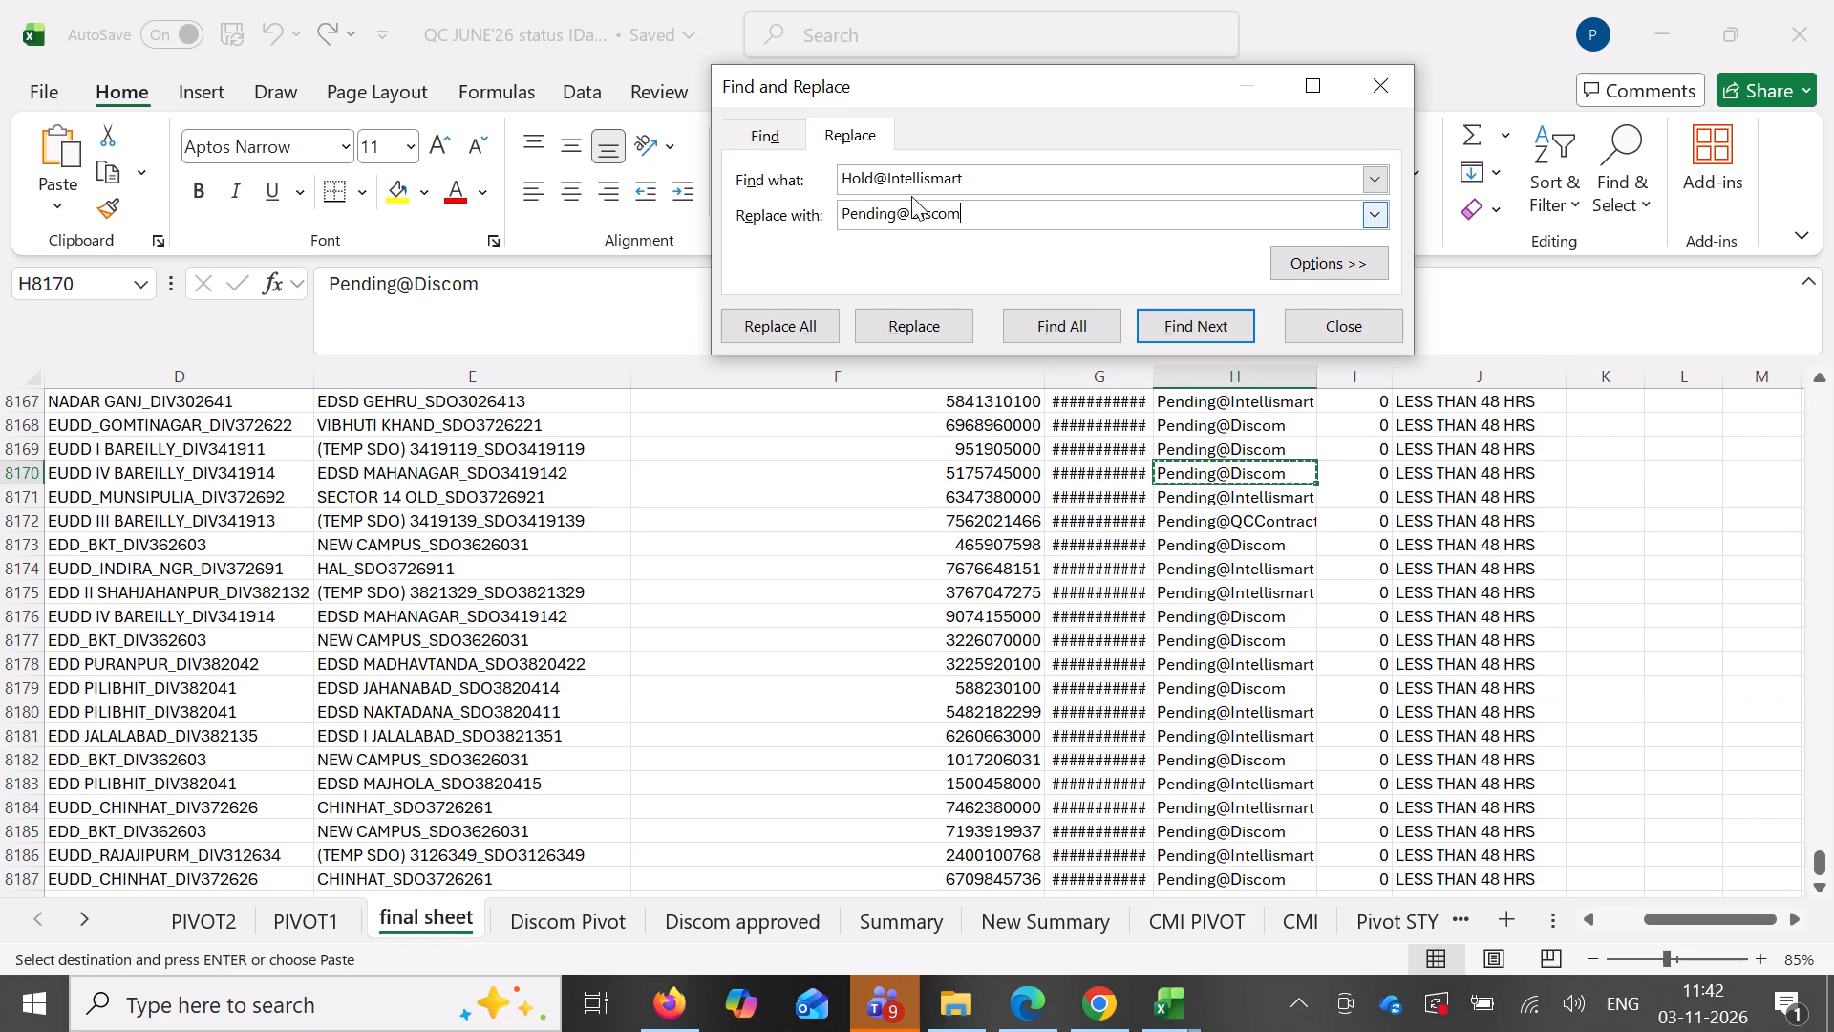
{"action": "left_click", "coordinate": [886, 174]}
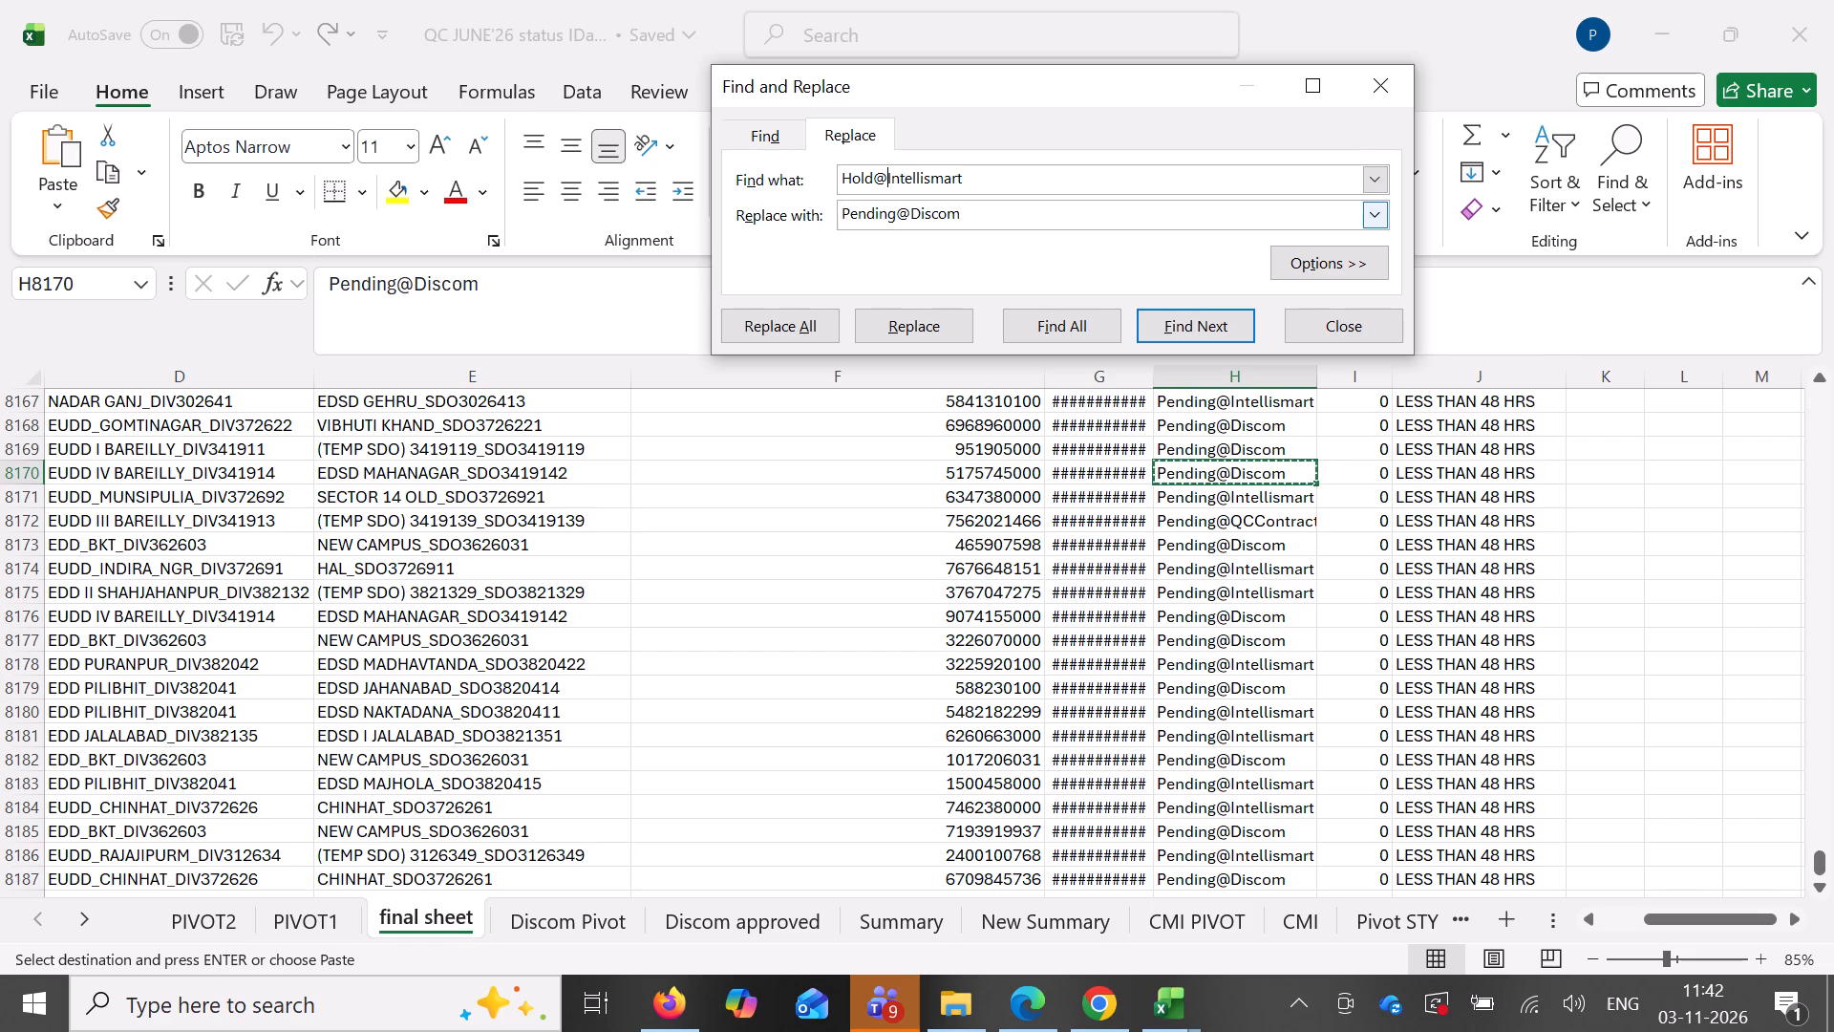
{"action": "left_click", "coordinate": [903, 222]}
{"action": "left_click_drag", "start_coordinate": [908, 213], "coordinate": [1026, 213]}
{"action": "key", "text": "ctrl+c"}
{"action": "left_click_drag", "start_coordinate": [887, 170], "coordinate": [1025, 183]}
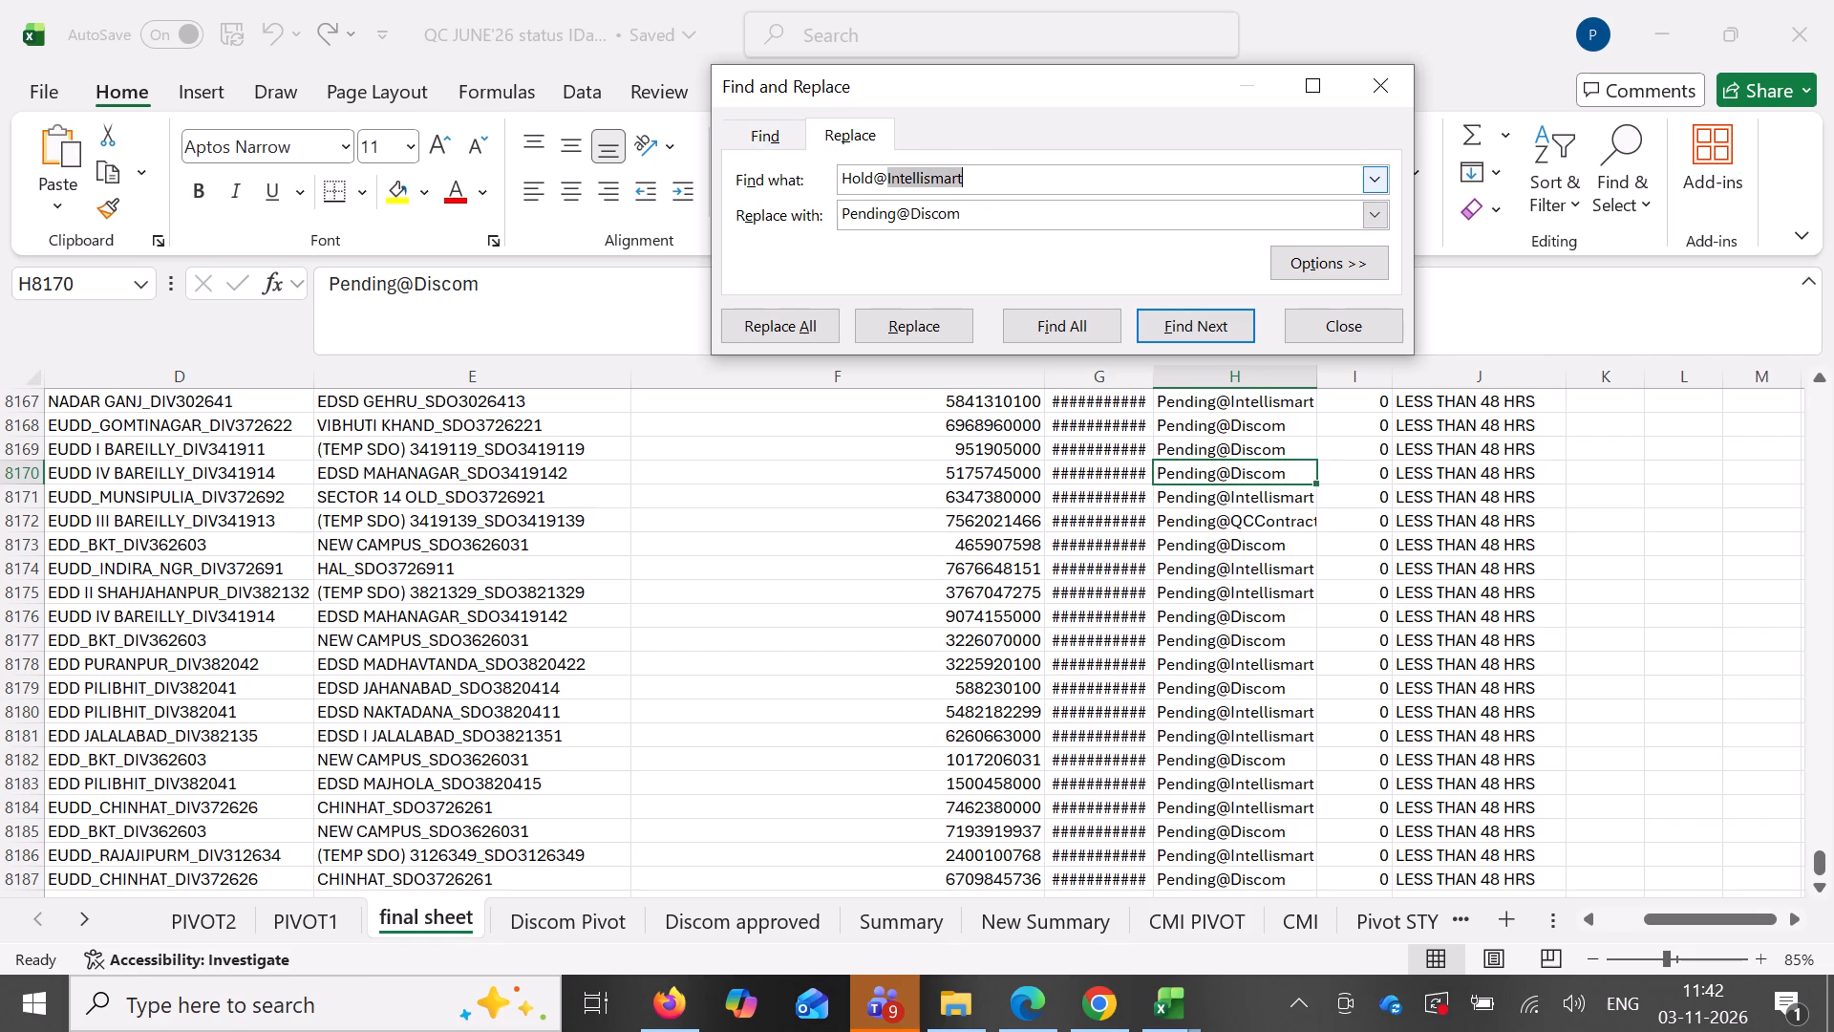
{"action": "key", "text": "ctrl+c"}
{"action": "key", "text": "ctrl+v"}
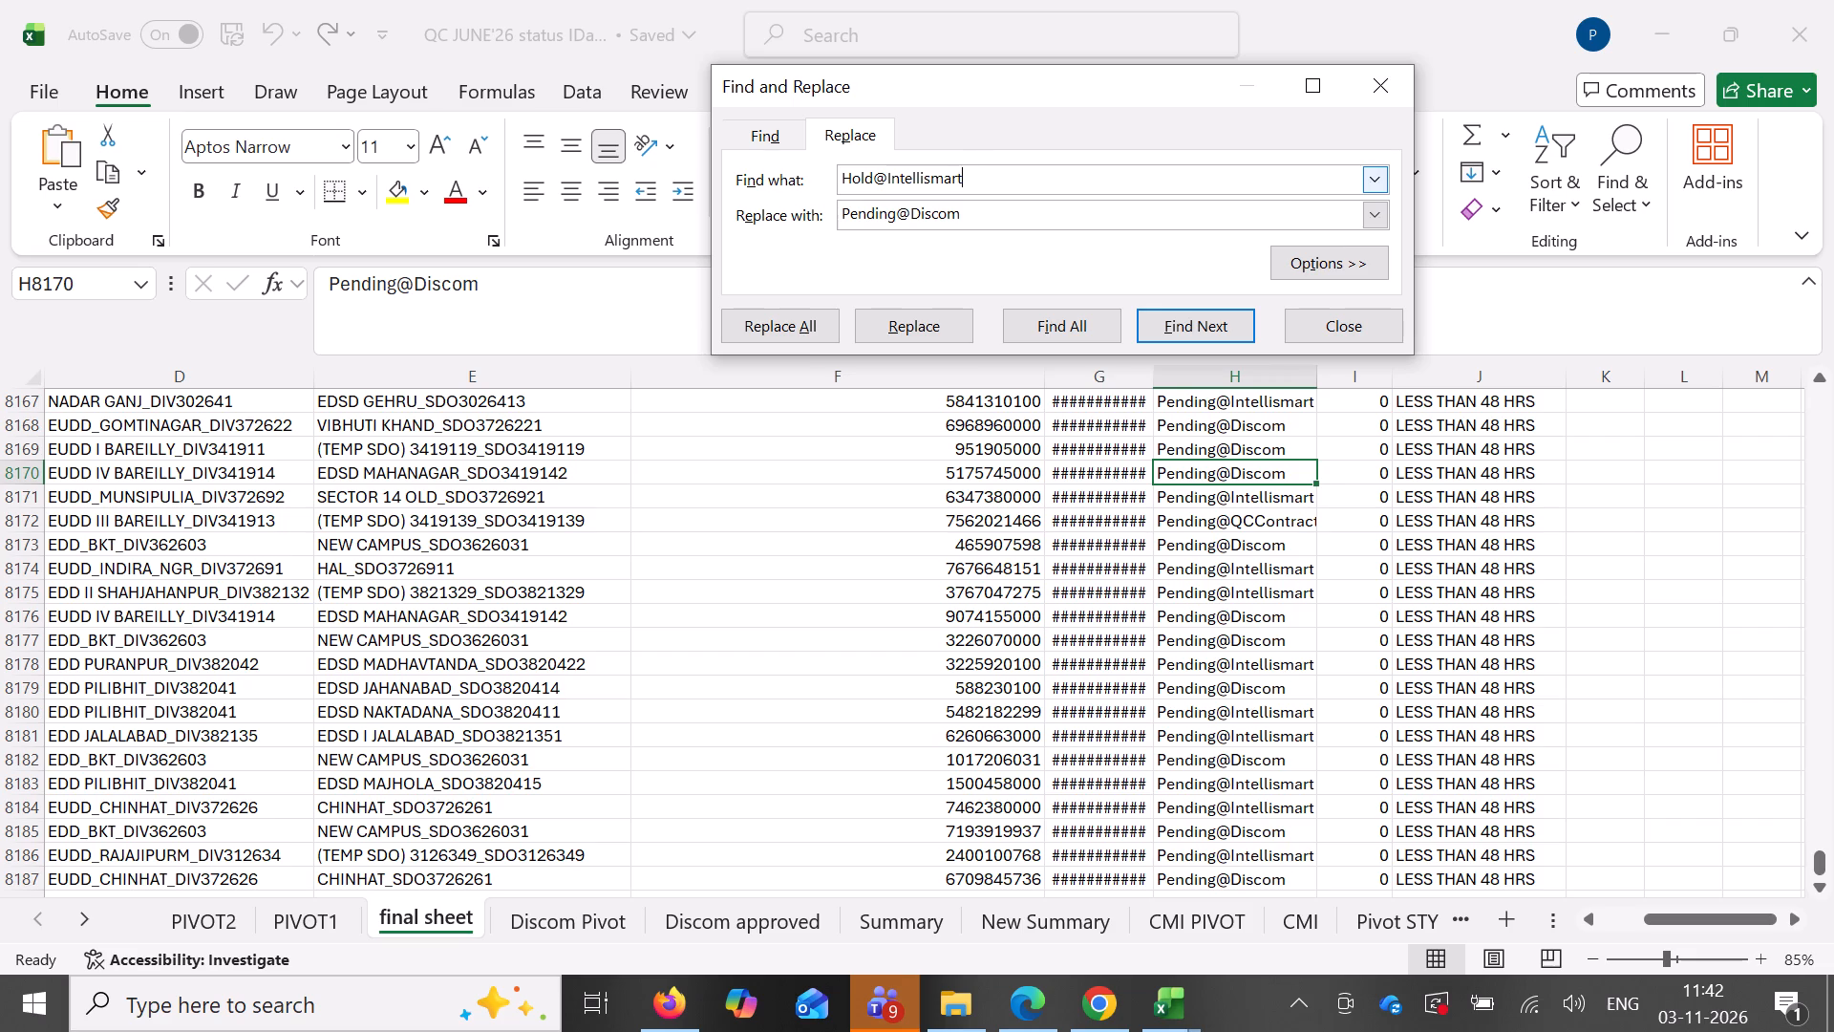
{"action": "left_click_drag", "start_coordinate": [907, 217], "coordinate": [980, 222]}
{"action": "key", "text": "ctrl+c"}
{"action": "left_click_drag", "start_coordinate": [886, 175], "coordinate": [1027, 183]}
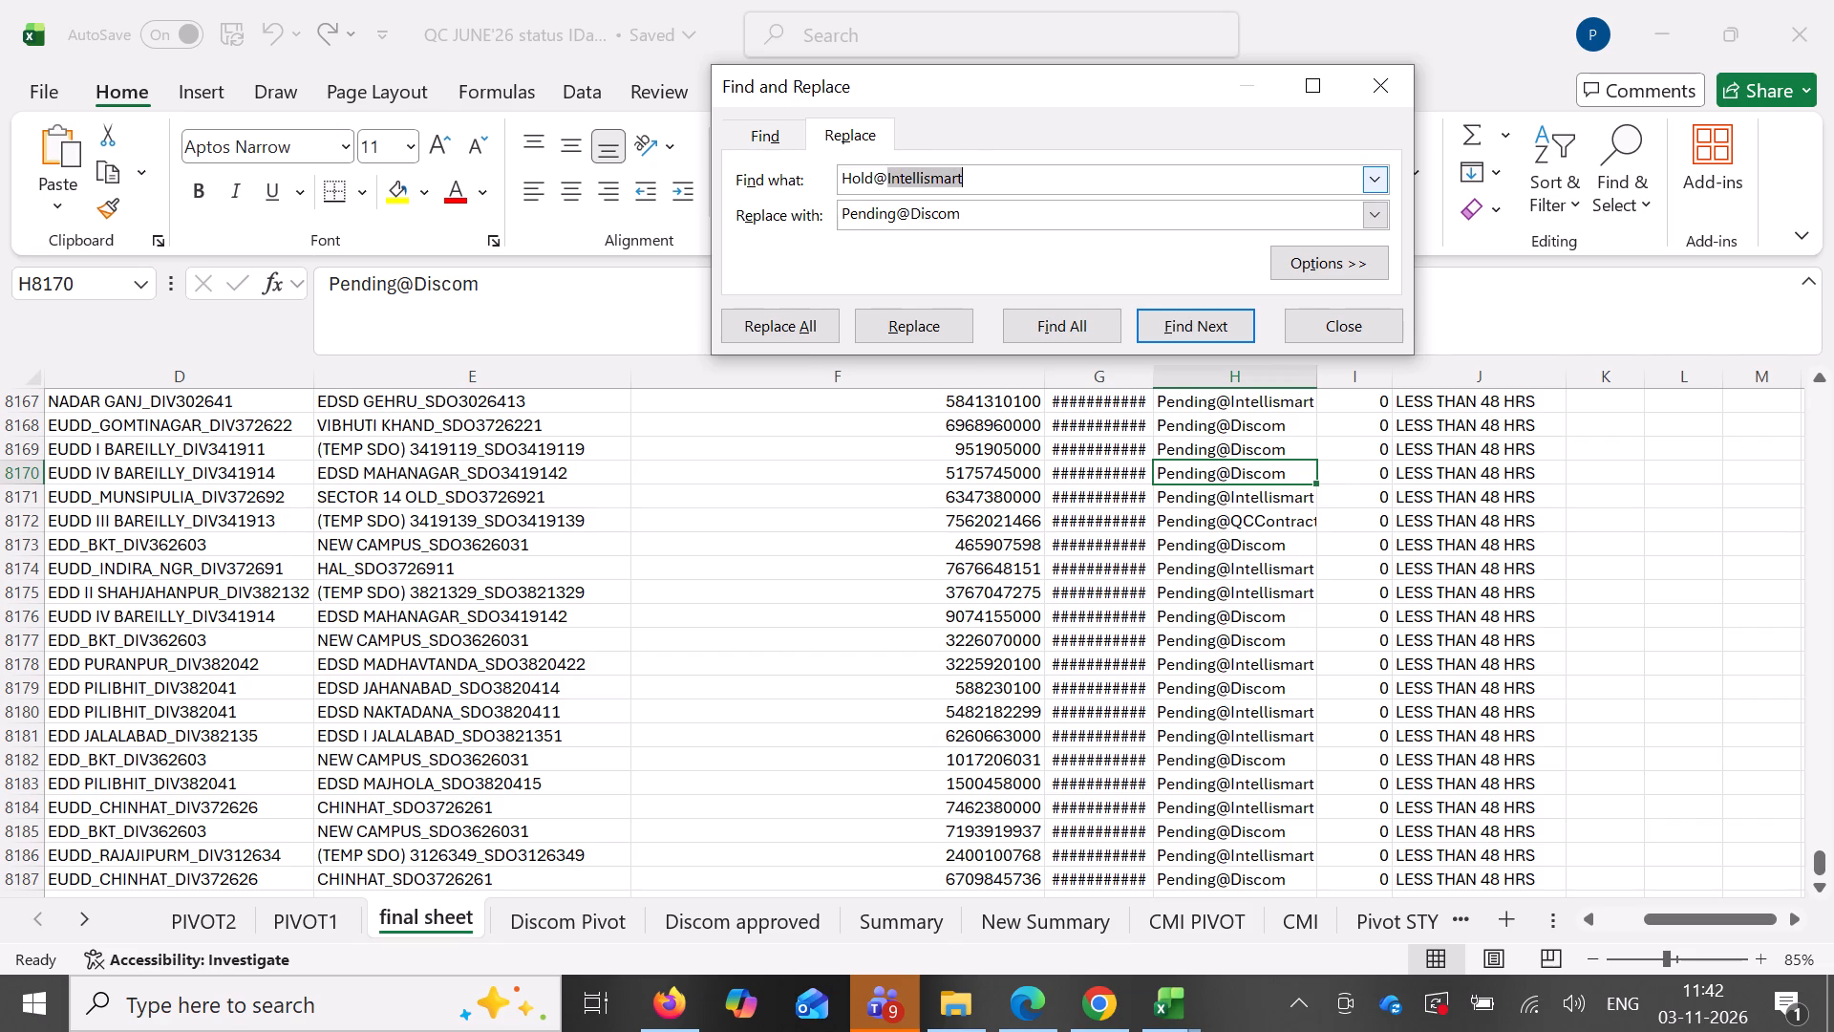
{"action": "key", "text": "ctrl+v"}
{"action": "key", "text": "Left"}
{"action": "key", "text": "Left"}
{"action": "key", "text": "Left"}
{"action": "key", "text": "Left"}
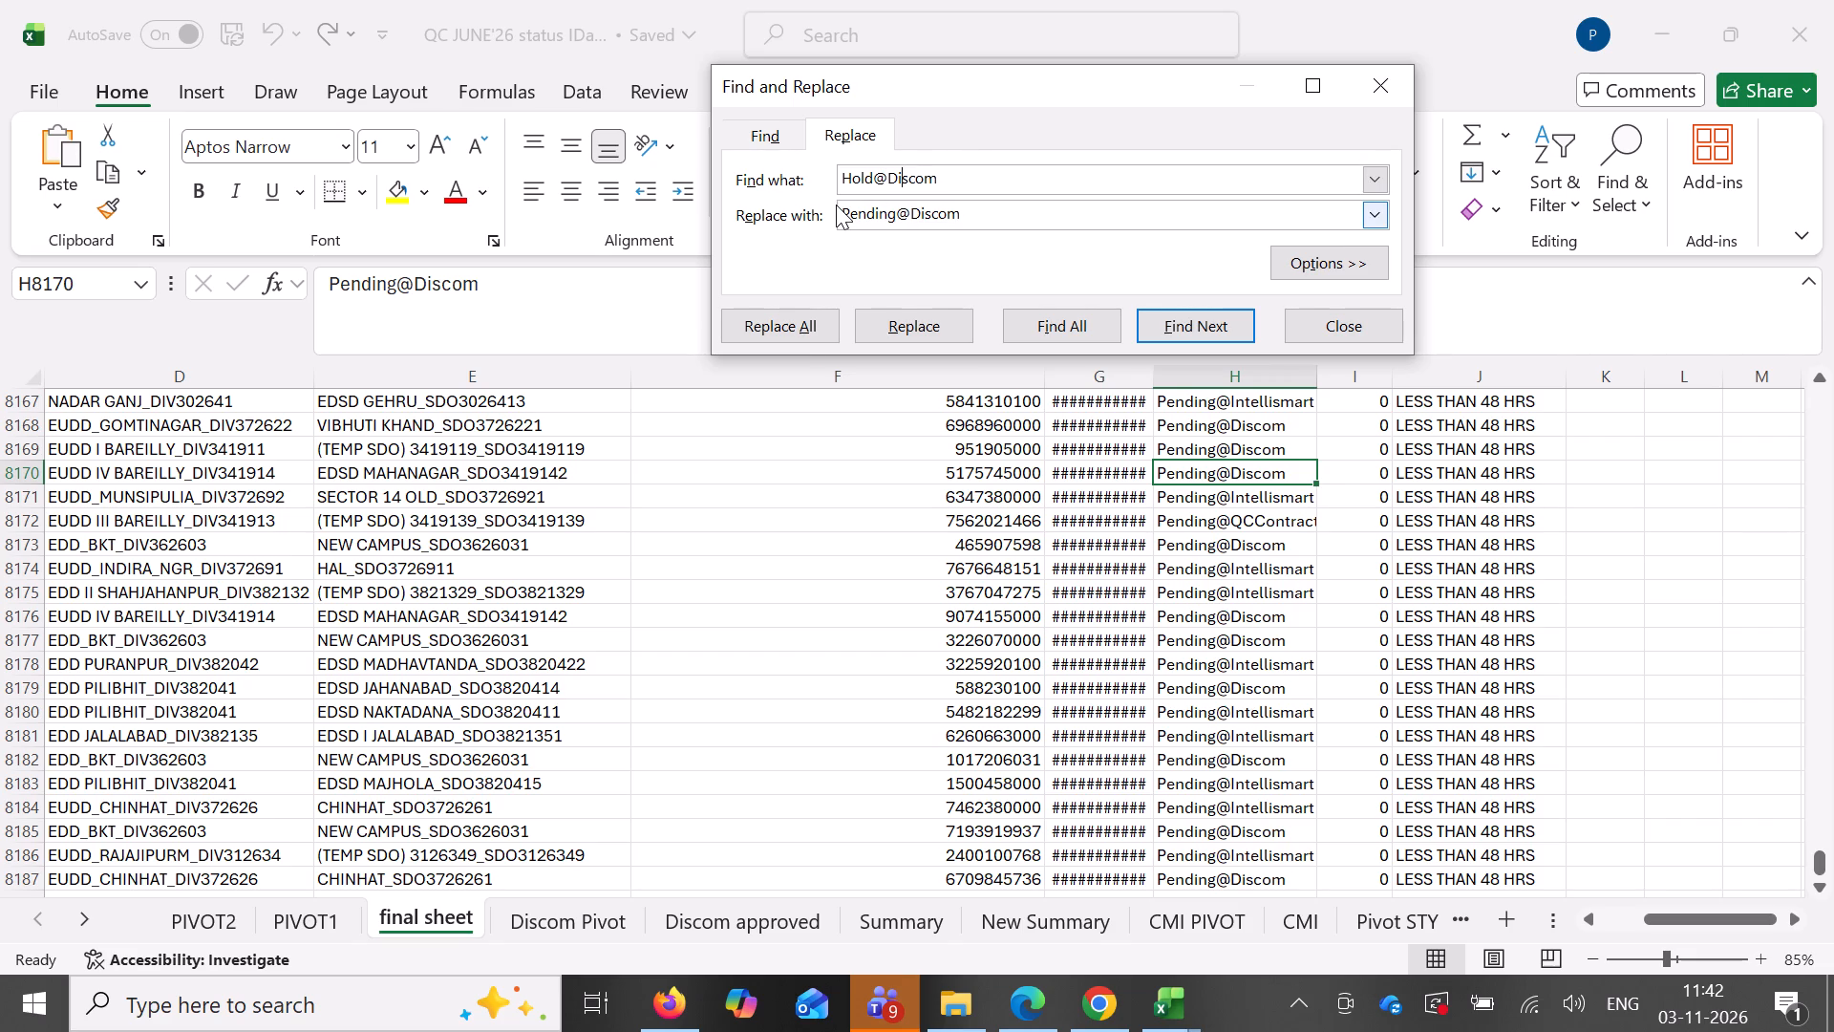
{"action": "key", "text": "Left"}
{"action": "key", "text": "Left"}
{"action": "type", "text": "Qc"}
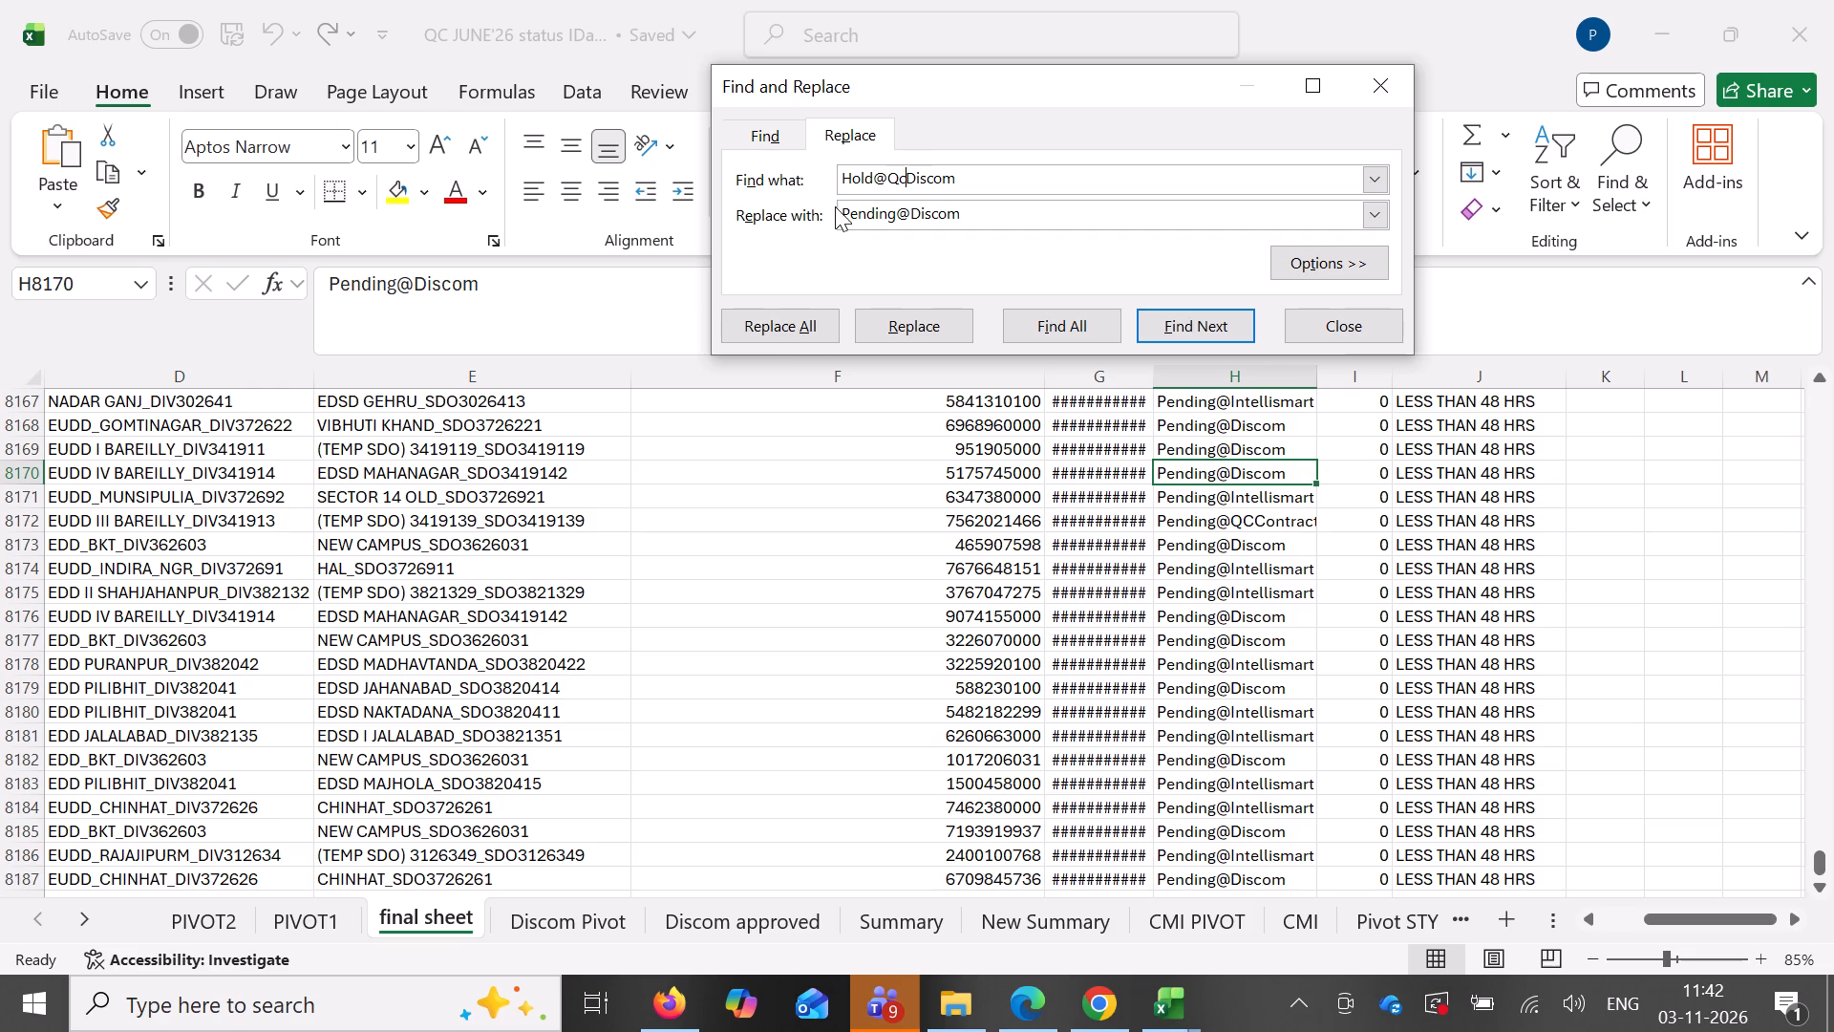
{"action": "left_click", "coordinate": [809, 317]}
{"action": "left_click", "coordinate": [1262, 294]}
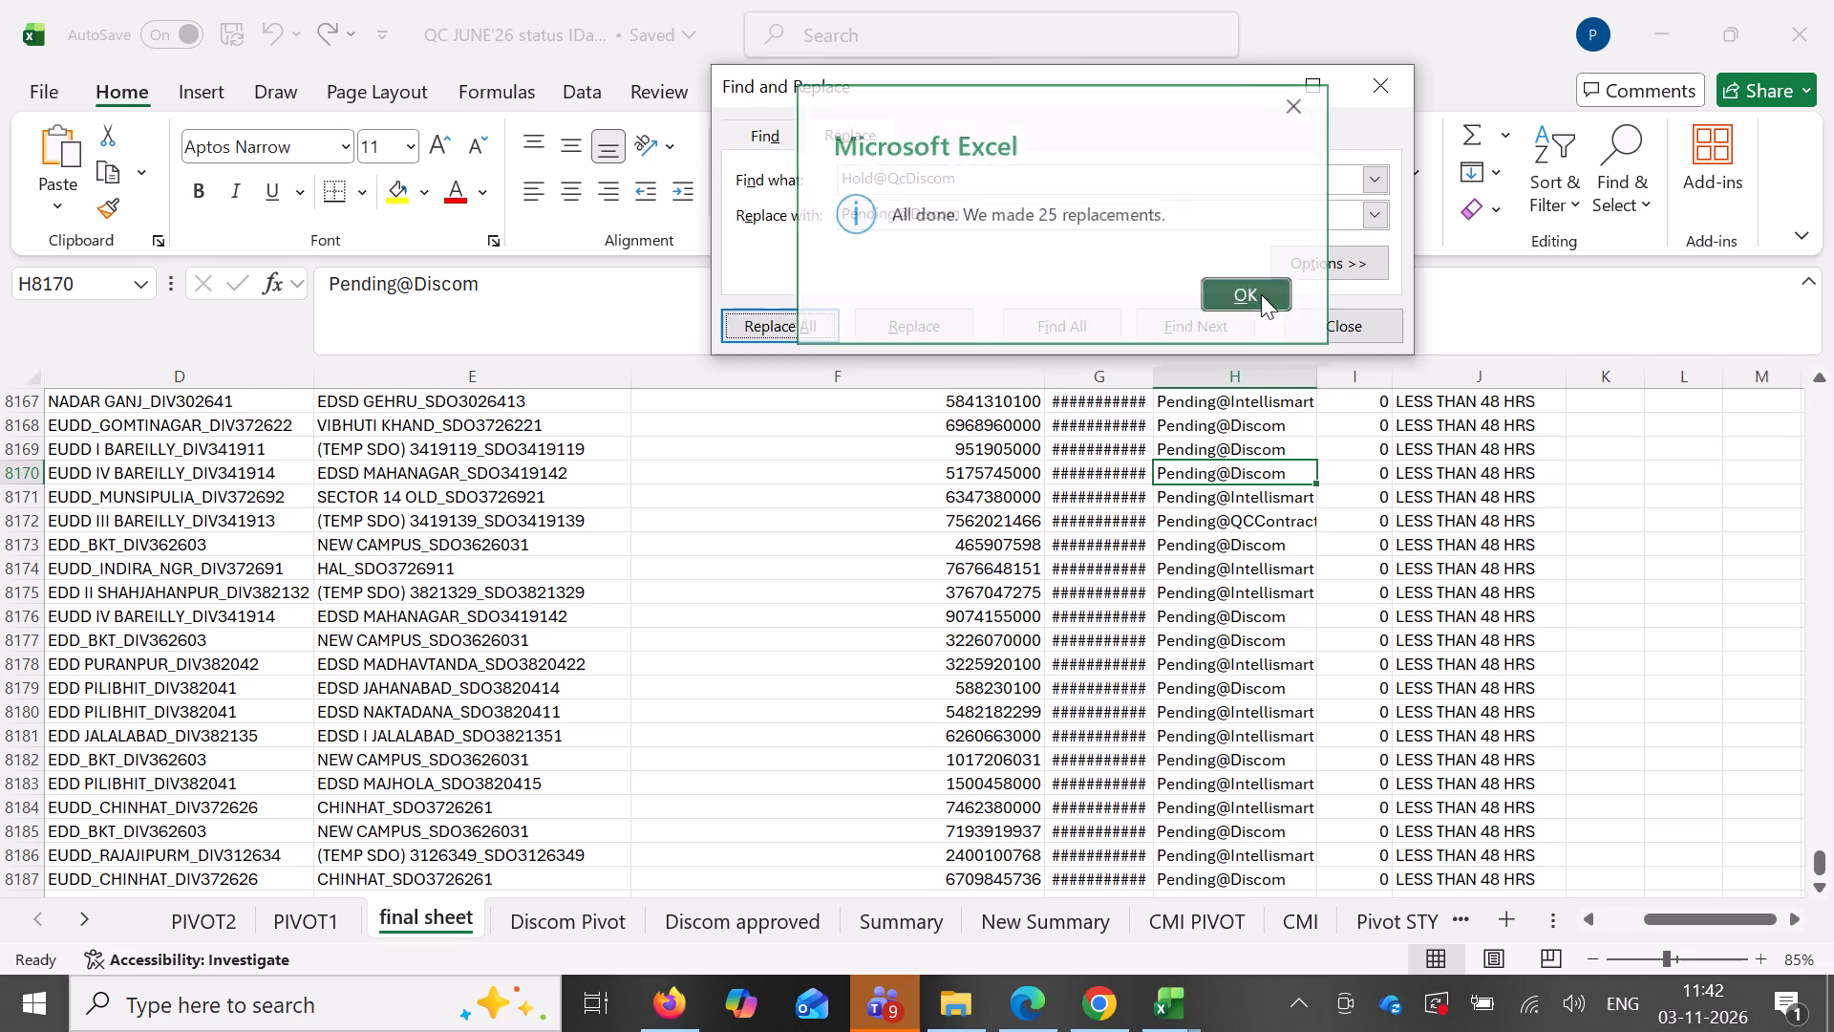
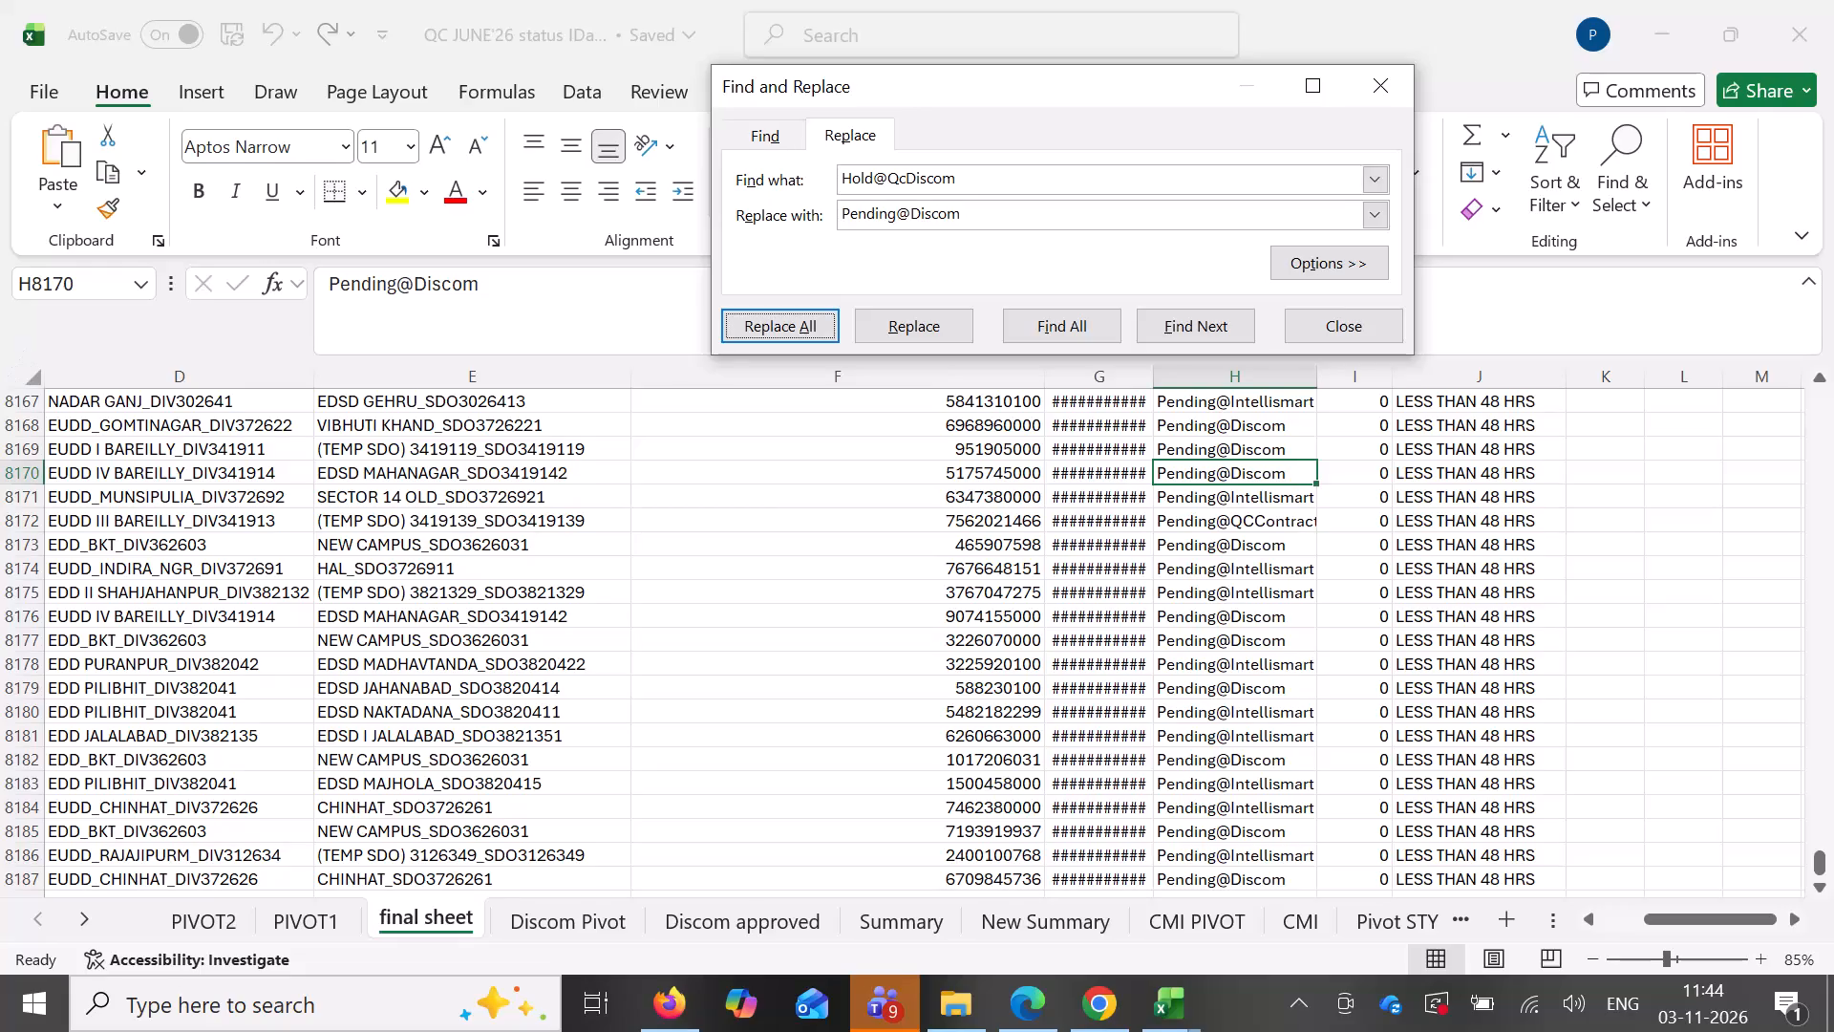
Turn on filtering for the final sheet's header row and open the QC Status filter to check which status values remain.
{"action": "key", "text": "ctrl+Up"}
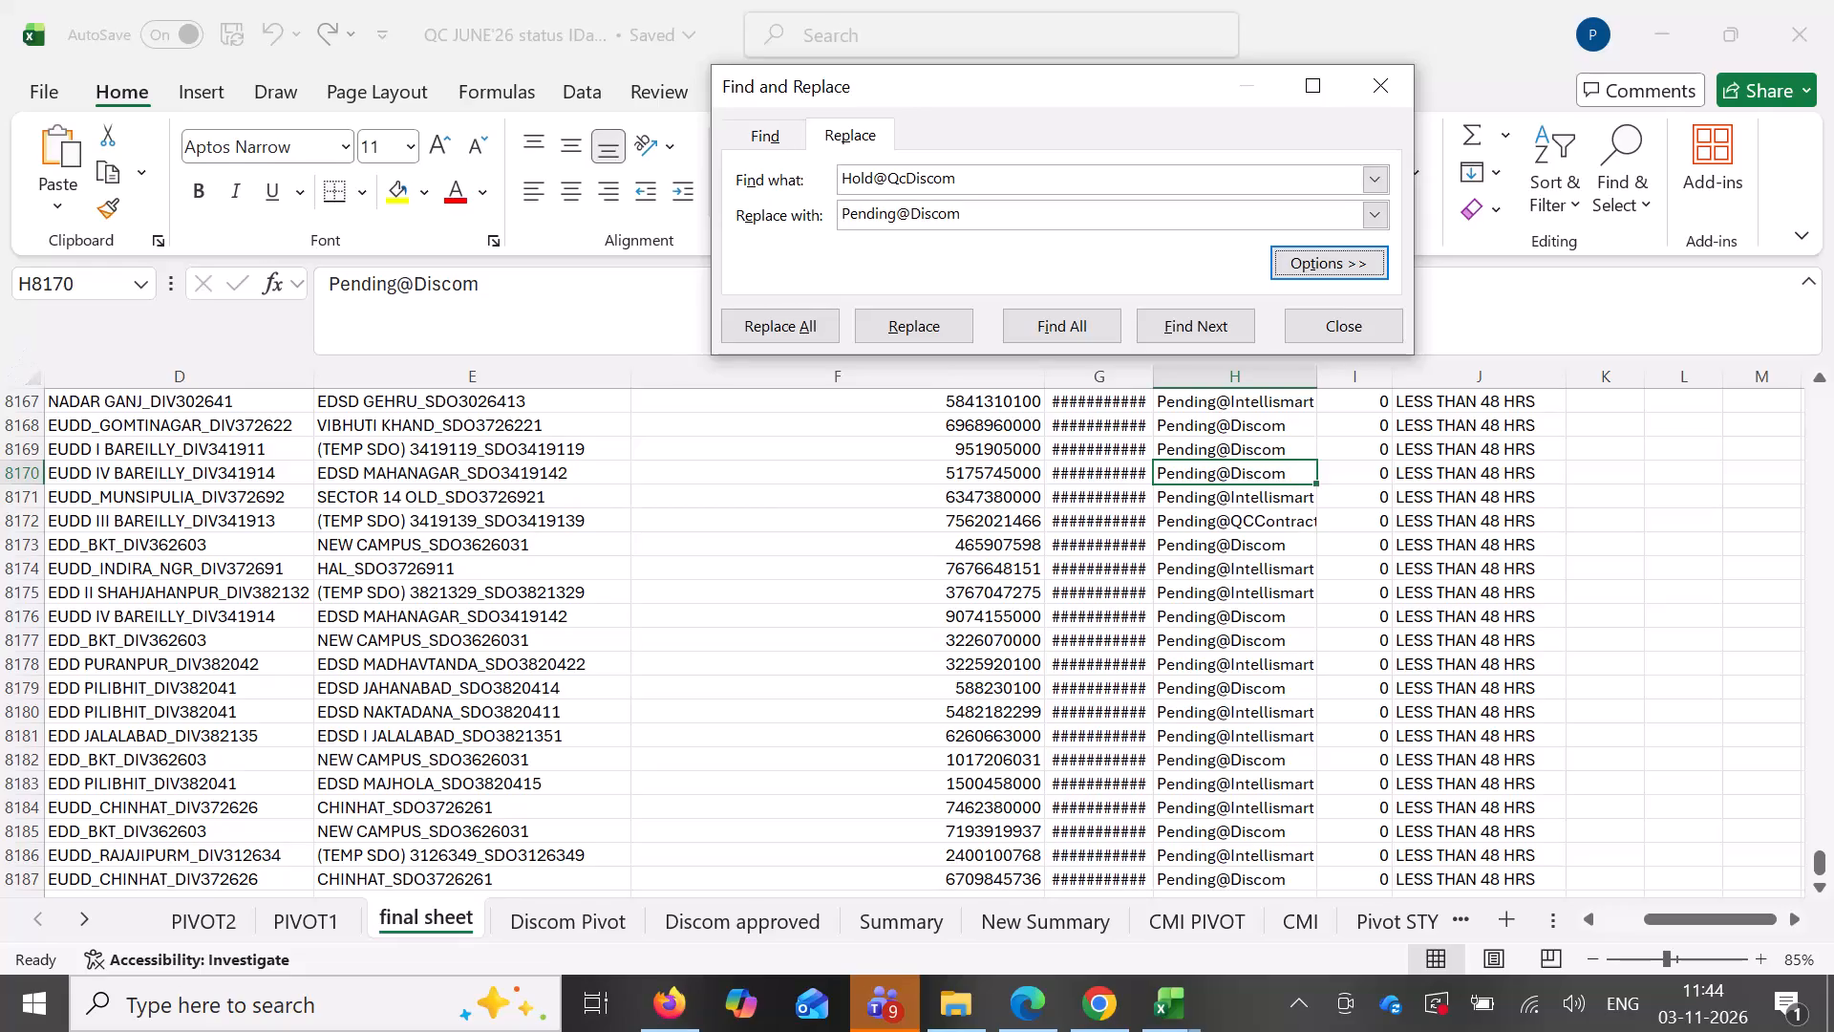
{"action": "left_click", "coordinate": [1247, 489]}
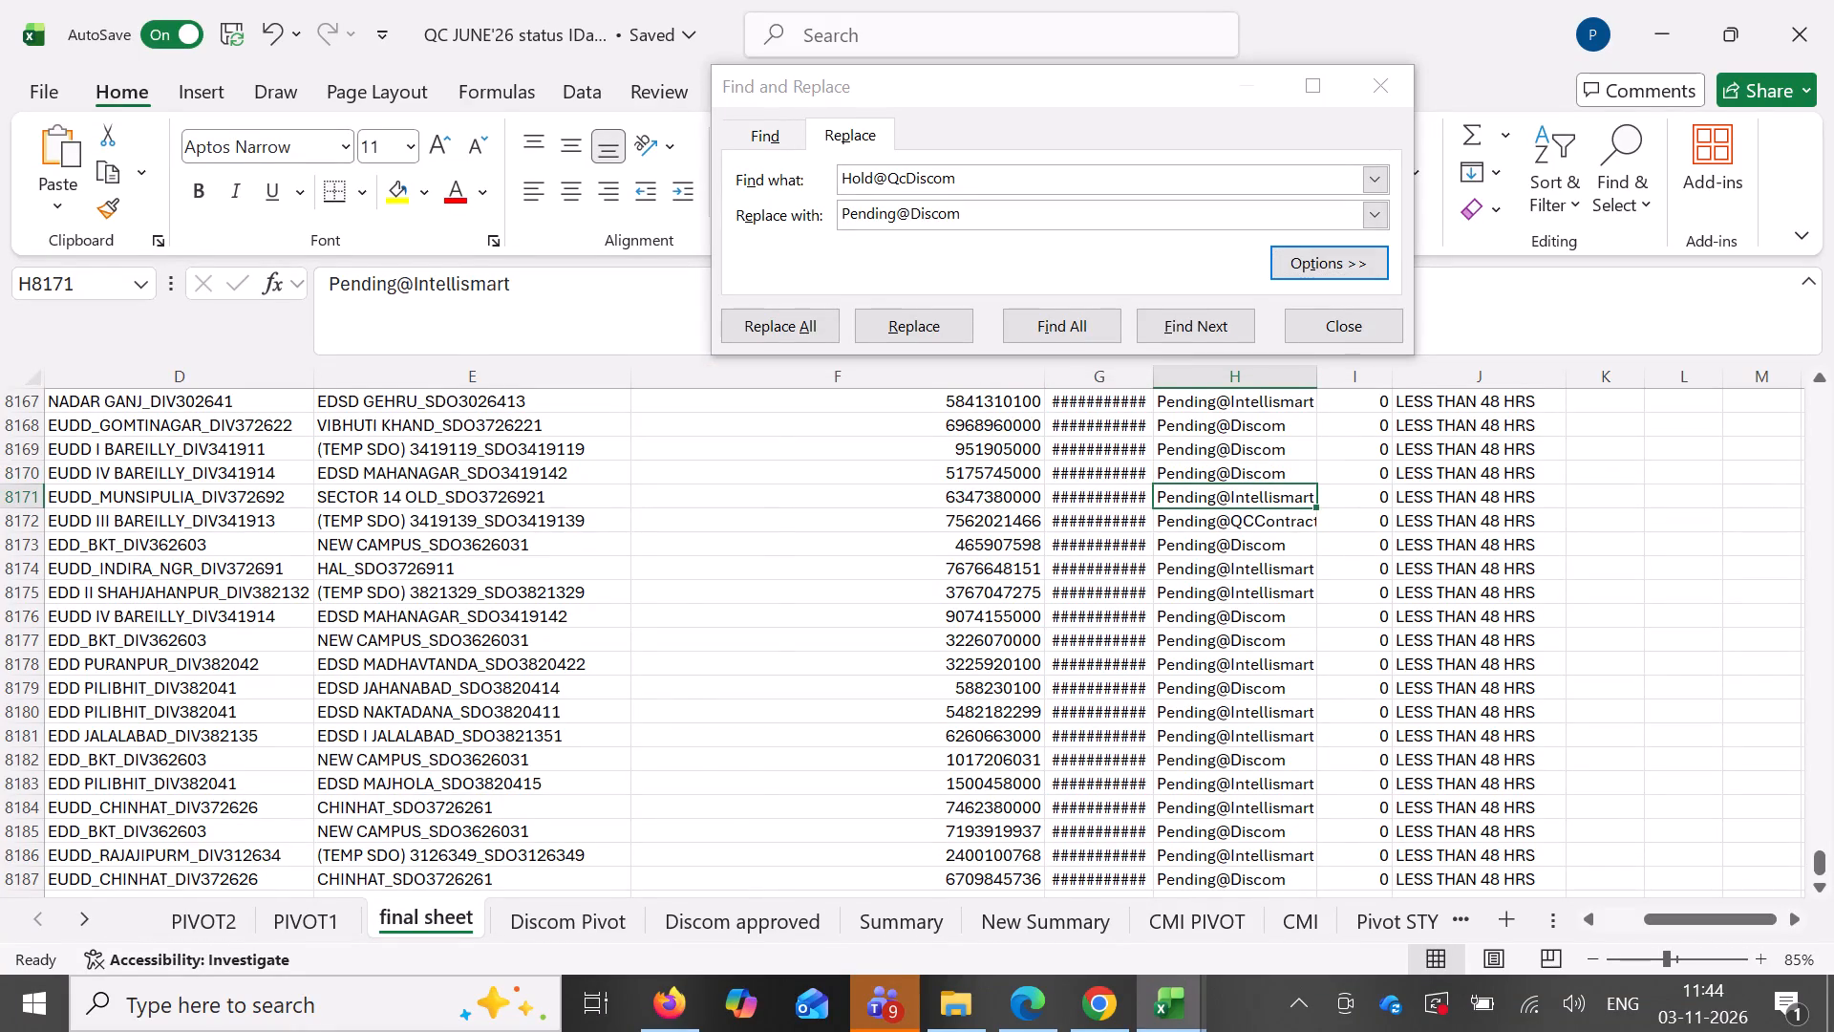
{"action": "key", "text": "ctrl+Up"}
{"action": "key", "text": "ctrl+shift+l"}
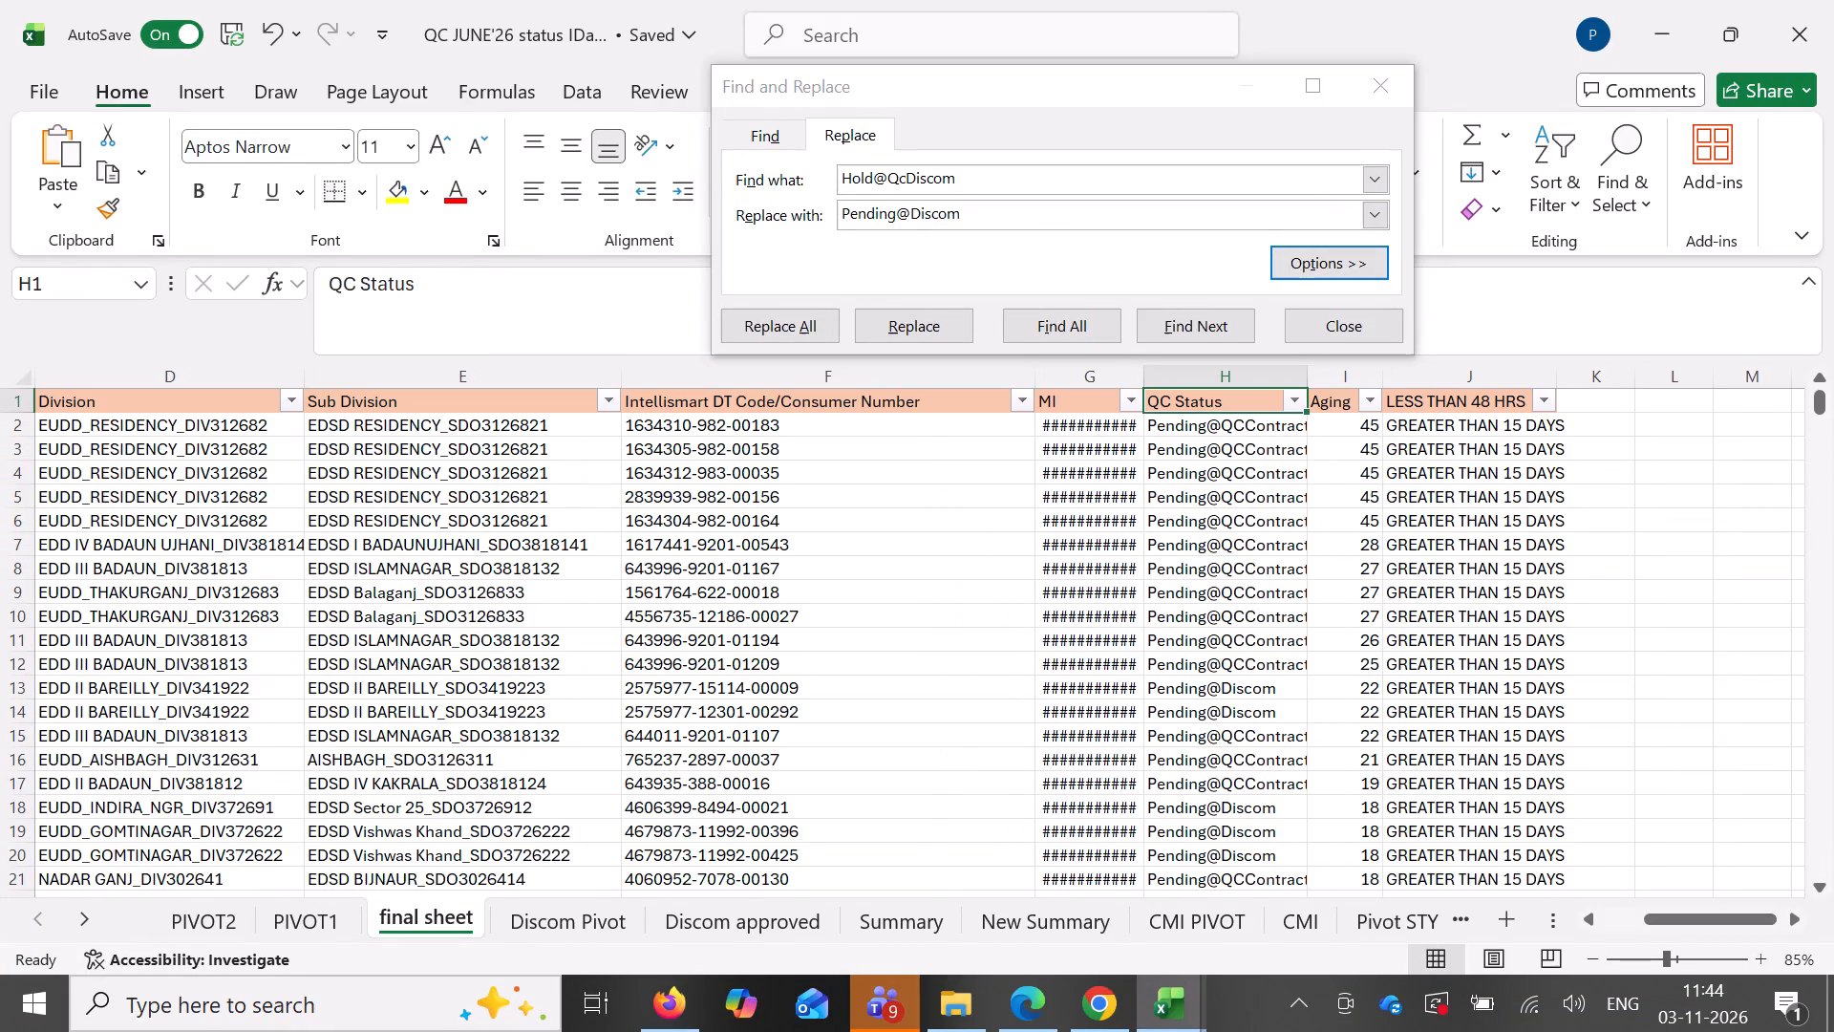
{"action": "left_click", "coordinate": [1299, 404]}
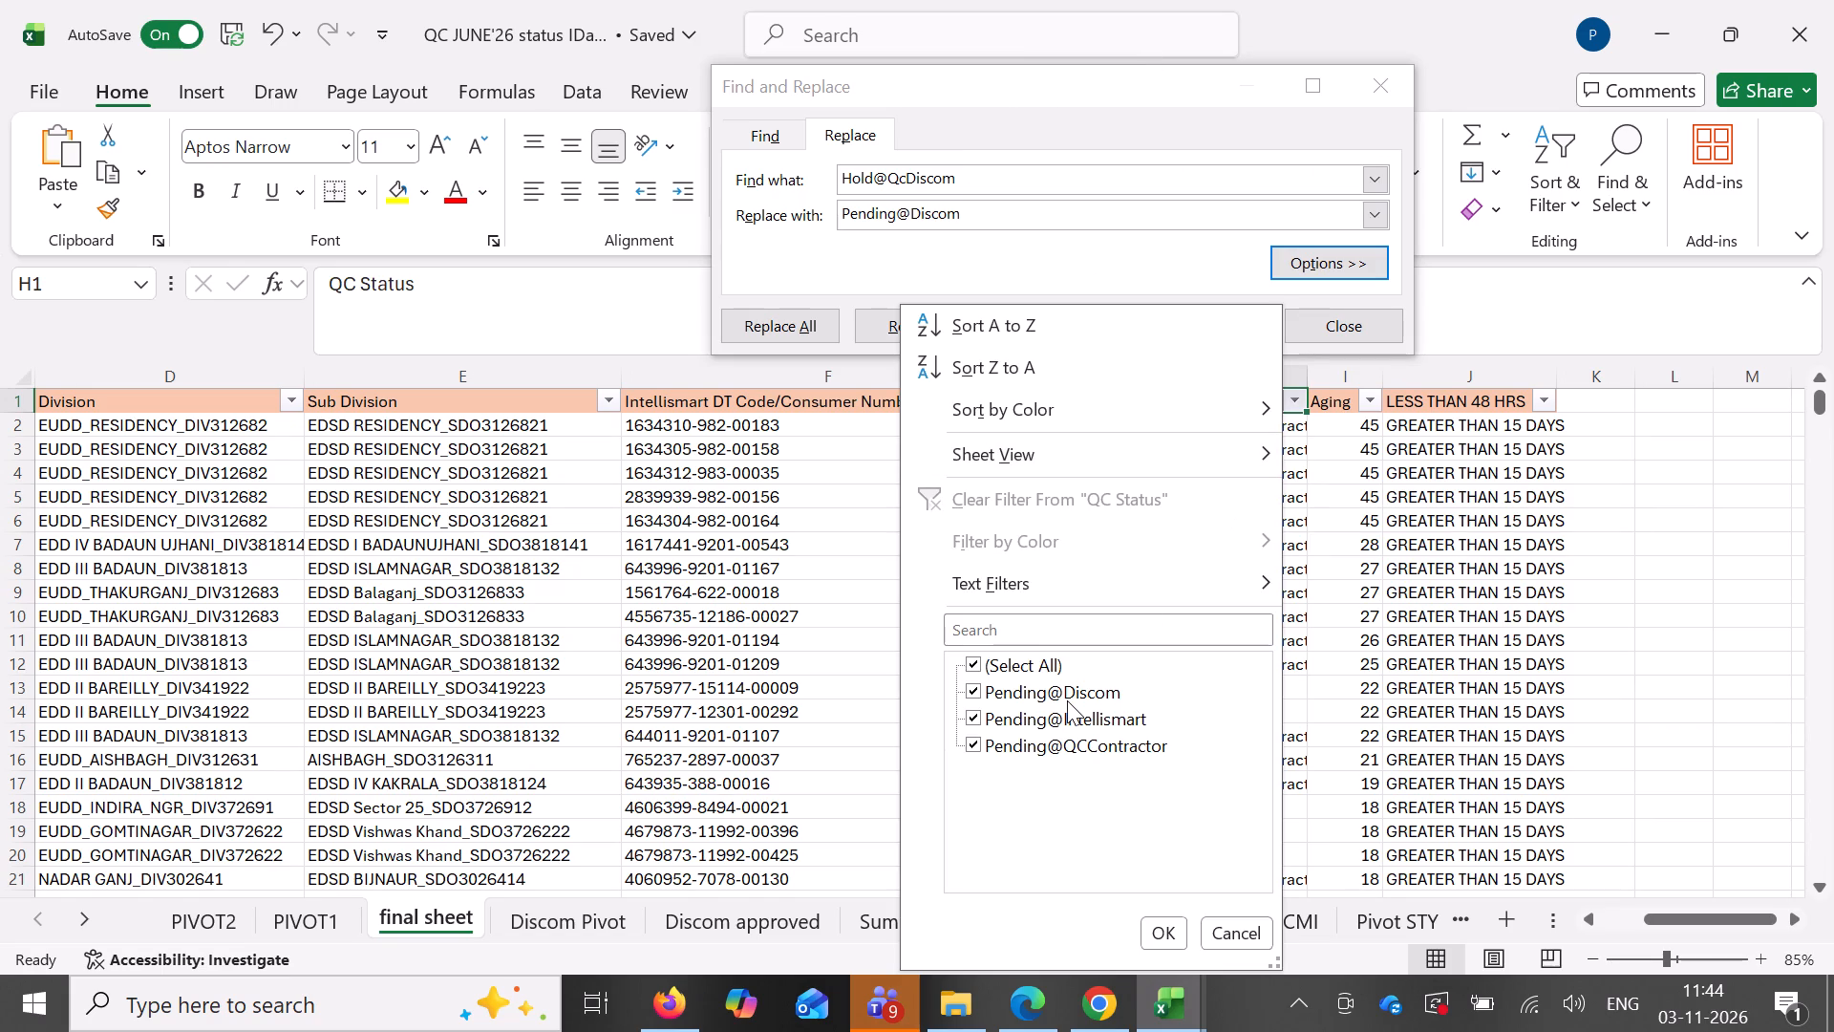
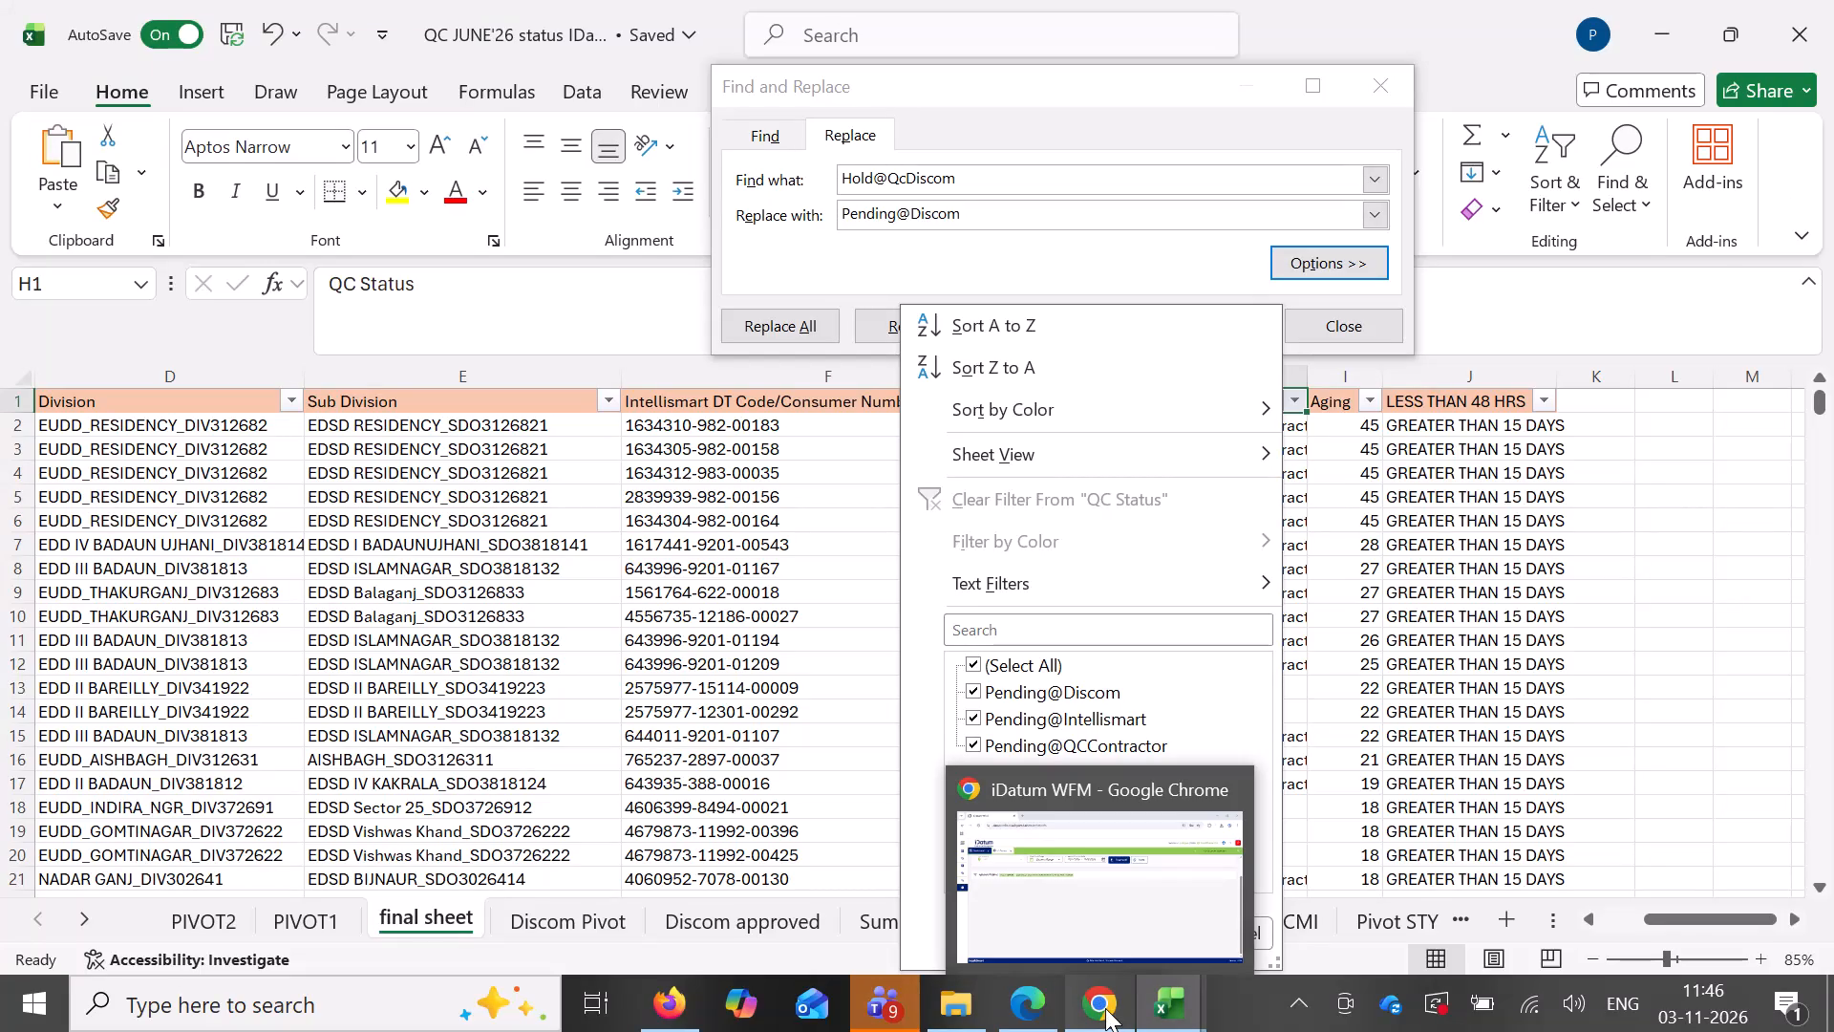
Close the QC Status filter on the final sheet without filtering, and refresh the pivot table on the PIVOT1 sheet.
{"action": "left_click", "coordinate": [848, 423]}
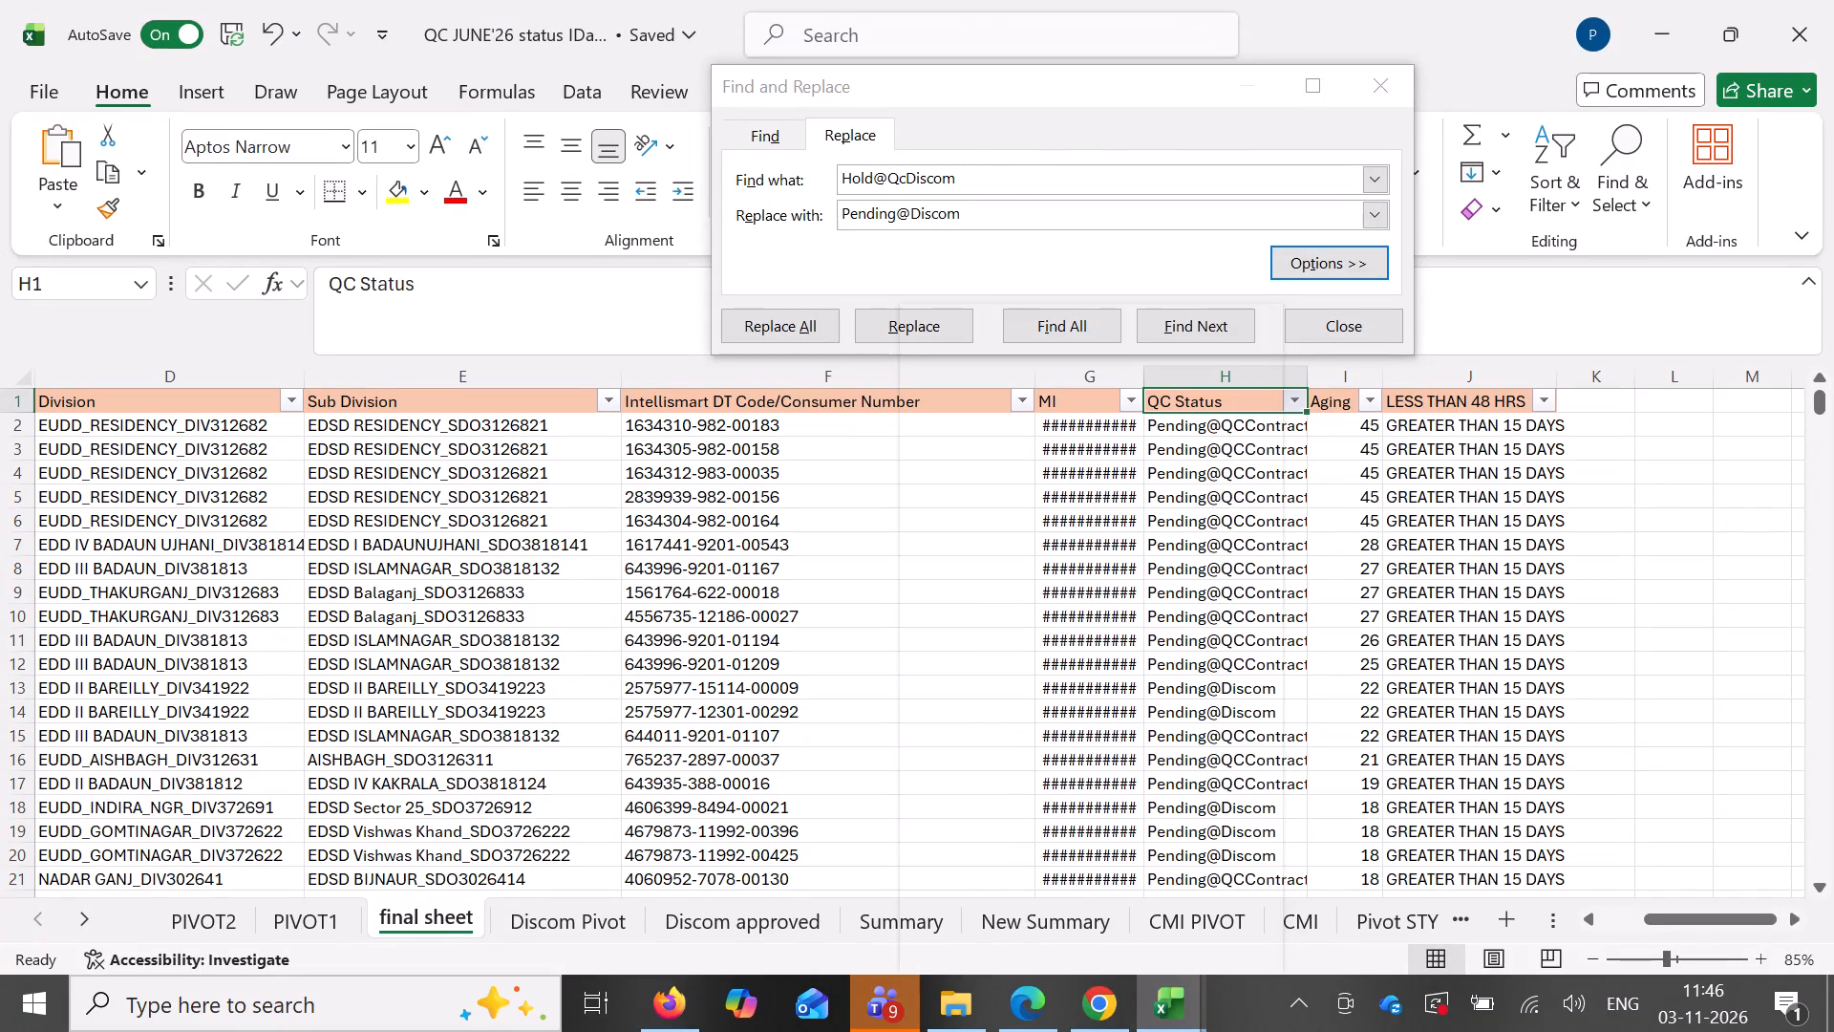
{"action": "left_click", "coordinate": [1300, 392]}
{"action": "scroll", "coordinate": [1193, 653], "scroll_direction": "down", "scroll_amount": 5}
{"action": "left_click", "coordinate": [854, 571]}
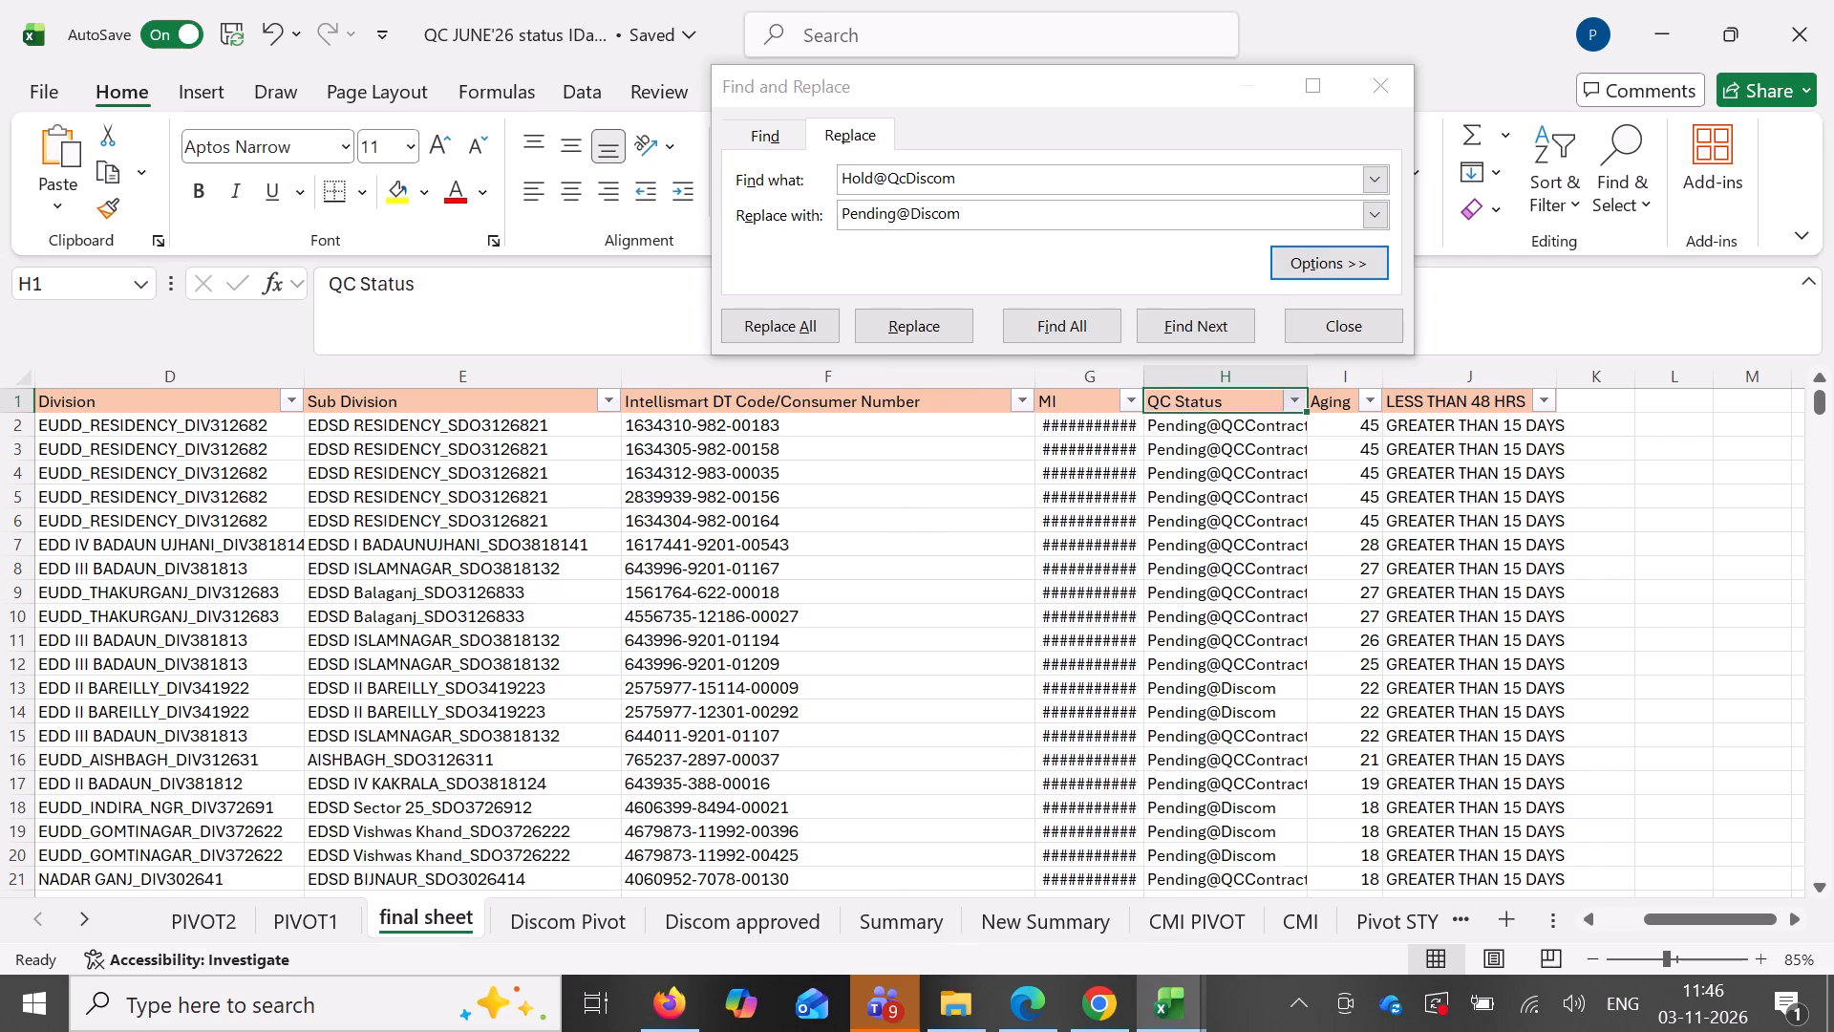
{"action": "left_click", "coordinate": [297, 921]}
{"action": "right_click", "coordinate": [526, 543]}
{"action": "left_click", "coordinate": [606, 554]}
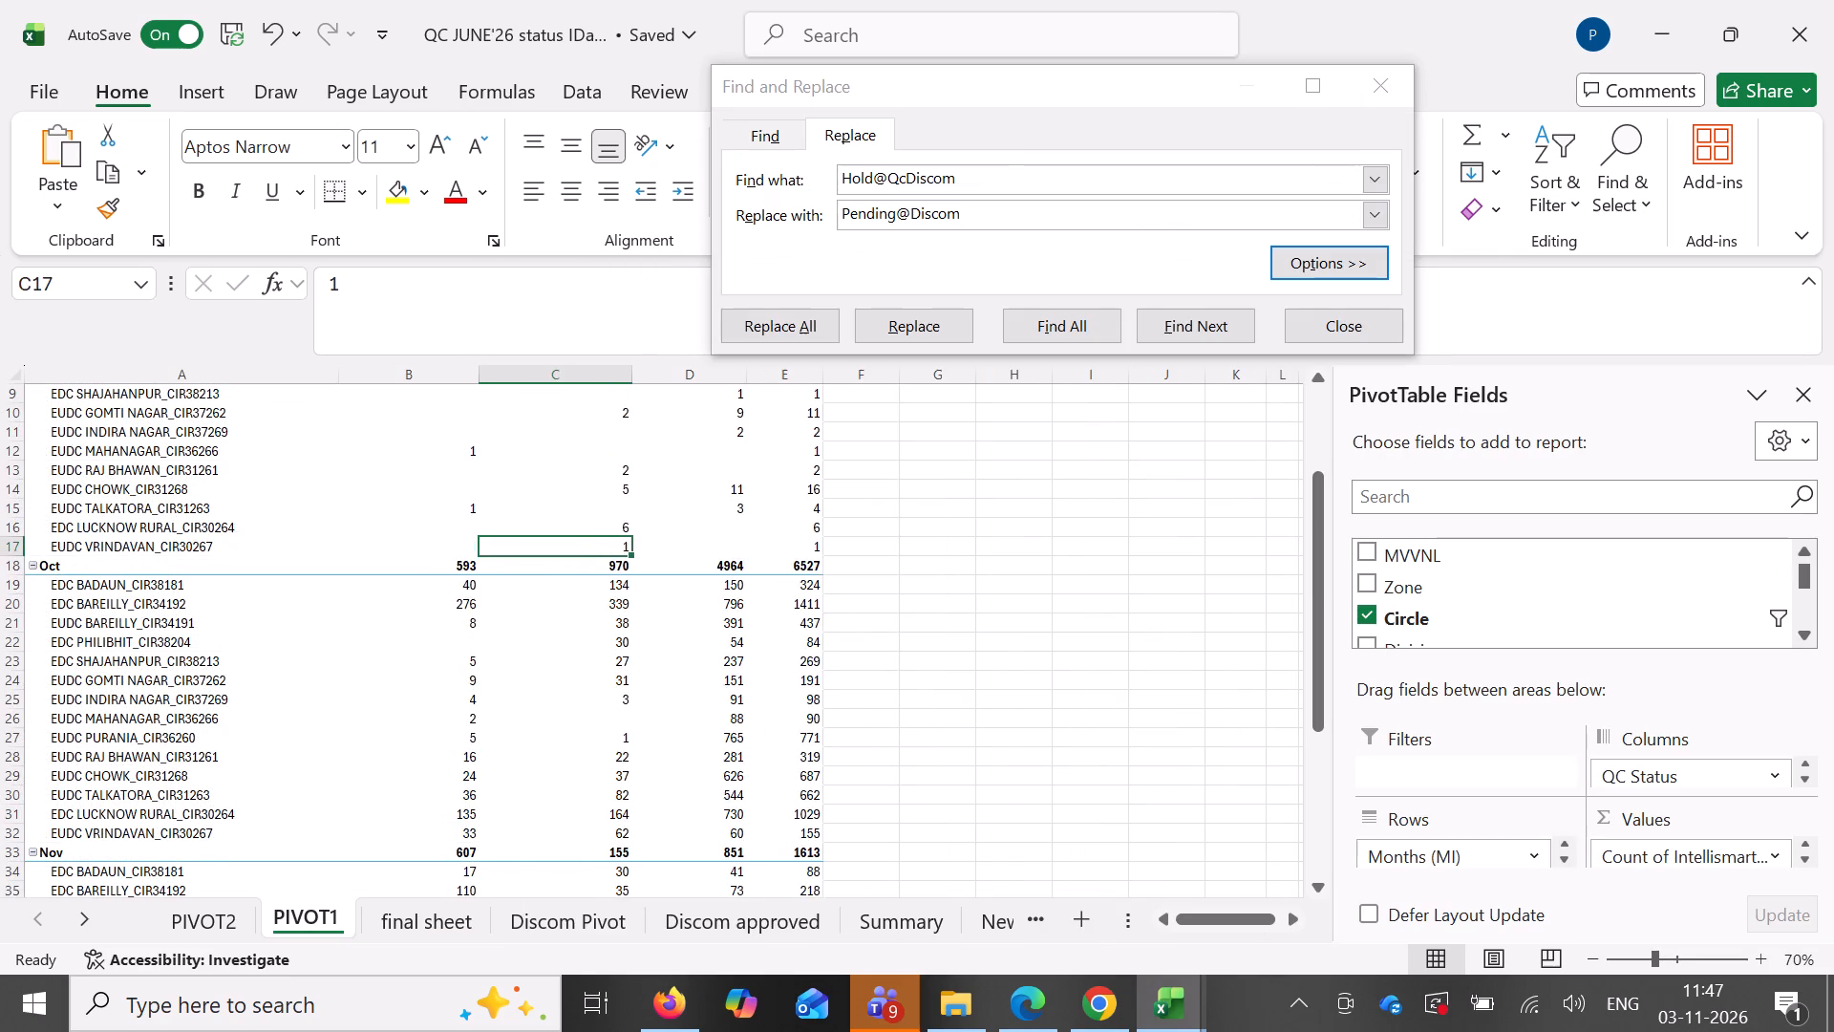
Select the circle names under Sep and under Oct in the PIVOT1 pivot to check how many circles each month lists.
{"action": "scroll", "coordinate": [565, 535], "scroll_direction": "up", "scroll_amount": 5}
{"action": "left_click_drag", "start_coordinate": [175, 490], "coordinate": [174, 492]}
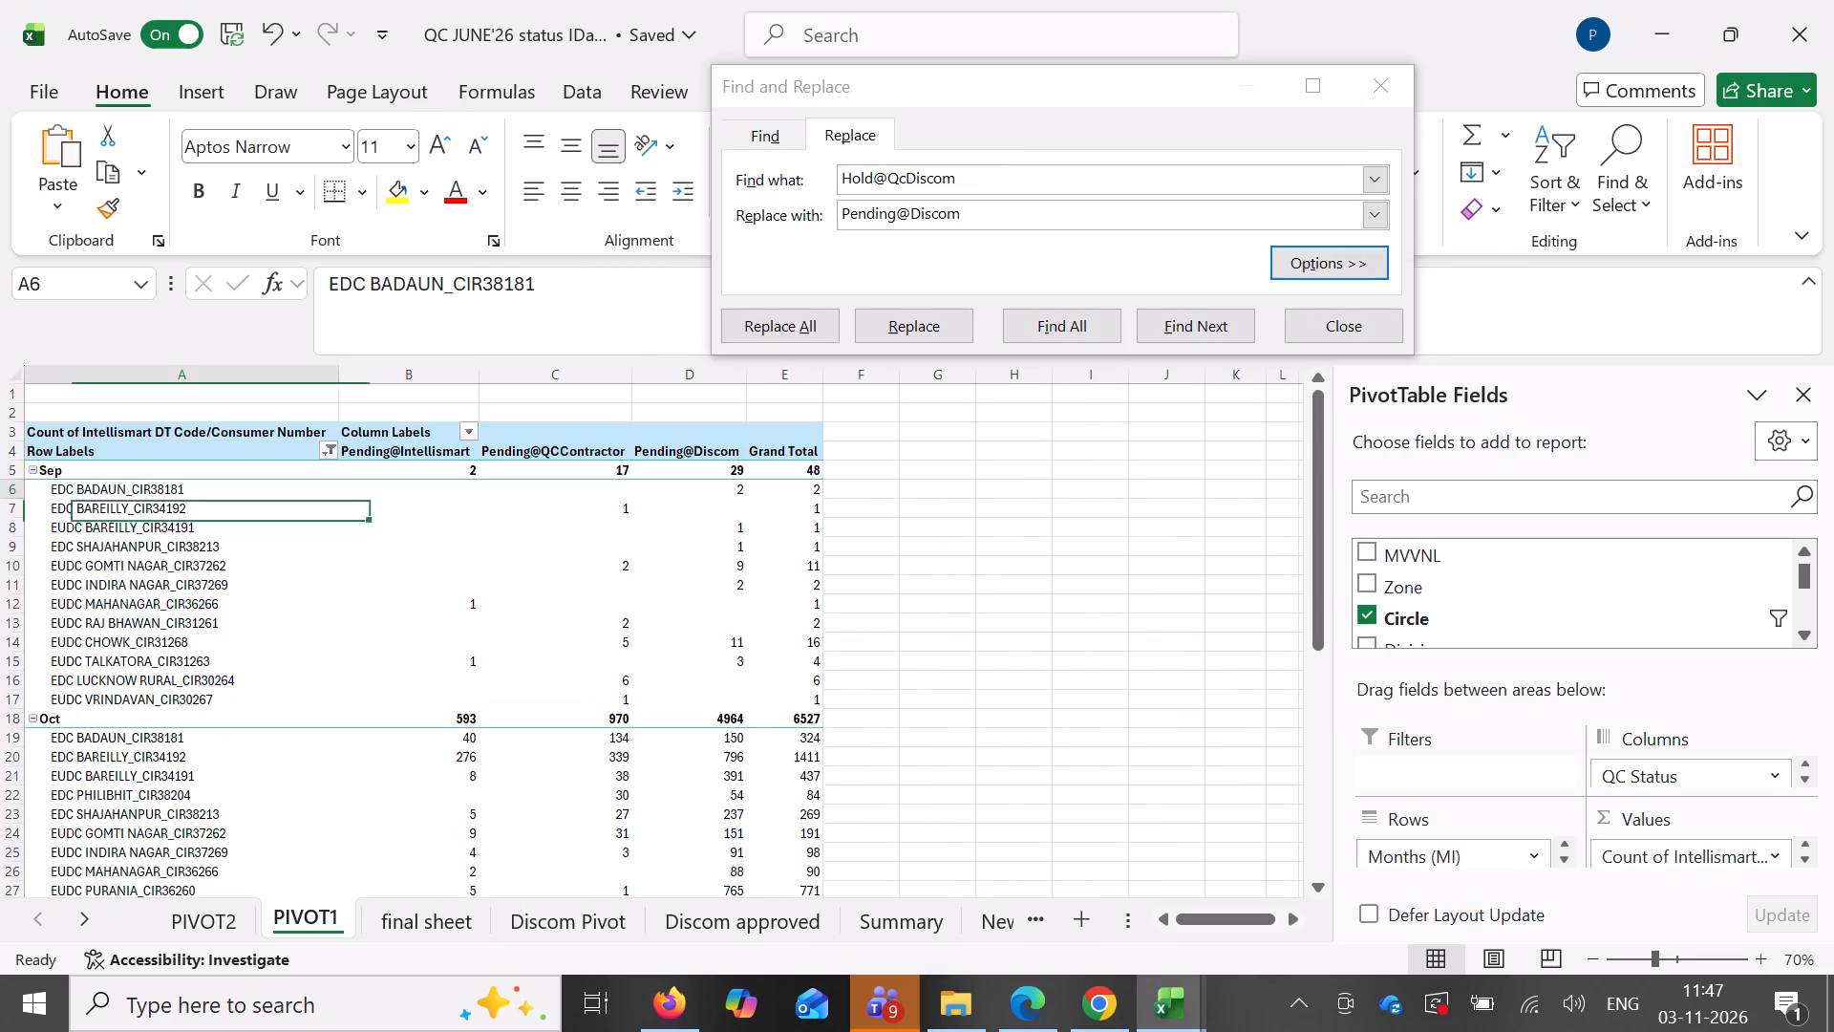
{"action": "left_click_drag", "start_coordinate": [174, 492], "coordinate": [203, 695]}
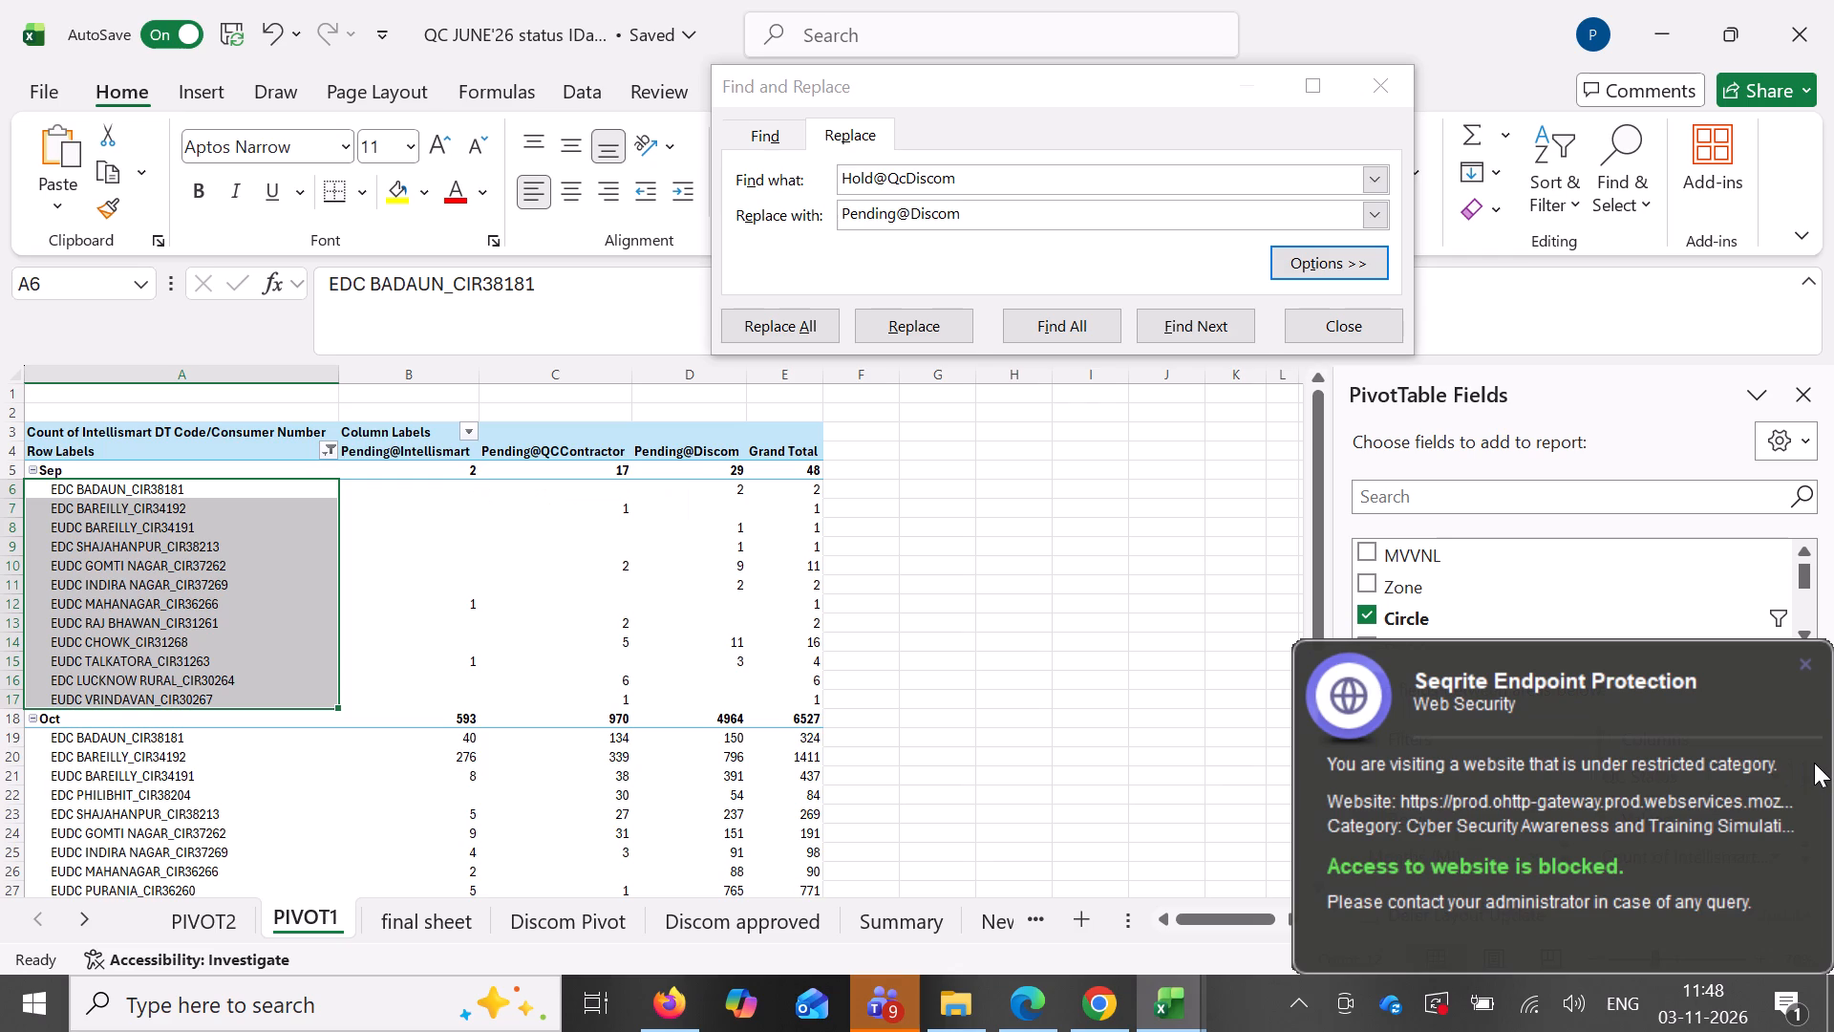
{"action": "left_click", "coordinate": [1809, 658]}
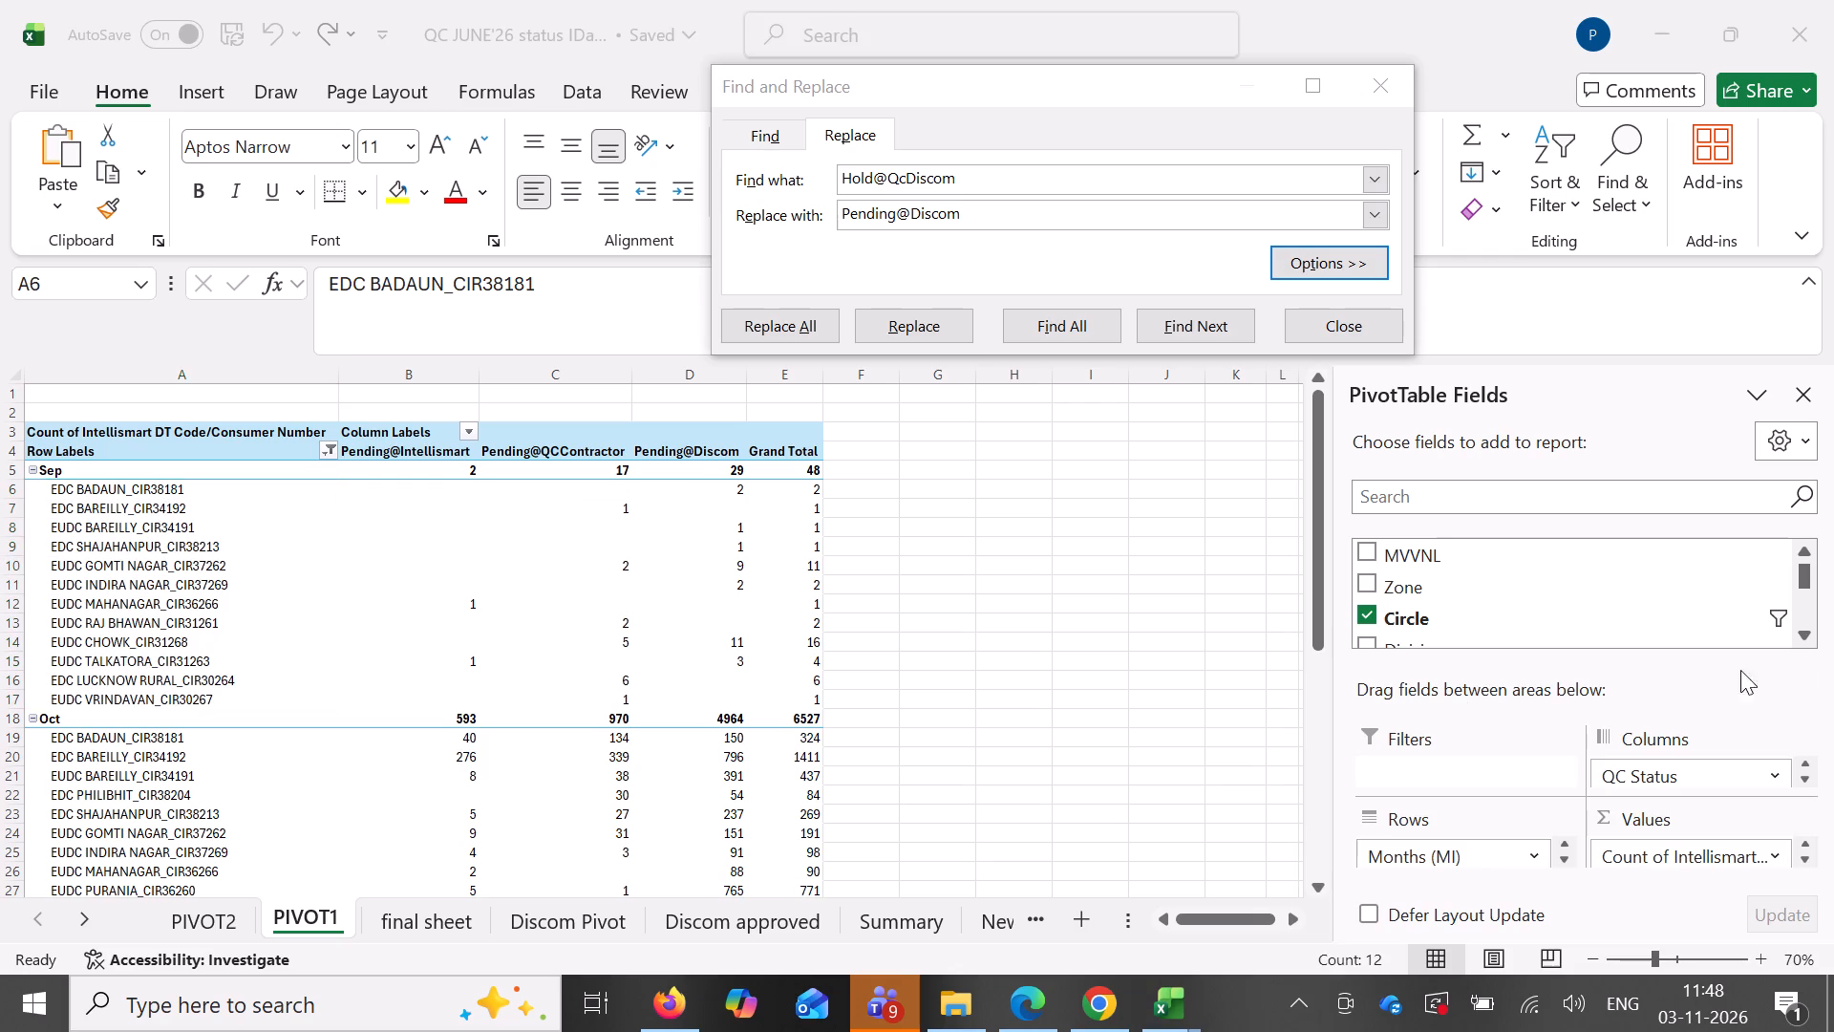
{"action": "scroll", "coordinate": [302, 573], "scroll_direction": "down", "scroll_amount": 5}
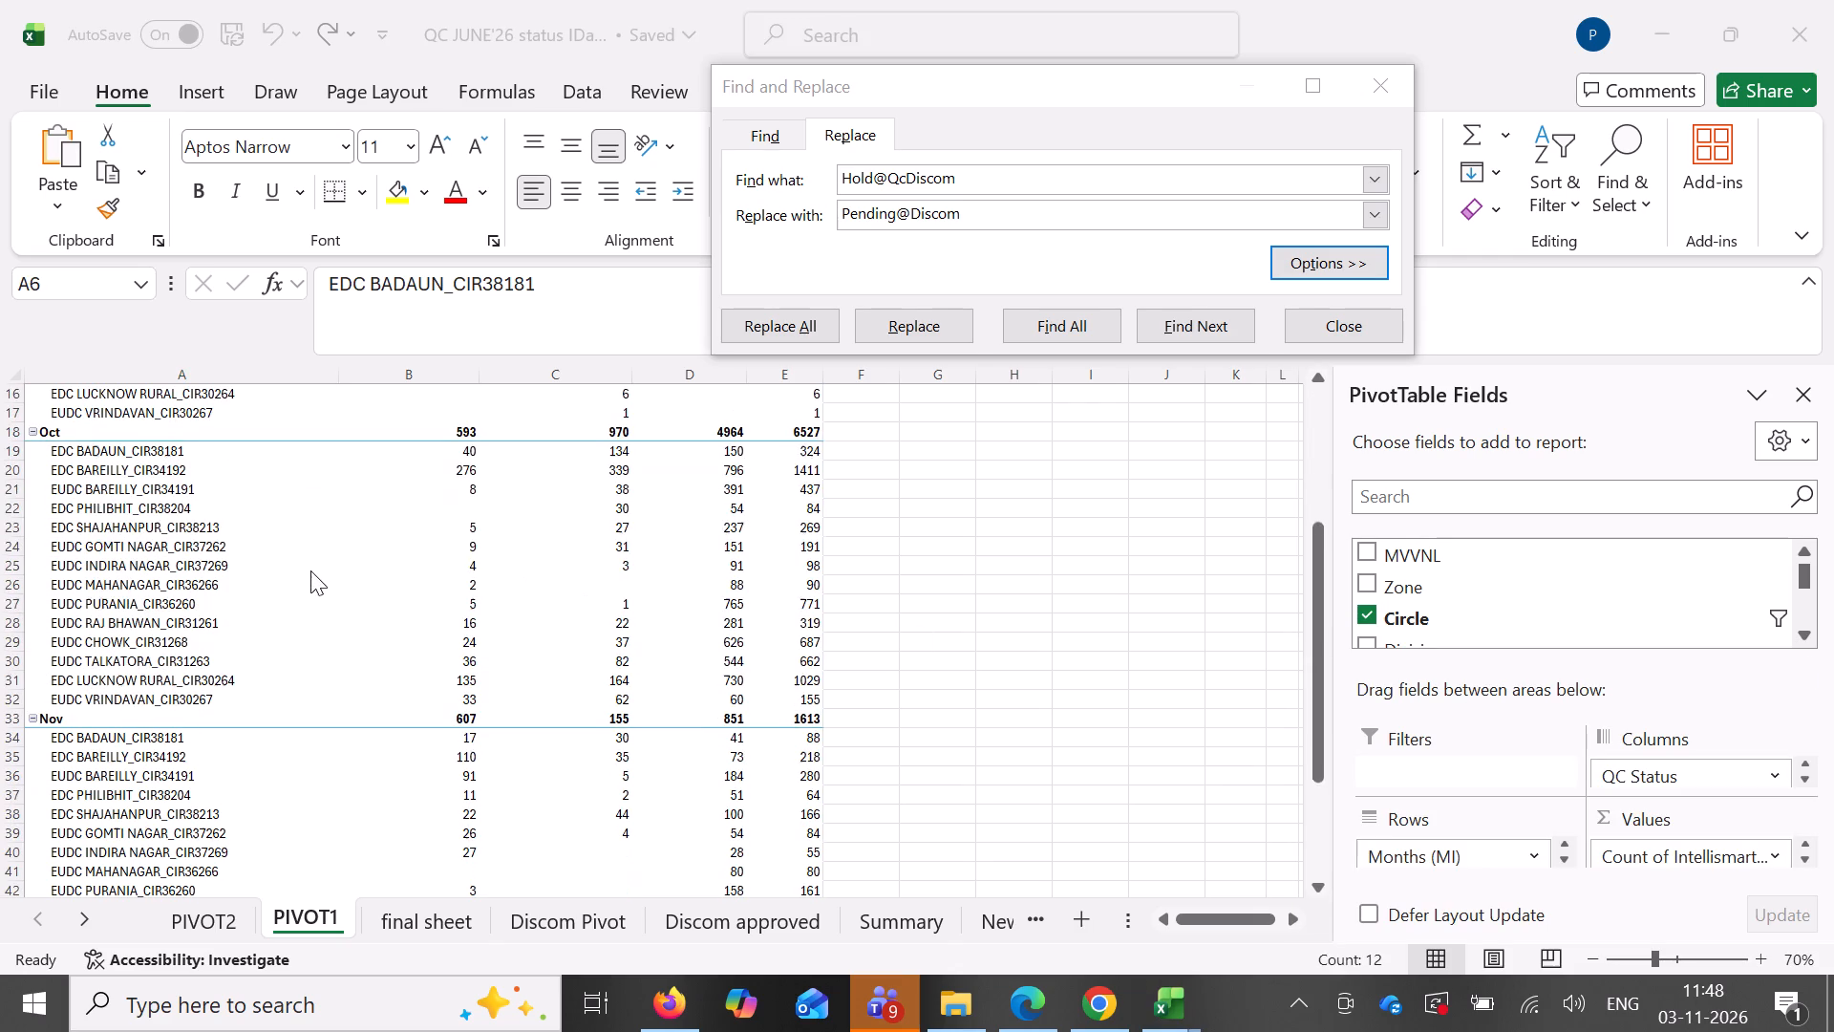
{"action": "left_click", "coordinate": [392, 449]}
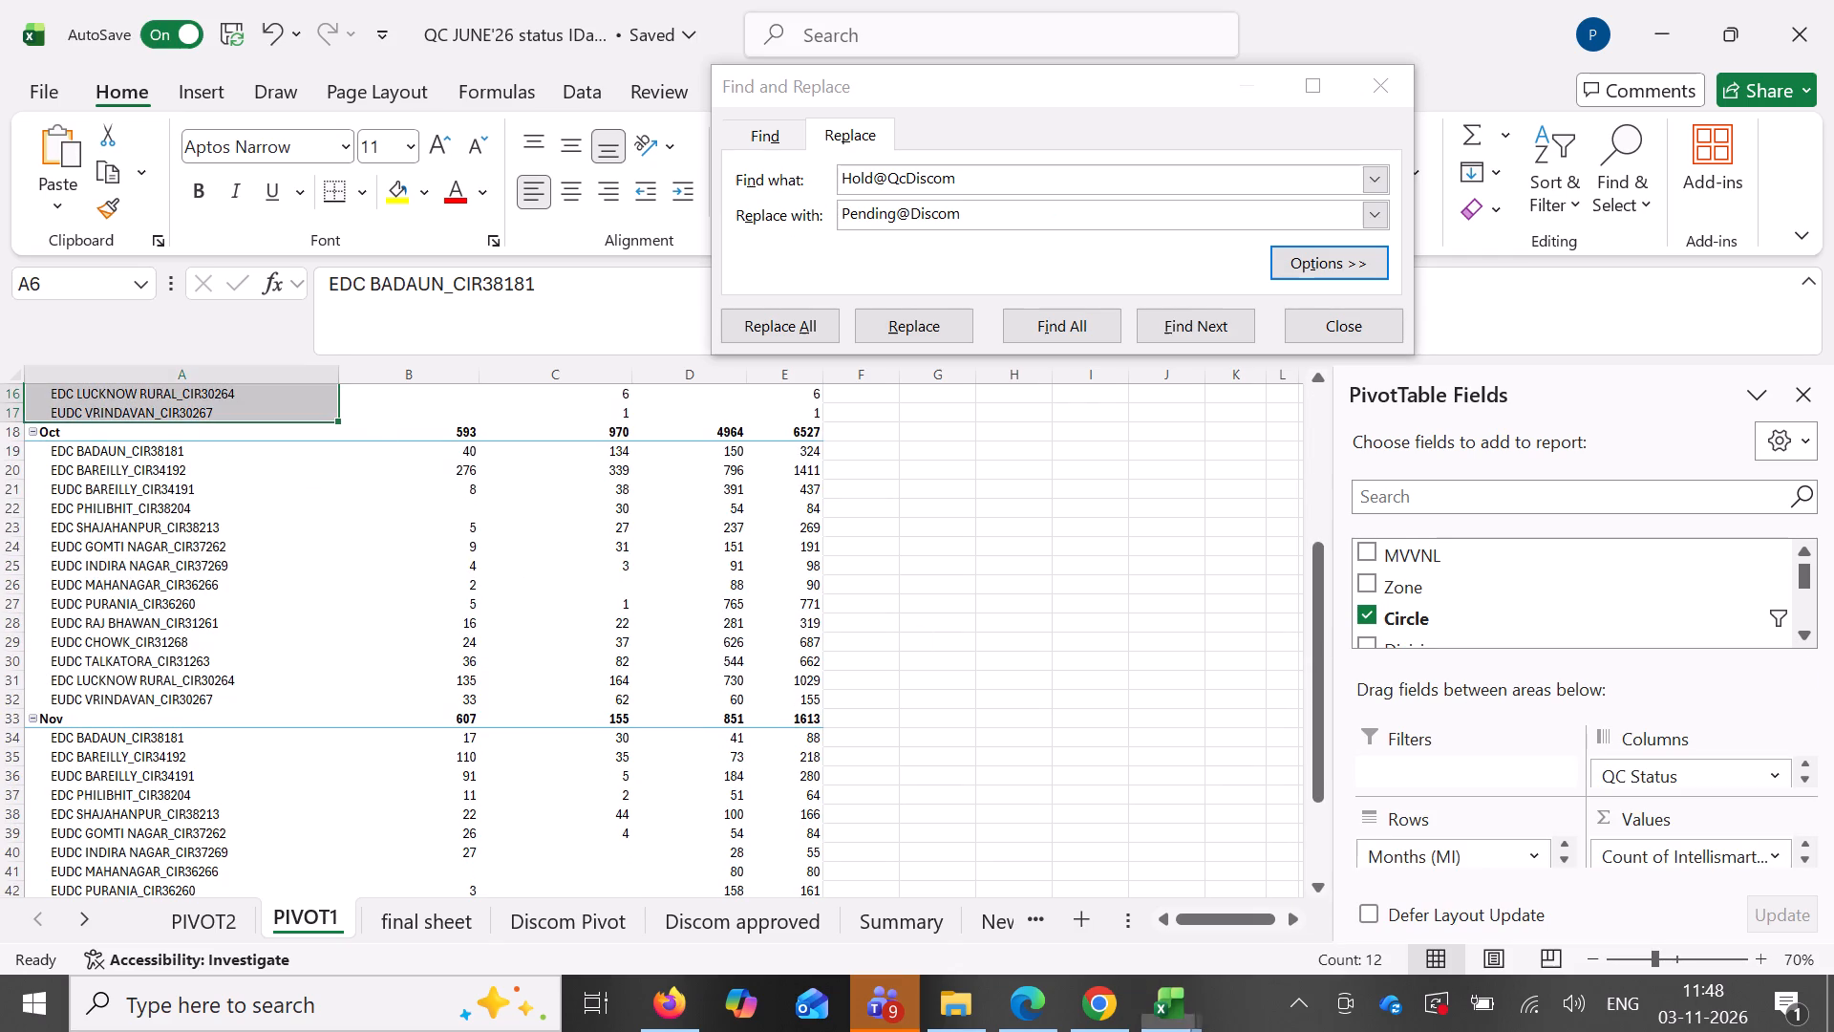
{"action": "left_click", "coordinate": [382, 451]}
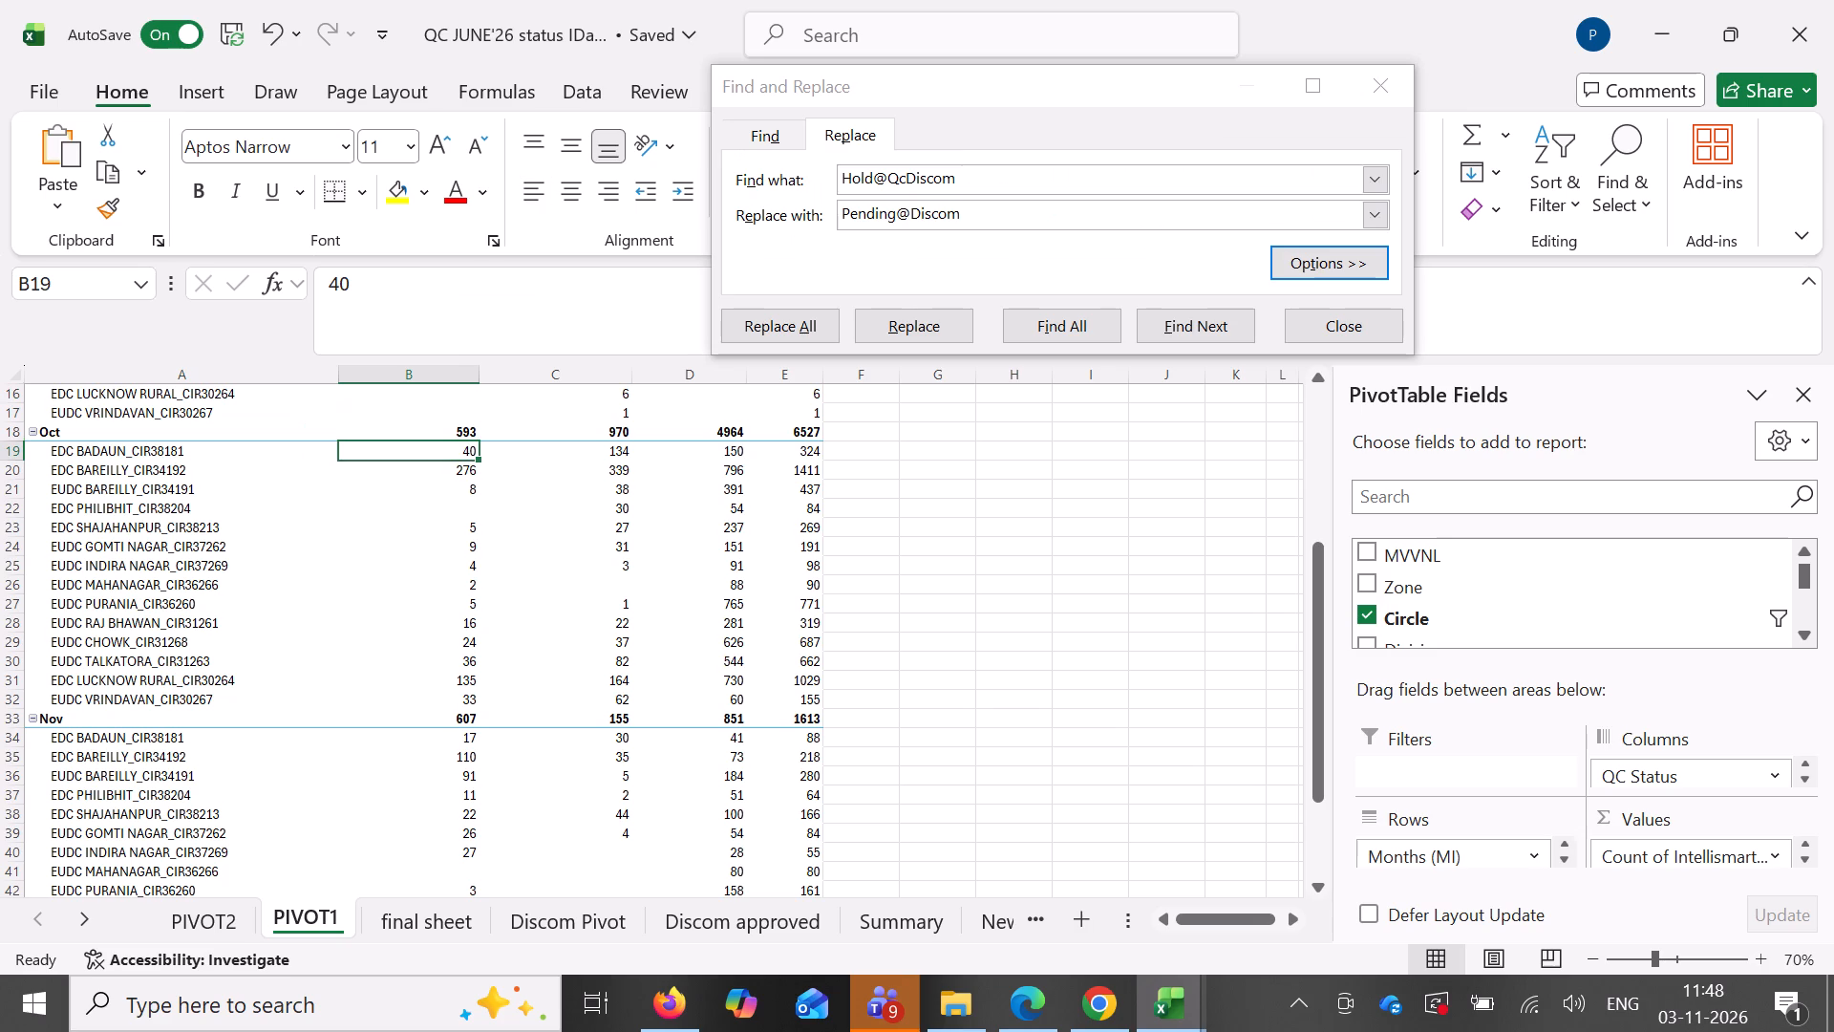
{"action": "left_click_drag", "start_coordinate": [110, 458], "coordinate": [110, 477]}
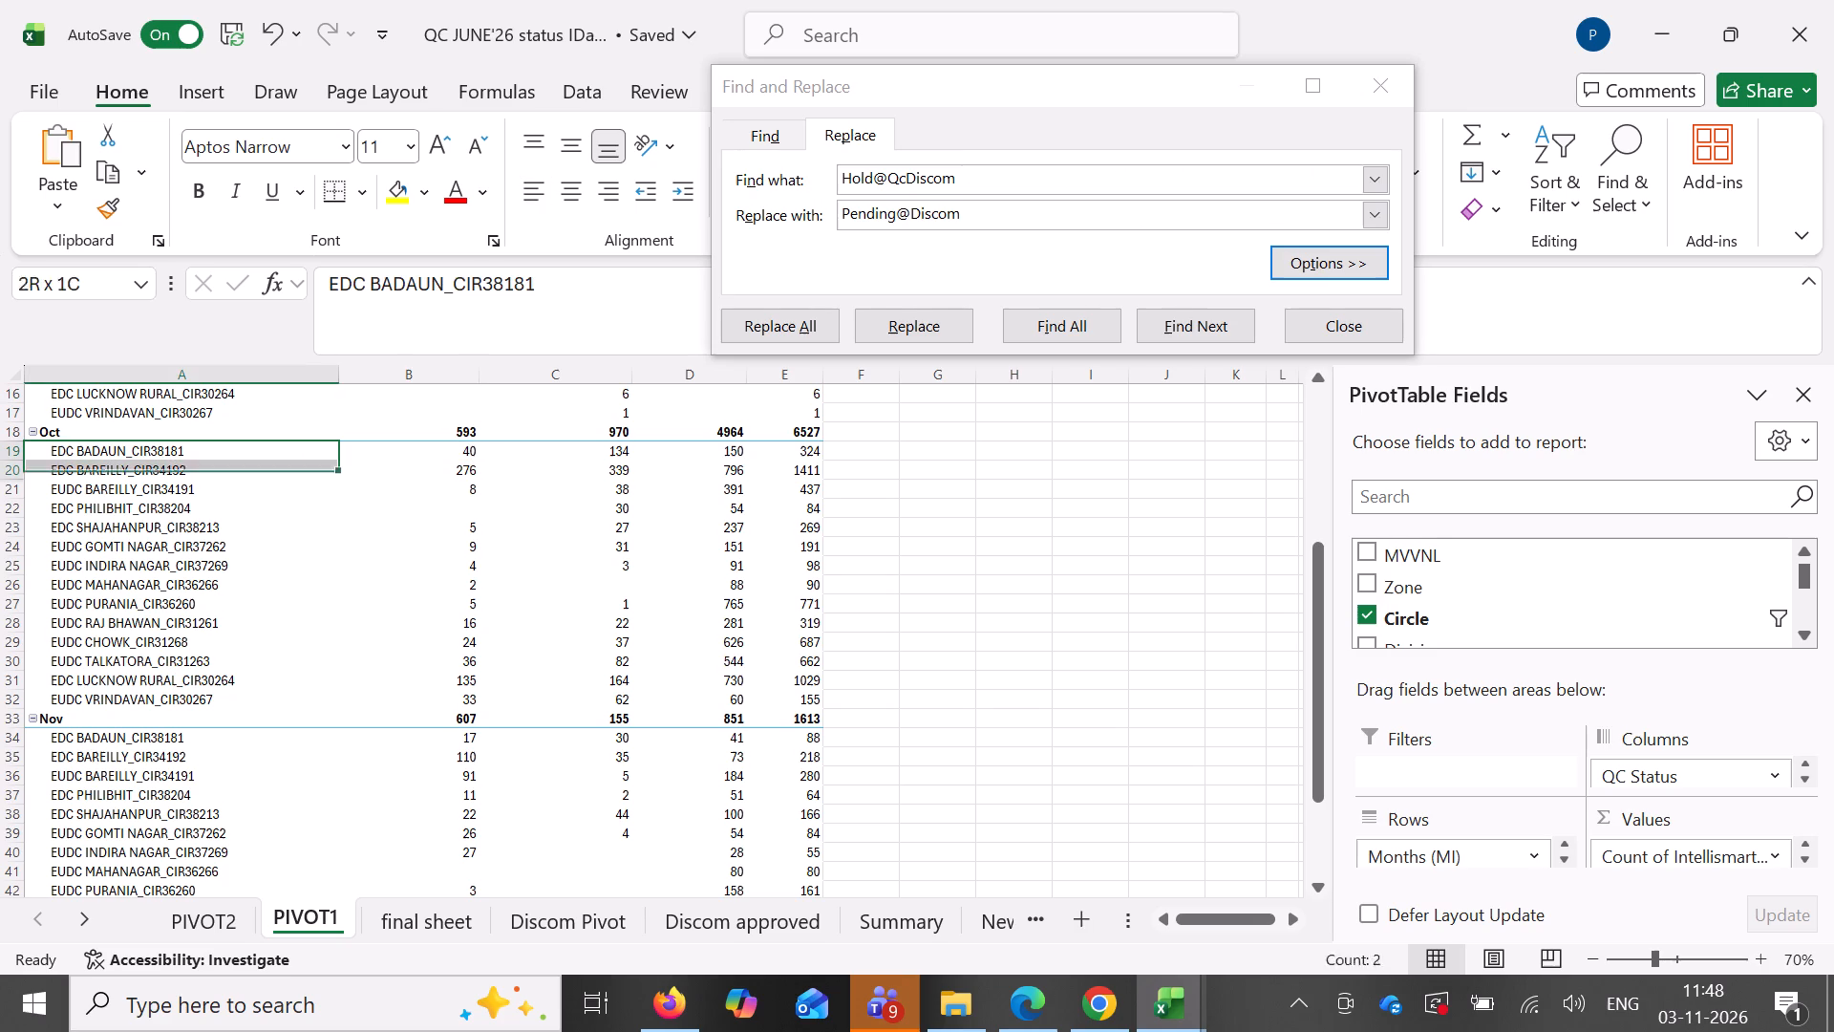
{"action": "left_click_drag", "start_coordinate": [110, 477], "coordinate": [105, 691]}
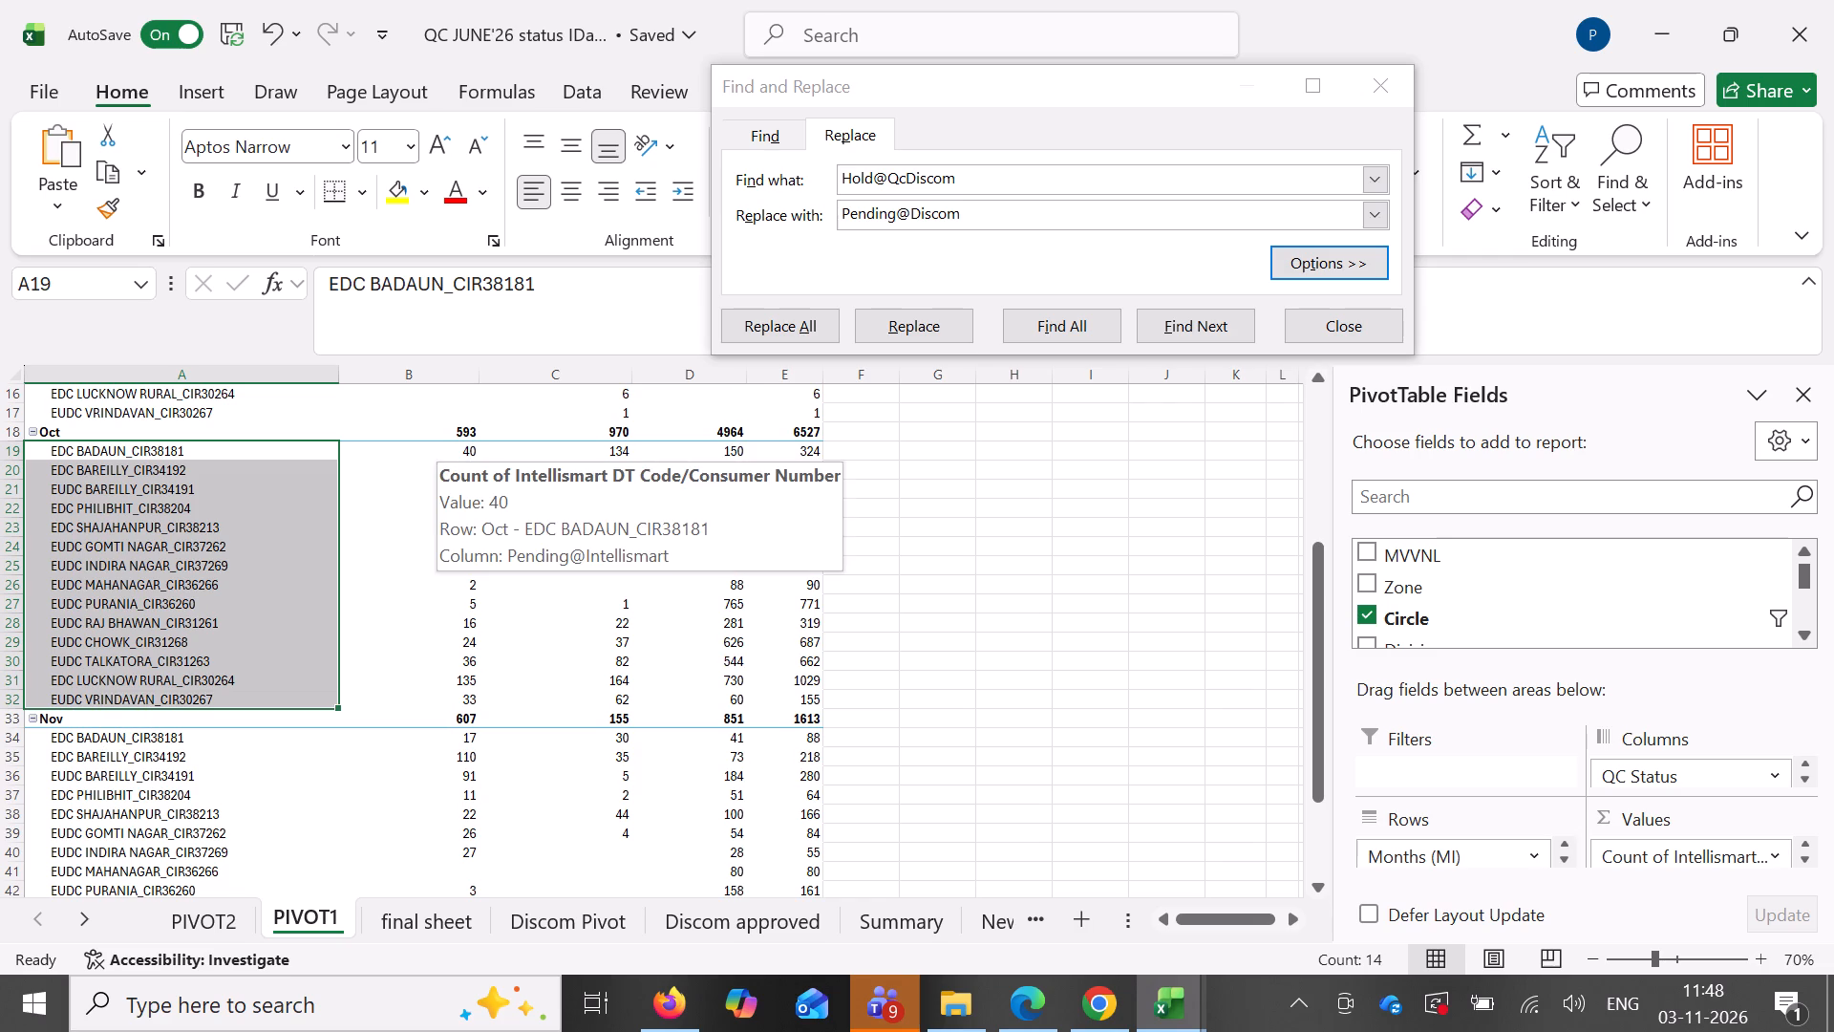
Copy the Oct circle counts B19:E32 from PIVOT1 and paste them as values into the Summary sheet's OCT block from cell C18.
{"action": "left_click_drag", "start_coordinate": [441, 451], "coordinate": [744, 693]}
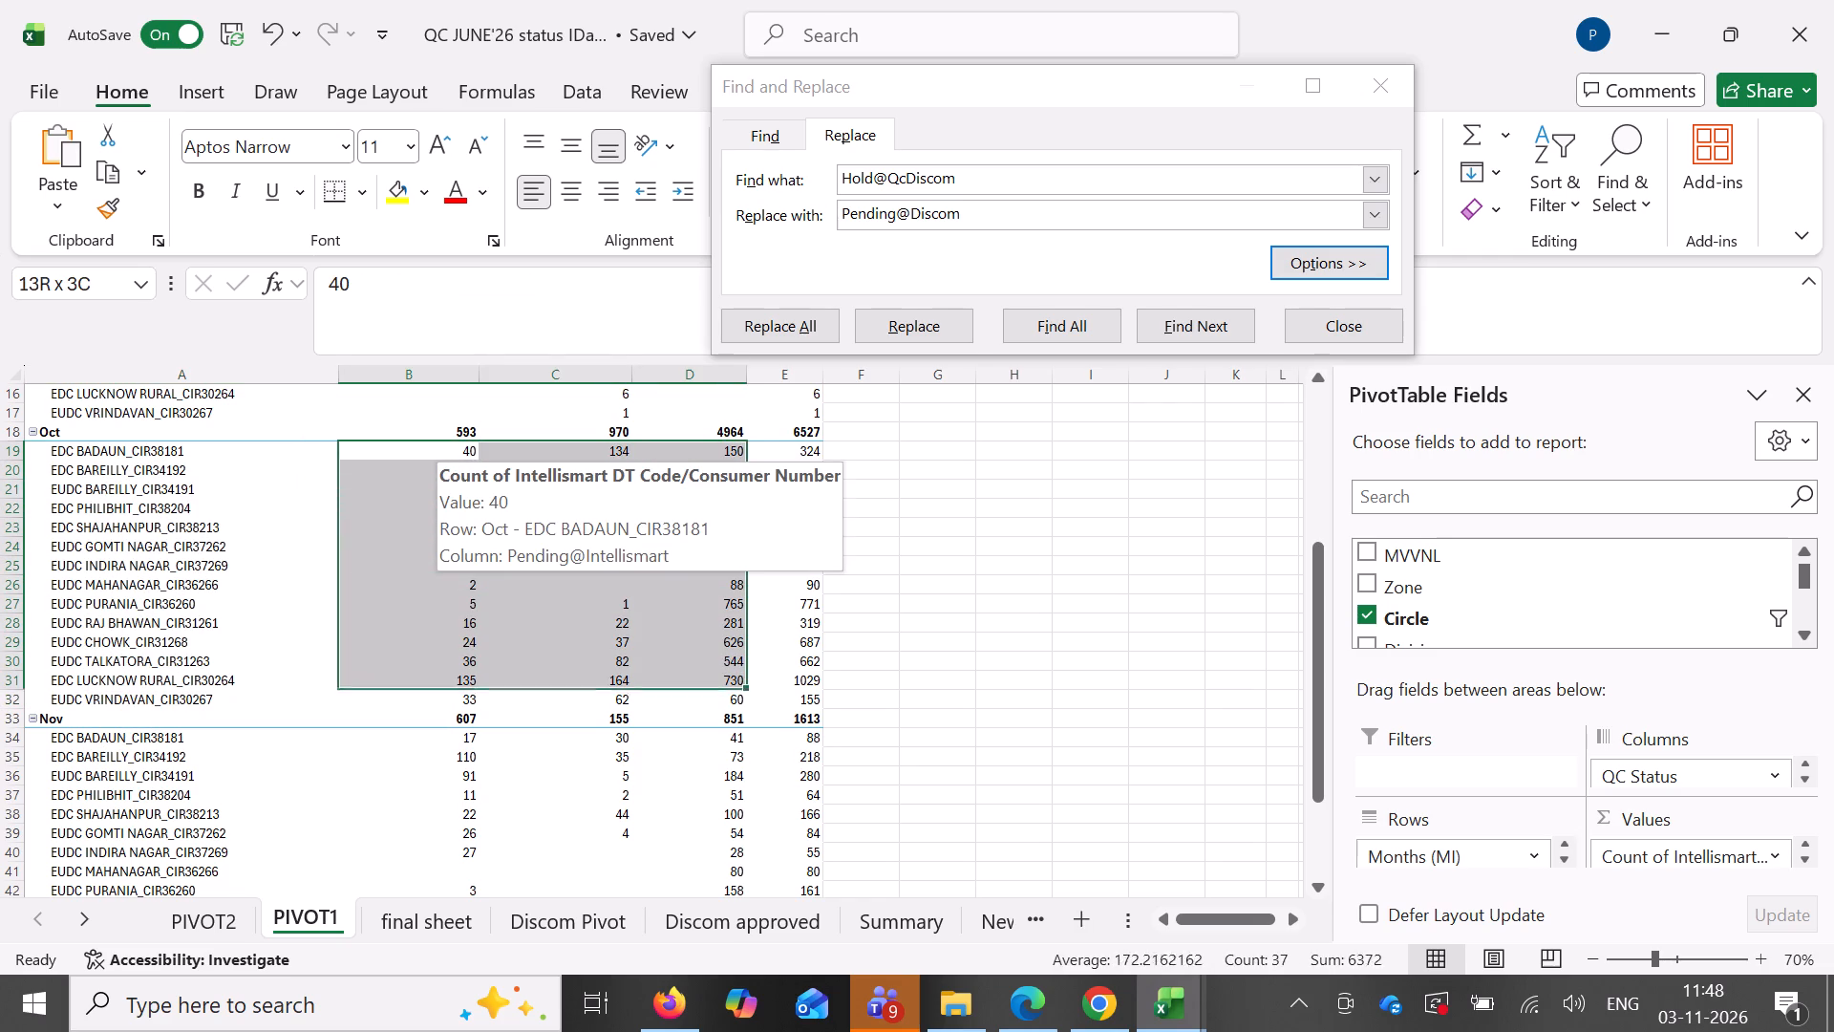
{"action": "left_click_drag", "start_coordinate": [744, 693], "coordinate": [752, 687]}
{"action": "key", "text": "ctrl+c"}
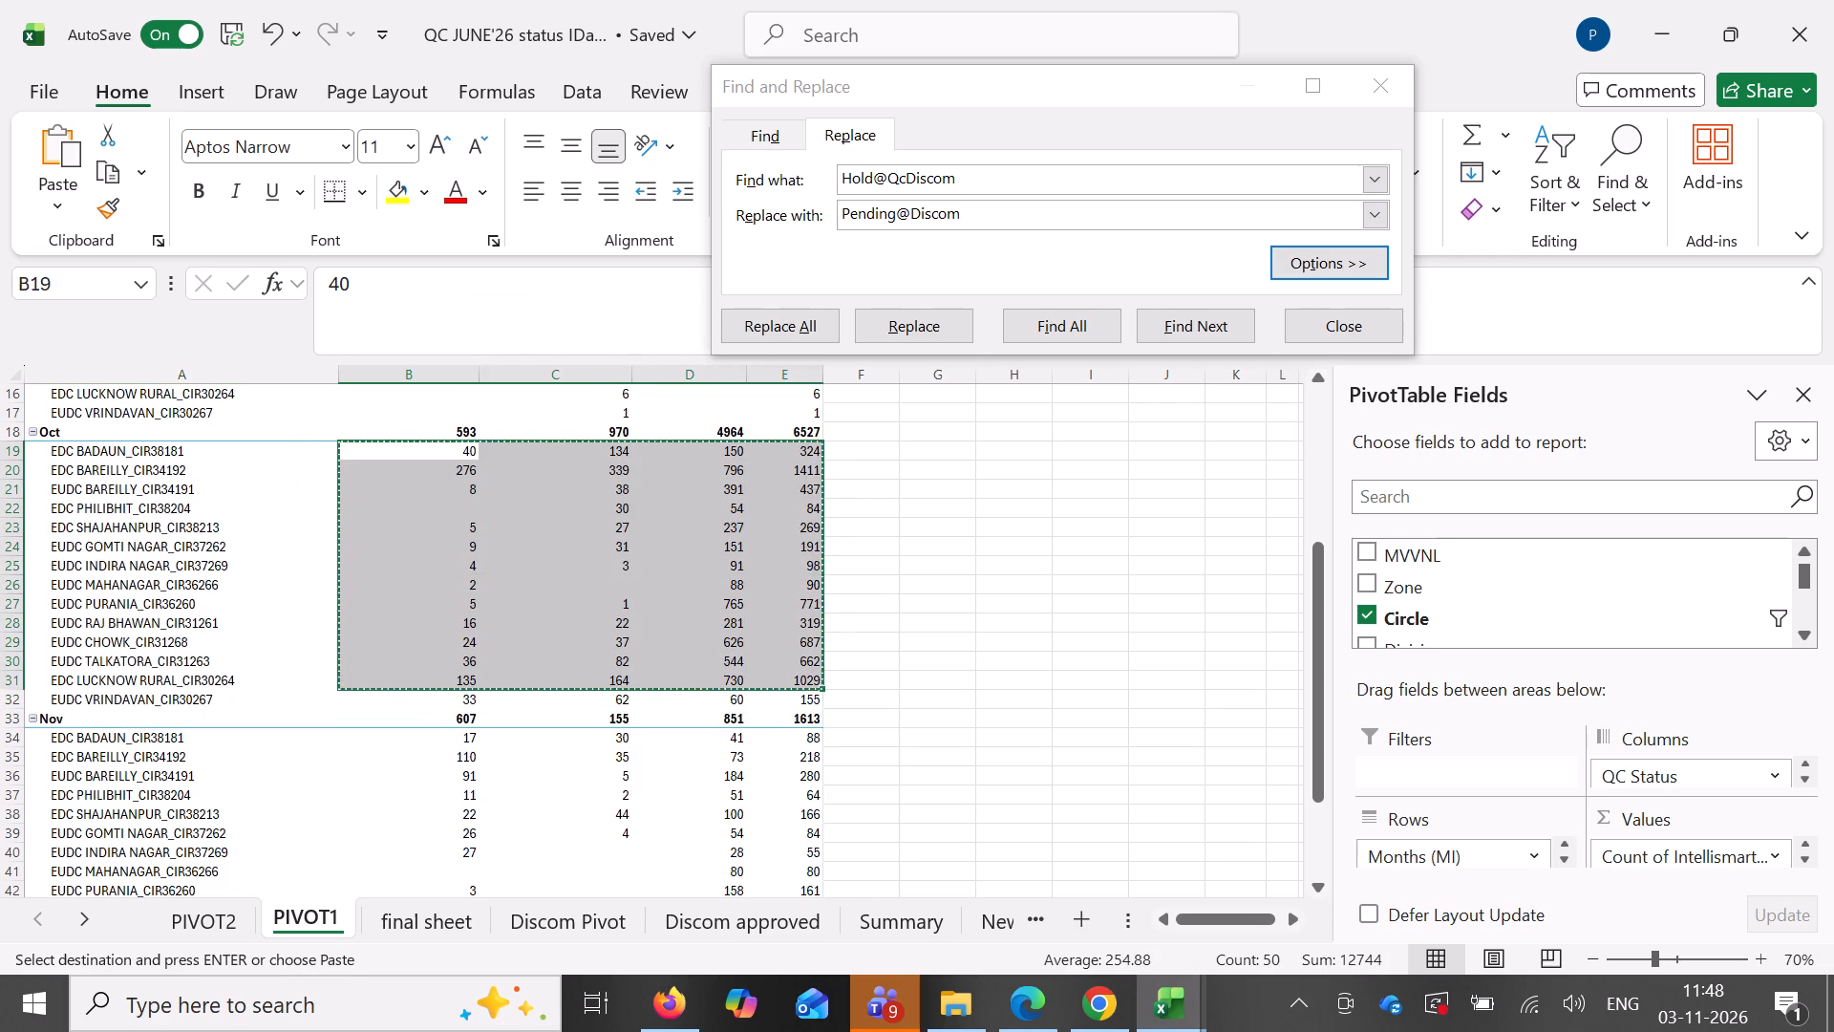
{"action": "key", "text": "shift+Down"}
{"action": "scroll", "coordinate": [718, 657], "scroll_direction": "up", "scroll_amount": 1, "text": "ctrl"}
{"action": "key", "text": "ctrl+c"}
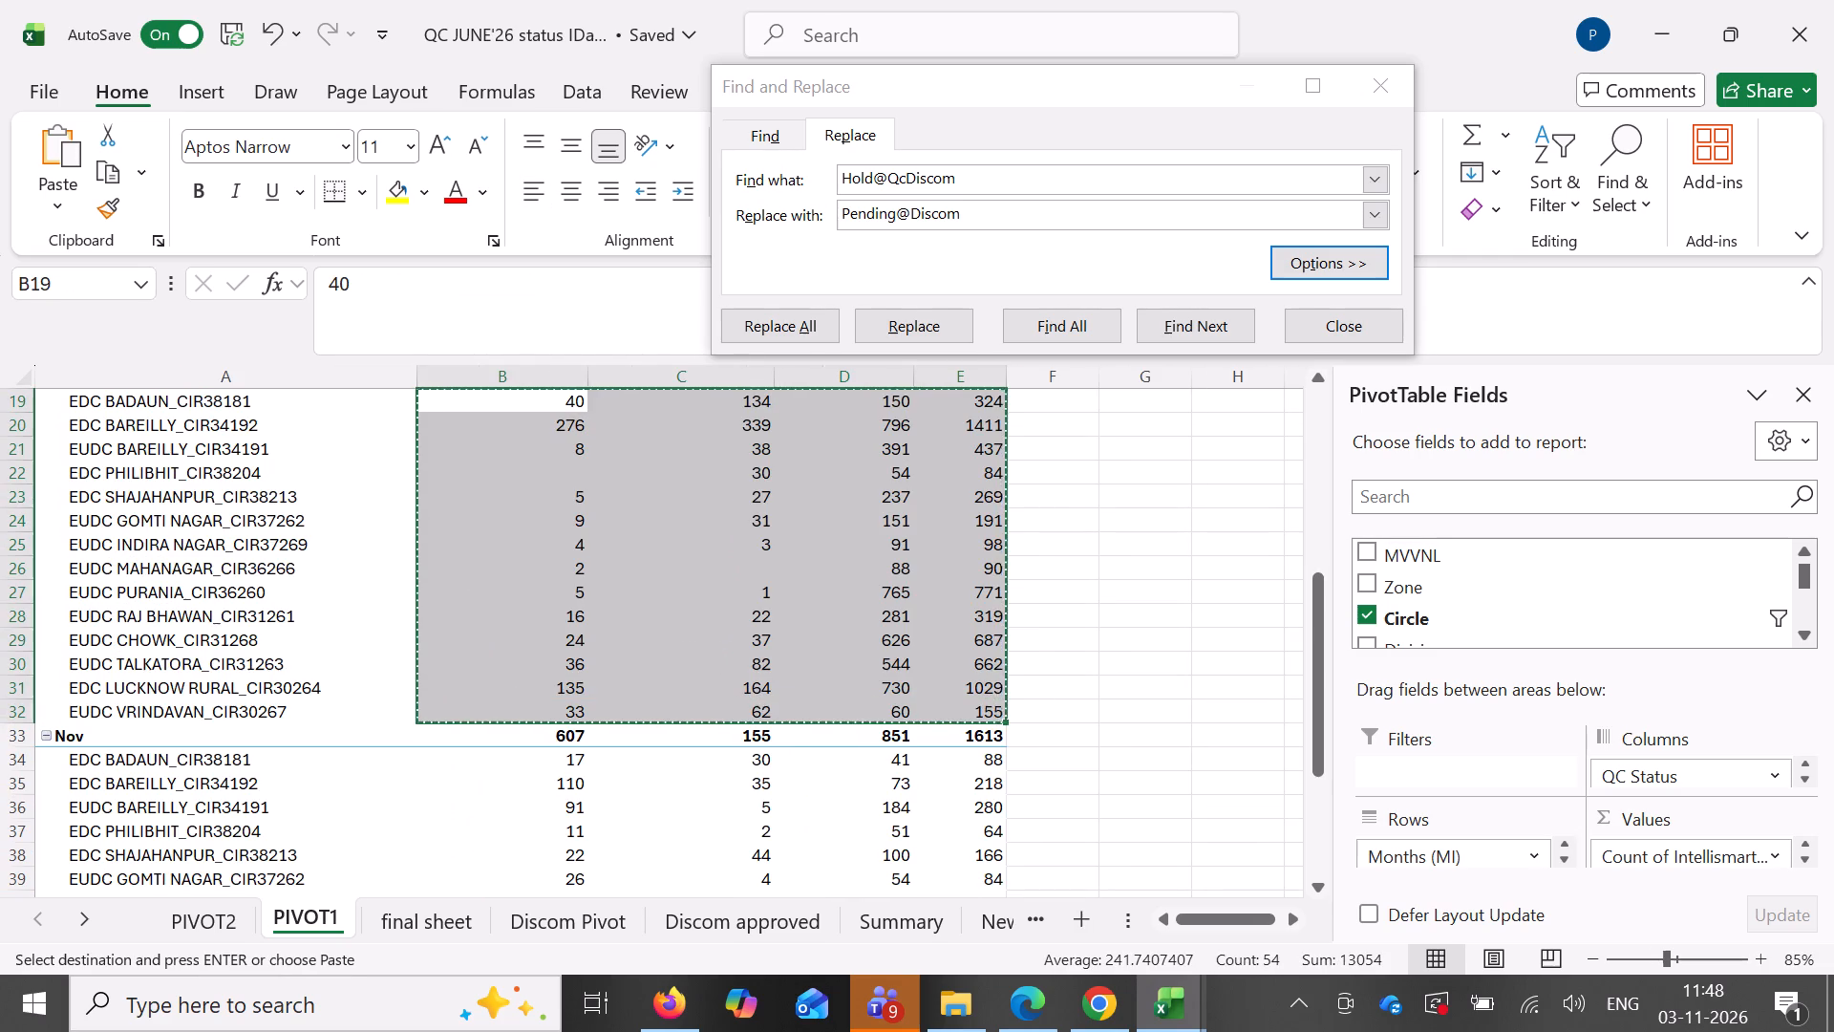
{"action": "scroll", "coordinate": [823, 643], "scroll_direction": "down", "scroll_amount": 1, "text": "ctrl"}
{"action": "left_click", "coordinate": [926, 932]}
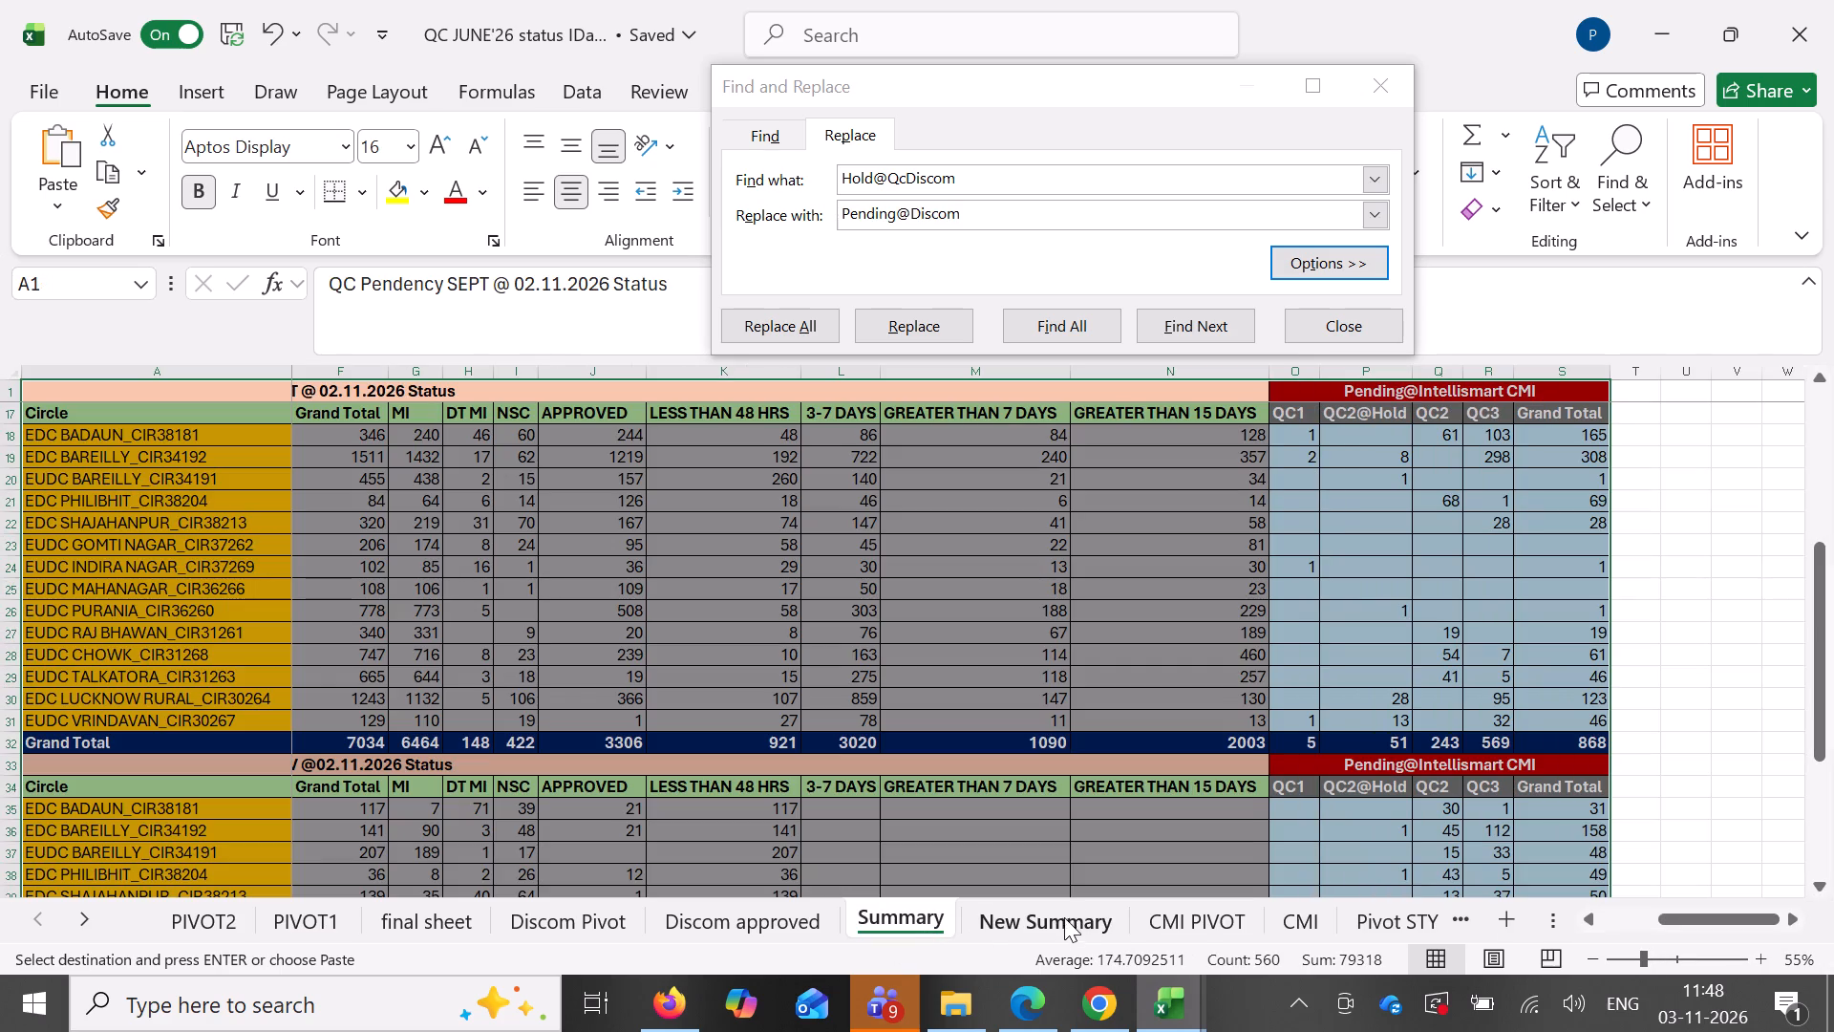
{"action": "scroll", "coordinate": [580, 696], "scroll_direction": "right", "scroll_amount": 5}
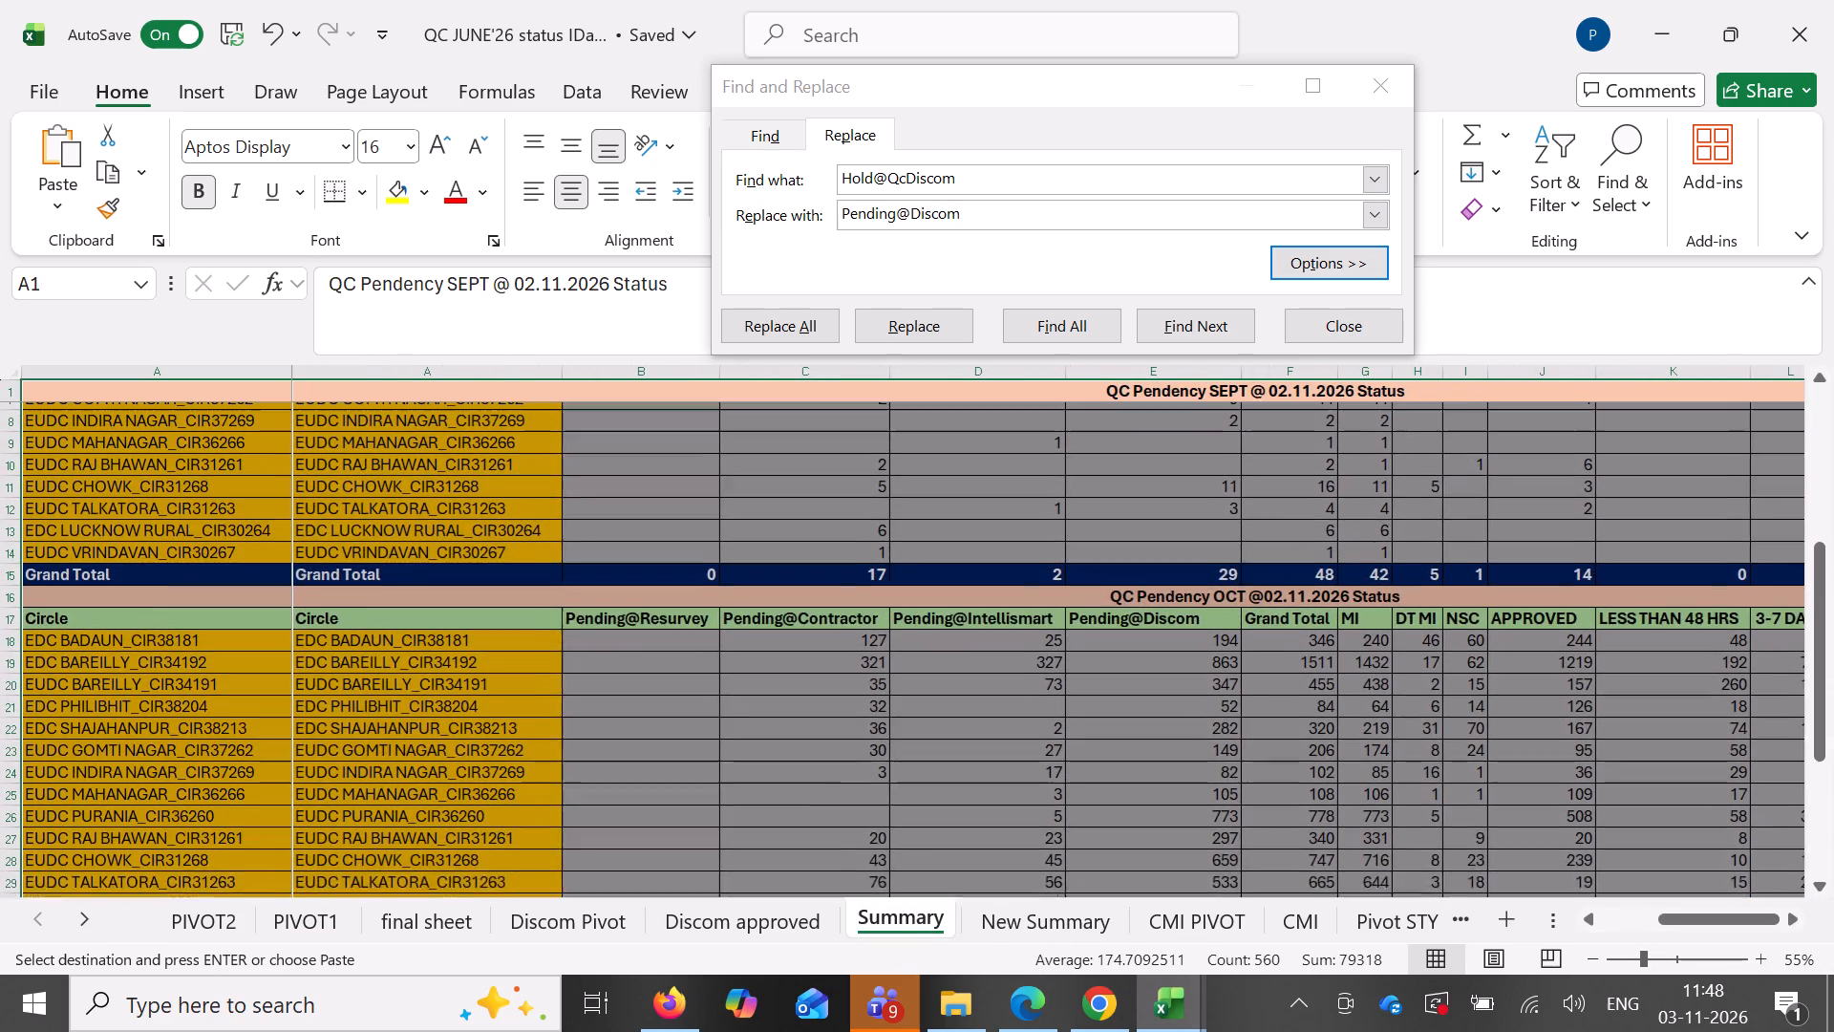
{"action": "left_click", "coordinate": [774, 657]}
{"action": "left_click", "coordinate": [835, 653]}
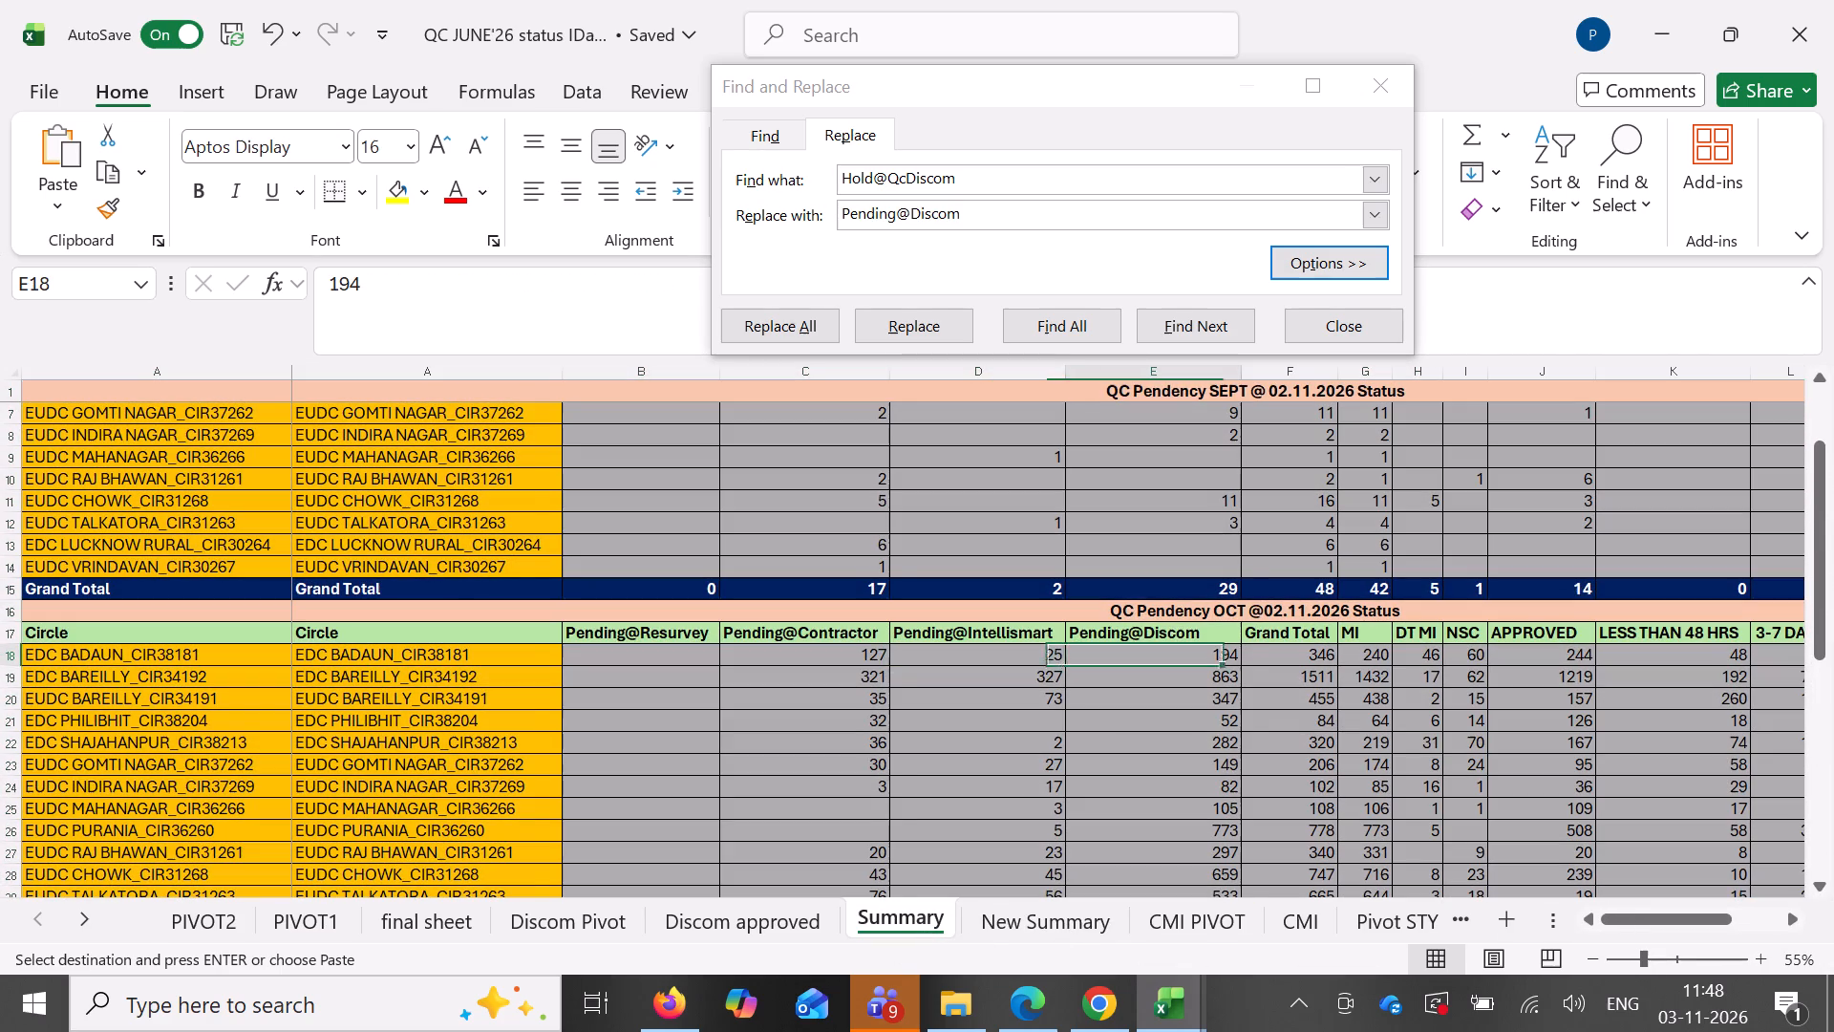
{"action": "left_click", "coordinate": [809, 665]}
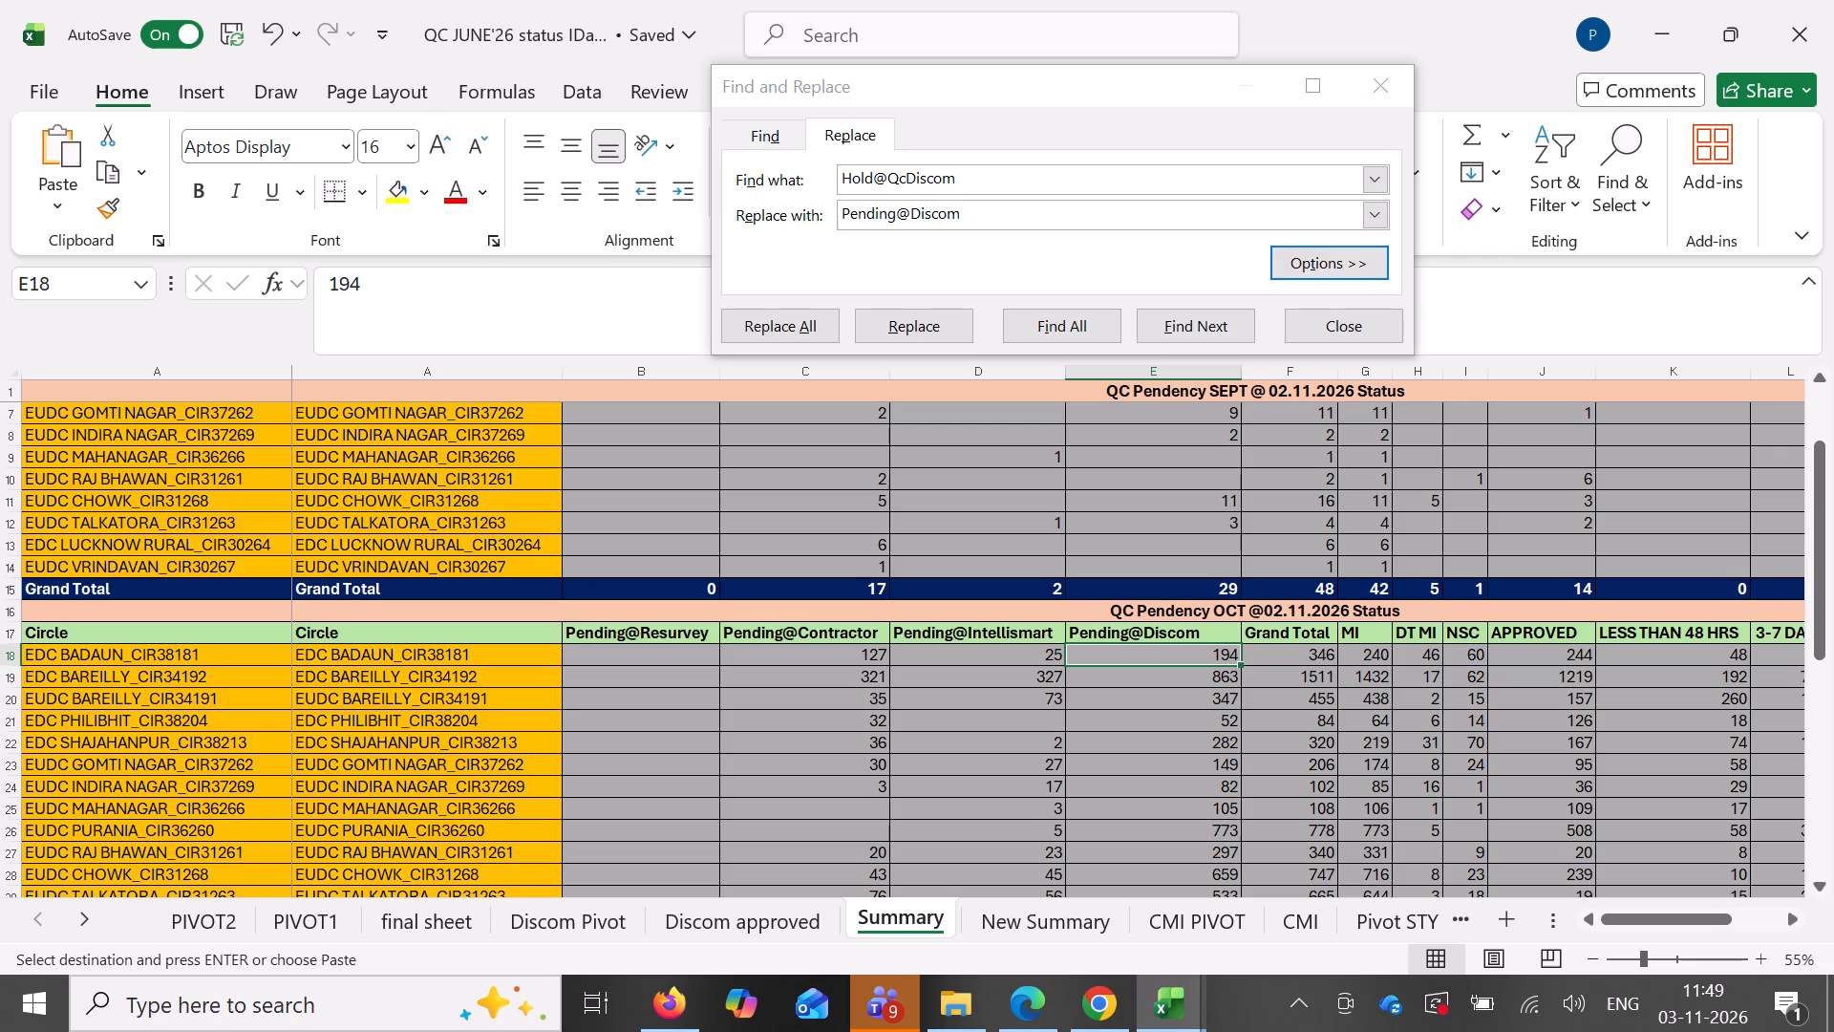
{"action": "left_click", "coordinate": [292, 914]}
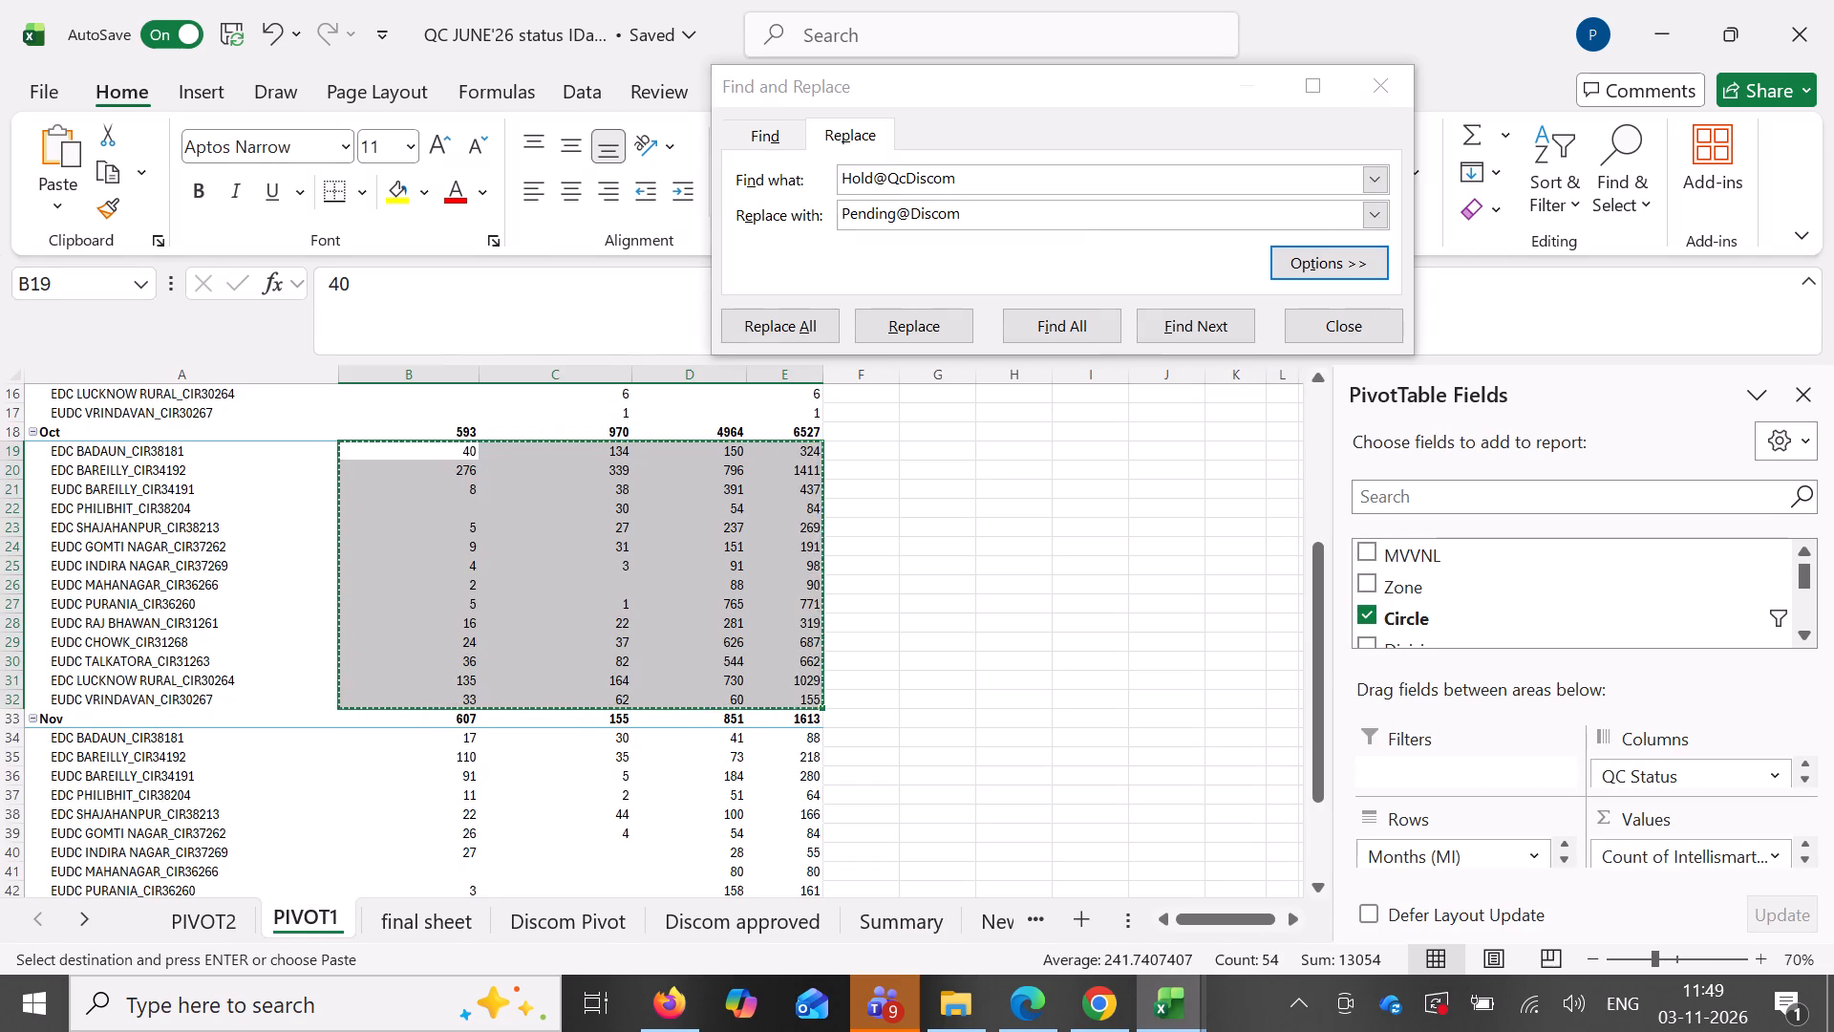
{"action": "left_click", "coordinate": [866, 939]}
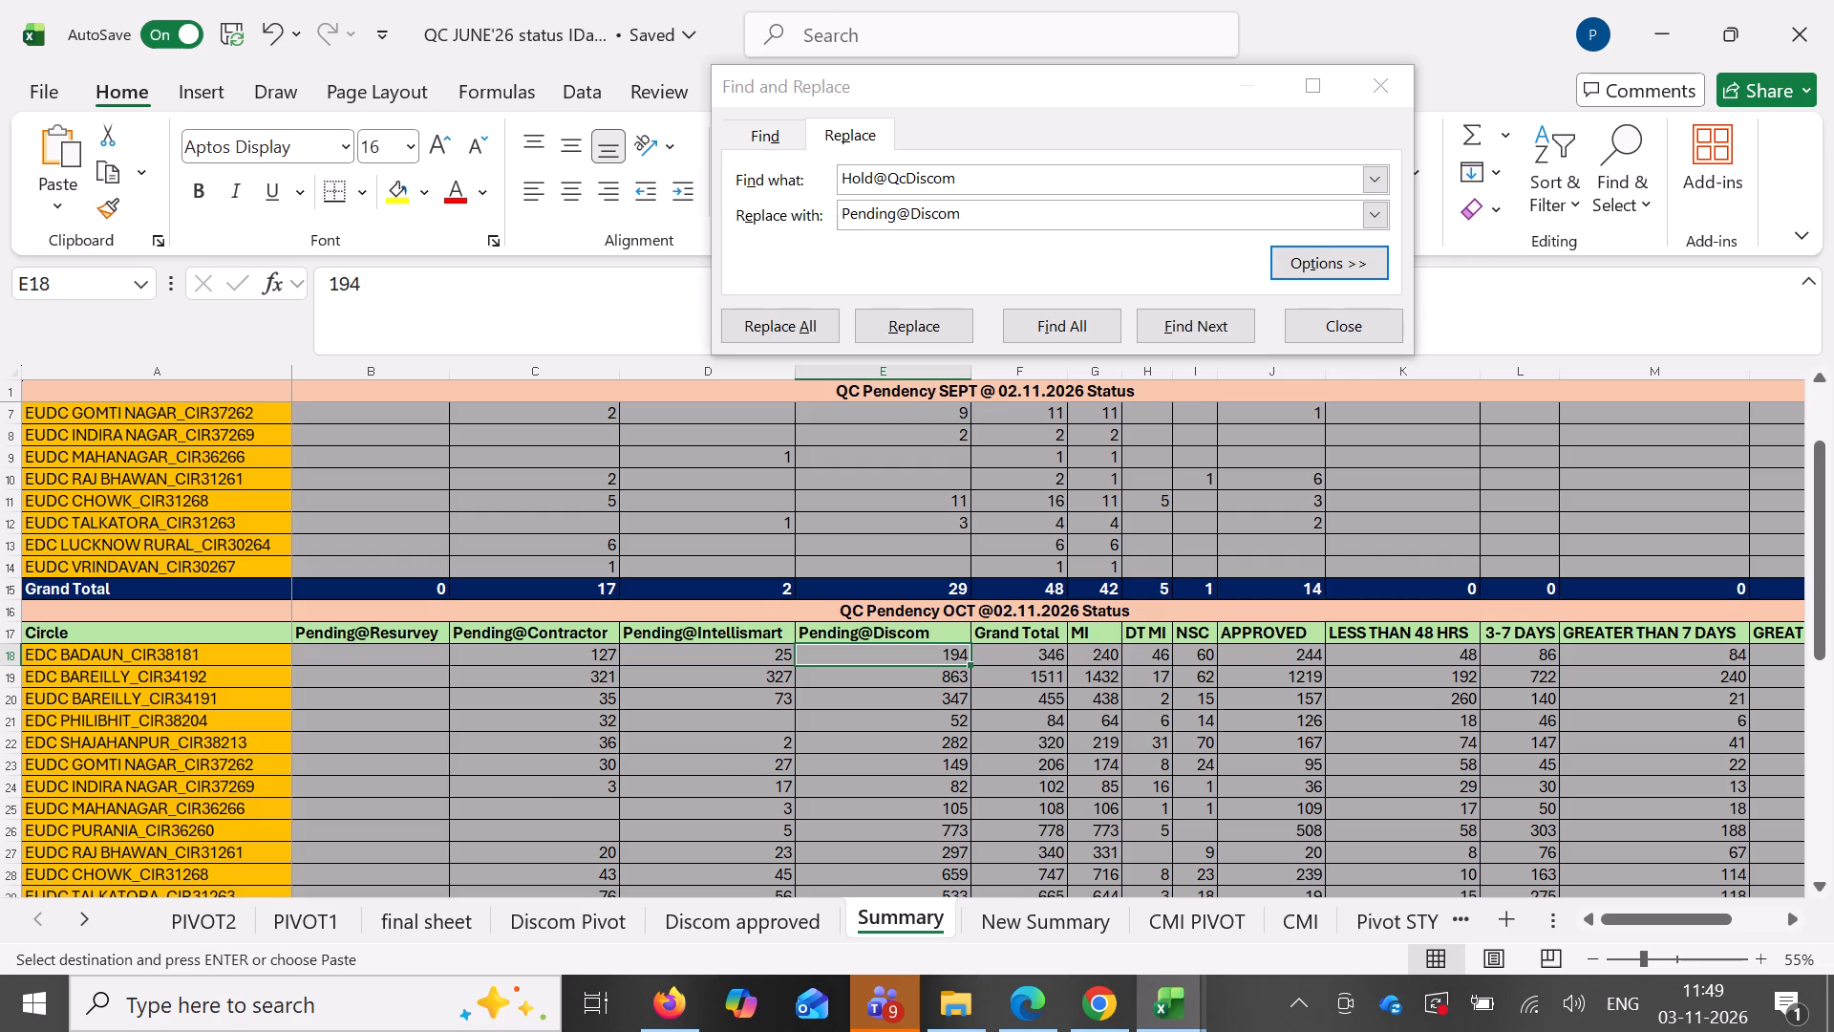
{"action": "left_click", "coordinate": [564, 663]}
{"action": "scroll", "coordinate": [657, 641], "scroll_direction": "down", "scroll_amount": 3}
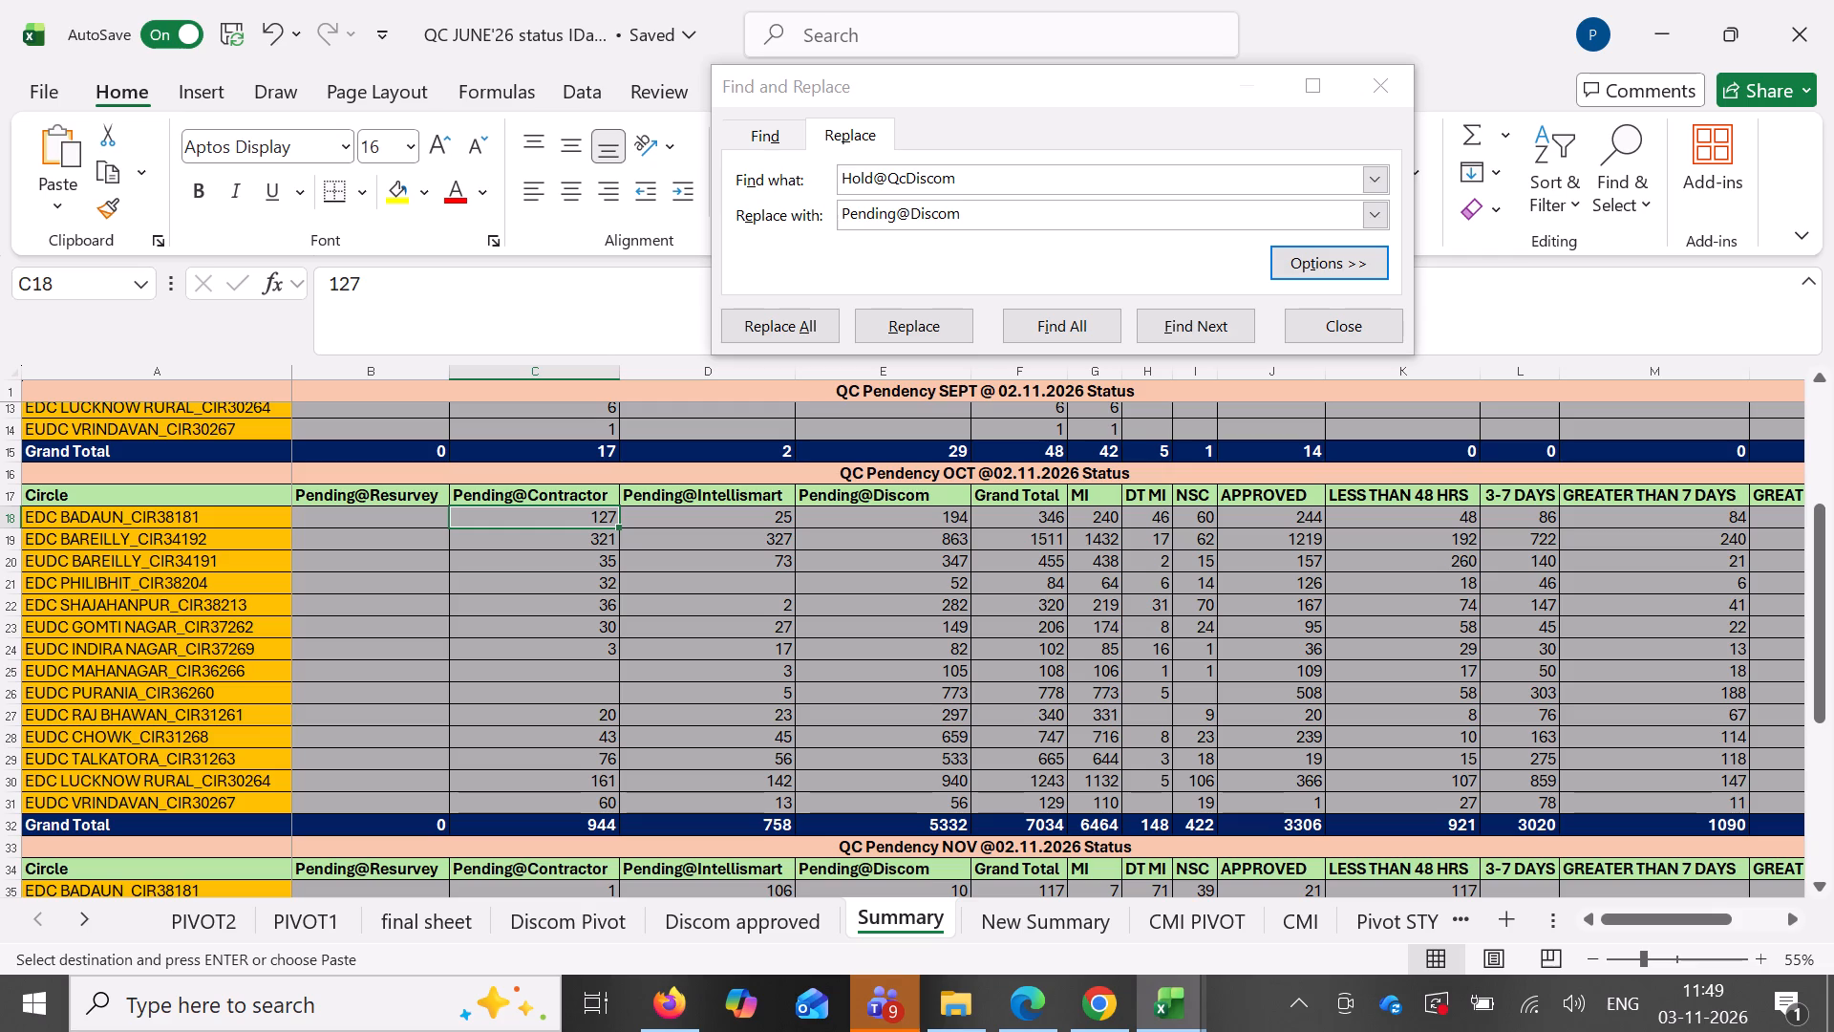
{"action": "key", "text": "ctrl+shift+v"}
Copy the Nov circle counts B34:E47 from PIVOT1 and paste them as values into the Summary sheet's NOV block from cell C35.
{"action": "left_click", "coordinate": [184, 932]}
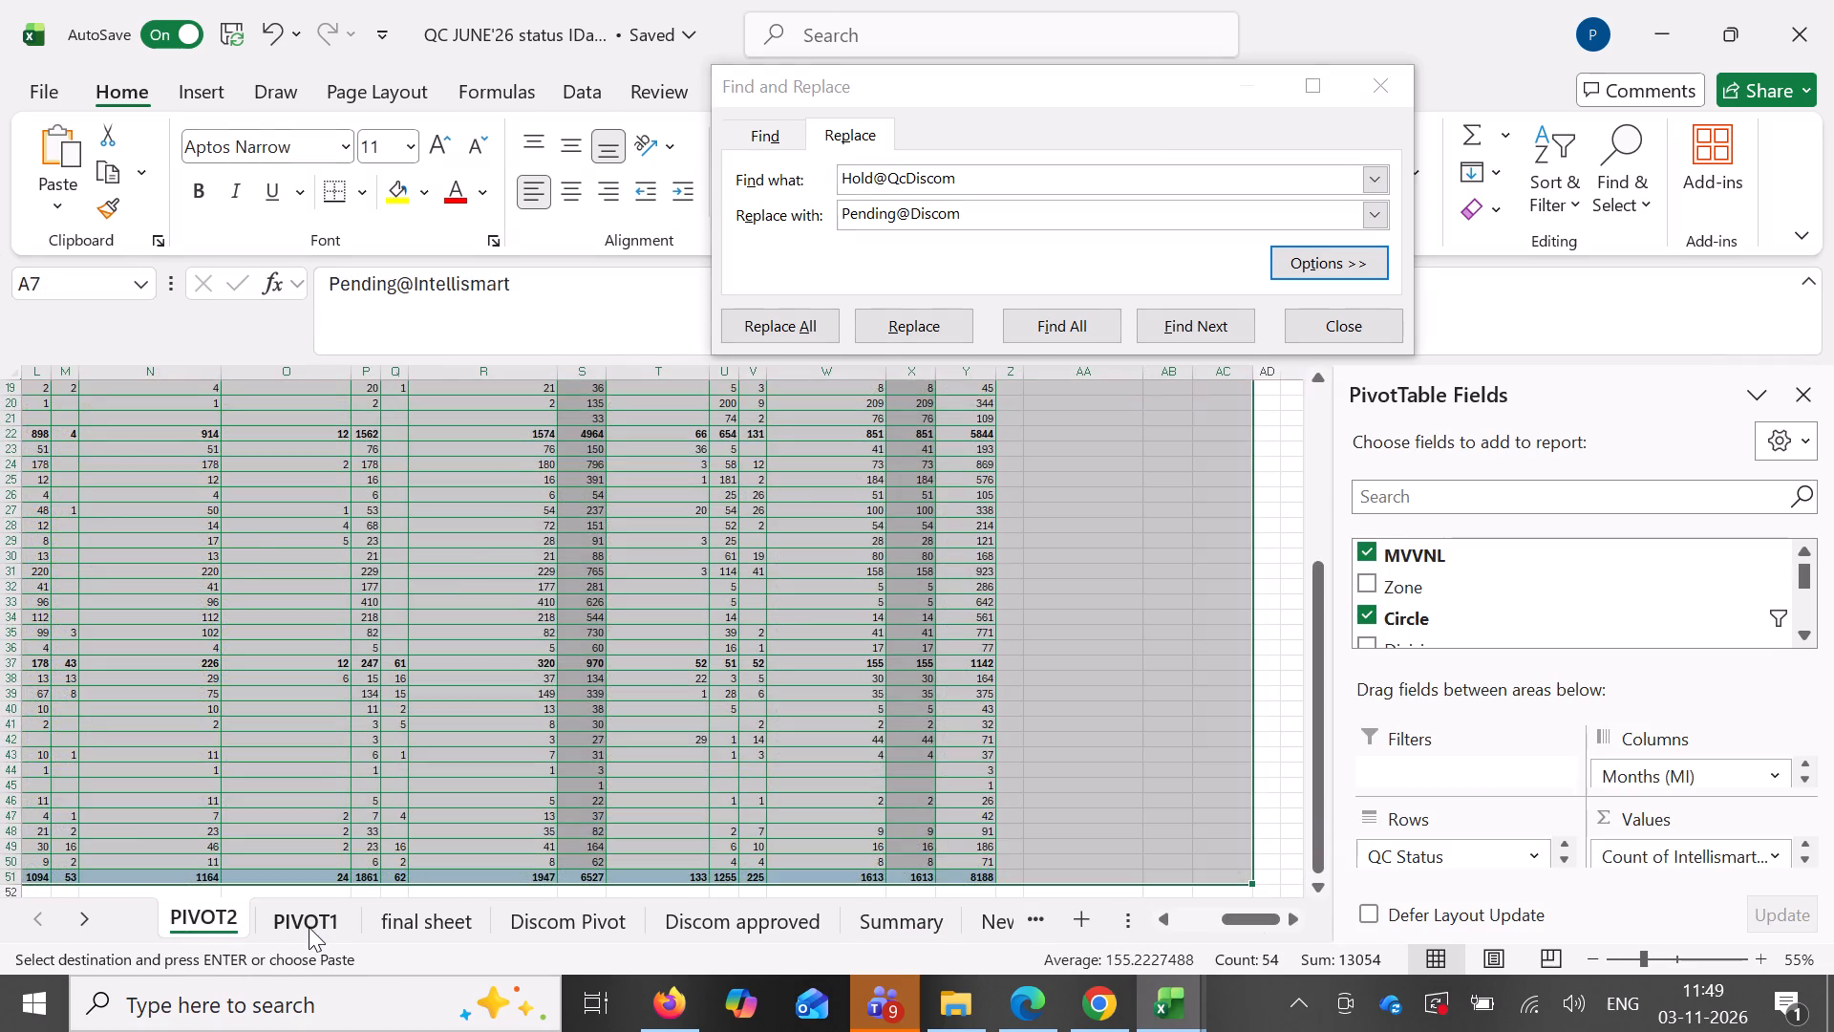
{"action": "left_click", "coordinate": [302, 922]}
{"action": "scroll", "coordinate": [373, 620], "scroll_direction": "down", "scroll_amount": 5}
{"action": "left_click_drag", "start_coordinate": [428, 447], "coordinate": [491, 499]}
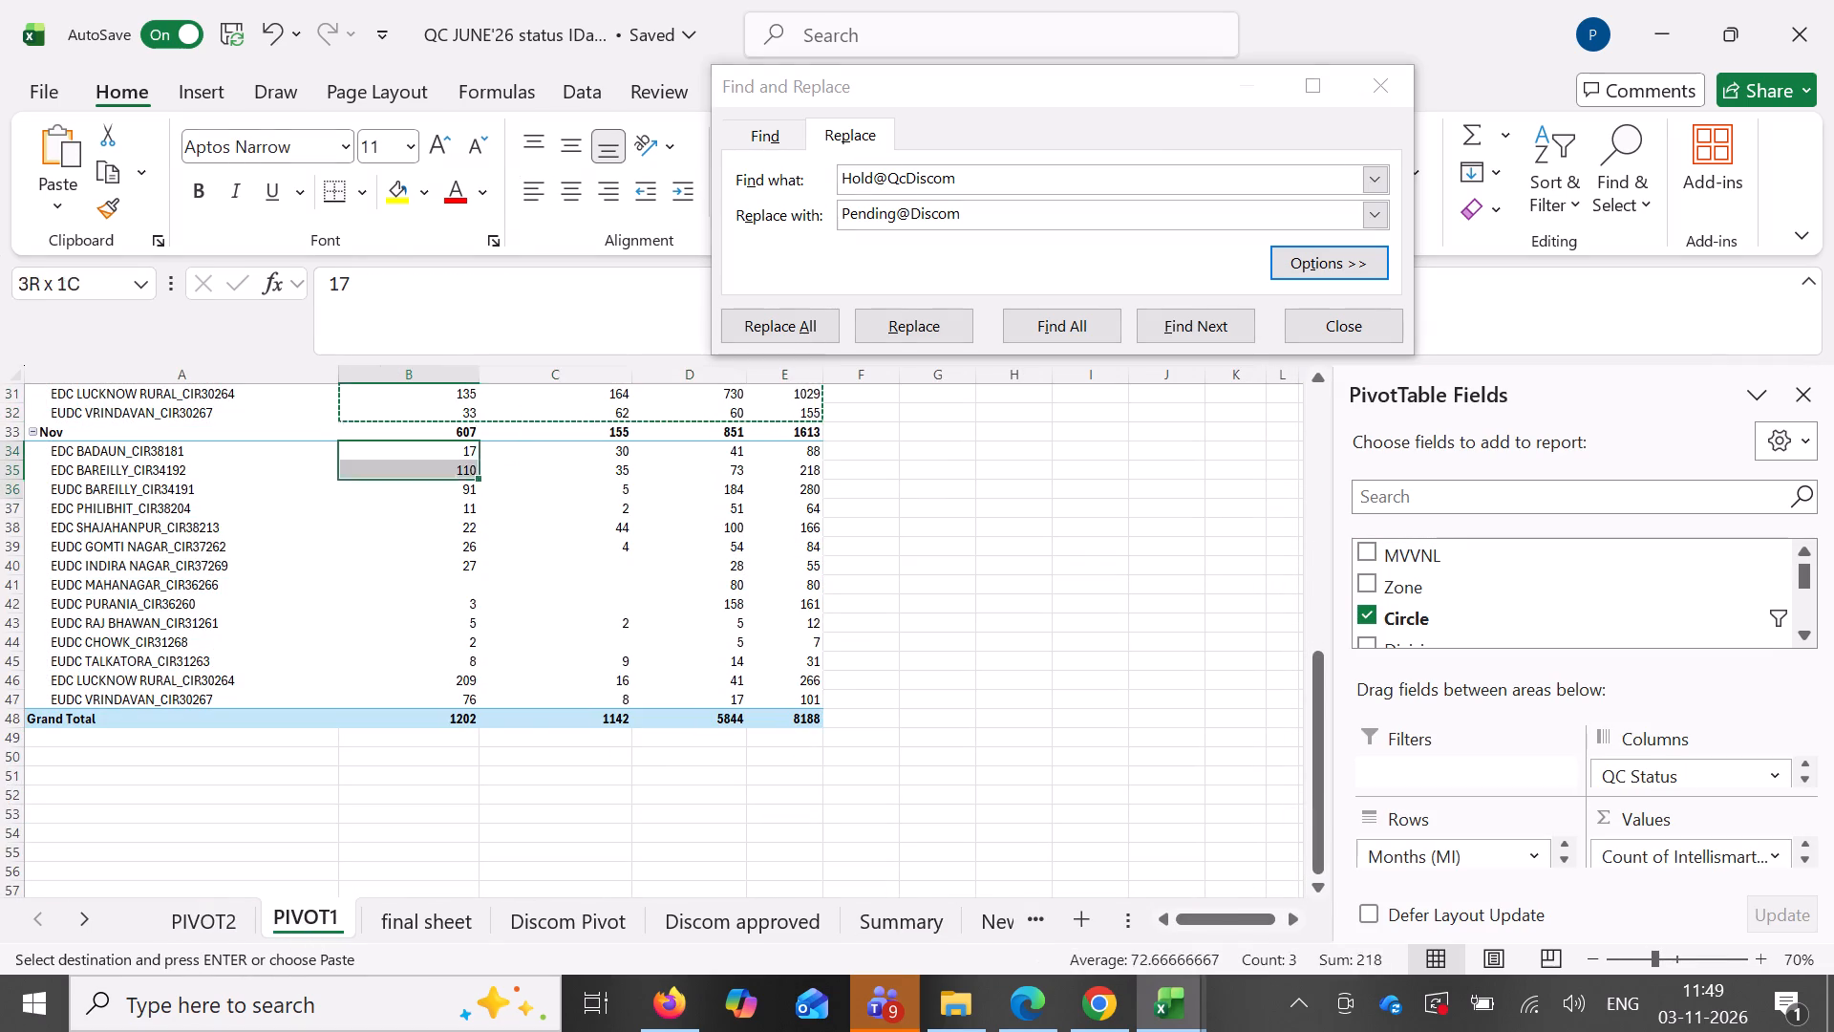
{"action": "left_click_drag", "start_coordinate": [491, 499], "coordinate": [795, 691]}
{"action": "key", "text": "ctrl+c"}
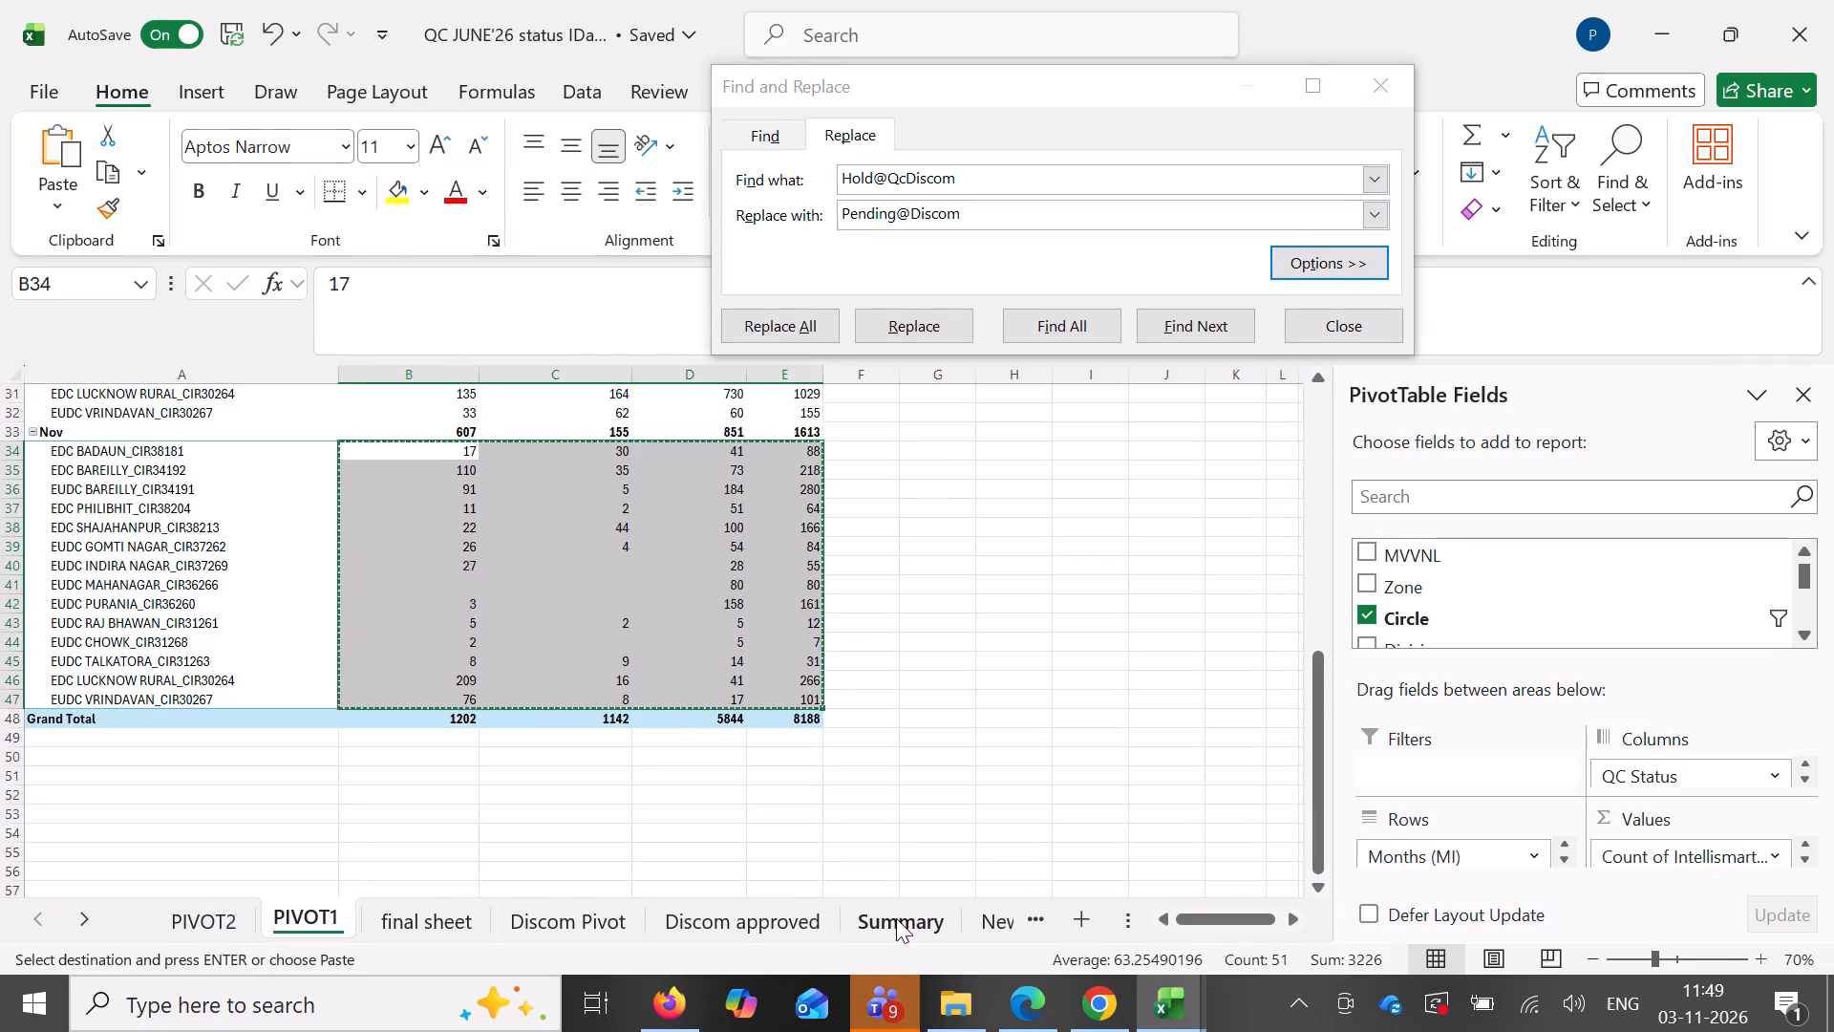
{"action": "left_click", "coordinate": [896, 918]}
{"action": "scroll", "coordinate": [536, 697], "scroll_direction": "down", "scroll_amount": 6}
{"action": "left_click", "coordinate": [563, 618]}
{"action": "key", "text": "ctrl+shift+v"}
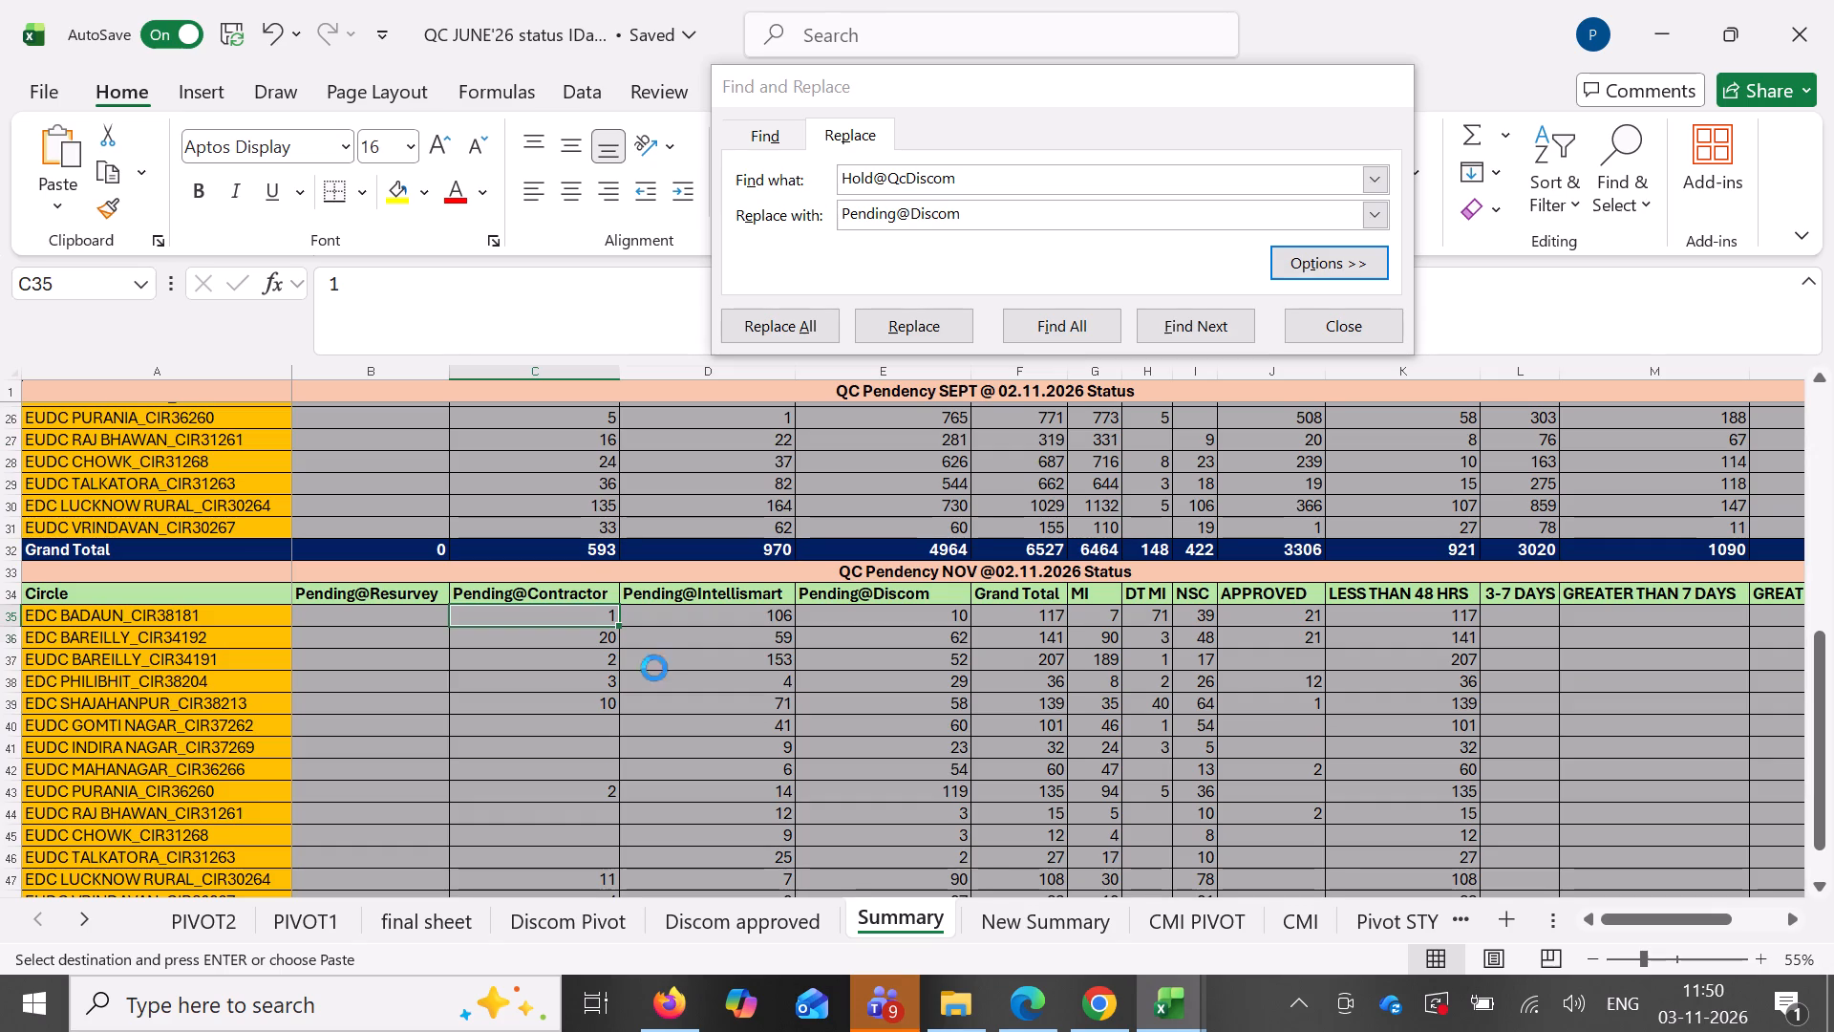
{"action": "scroll", "coordinate": [657, 673], "scroll_direction": "down", "scroll_amount": 5}
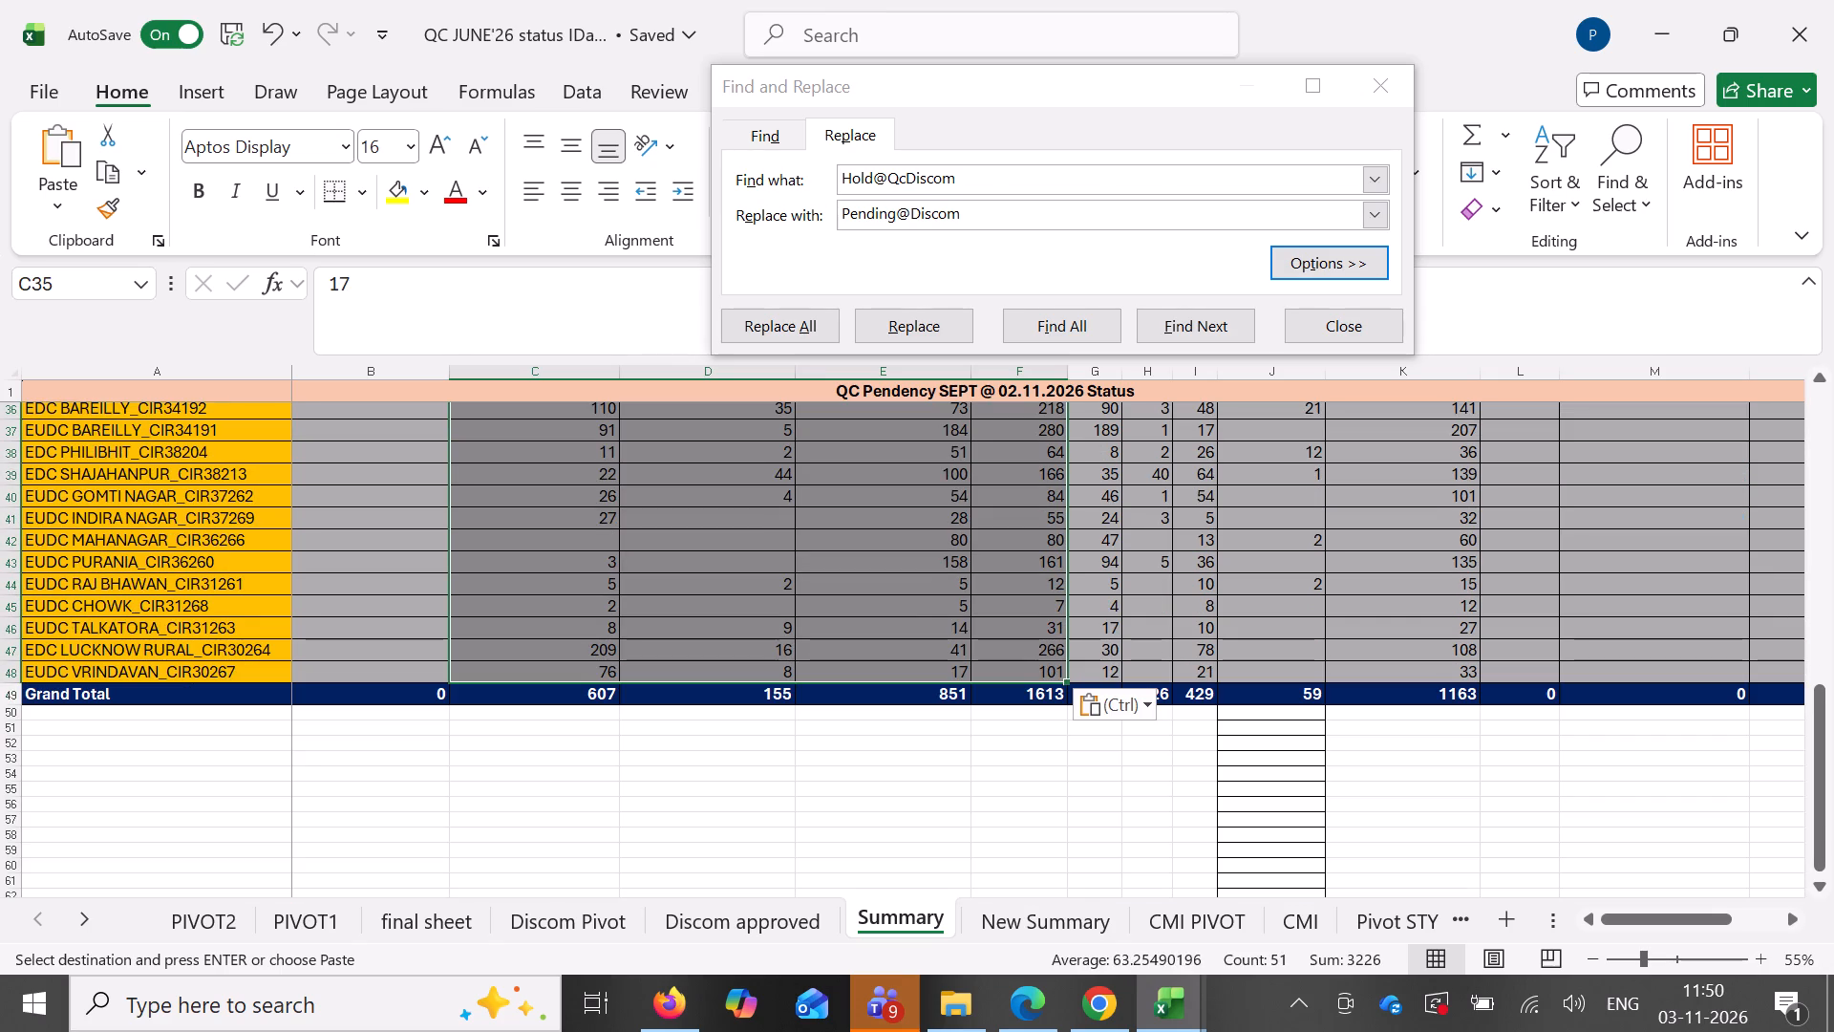
Copy the Sep circle counts B6:E17 from PIVOT1 and paste them as values into the Summary sheet's SEPT block from cell C3.
{"action": "scroll", "coordinate": [754, 641], "scroll_direction": "up", "scroll_amount": 15}
{"action": "scroll", "coordinate": [533, 855], "scroll_direction": "up", "scroll_amount": 3}
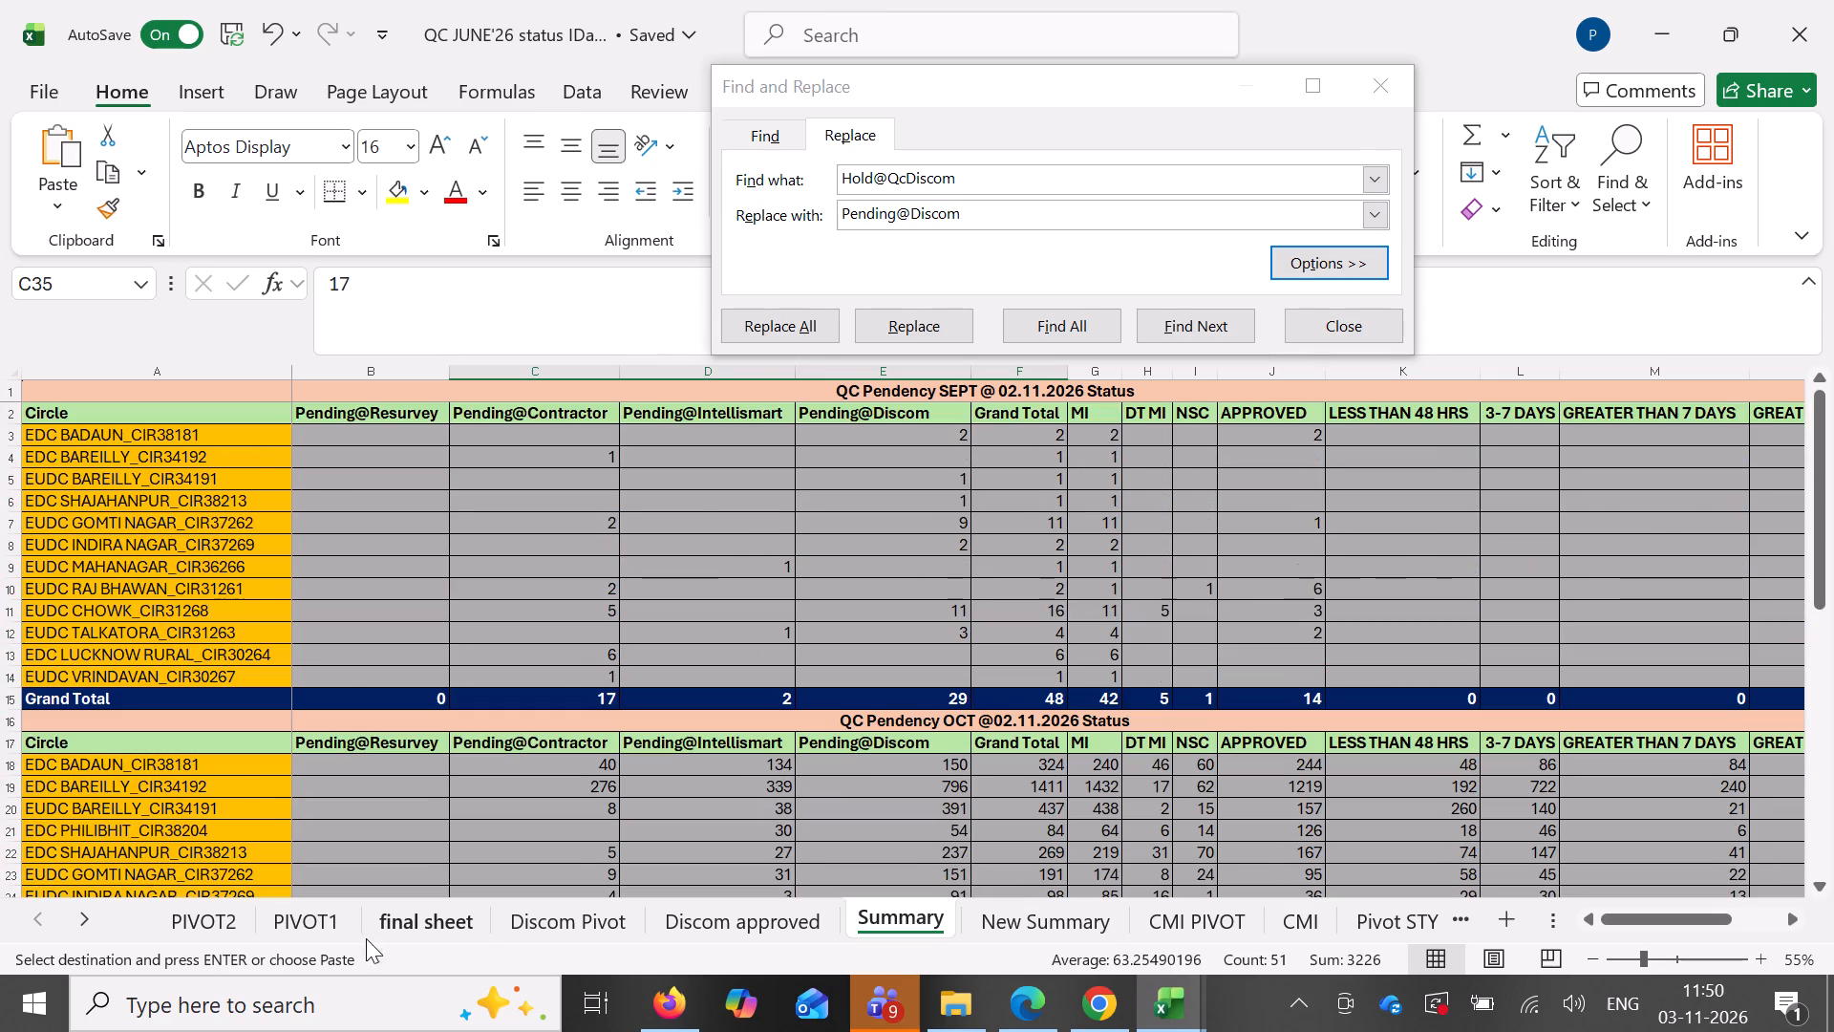
{"action": "left_click", "coordinate": [324, 912]}
{"action": "scroll", "coordinate": [580, 545], "scroll_direction": "up", "scroll_amount": 10}
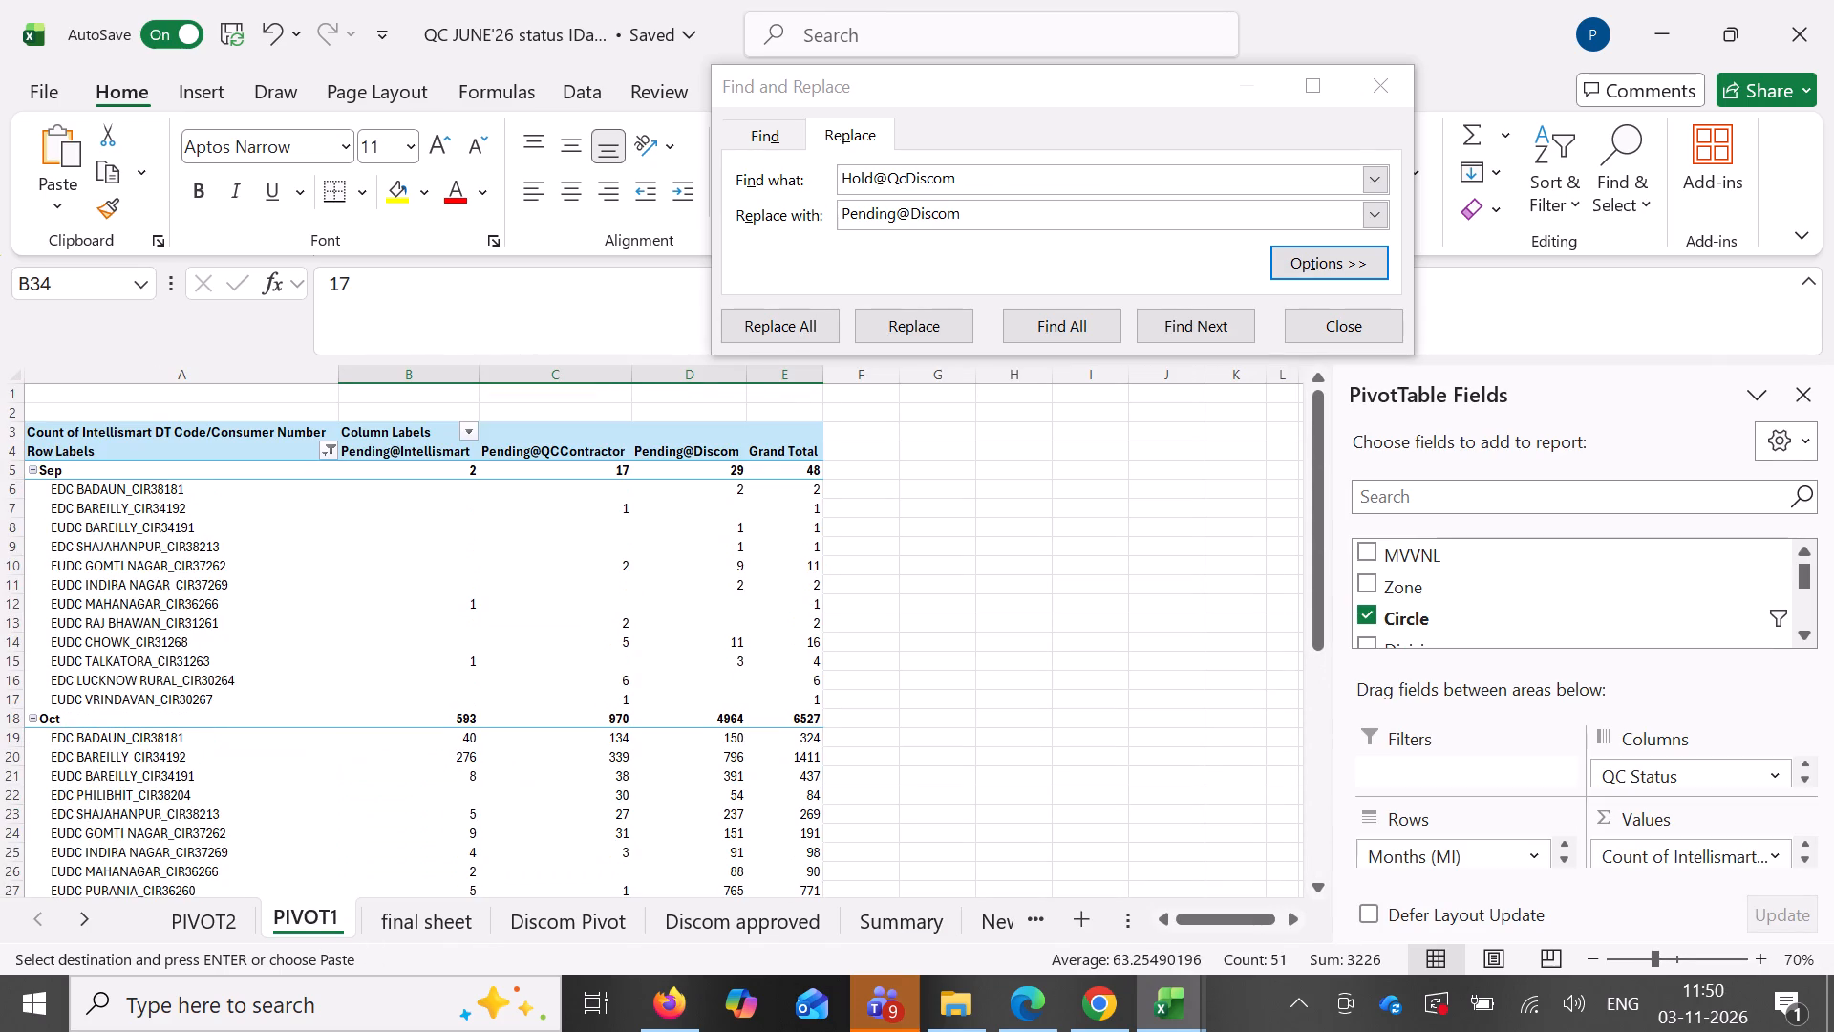
{"action": "left_click_drag", "start_coordinate": [433, 485], "coordinate": [778, 690]}
{"action": "key", "text": "ctrl+c"}
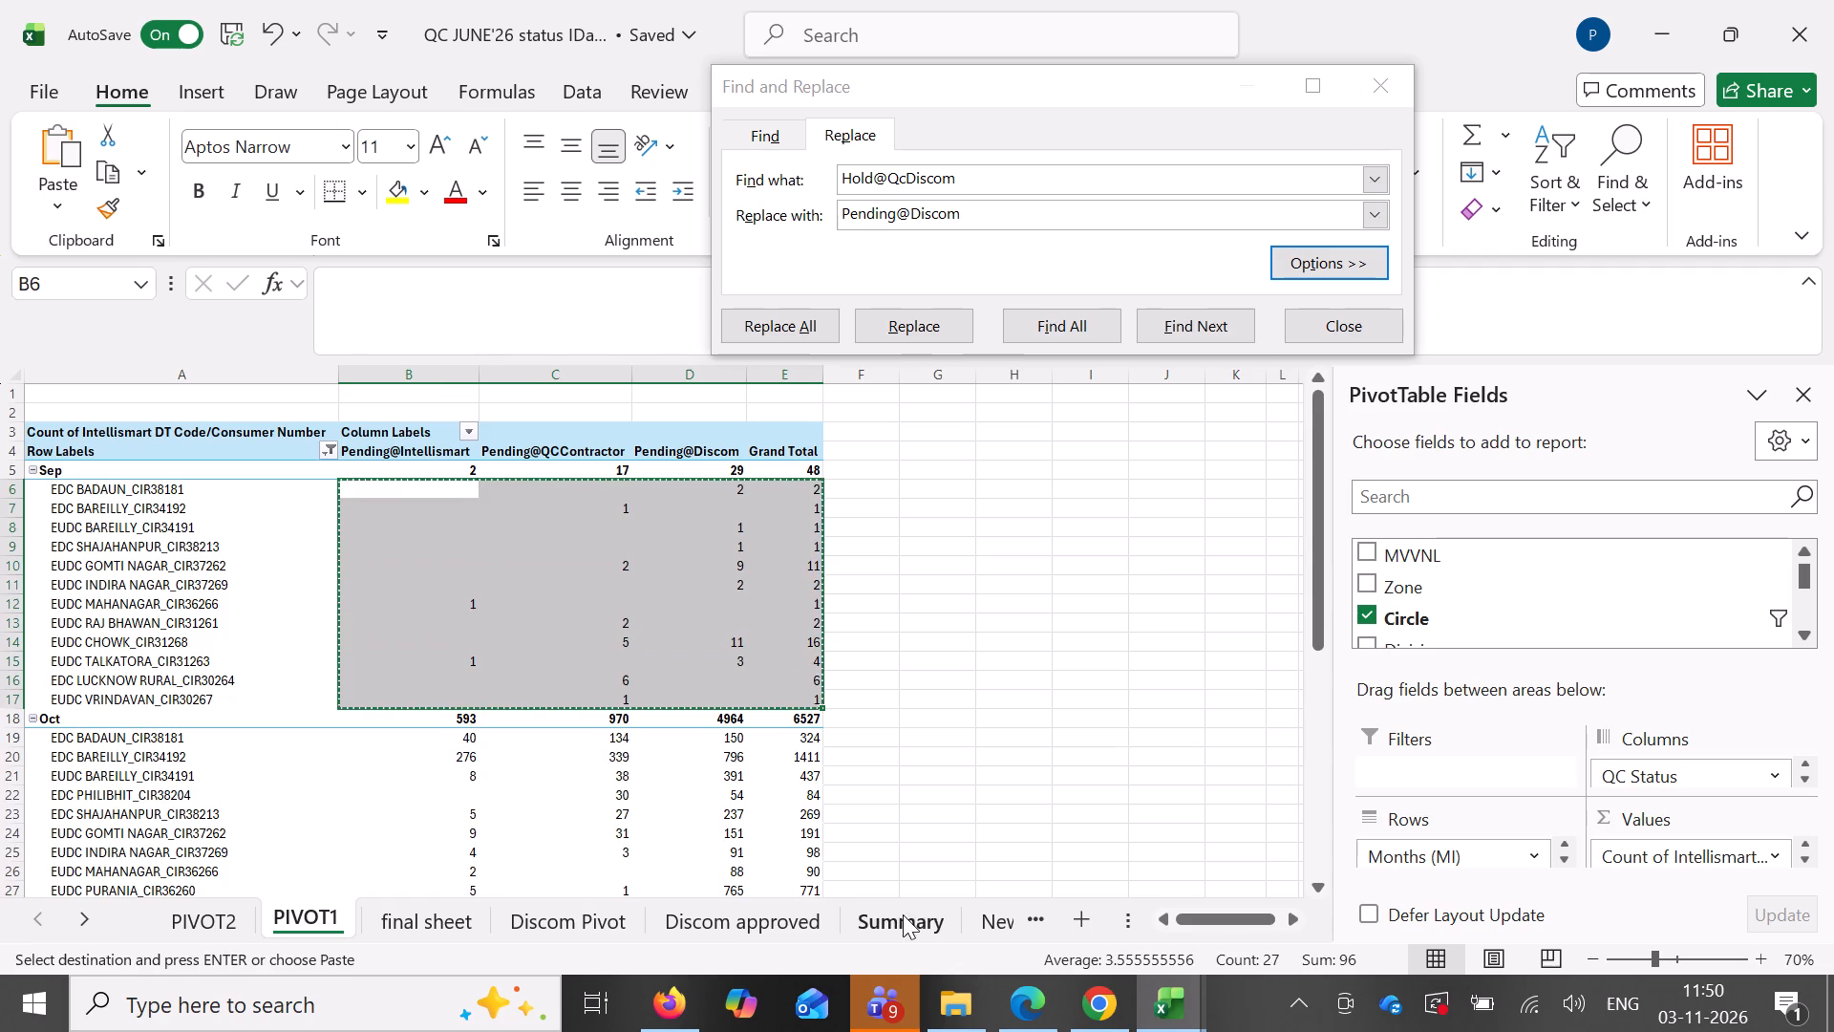
{"action": "left_click", "coordinate": [885, 916]}
{"action": "scroll", "coordinate": [591, 477], "scroll_direction": "up", "scroll_amount": 4}
{"action": "left_click", "coordinate": [570, 439]}
{"action": "key", "text": "ctrl+shift+v"}
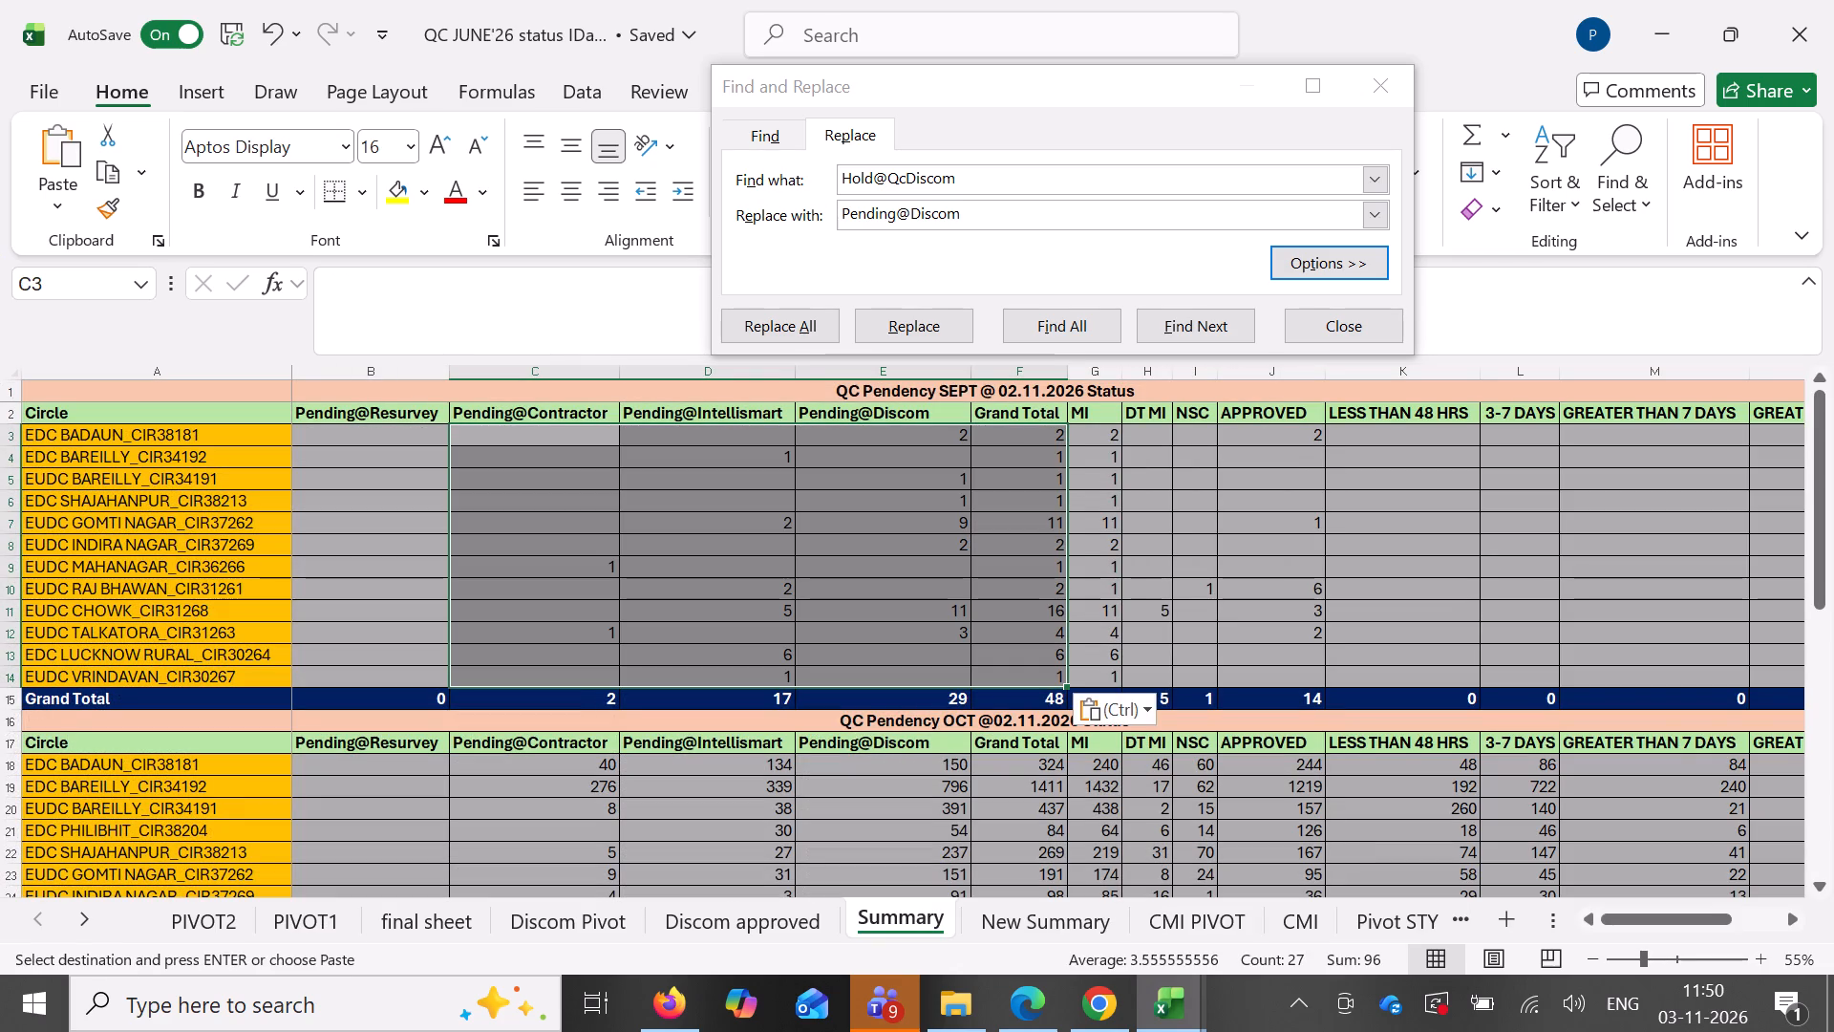
Change the status date to 03.11.2026 in the titles of the Summary sheet's SEPT, OCT and NOV pendency blocks.
{"action": "left_click", "coordinate": [1034, 390]}
{"action": "left_click", "coordinate": [532, 280]}
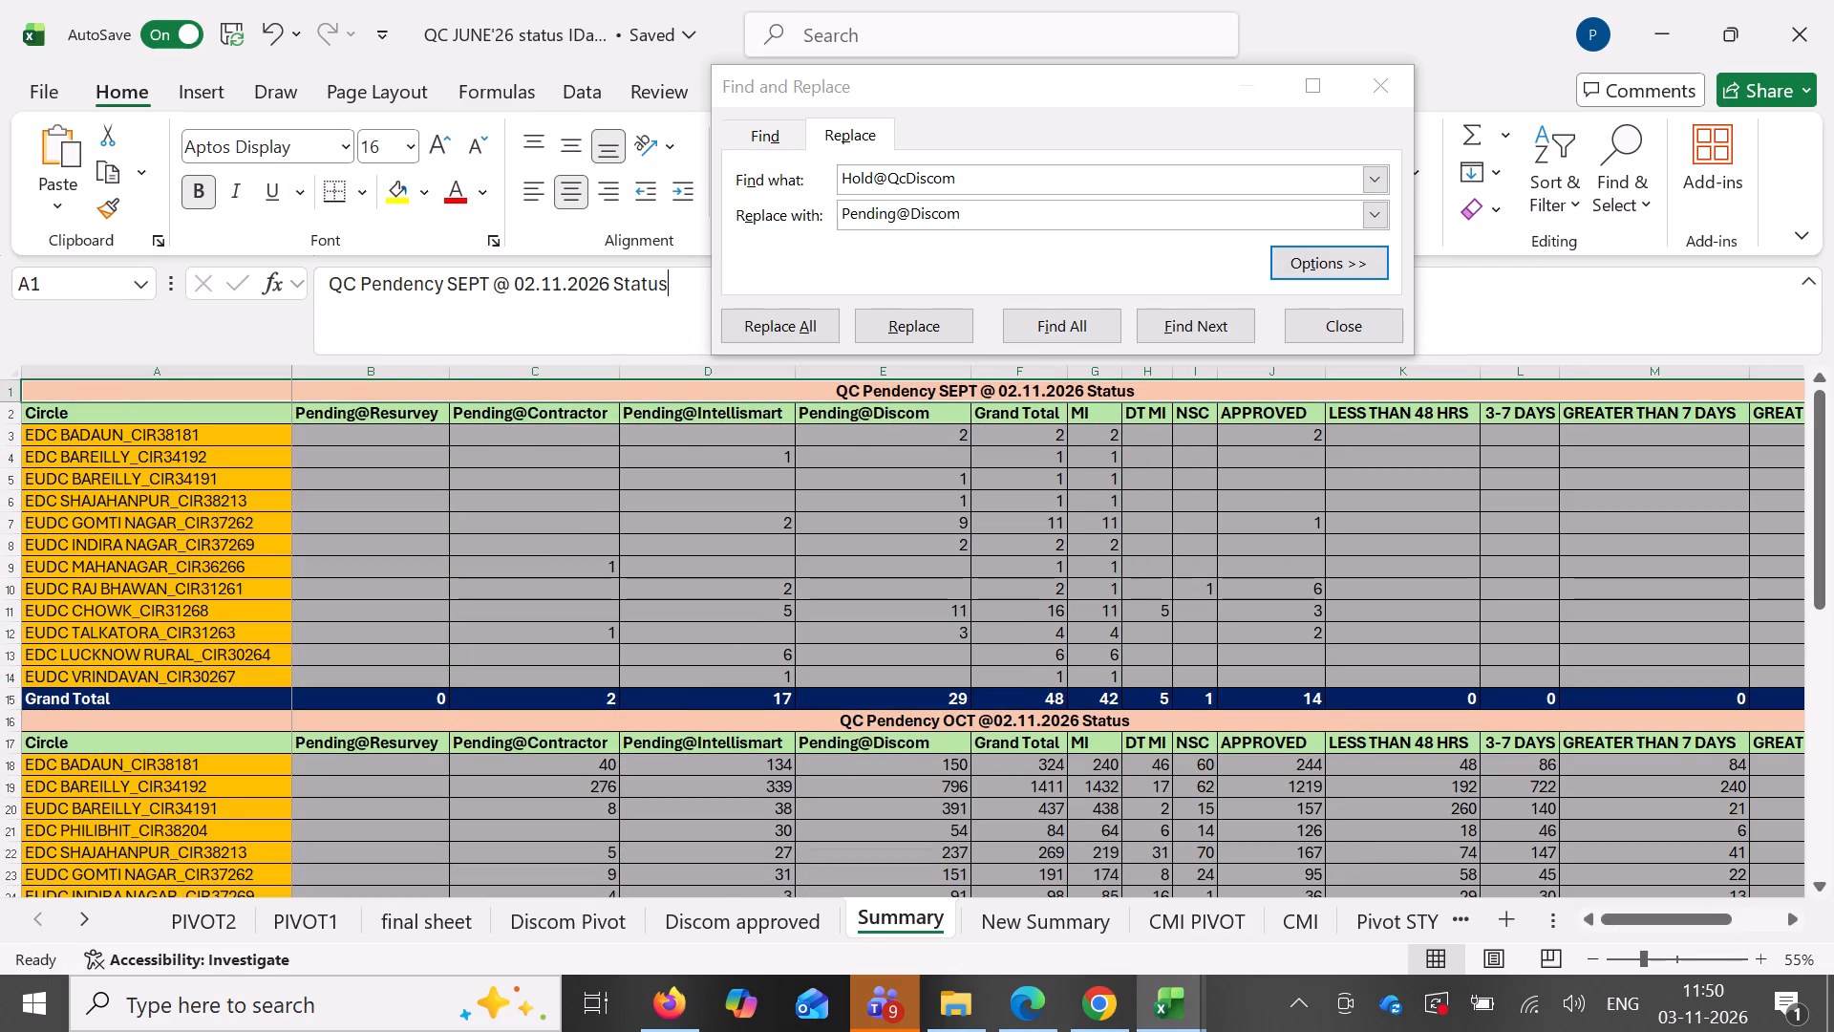
{"action": "key", "text": "BackSpace"}
{"action": "key", "text": "3"}
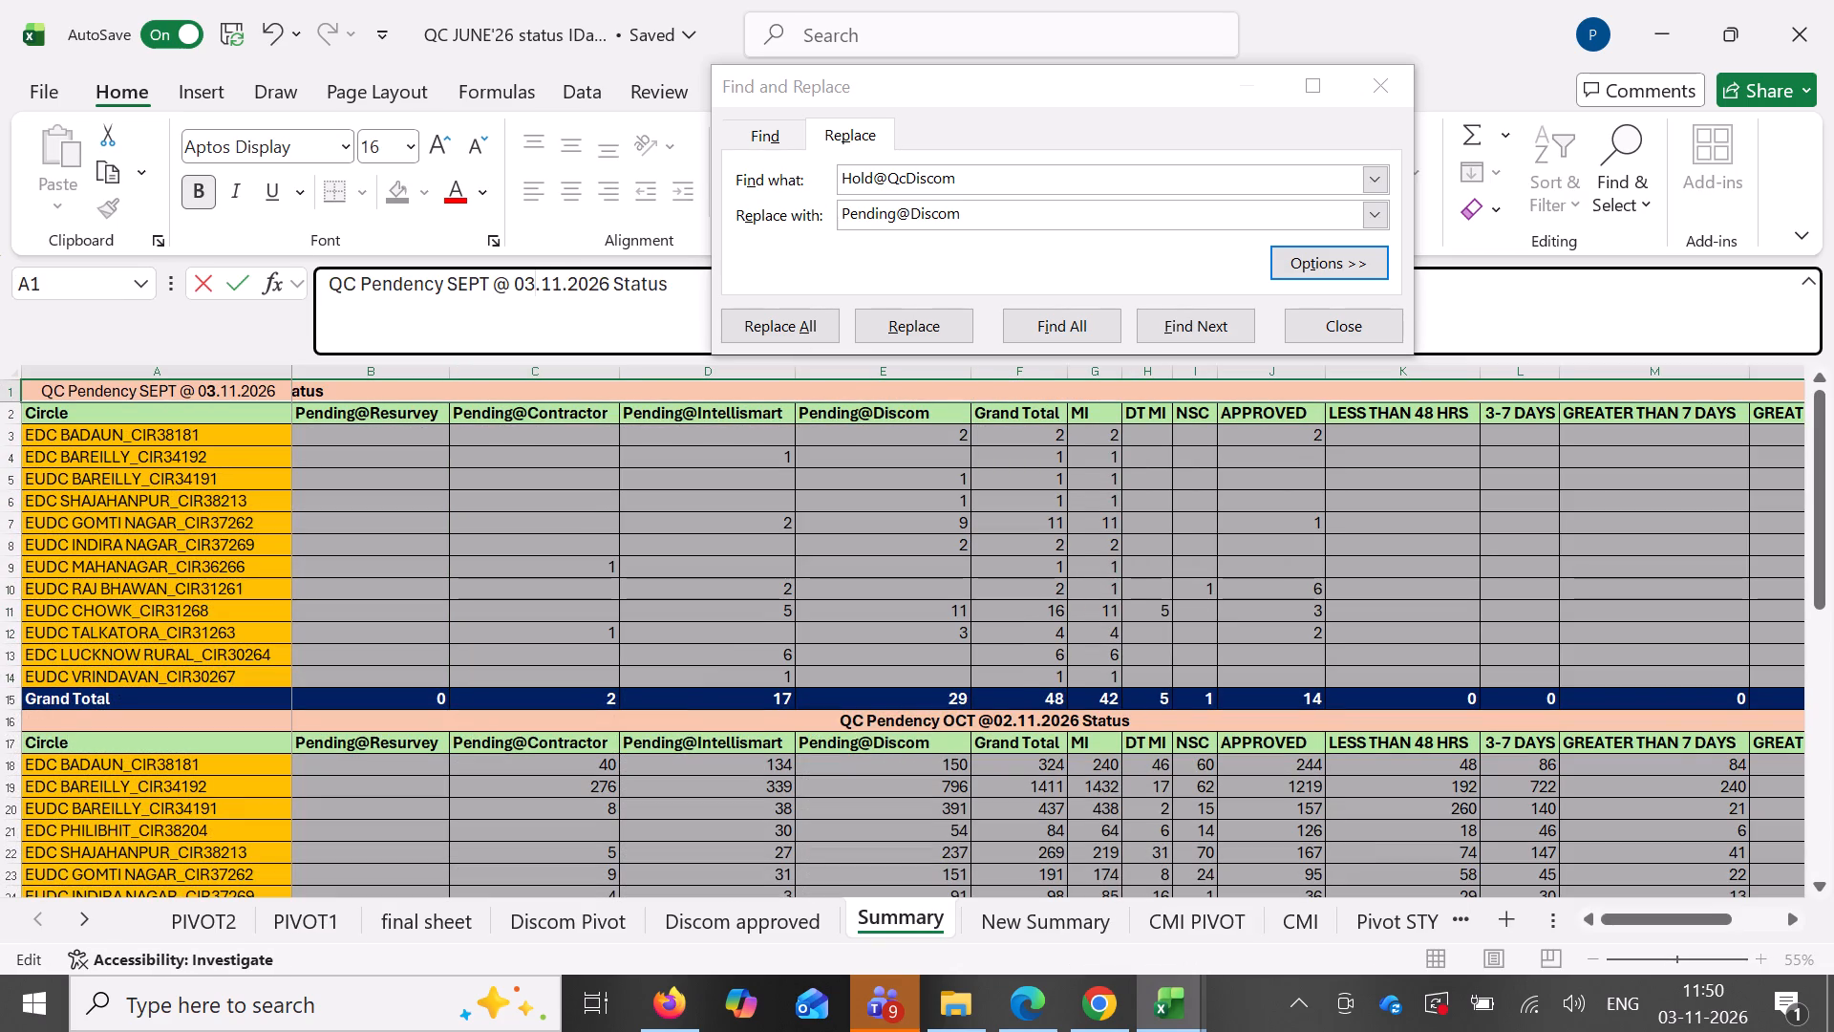
{"action": "left_click", "coordinate": [1003, 712]}
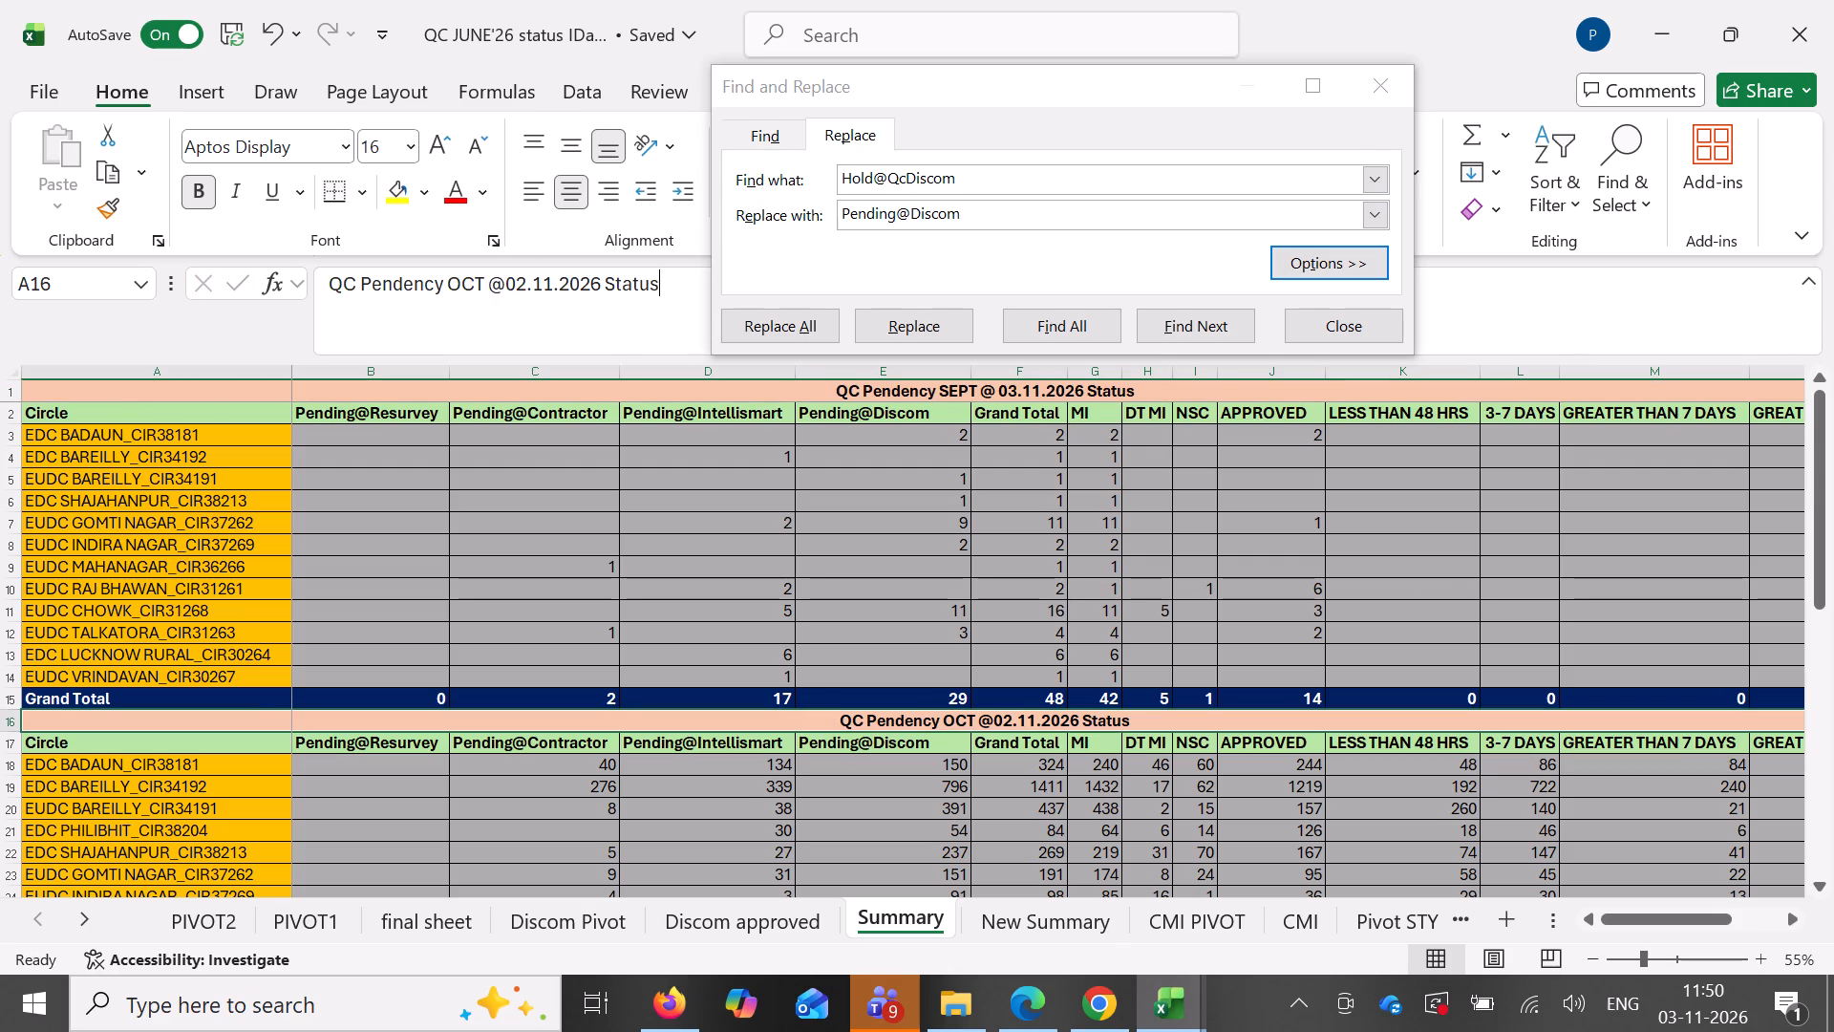
{"action": "left_click", "coordinate": [524, 281]}
{"action": "key", "text": "BackSpace"}
{"action": "key", "text": "3"}
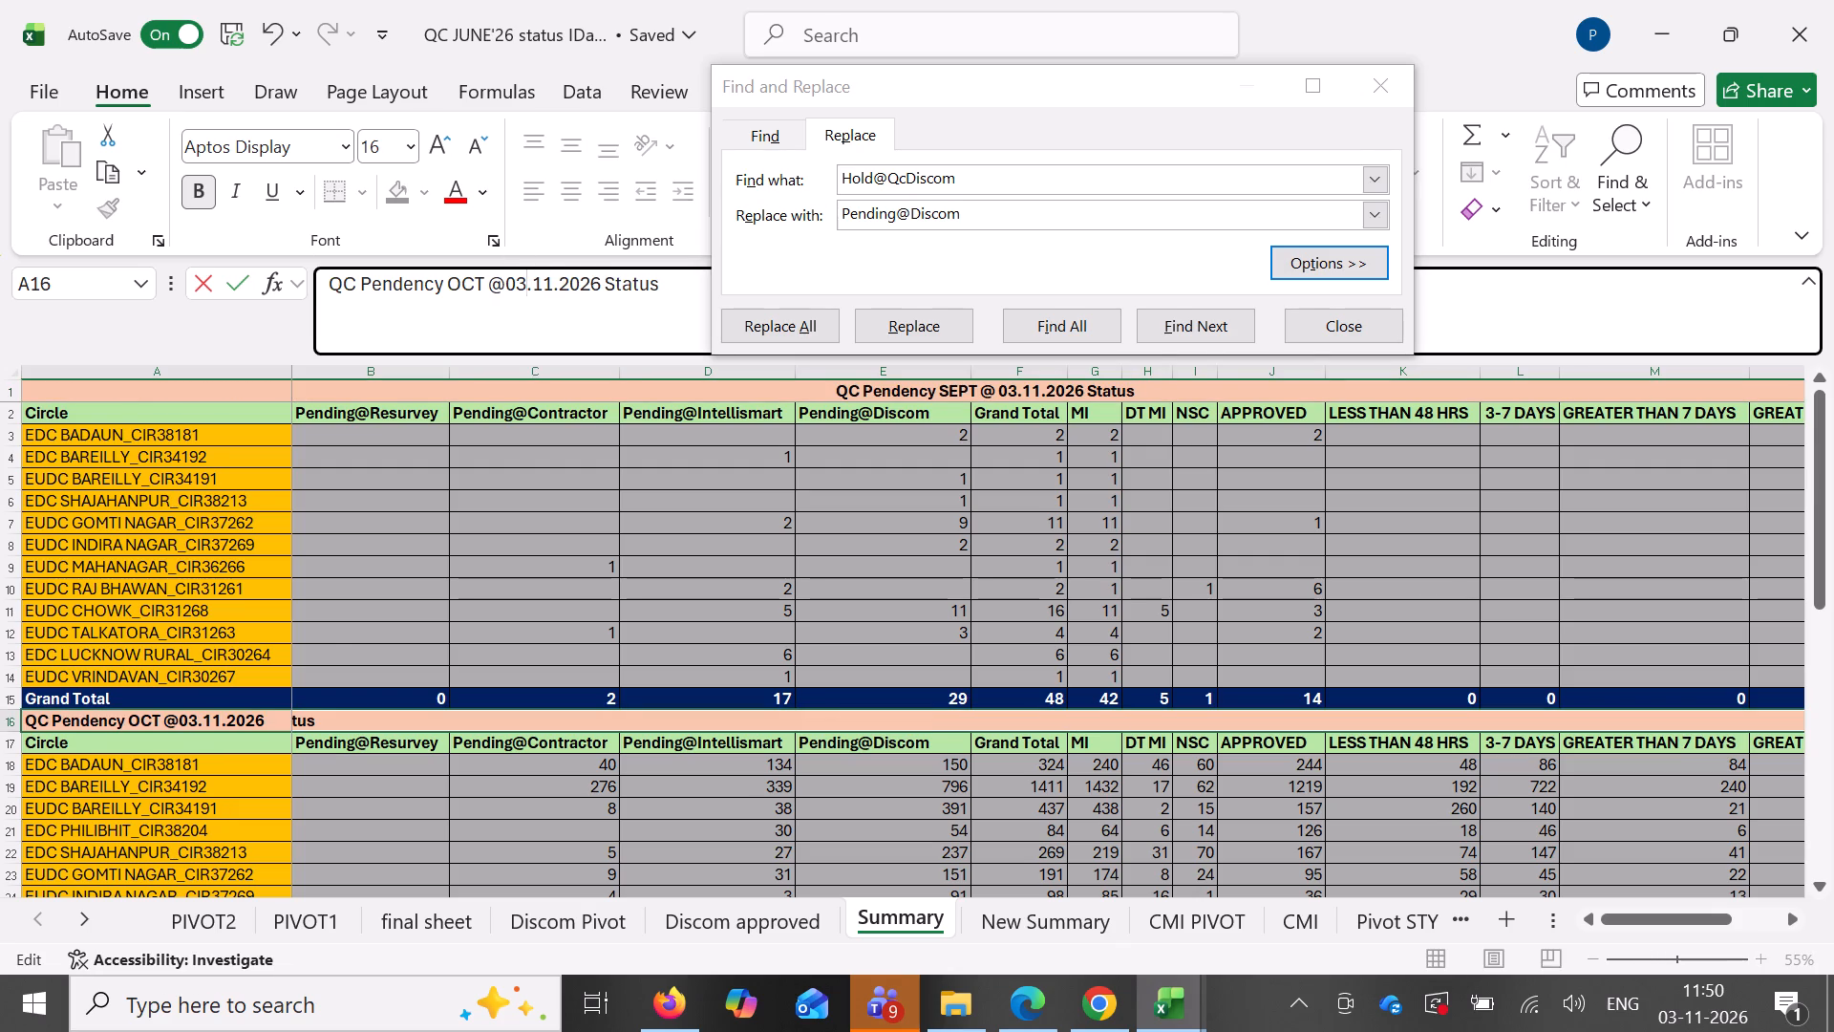
{"action": "scroll", "coordinate": [1092, 761], "scroll_direction": "down", "scroll_amount": 9}
{"action": "left_click", "coordinate": [1024, 685]}
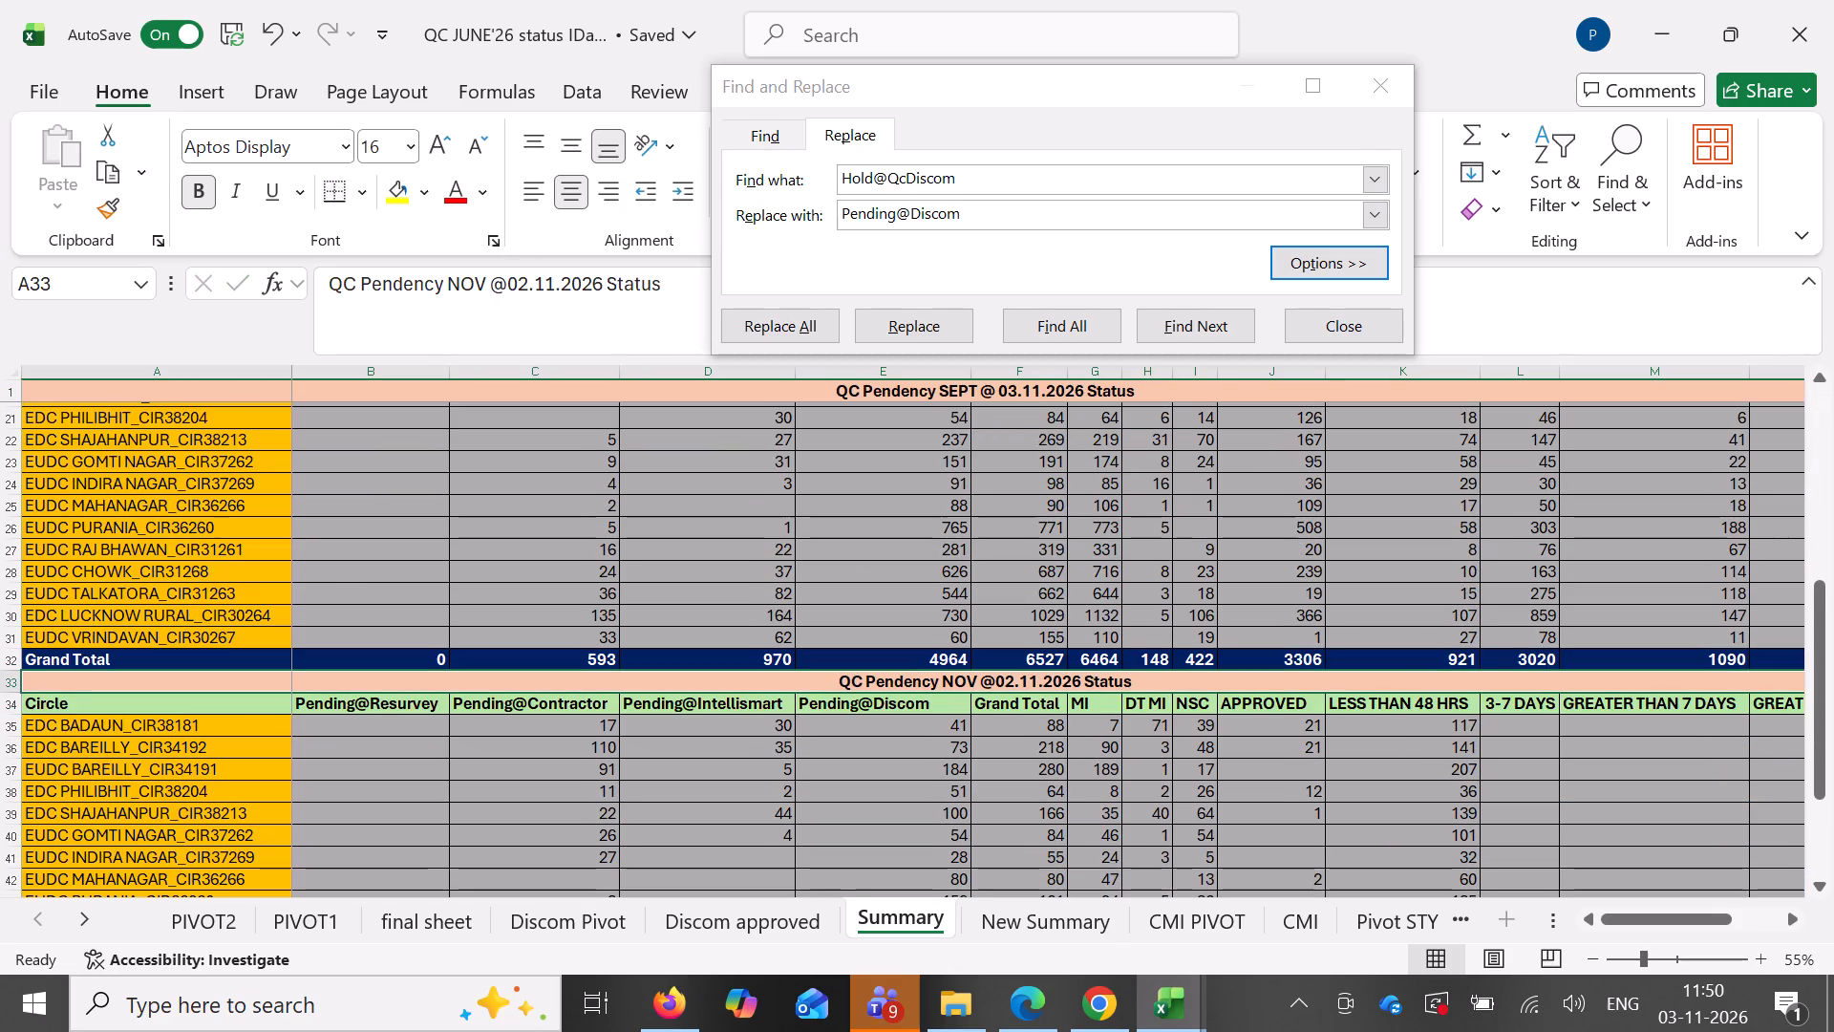
{"action": "left_click", "coordinate": [524, 279]}
{"action": "key", "text": "BackSpace"}
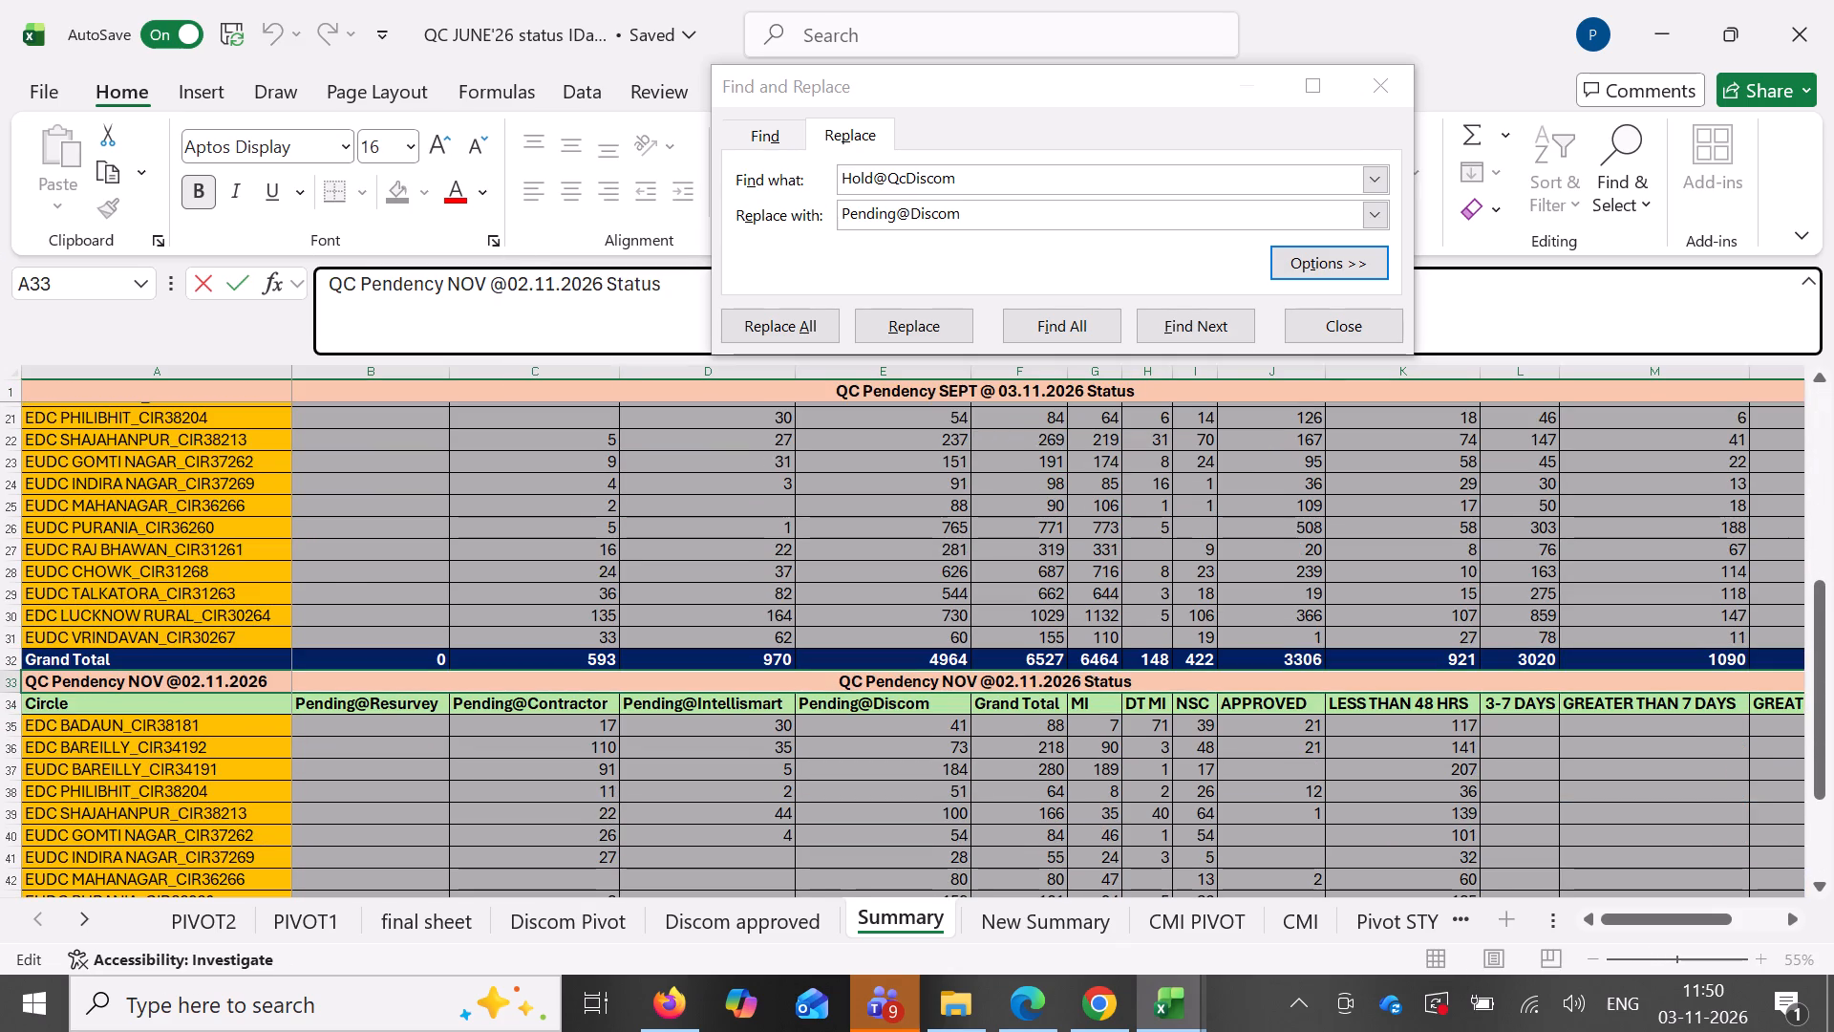
{"action": "key", "text": "3"}
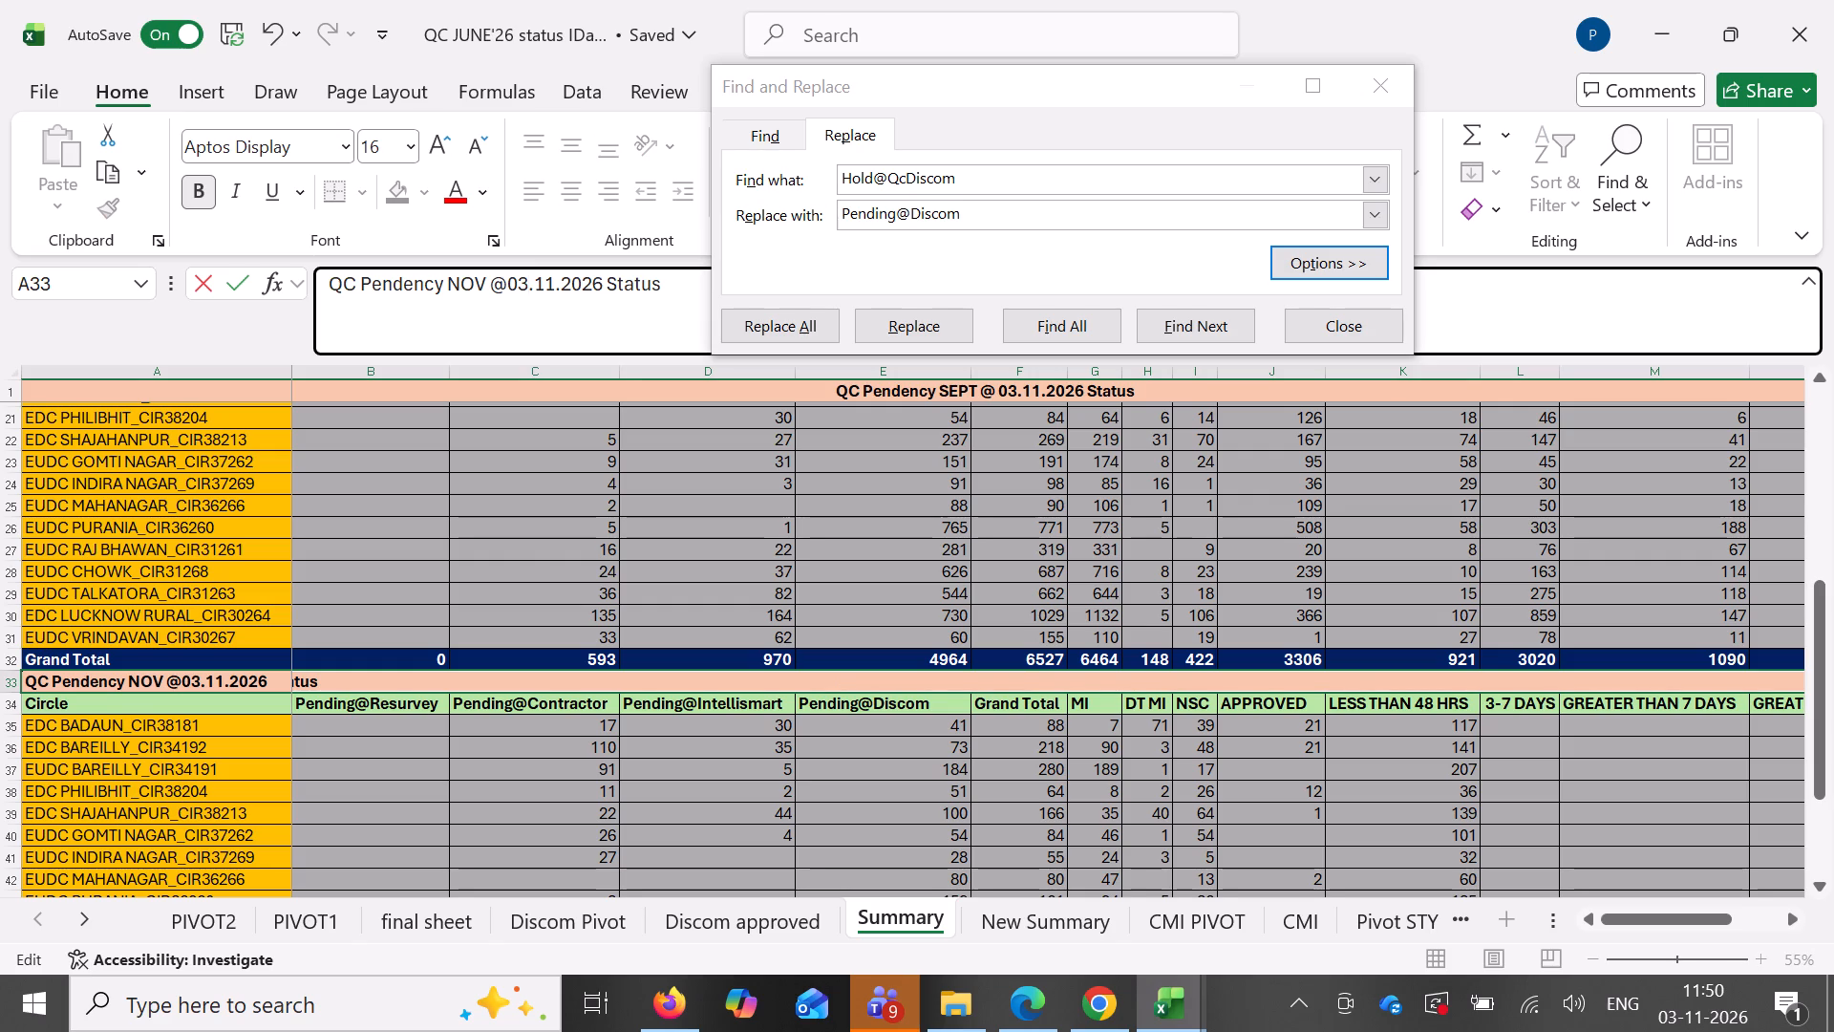
{"action": "scroll", "coordinate": [1064, 540], "scroll_direction": "up", "scroll_amount": 4}
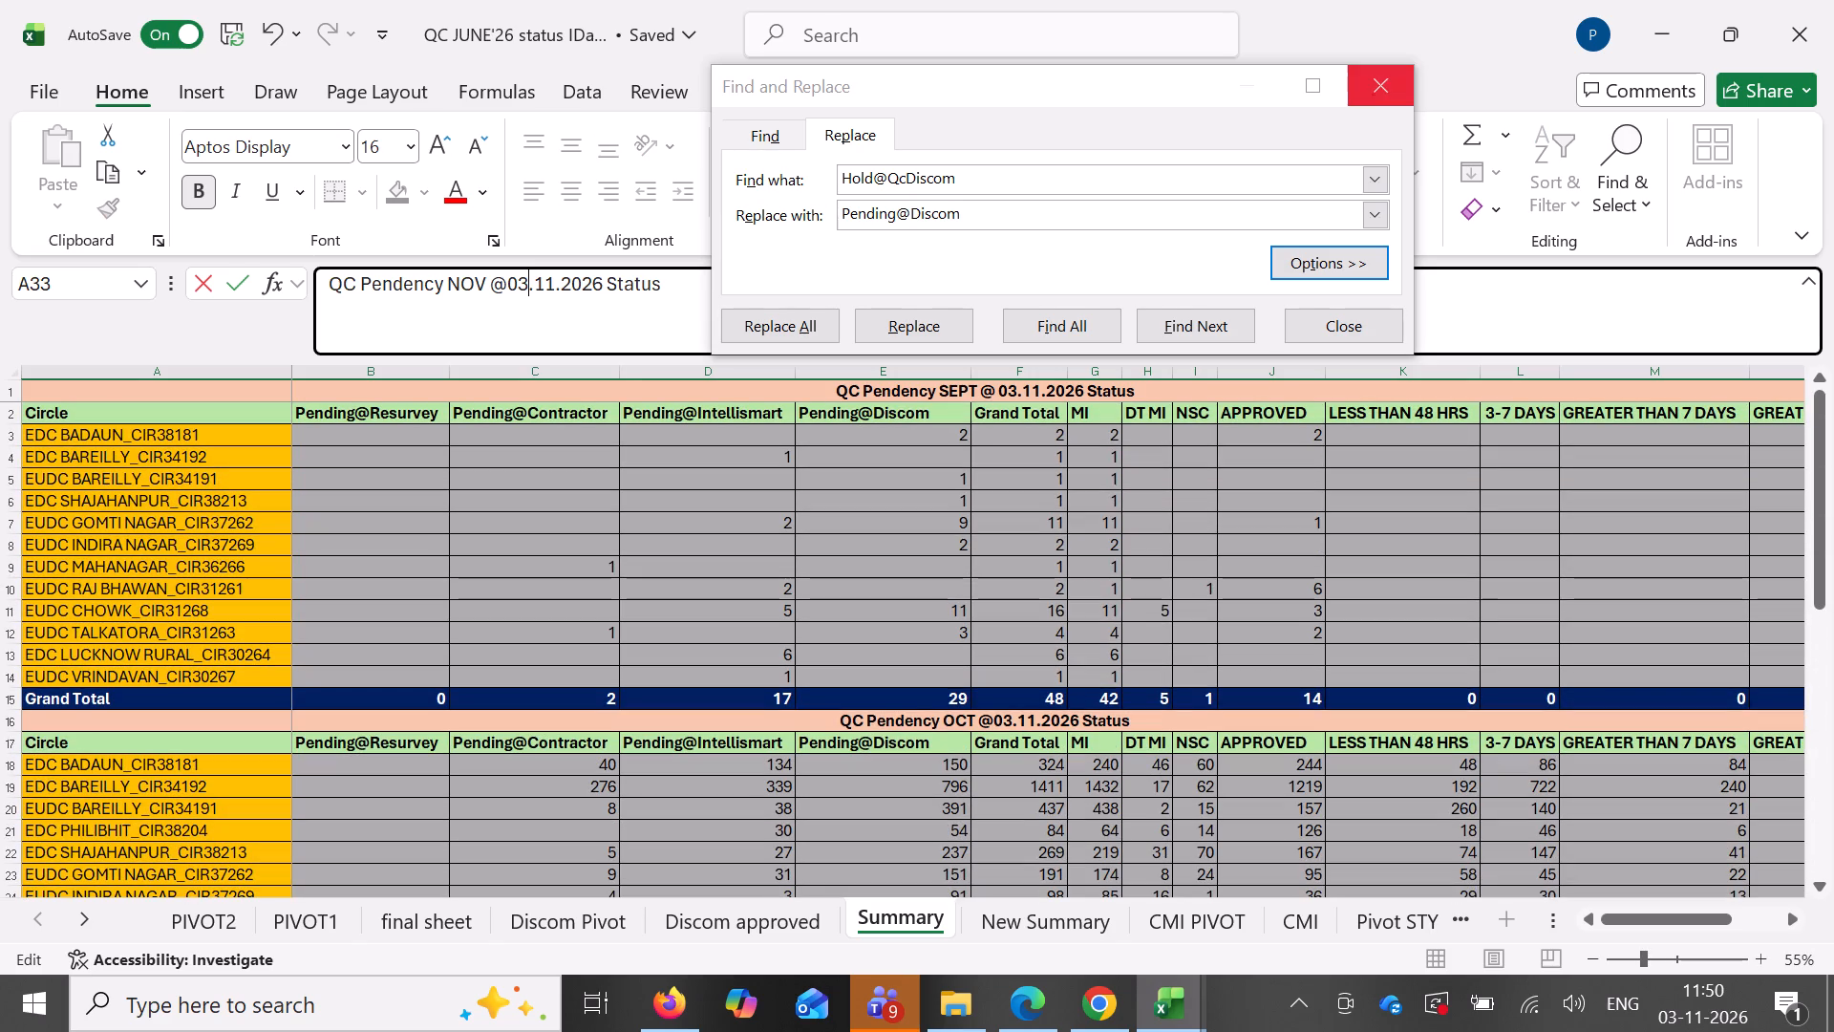
Collapse the expanded formula bar and close the Find and Replace dialog.
{"action": "left_click", "coordinate": [1815, 274]}
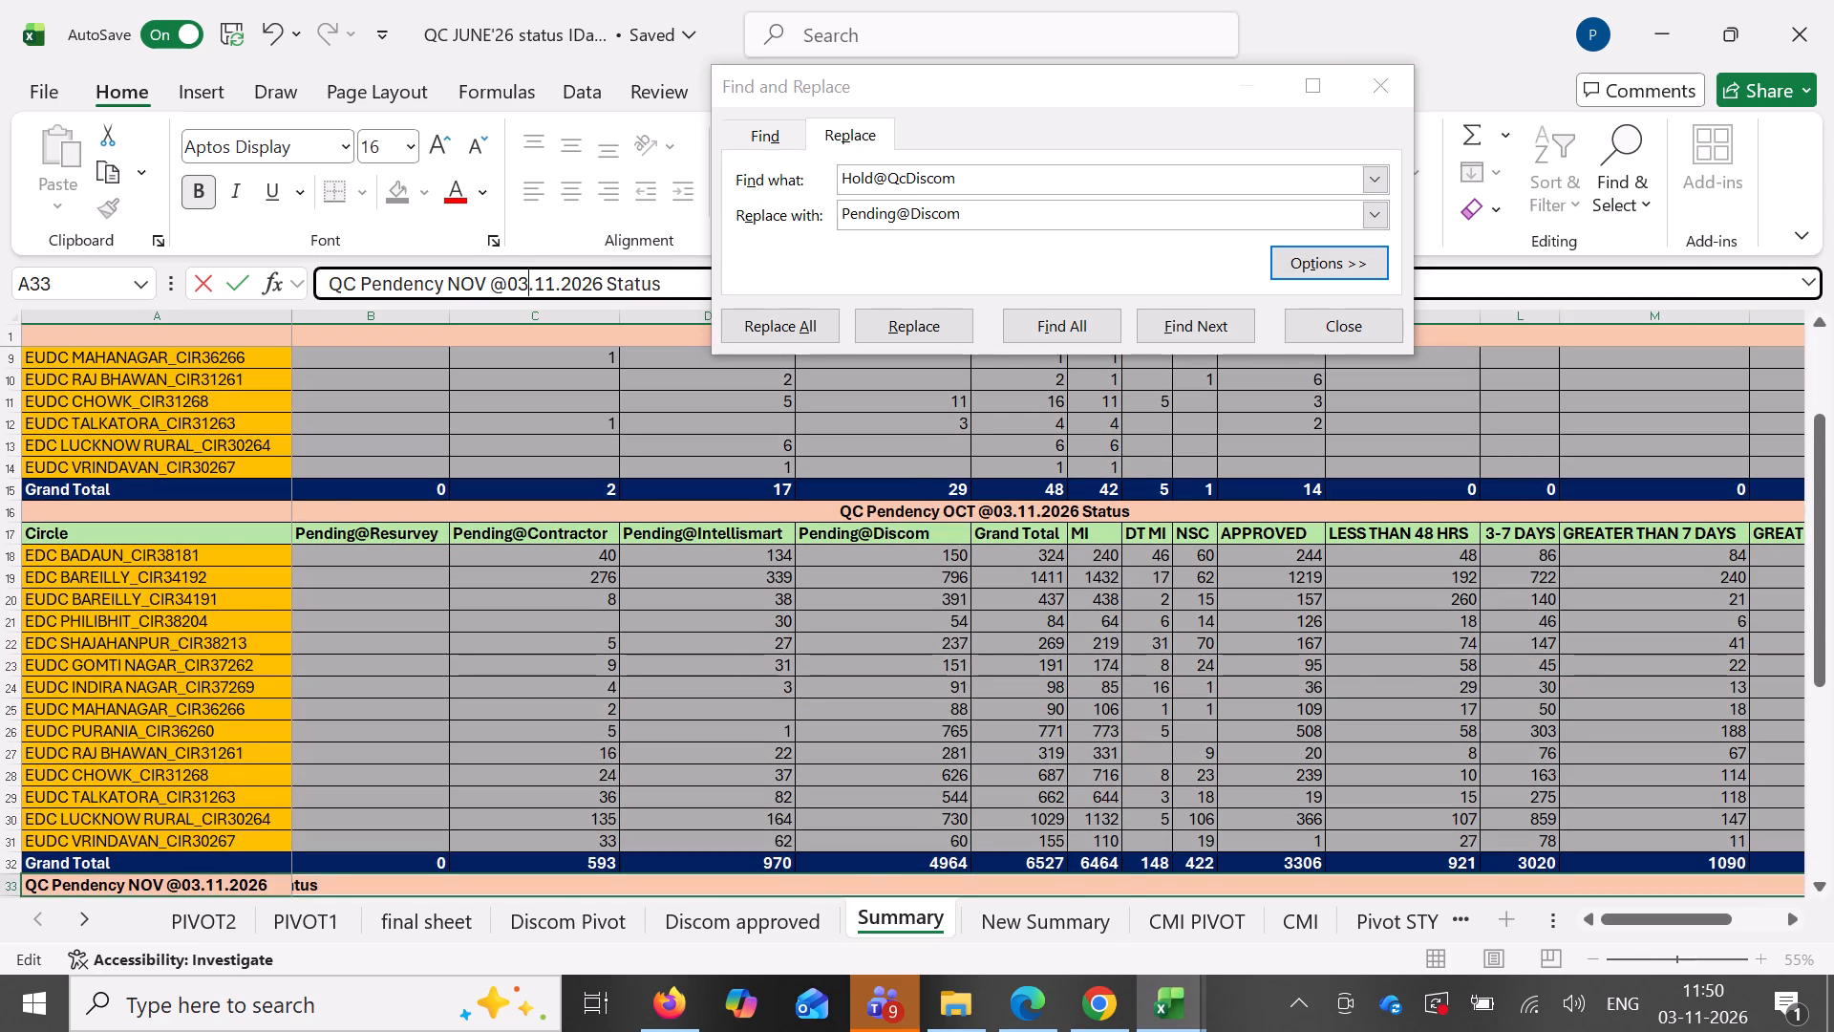
{"action": "left_click", "coordinate": [653, 428]}
{"action": "scroll", "coordinate": [936, 426], "scroll_direction": "up", "scroll_amount": 5}
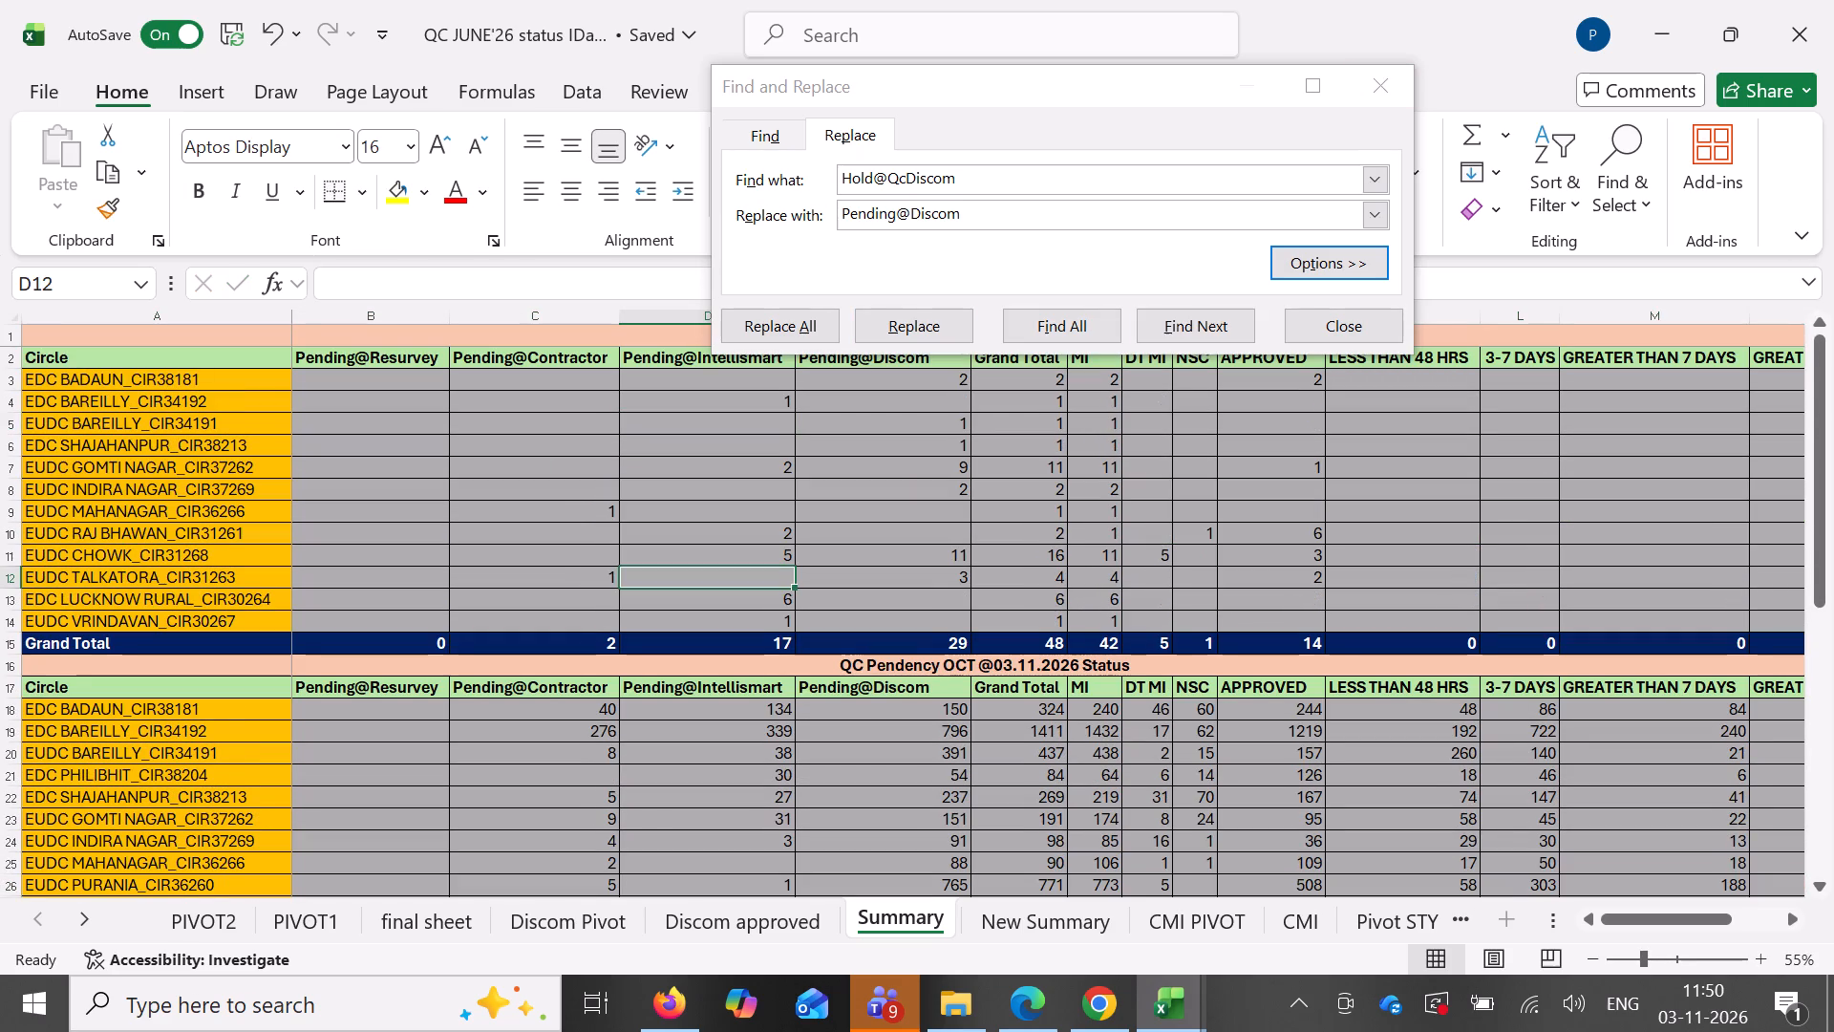
{"action": "left_click", "coordinate": [1316, 331]}
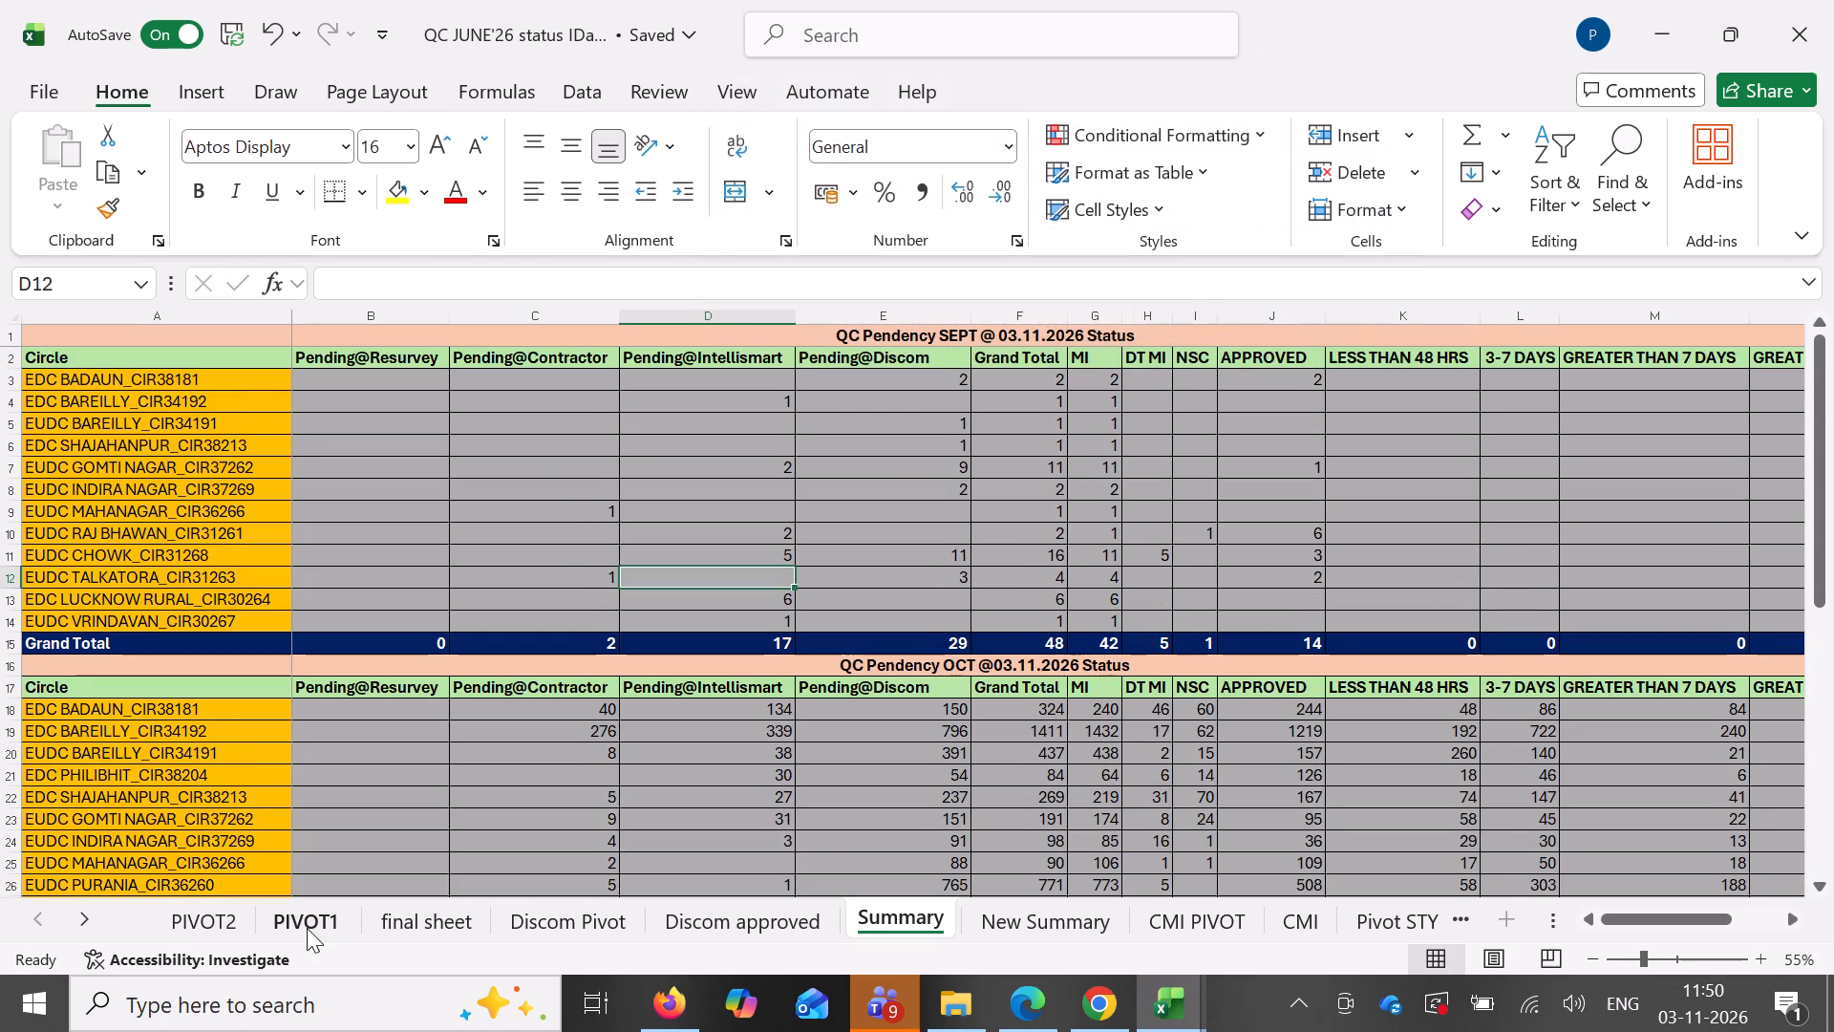
Refresh the pivot table on the Discom Pivot sheet.
{"action": "left_click", "coordinate": [575, 933]}
{"action": "right_click", "coordinate": [555, 540]}
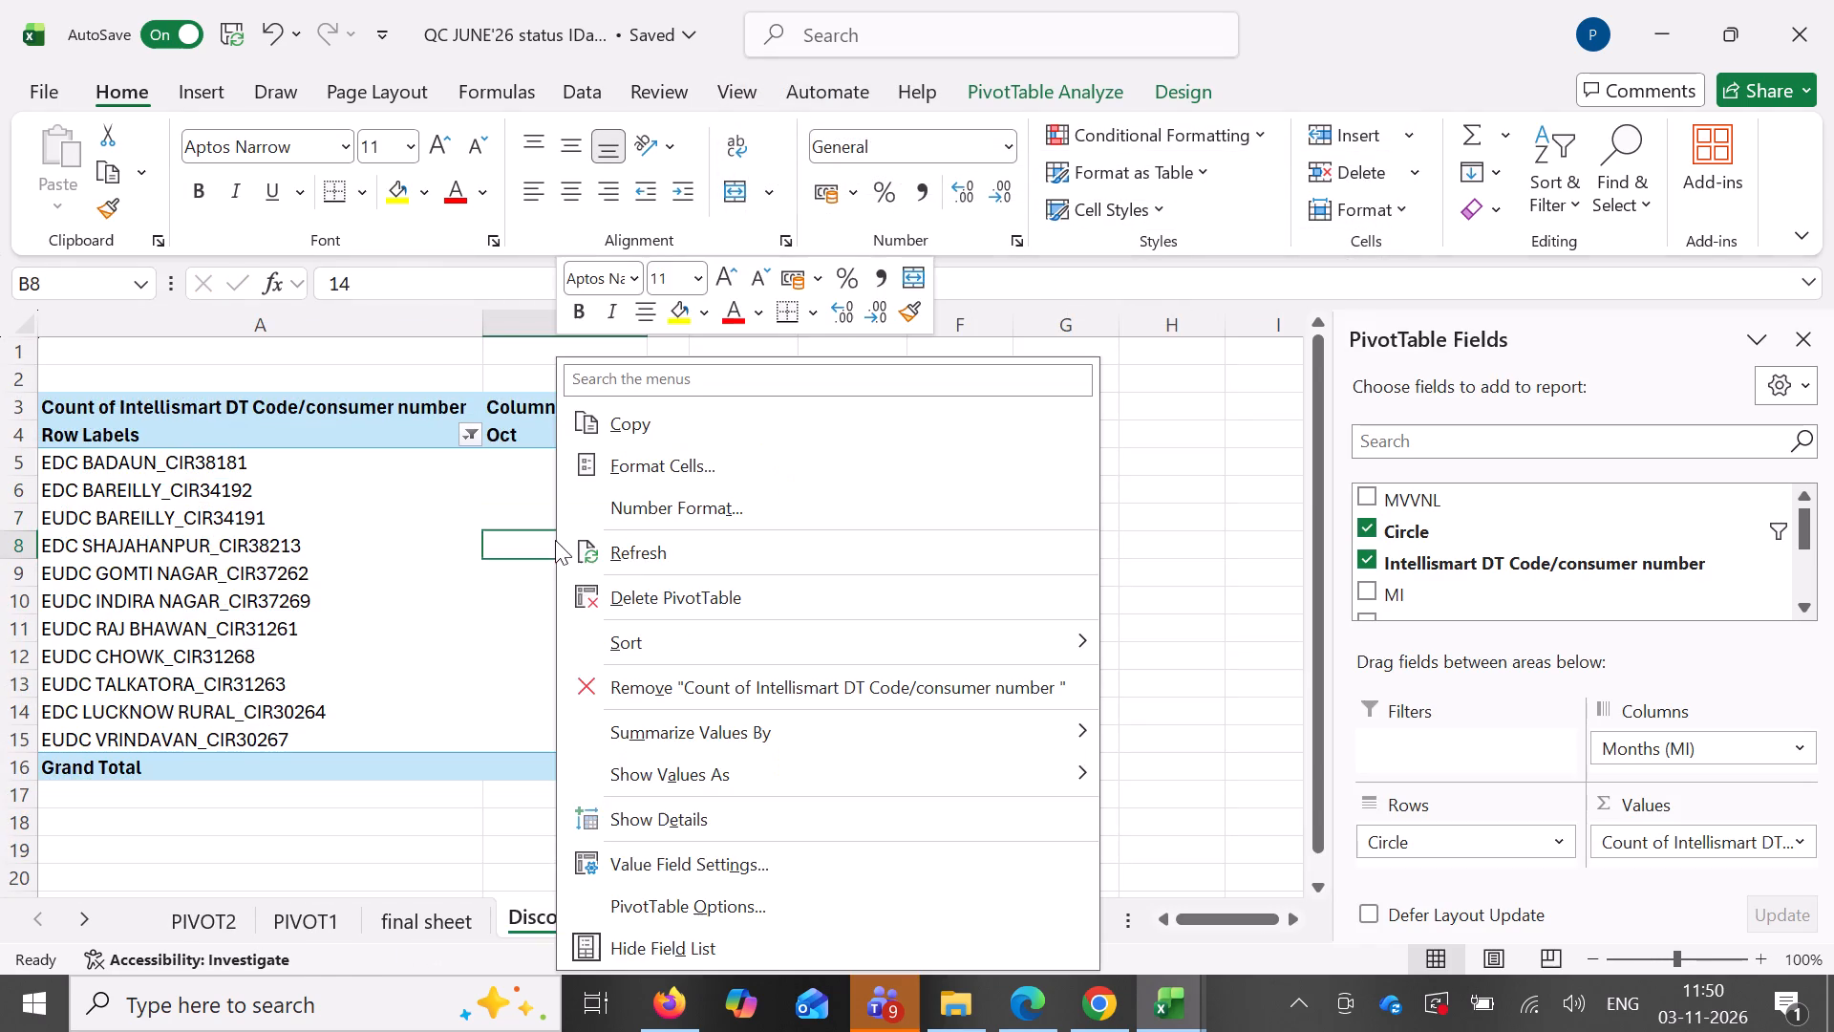
{"action": "left_click", "coordinate": [626, 548]}
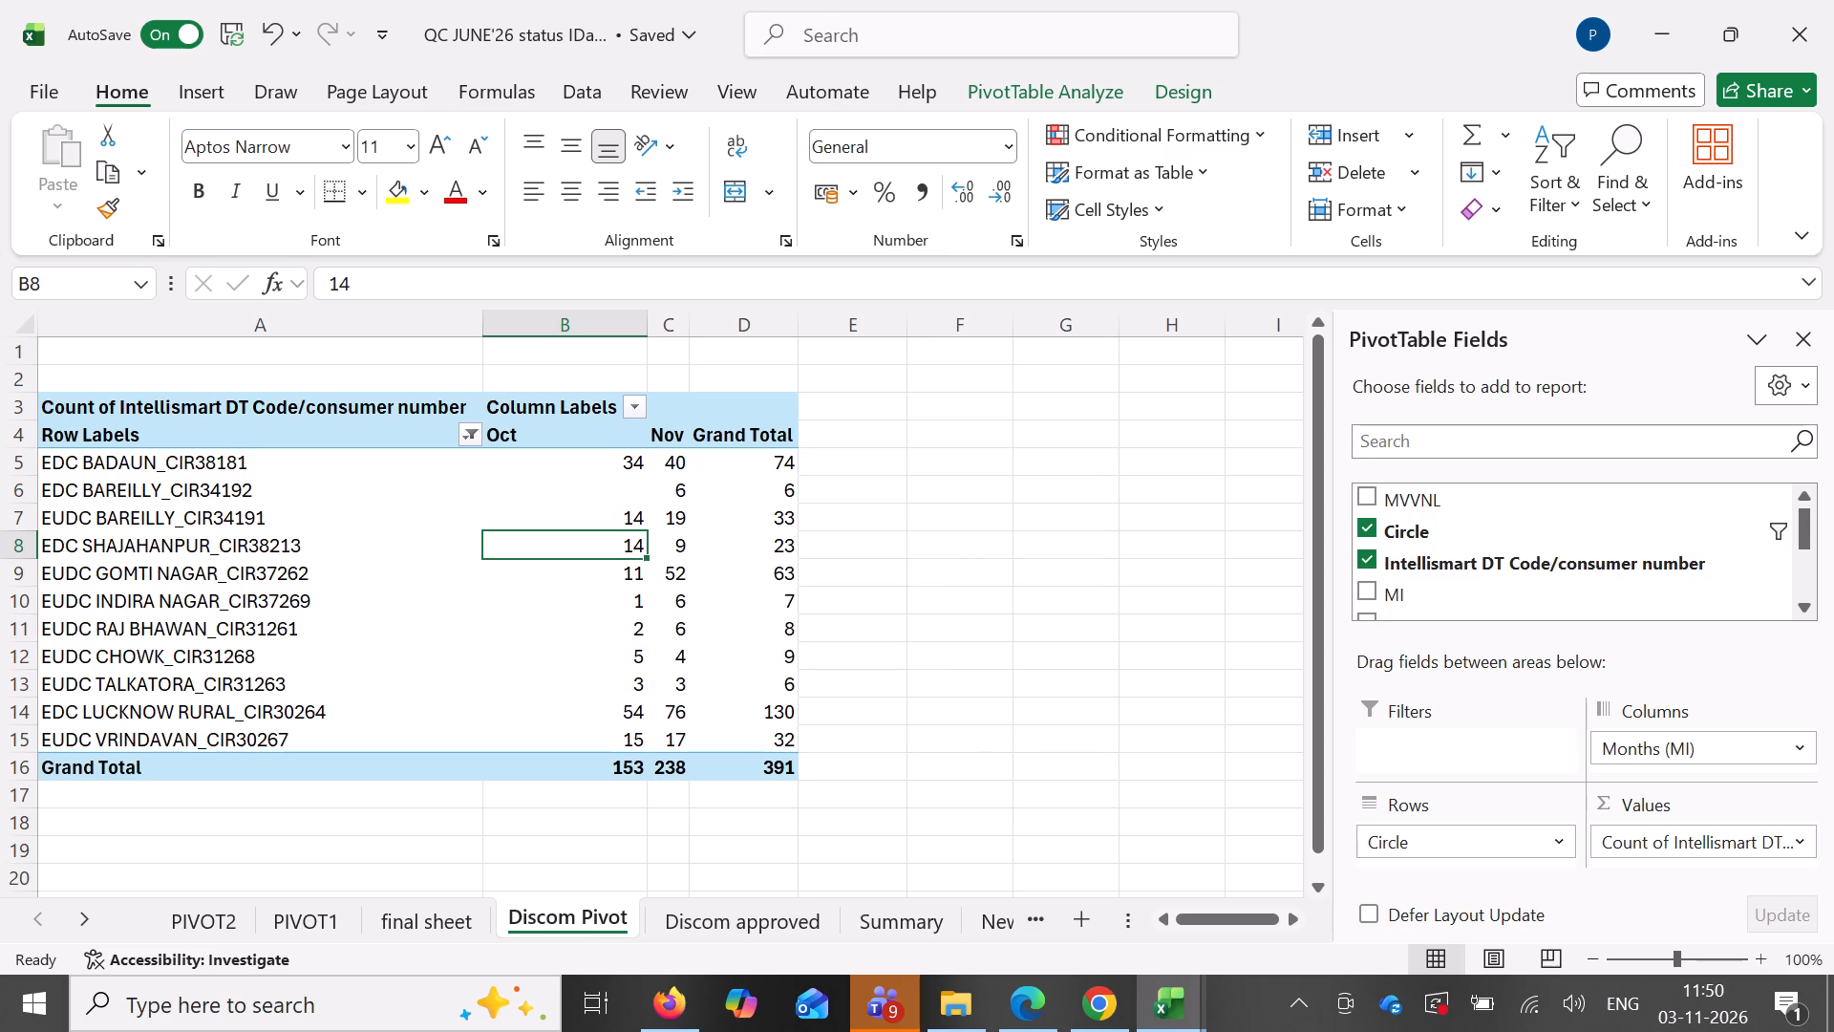
Copy the Oct counts B5:B7 from Discom Pivot and paste them as values into the Summary OCT block's APPROVED column from J18.
{"action": "left_click_drag", "start_coordinate": [629, 462], "coordinate": [617, 527]}
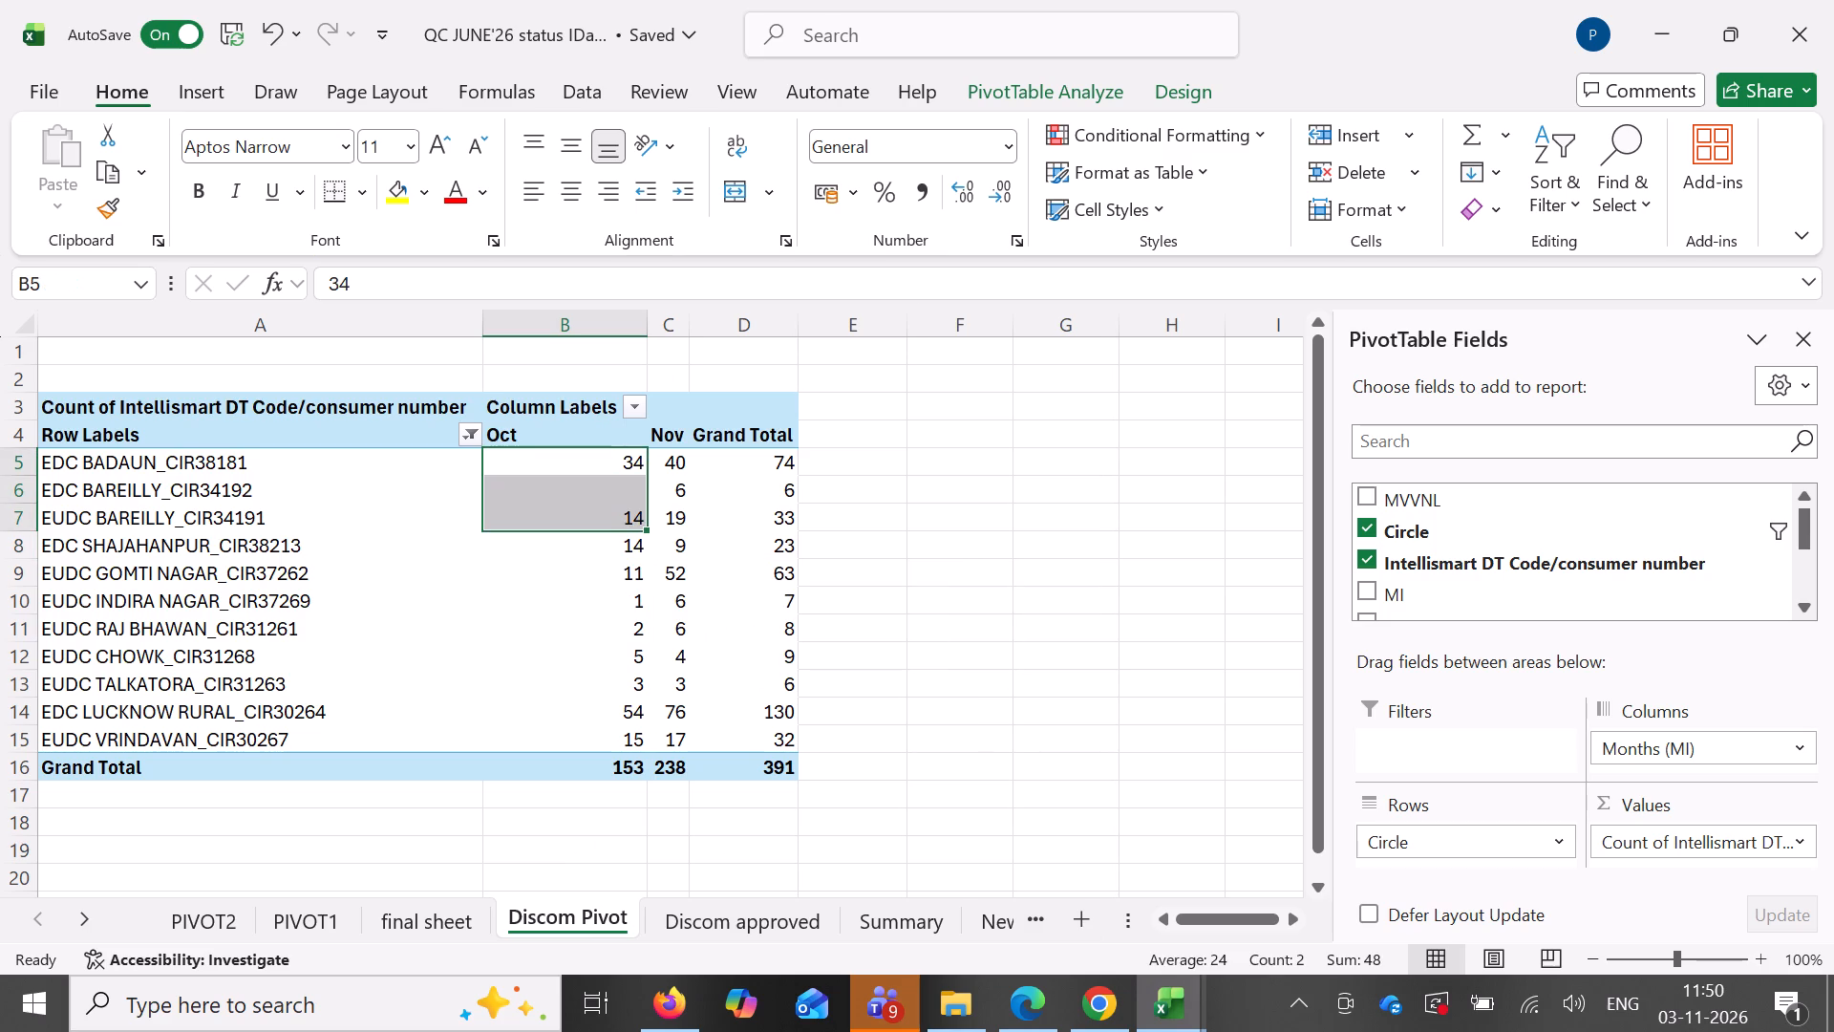
{"action": "key", "text": "ctrl+x"}
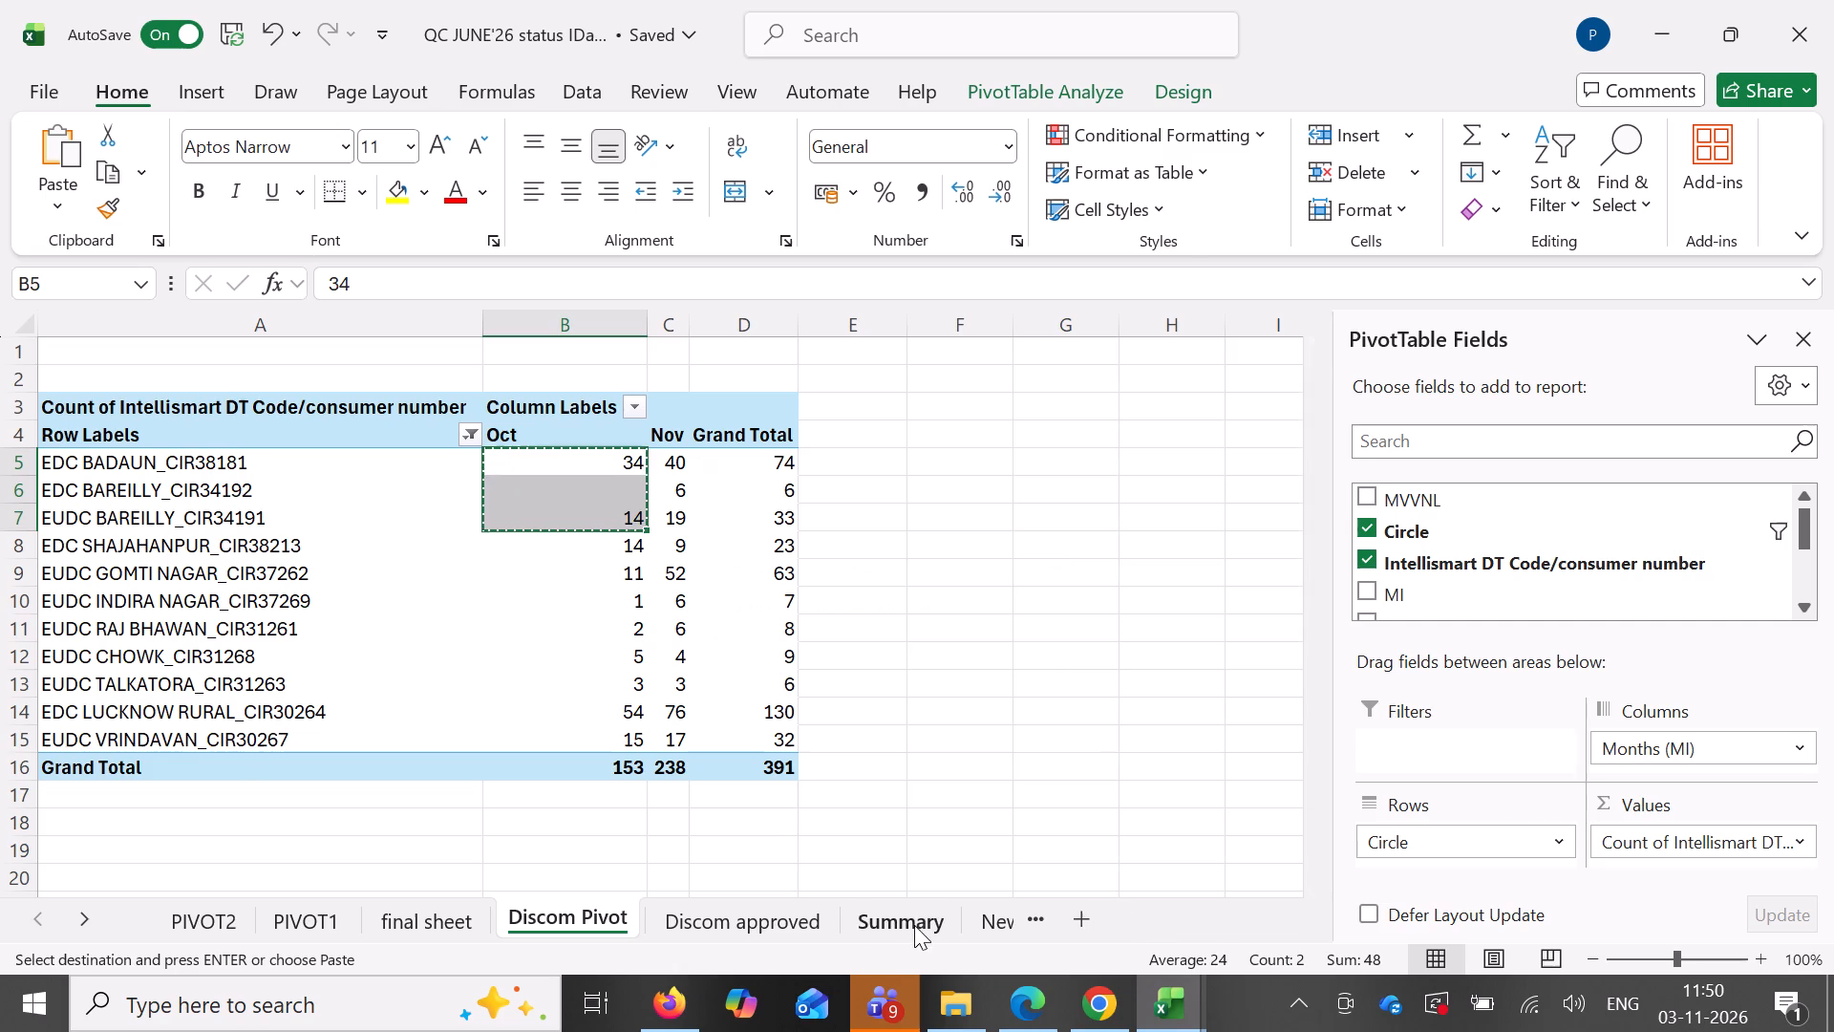
{"action": "left_click", "coordinate": [916, 925]}
{"action": "left_click", "coordinate": [1393, 708]}
{"action": "left_click", "coordinate": [1285, 715]}
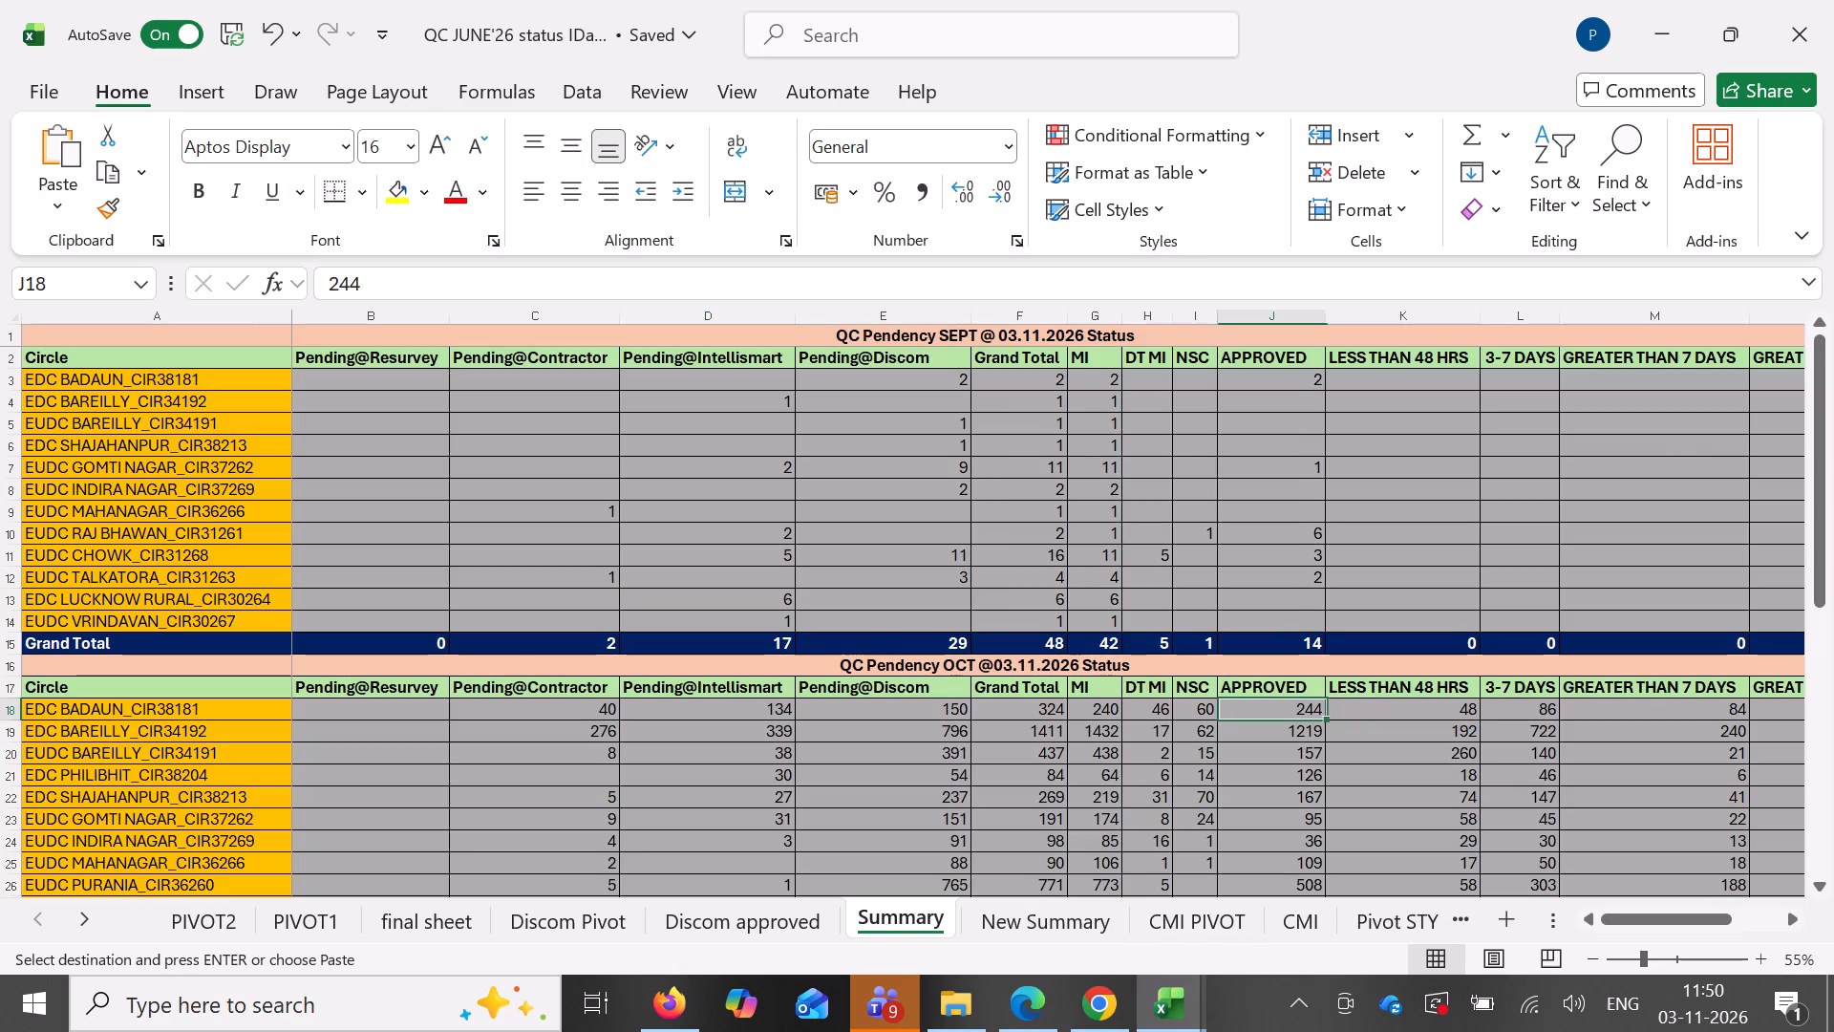
{"action": "key", "text": "ctrl+shift+v"}
{"action": "key", "text": "ctrl+shift+v"}
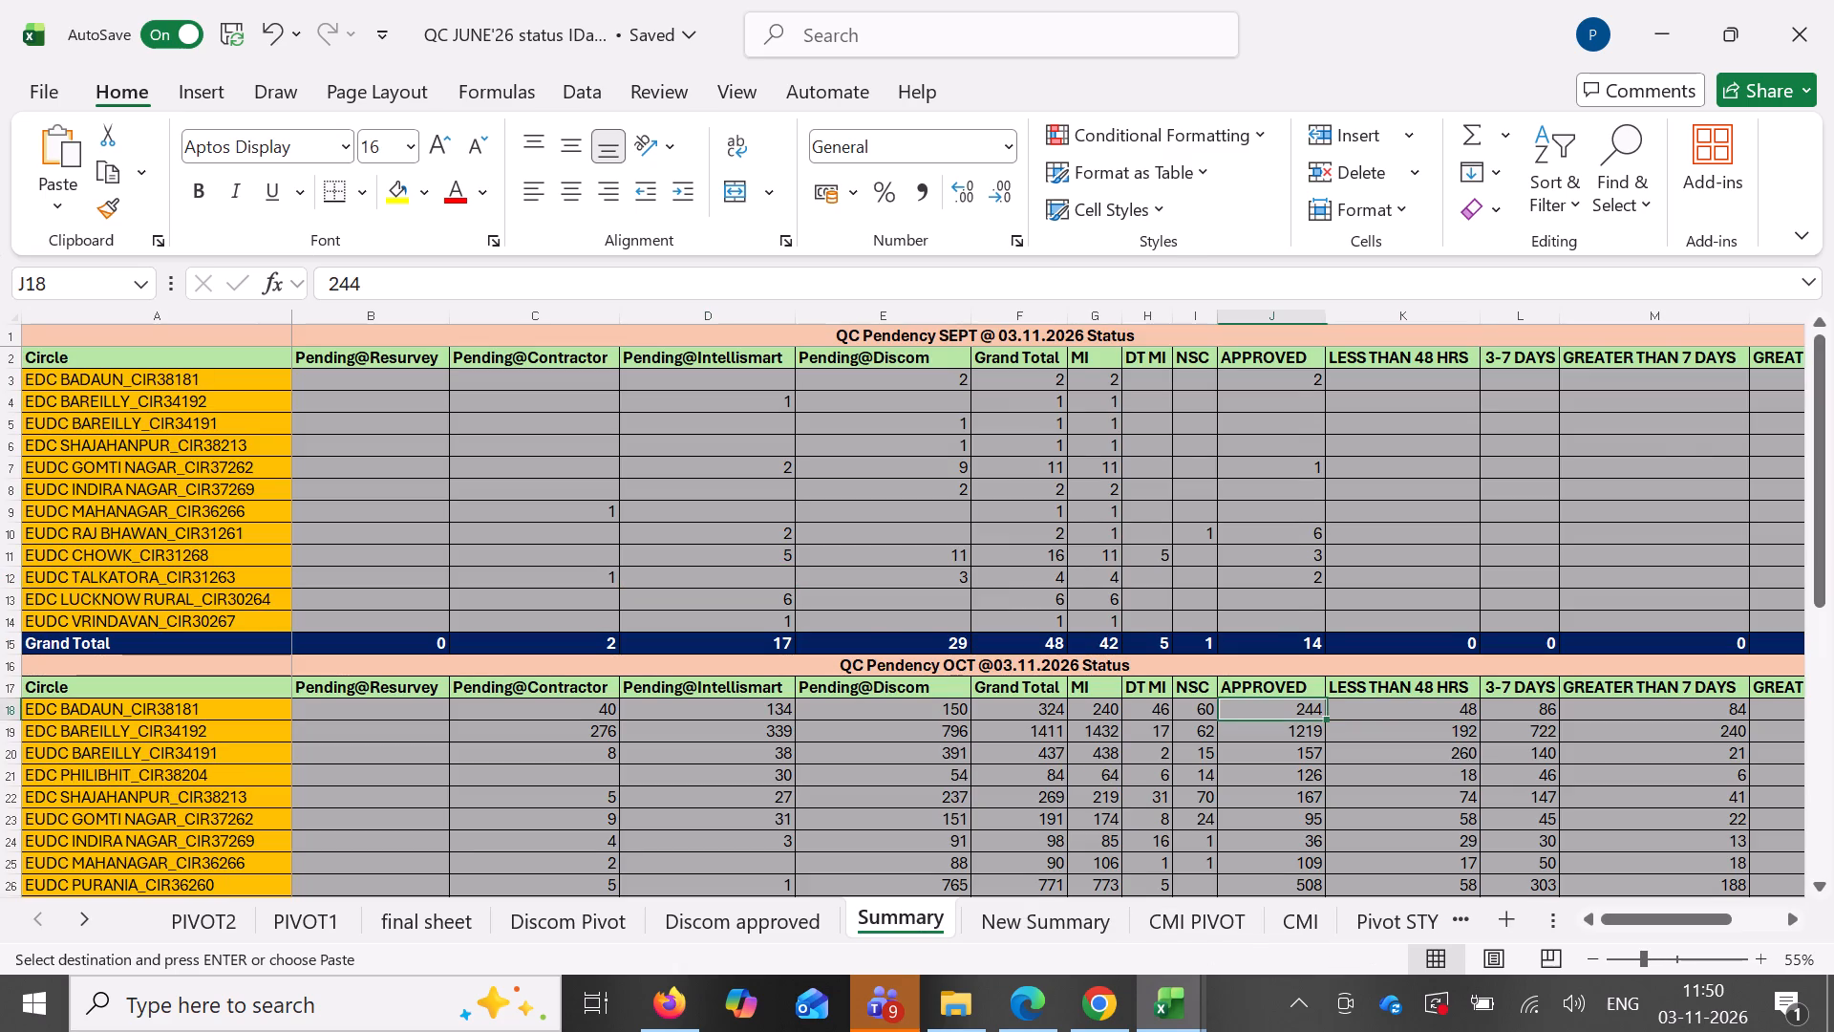
{"action": "left_click", "coordinate": [591, 910]}
{"action": "key", "text": "ctrl+c"}
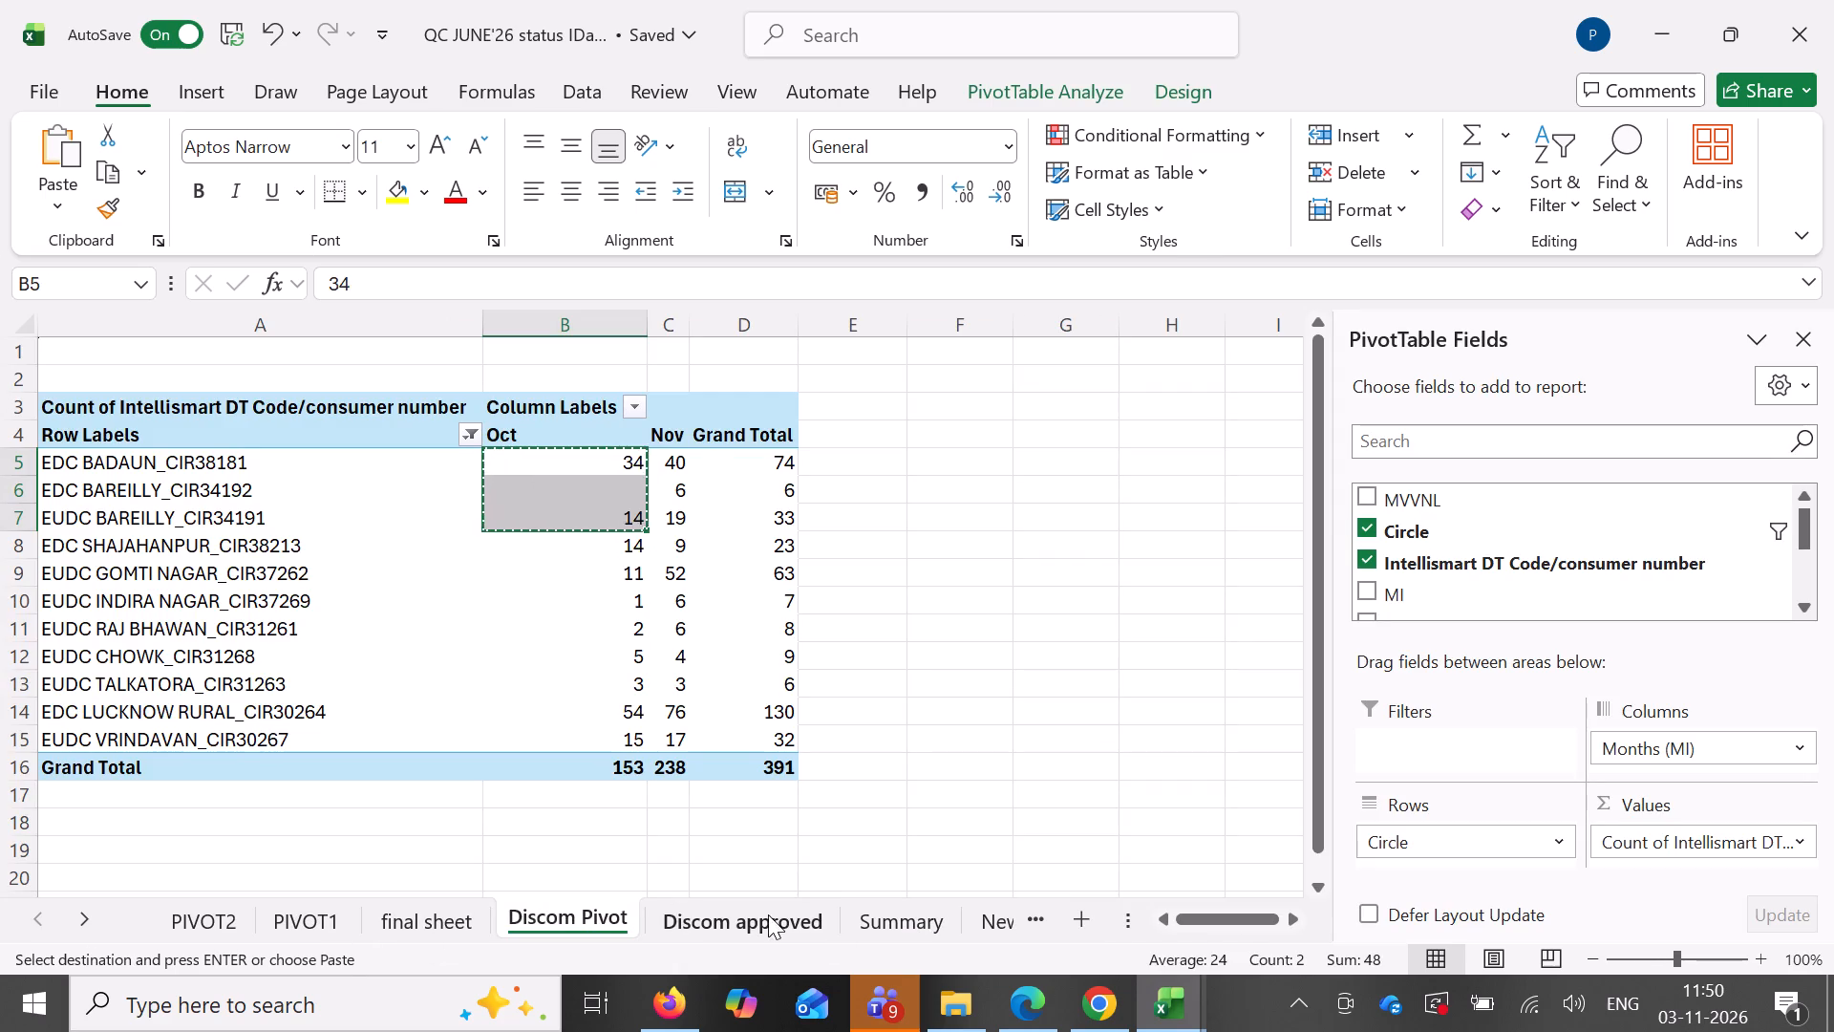
{"action": "left_click", "coordinate": [883, 916]}
{"action": "key", "text": "ctrl+shift+v"}
Clear the old APPROVED values in J21:J31 of the Summary sheet's OCT block.
{"action": "scroll", "coordinate": [1332, 724], "scroll_direction": "down", "scroll_amount": 3}
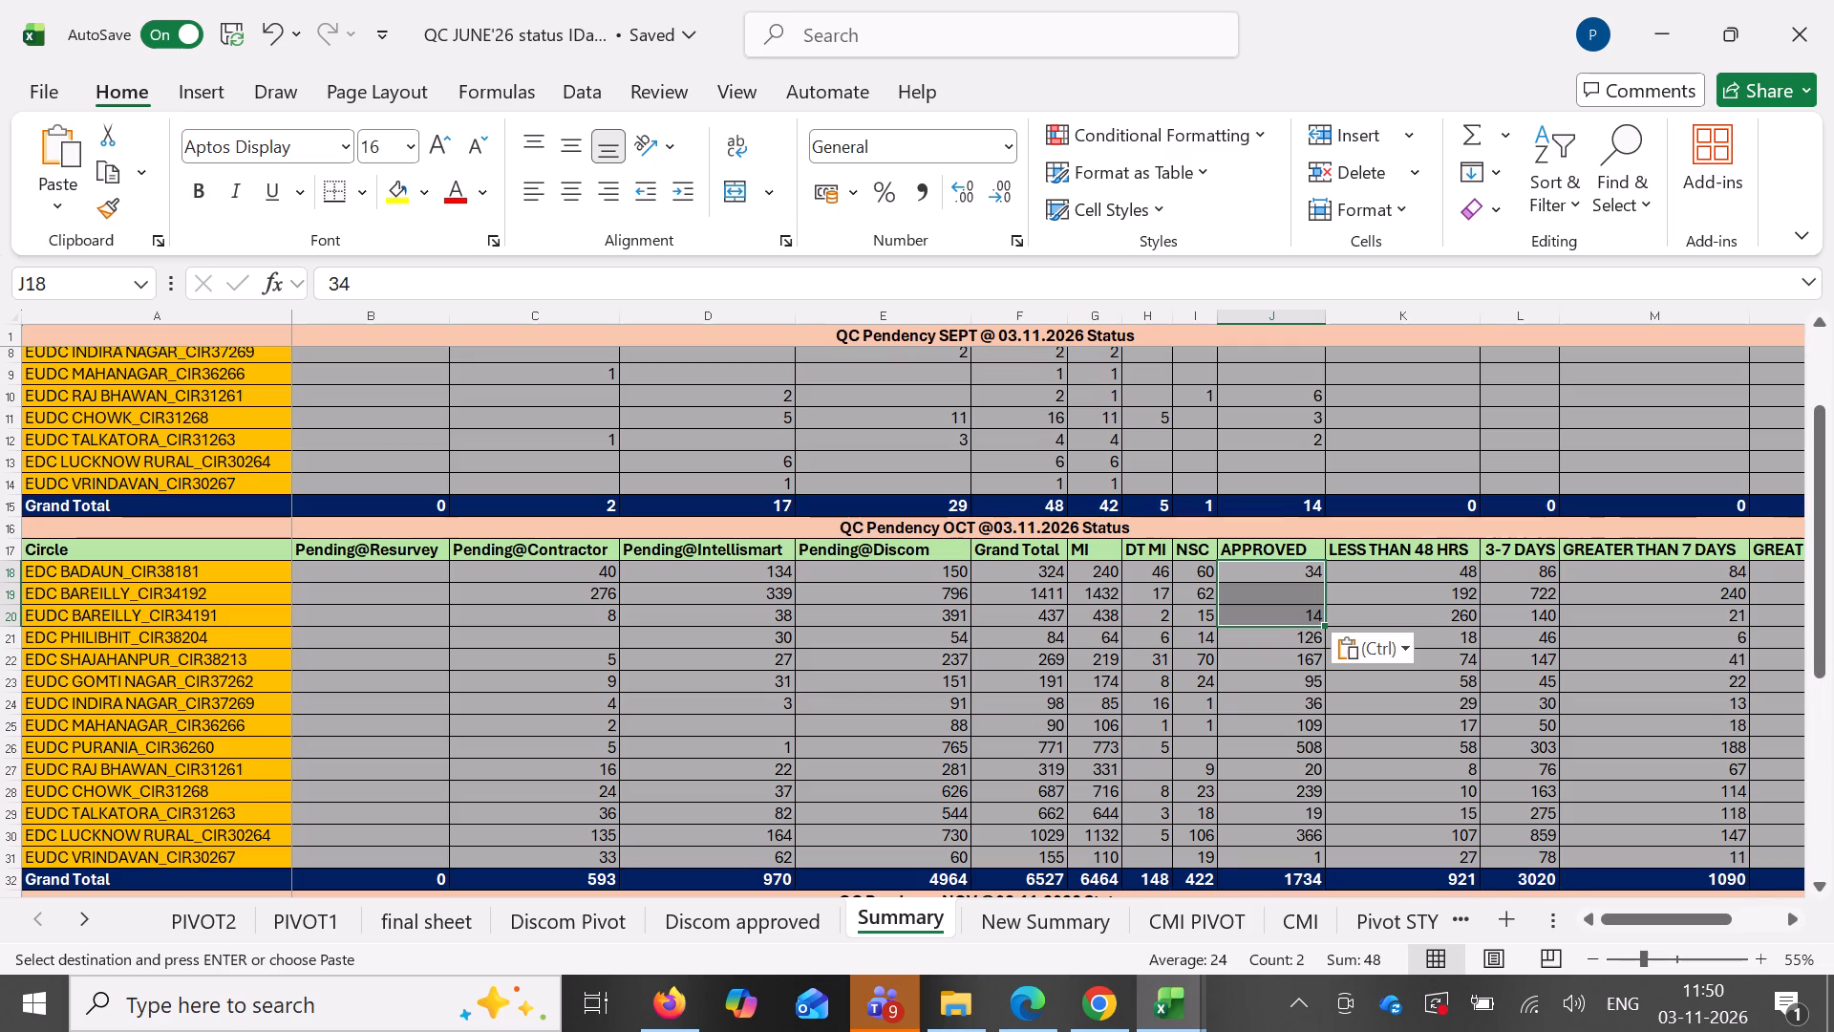
{"action": "left_click_drag", "start_coordinate": [1302, 636], "coordinate": [1305, 850]}
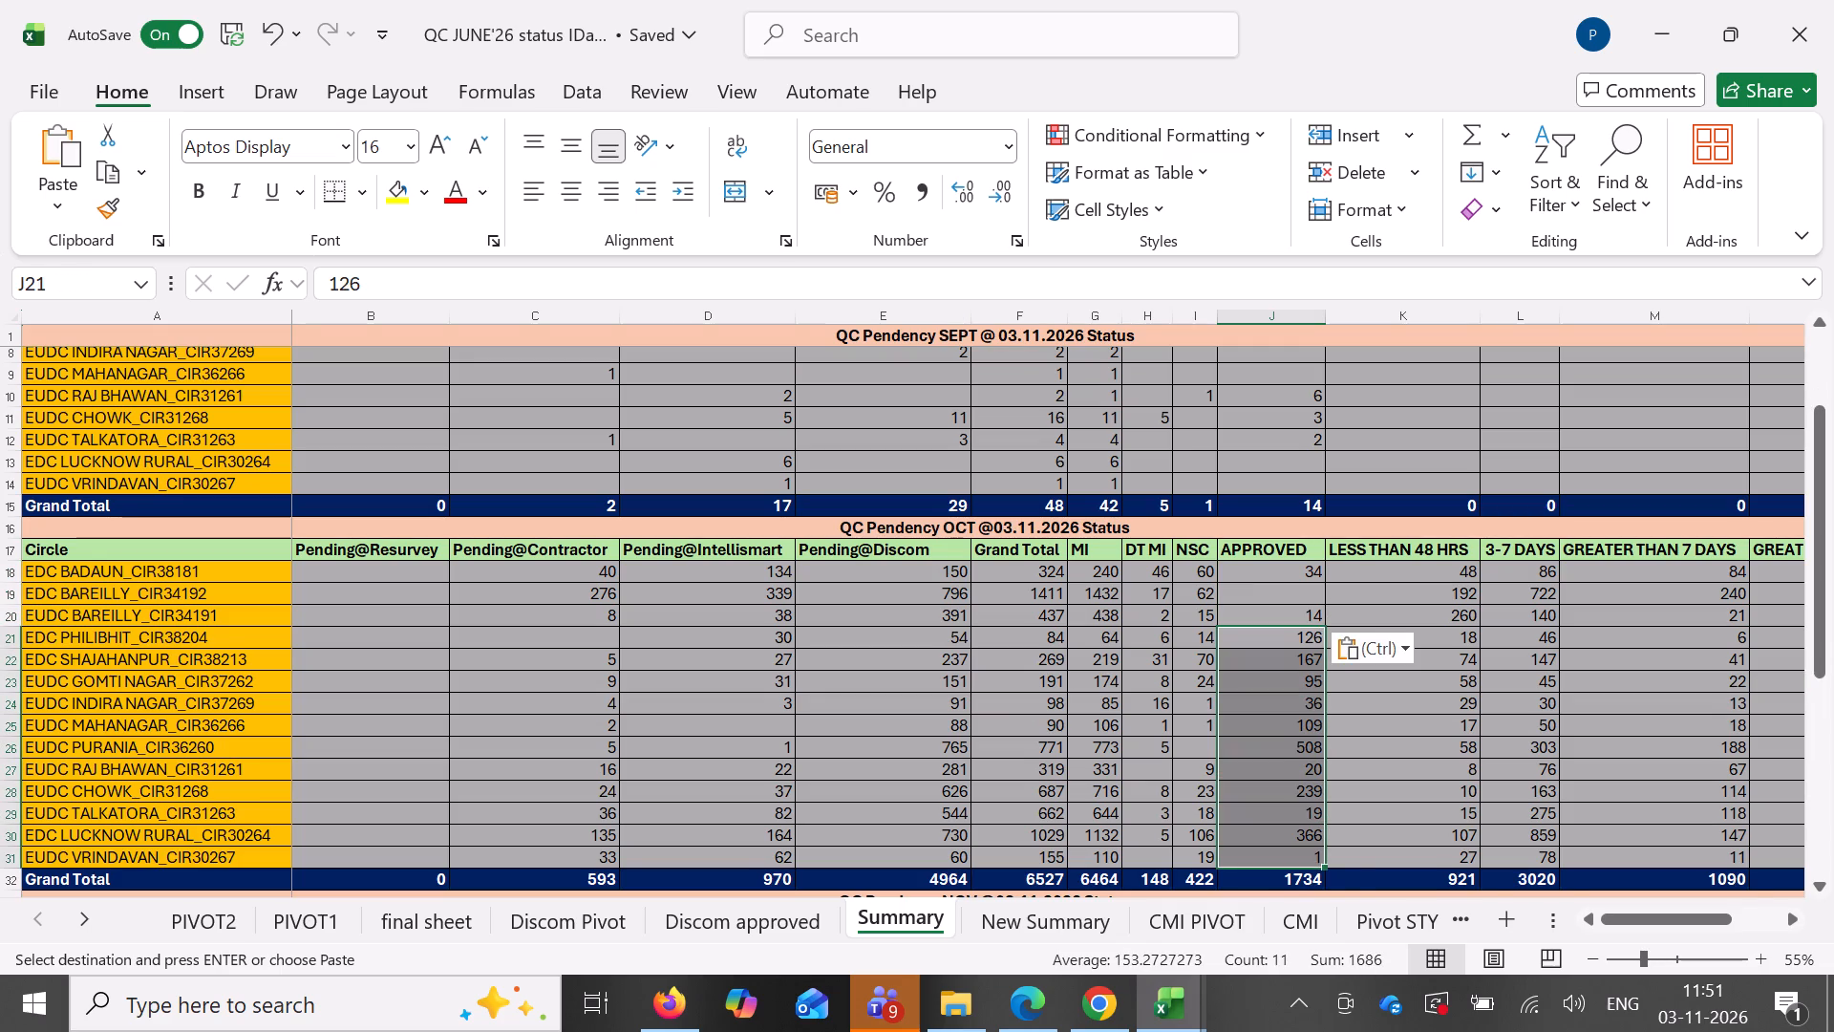
{"action": "key", "text": "Delete"}
Copy the Oct counts B8:B10 from Discom Pivot and paste them as values into the OCT block's APPROVED column from J22.
{"action": "left_click", "coordinate": [339, 922]}
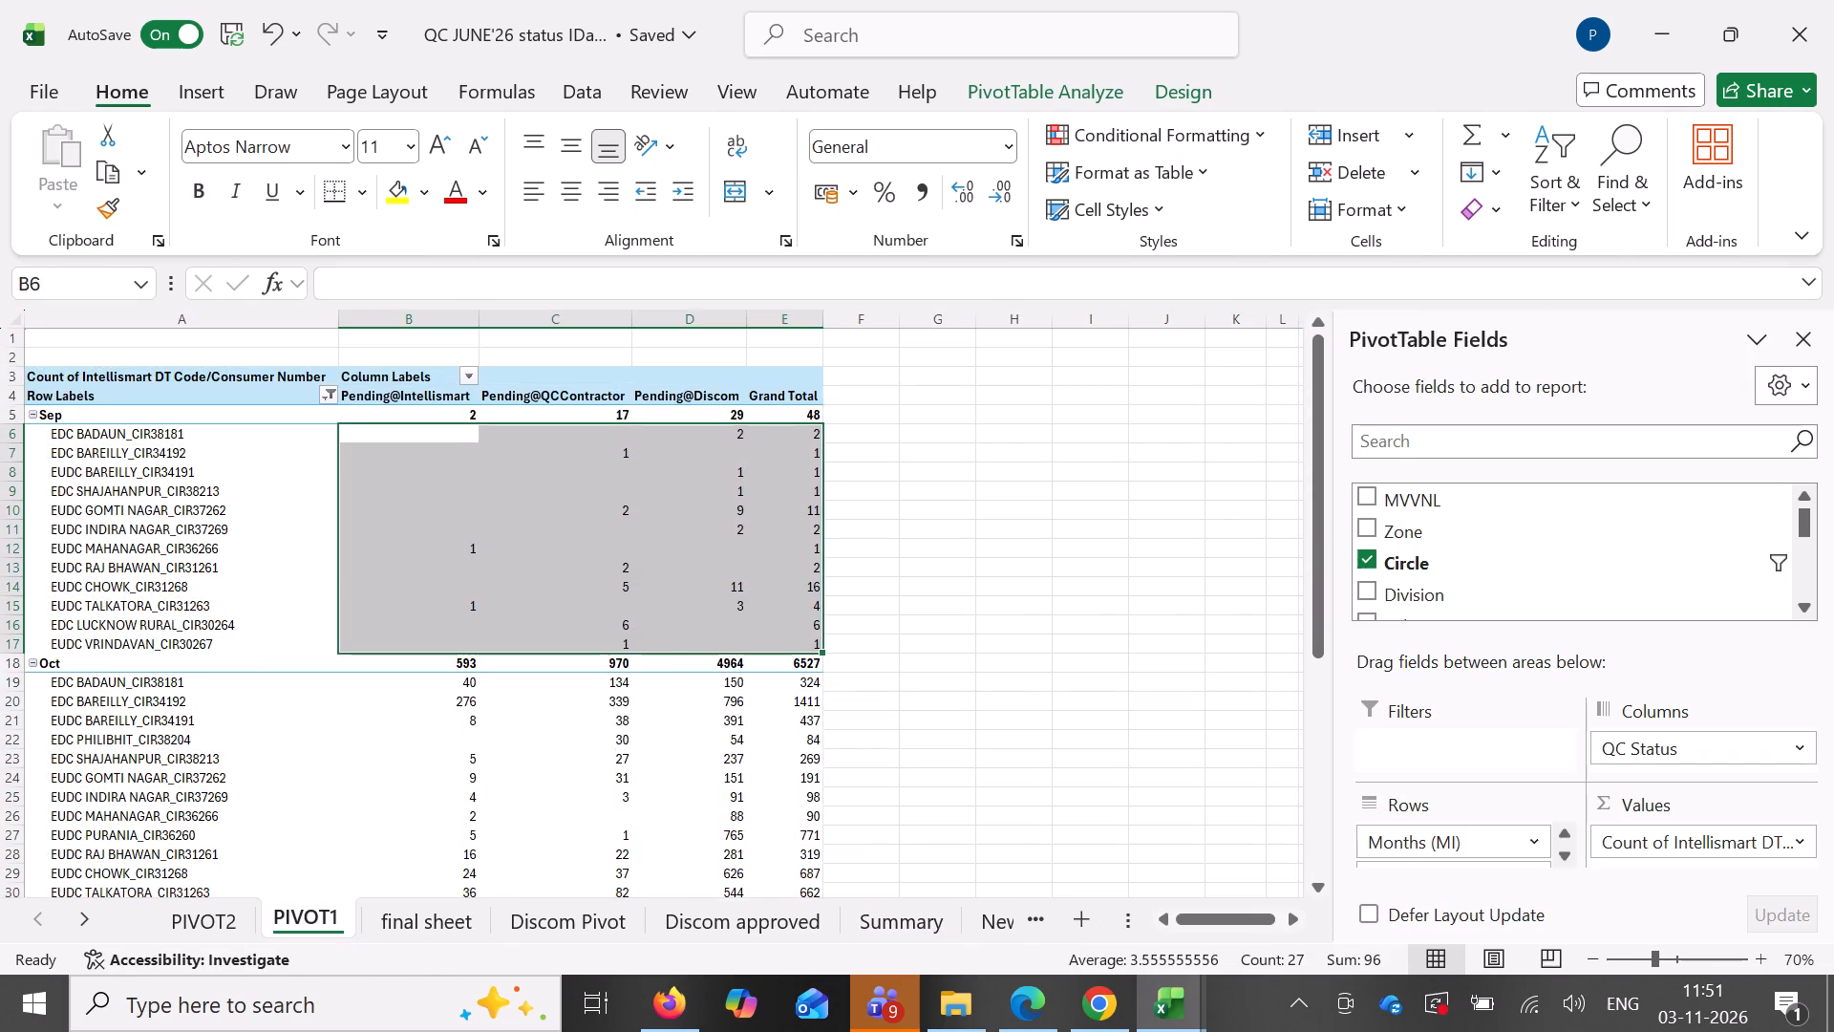
{"action": "left_click", "coordinate": [545, 935]}
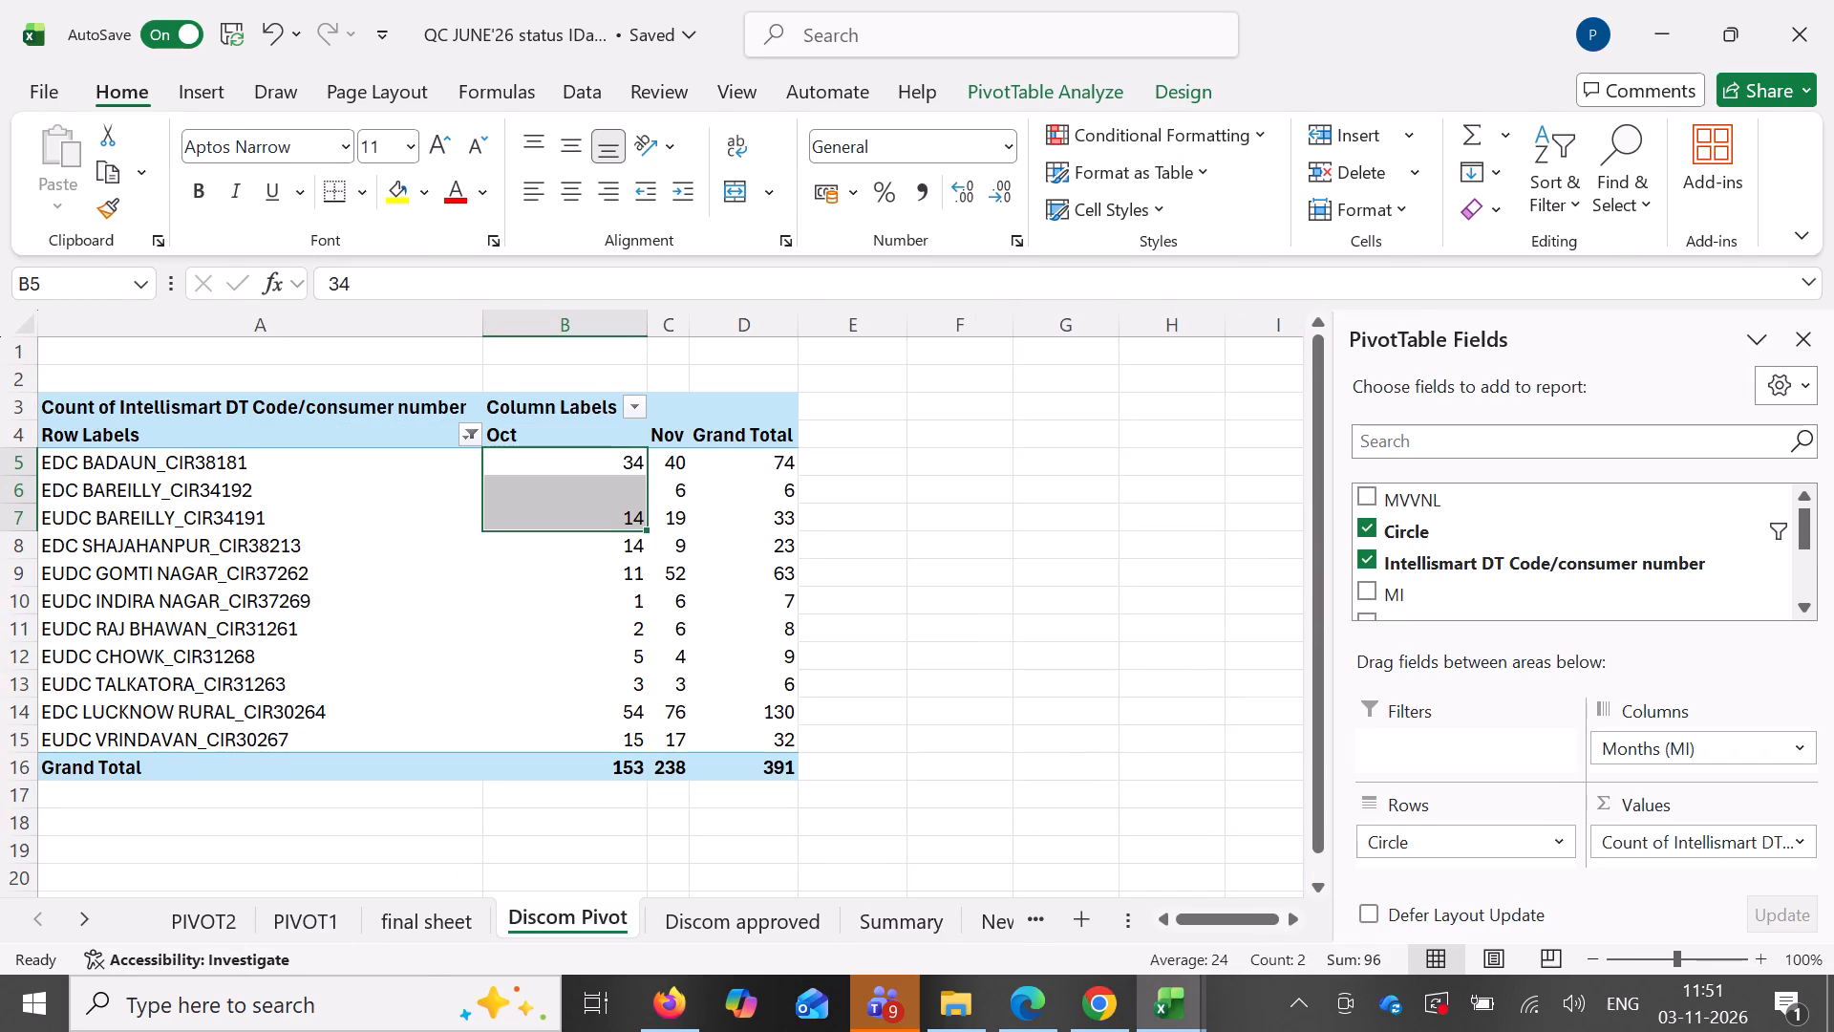
{"action": "left_click_drag", "start_coordinate": [604, 542], "coordinate": [604, 611]}
{"action": "key", "text": "ctrl+c"}
{"action": "left_click", "coordinate": [802, 916]}
{"action": "left_click", "coordinate": [943, 912]}
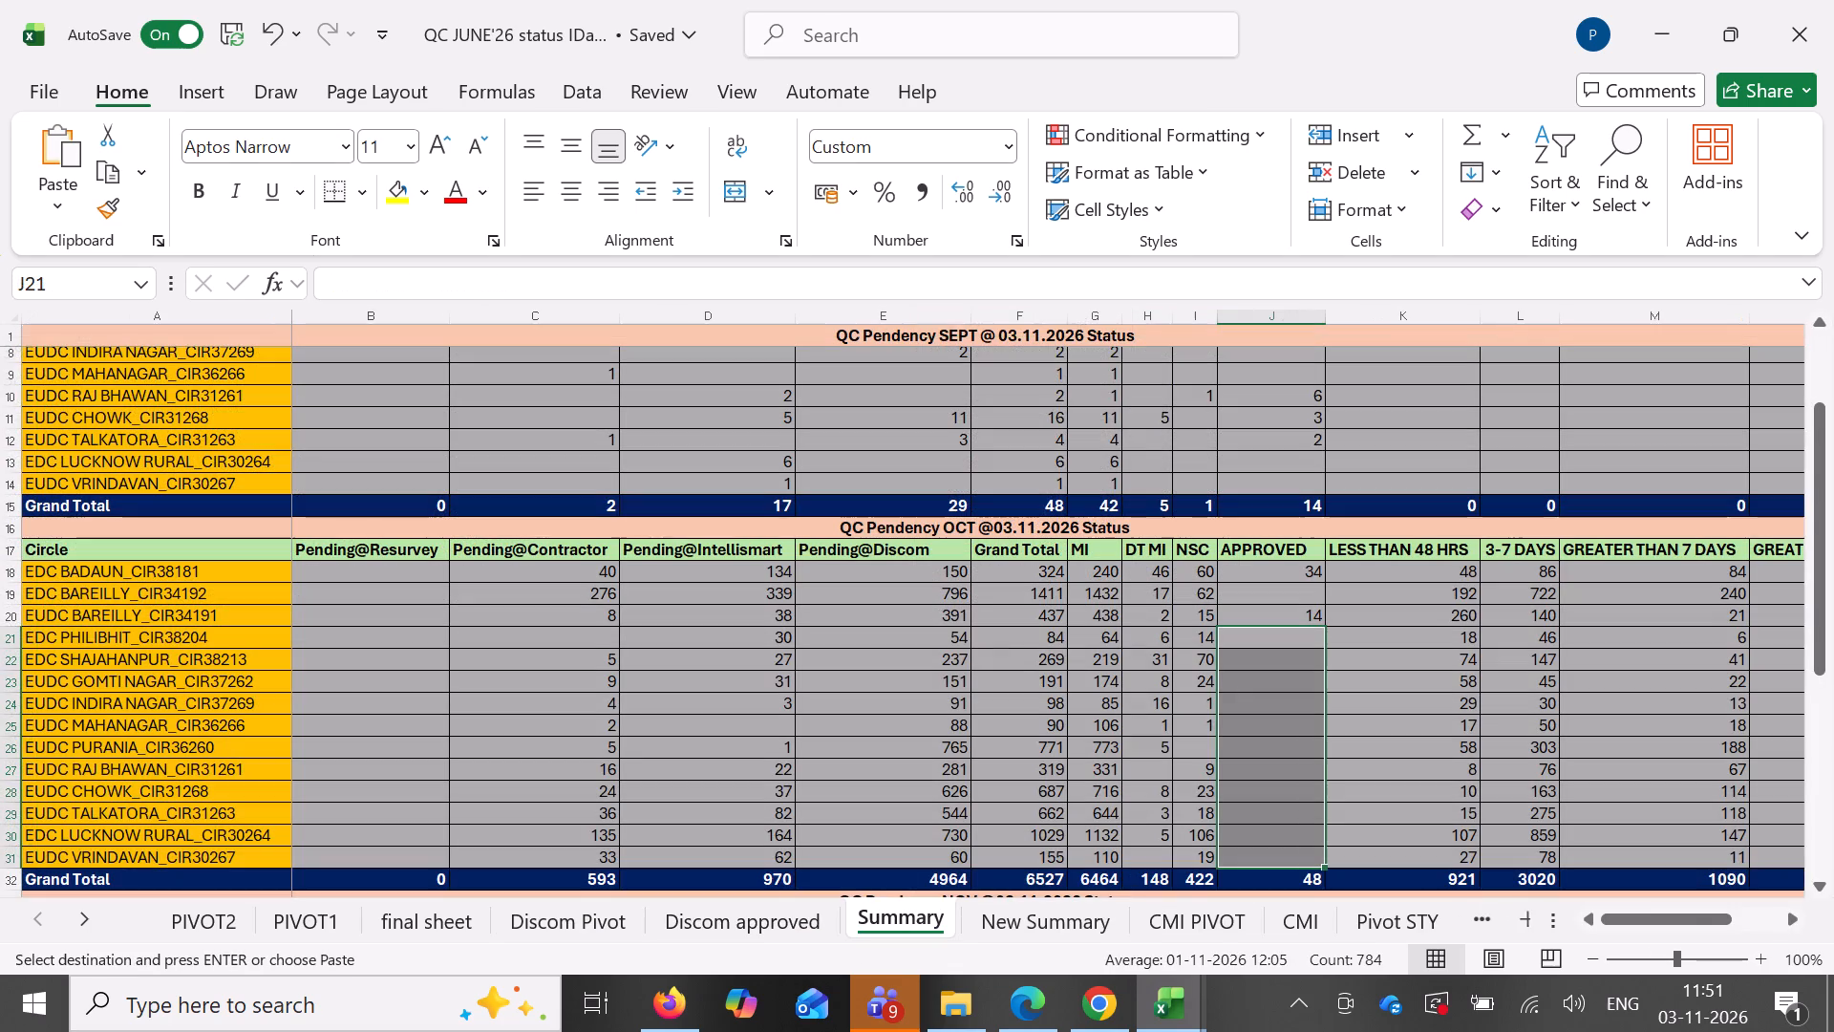
{"action": "left_click", "coordinate": [1301, 656]}
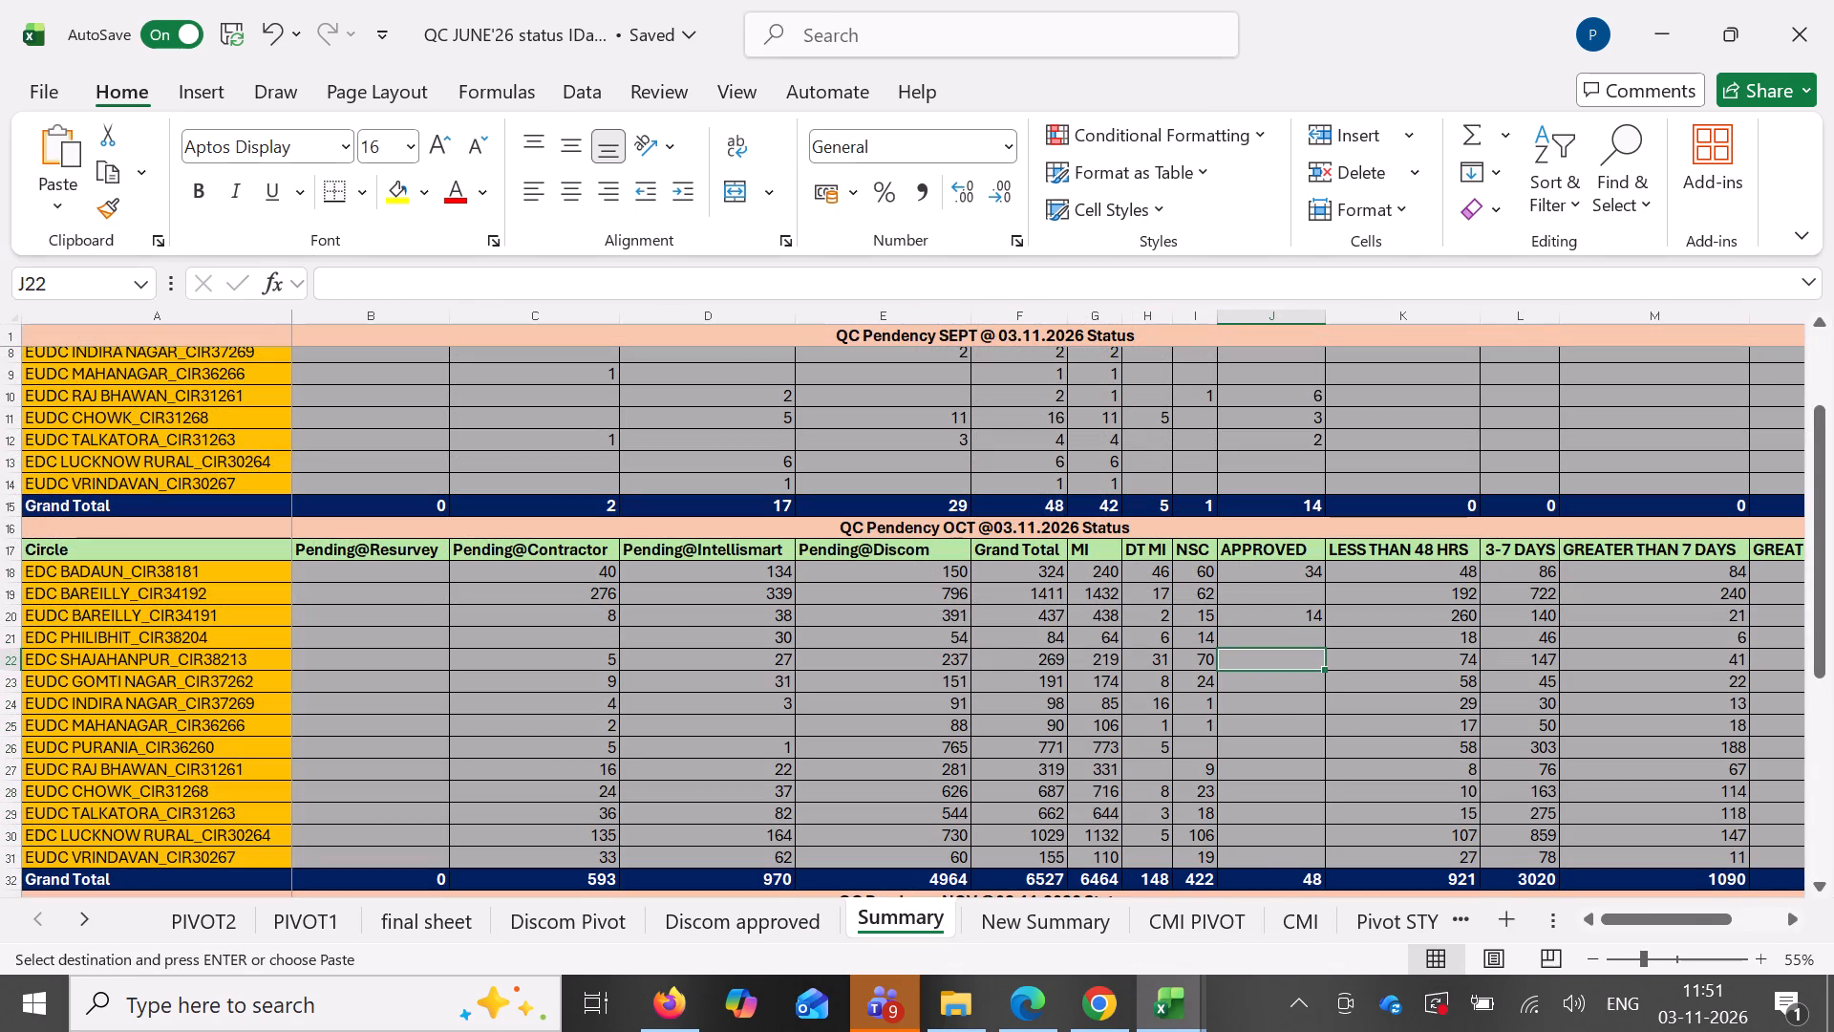
{"action": "key", "text": "ctrl+shift+v"}
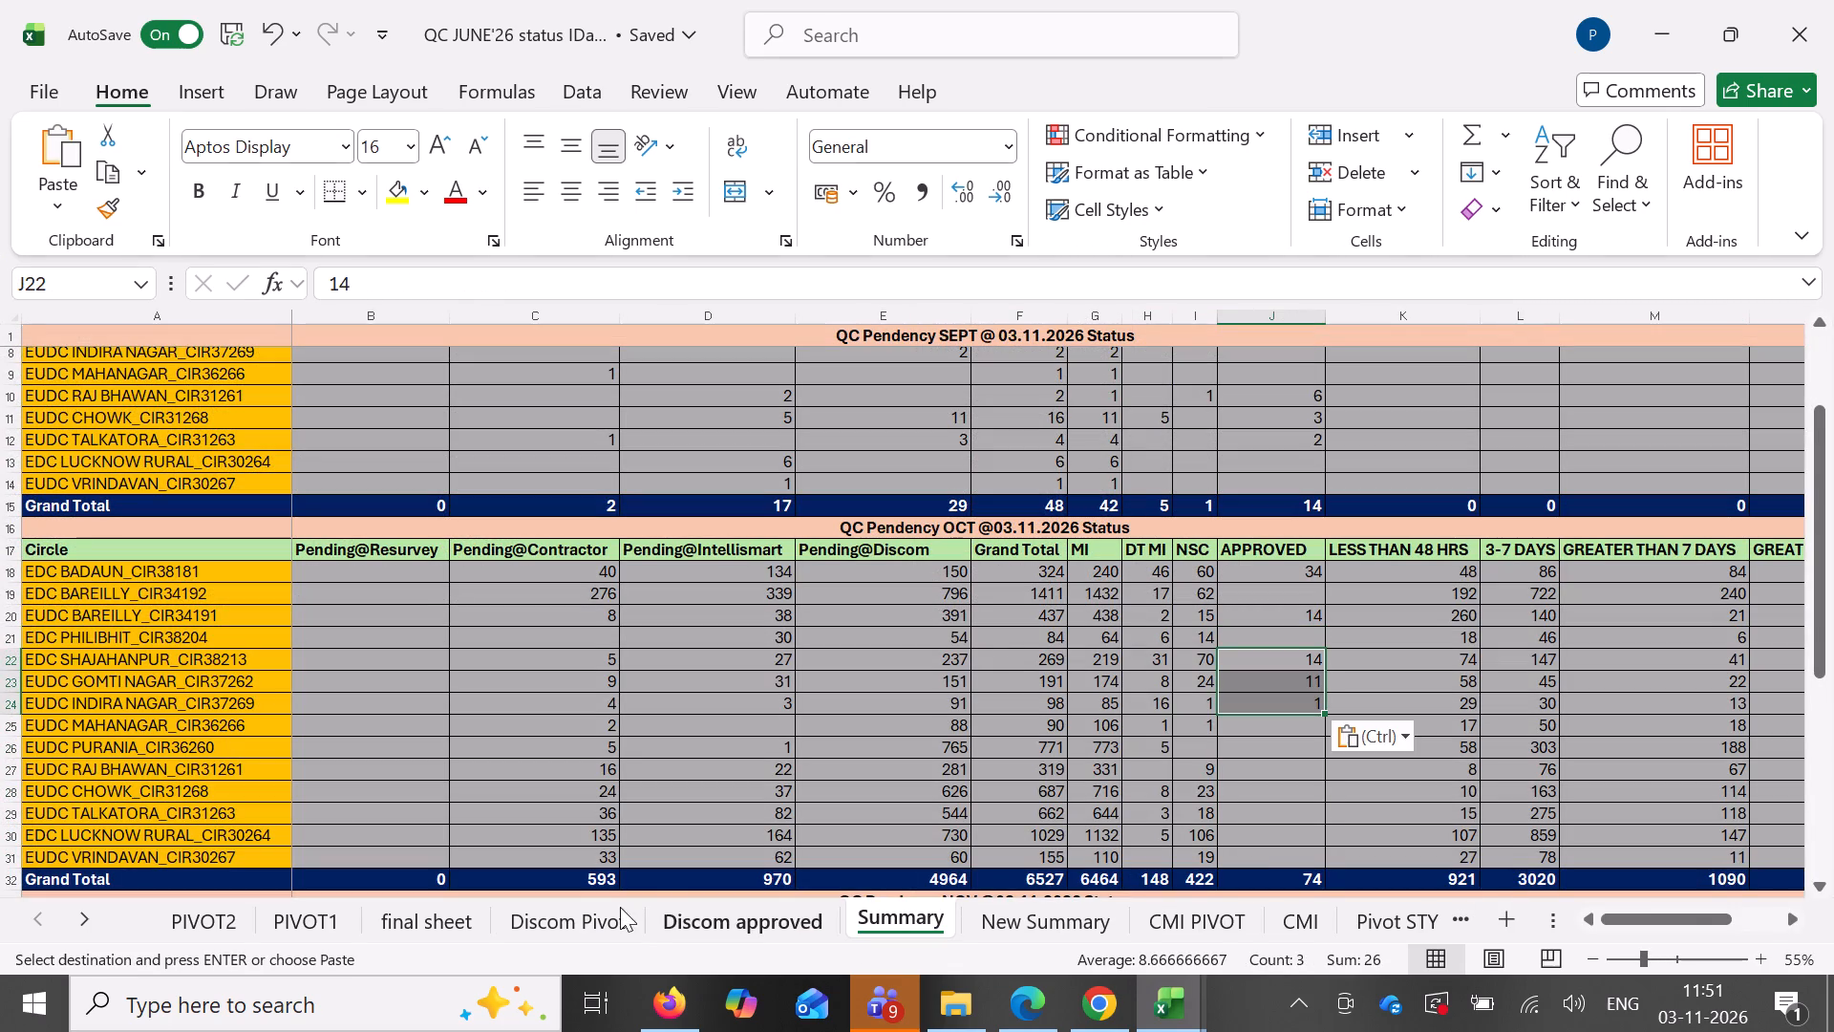
Copy the Oct counts B11:B15 from Discom Pivot and paste them as values into the OCT block's APPROVED column from J27.
{"action": "left_click", "coordinate": [591, 927]}
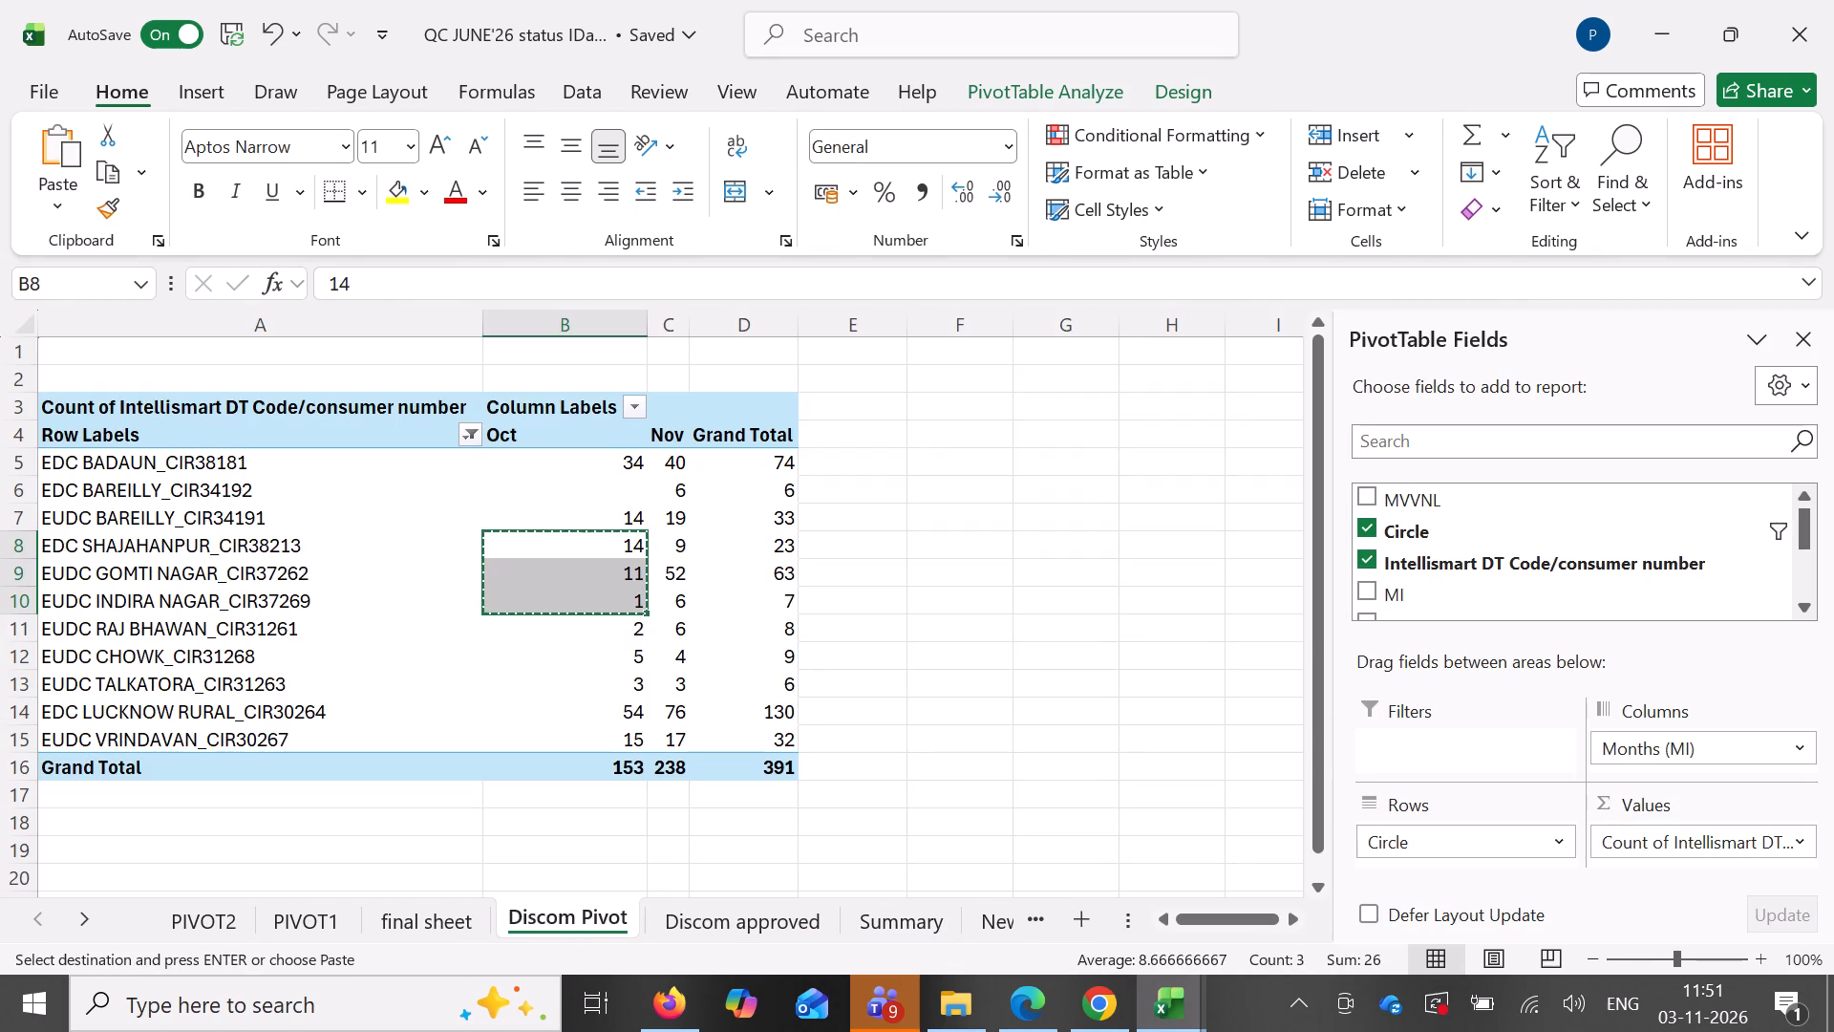
{"action": "left_click_drag", "start_coordinate": [586, 625], "coordinate": [585, 745]}
{"action": "key", "text": "ctrl+c"}
{"action": "left_click", "coordinate": [891, 918]}
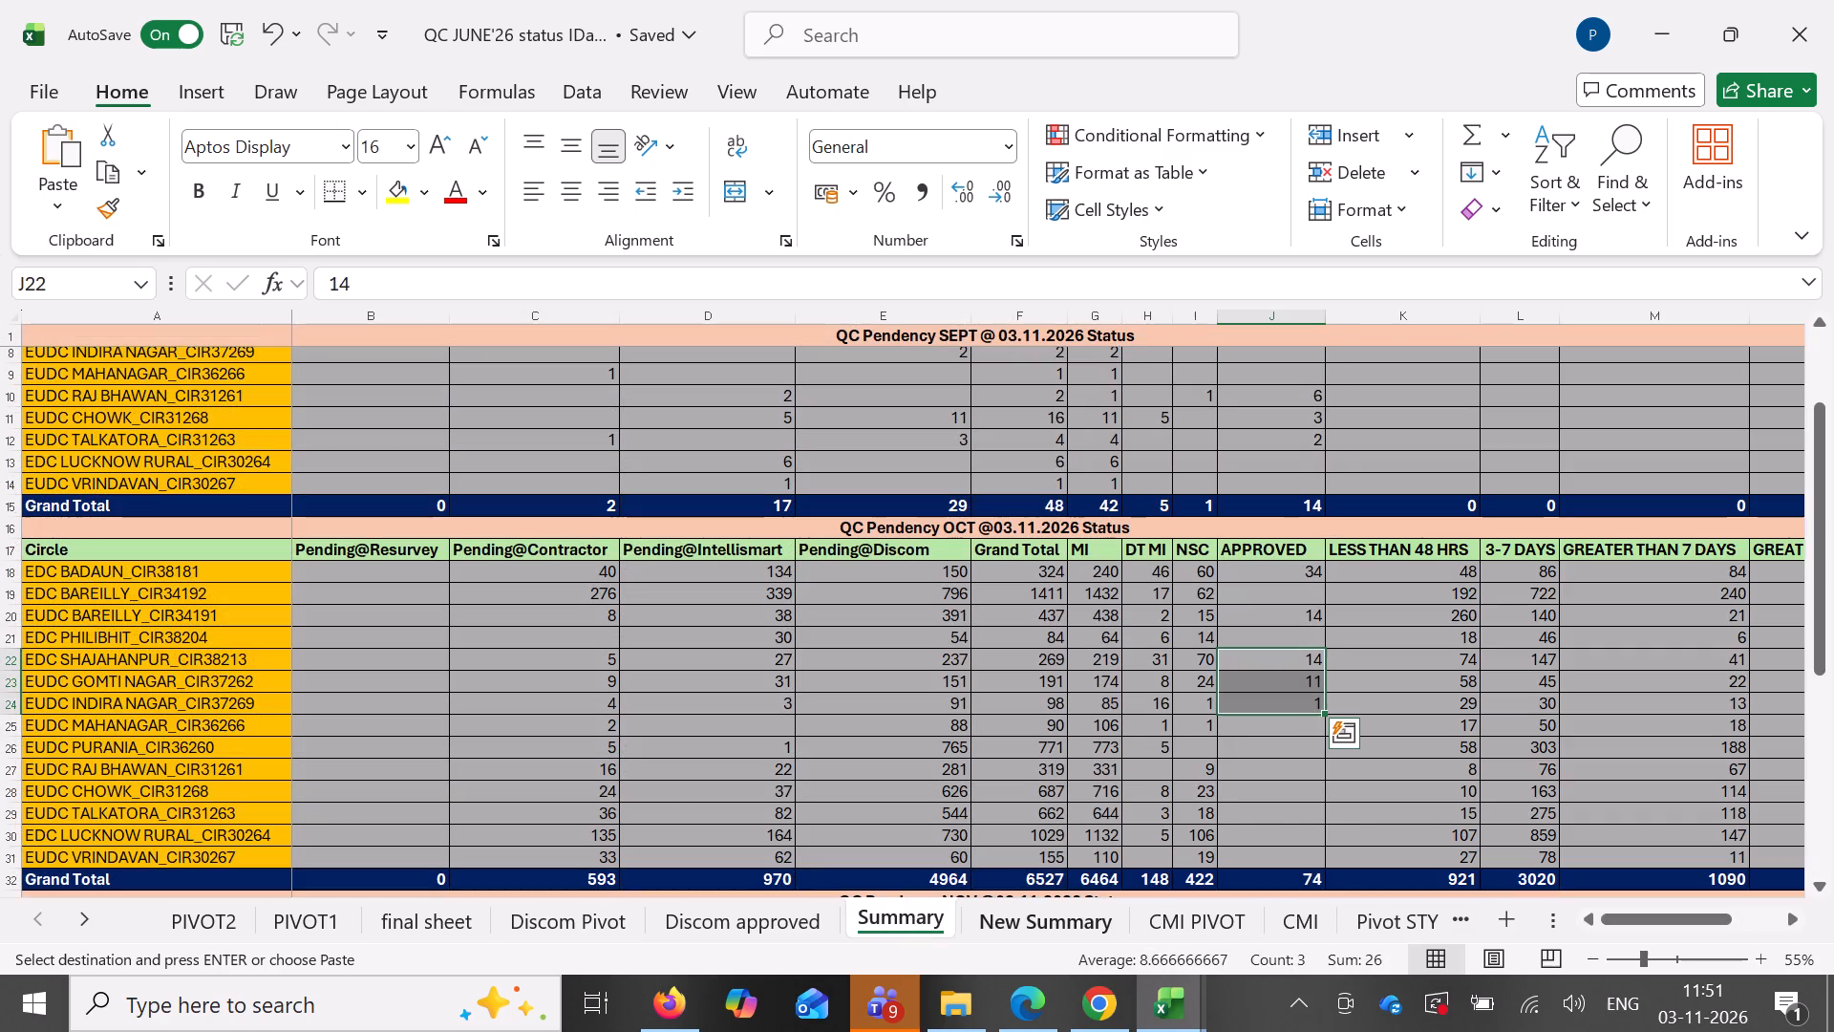
{"action": "left_click", "coordinate": [1269, 761]}
{"action": "left_click", "coordinate": [1277, 741]}
{"action": "left_click", "coordinate": [1272, 772]}
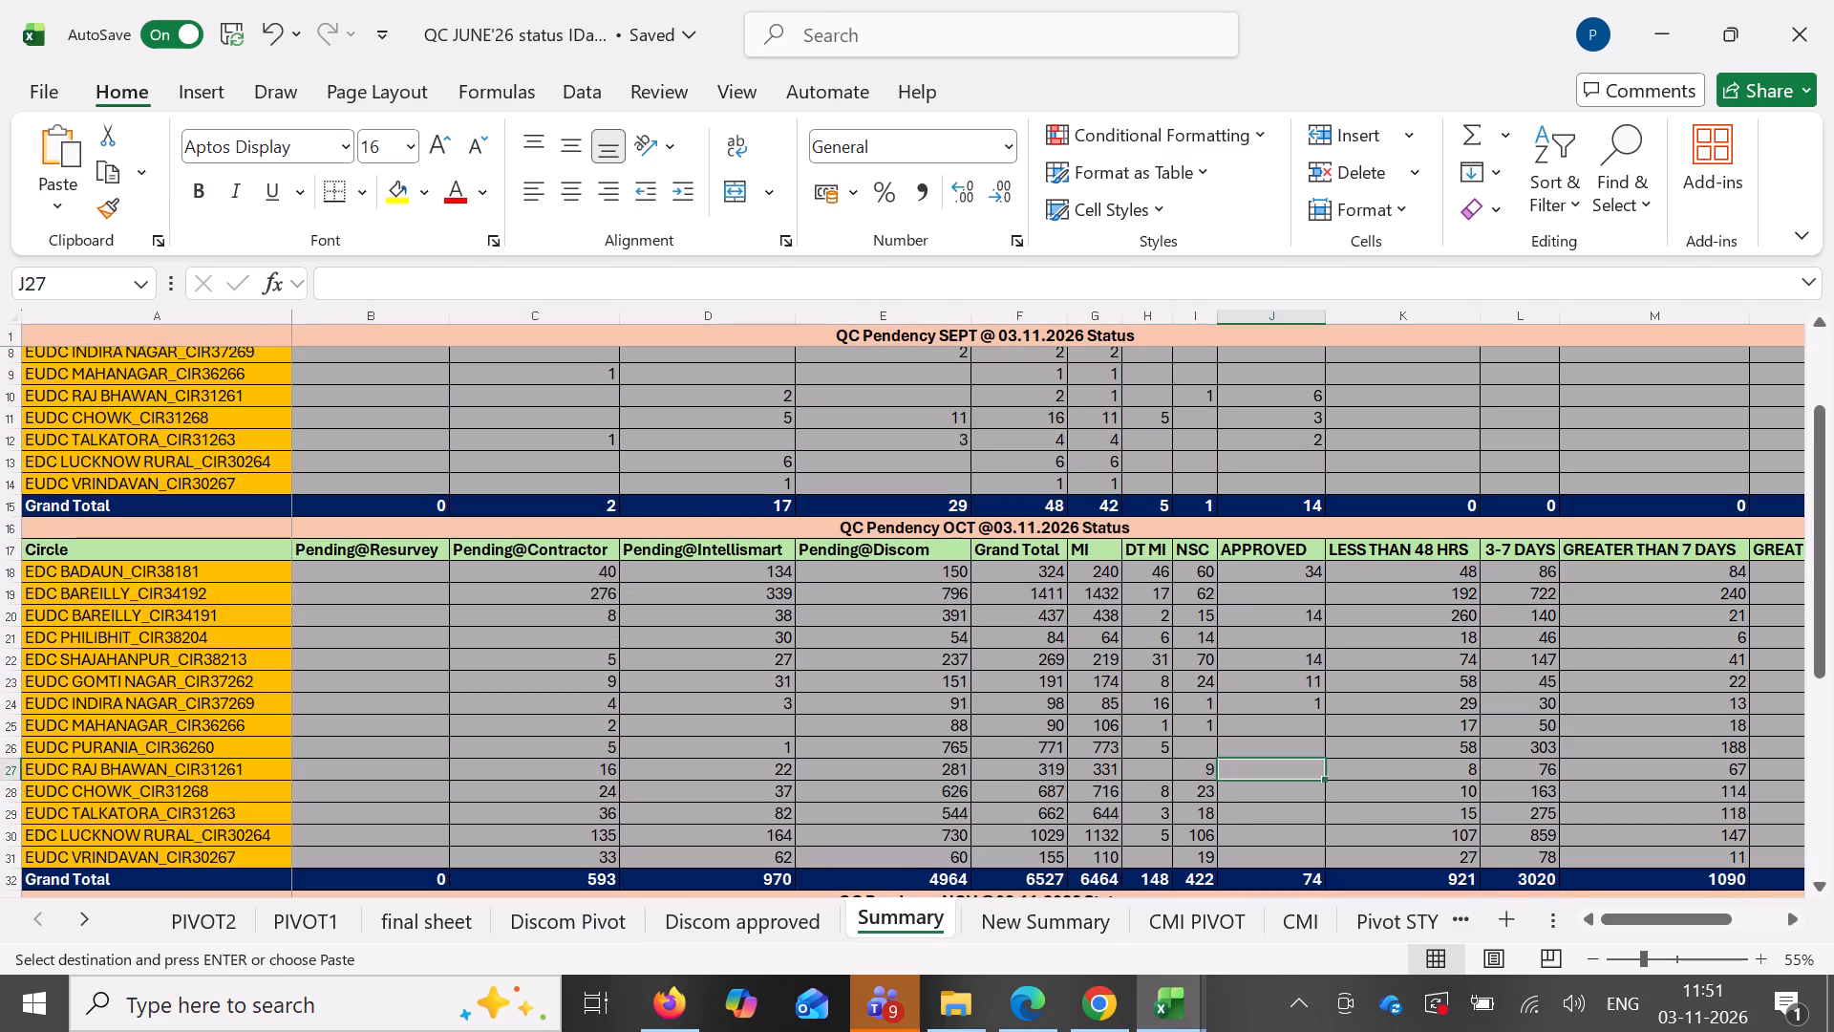
{"action": "key", "text": "ctrl+shift+v"}
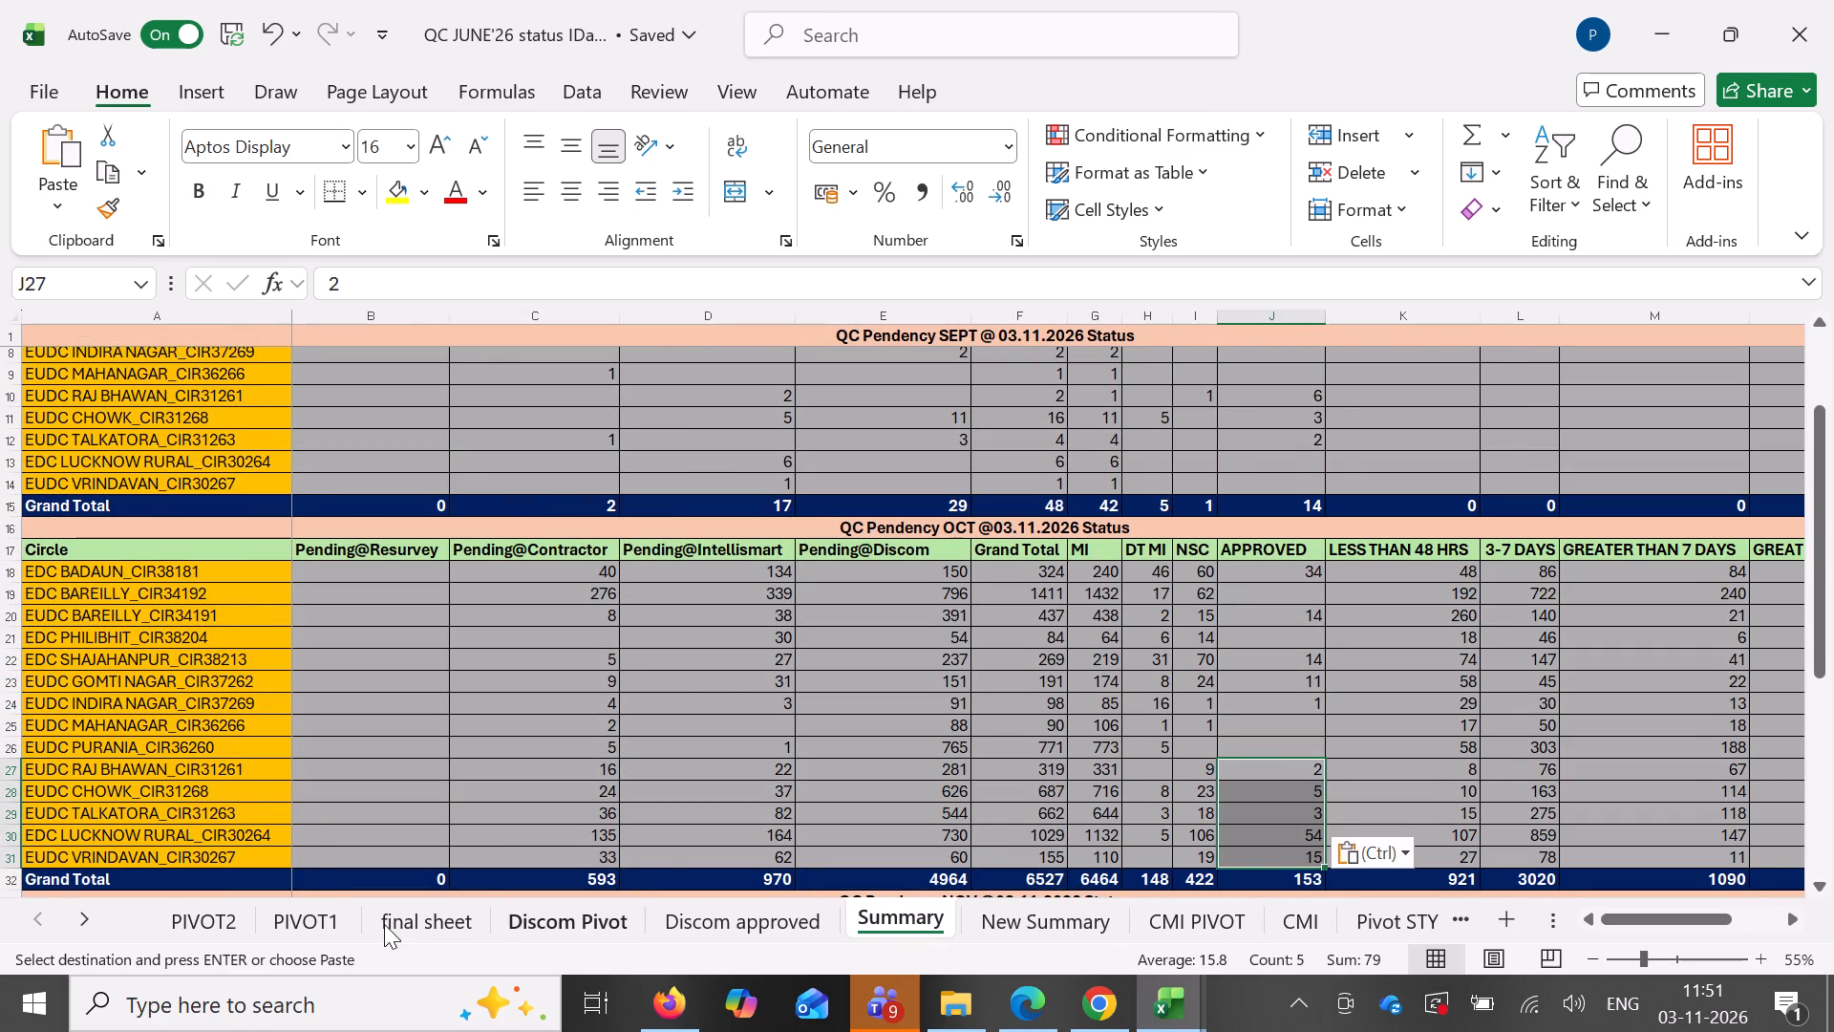
Copy the Nov counts C5:C7 from Discom Pivot and paste them as values into the Summary NOV block's APPROVED column from J35.
{"action": "left_click", "coordinate": [384, 924]}
{"action": "left_click", "coordinate": [594, 915]}
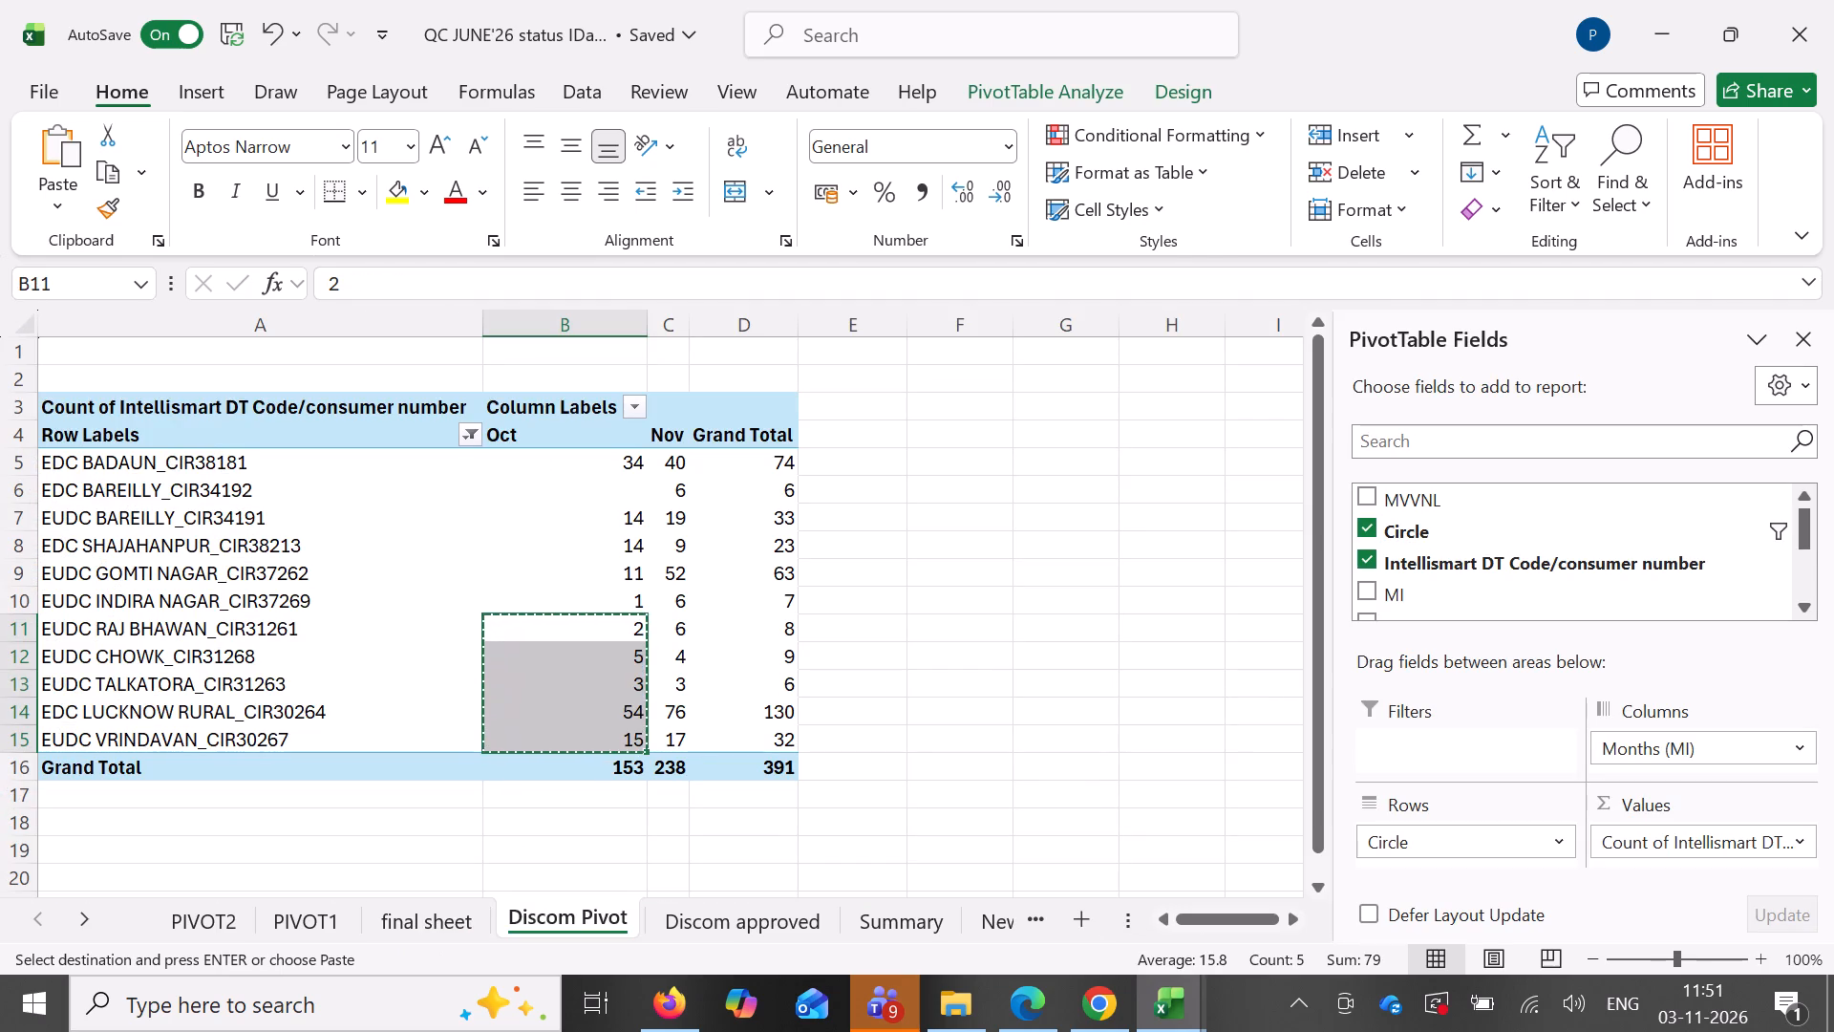
{"action": "left_click_drag", "start_coordinate": [667, 456], "coordinate": [676, 523]}
{"action": "key", "text": "ctrl+c"}
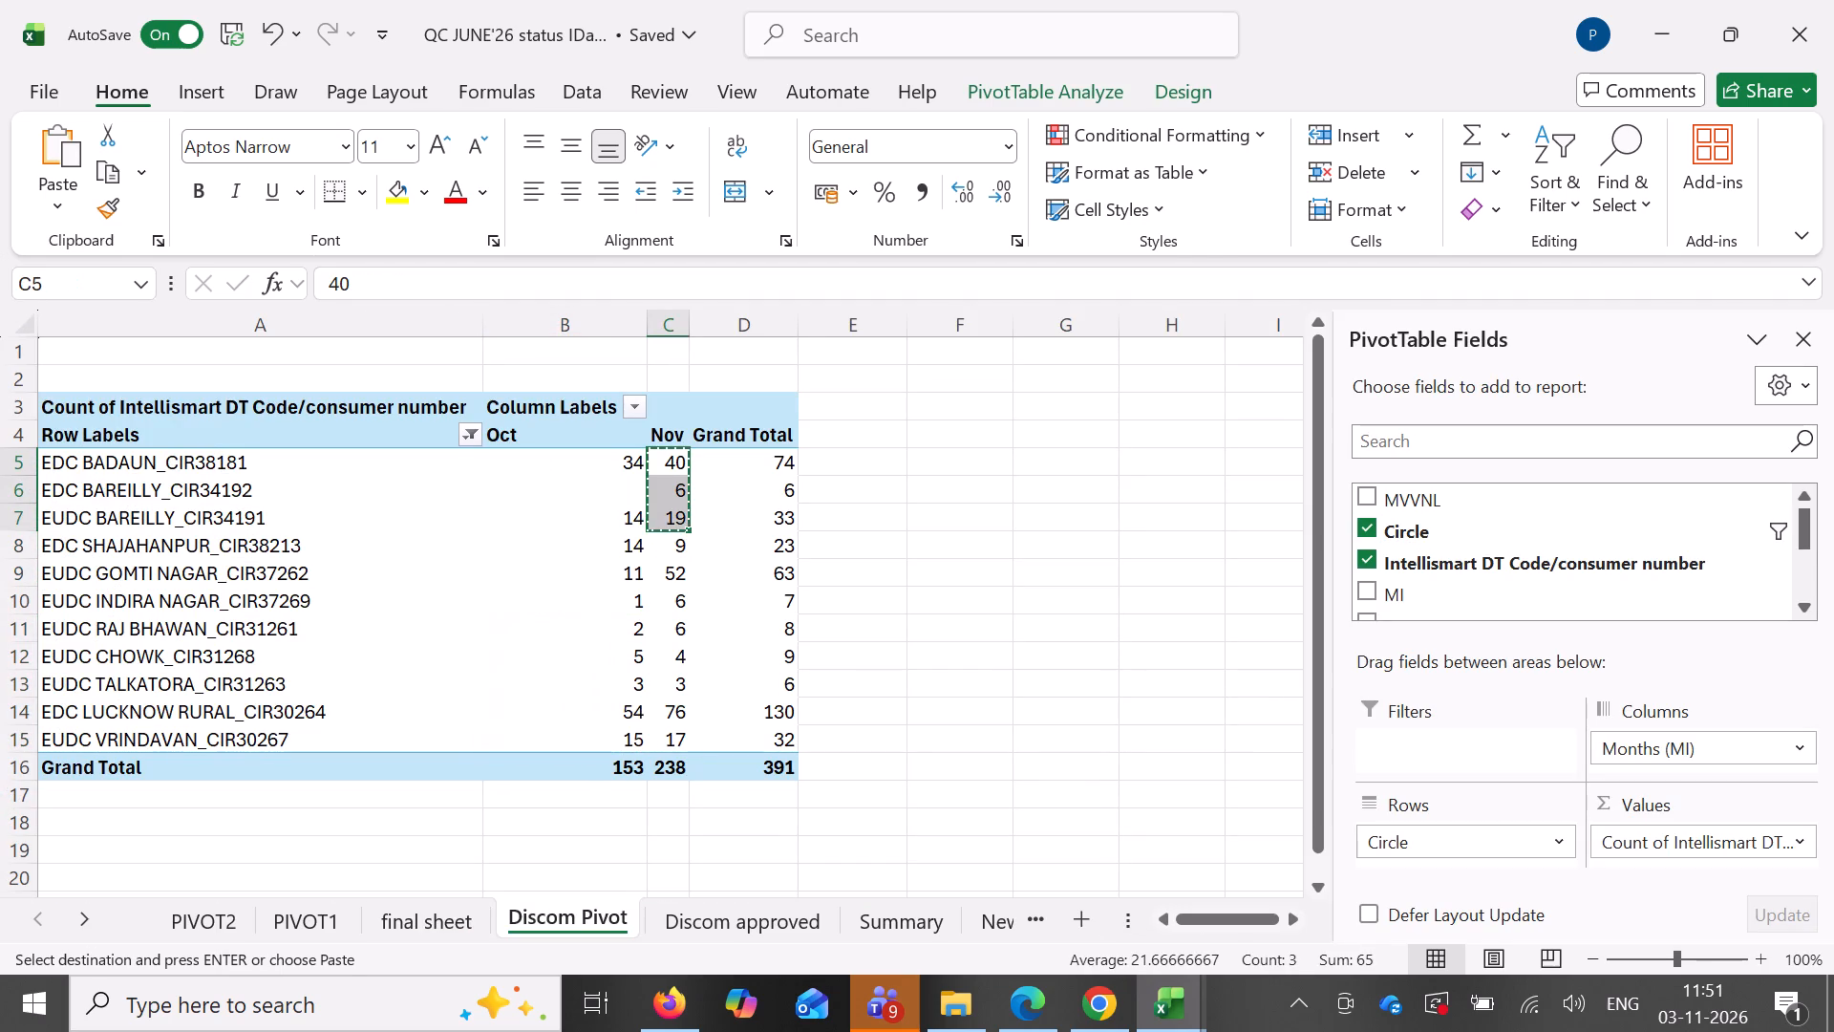
{"action": "left_click", "coordinate": [887, 921]}
{"action": "scroll", "coordinate": [1495, 677], "scroll_direction": "down", "scroll_amount": 5}
{"action": "left_click", "coordinate": [1304, 719]}
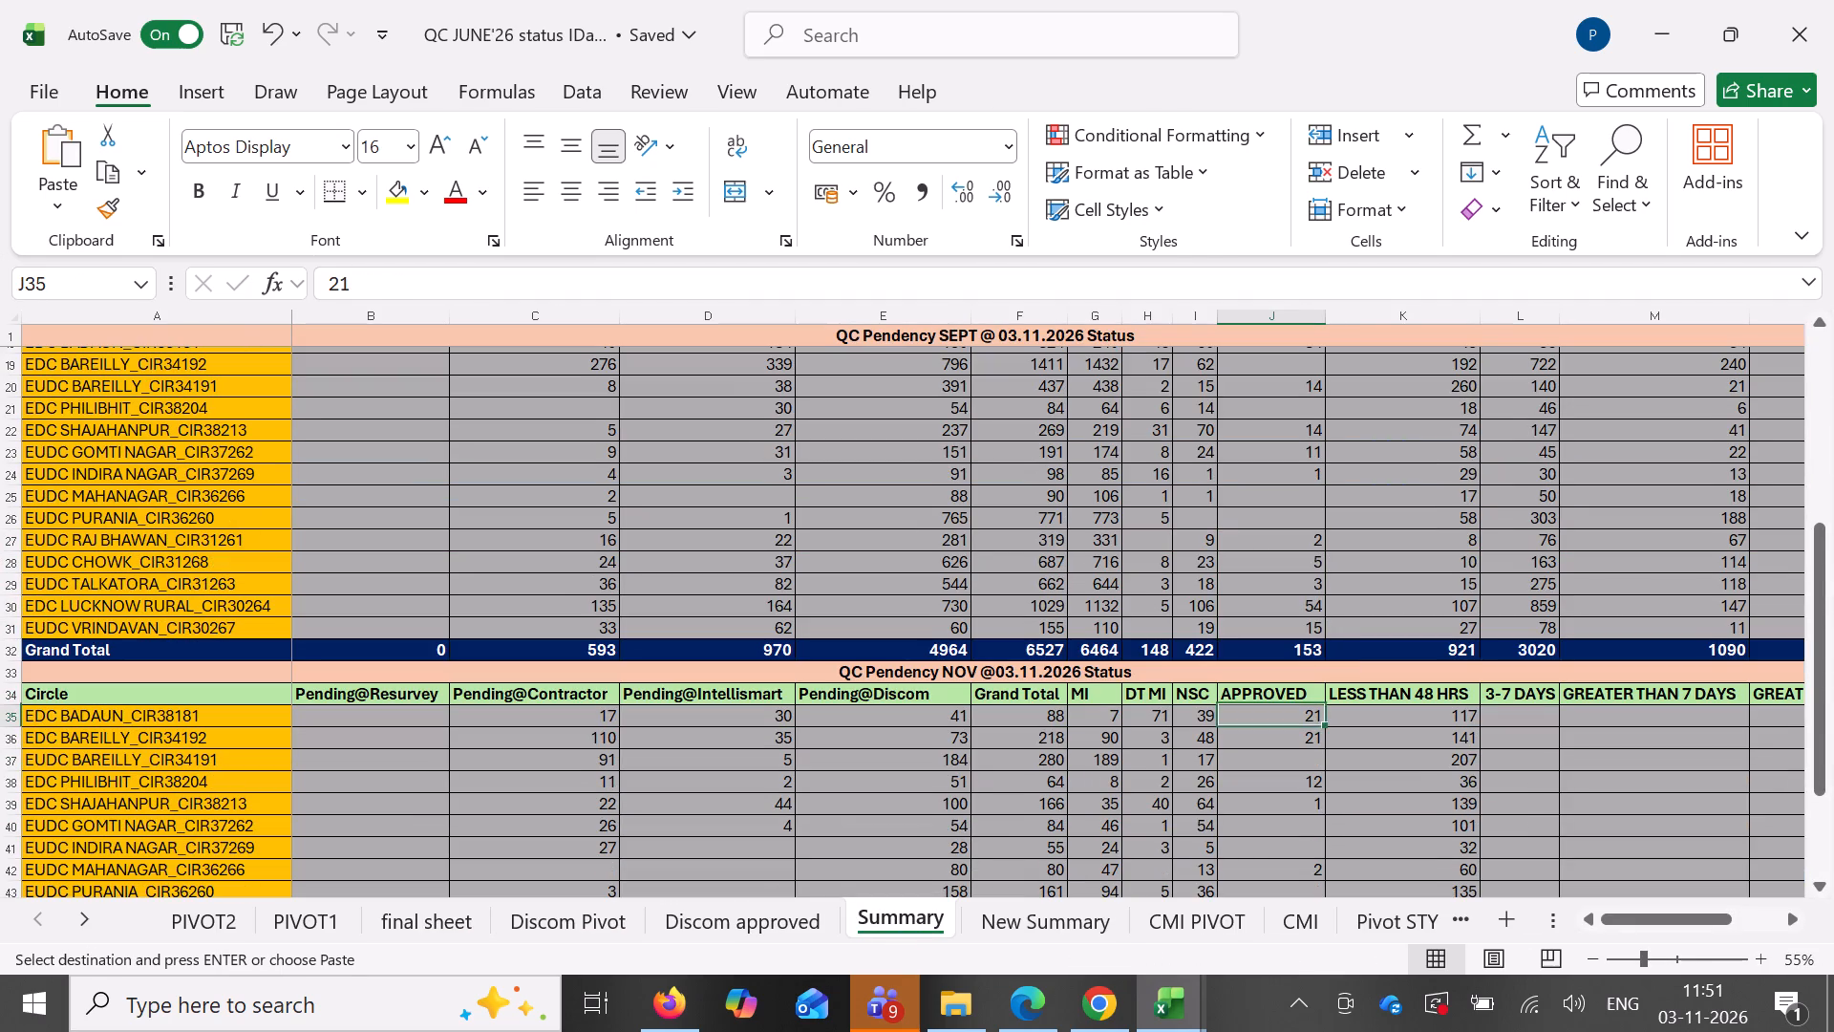
{"action": "key", "text": "ctrl+shift+v"}
Copy Nov counts C8:C10 from Discom Pivot, paste them as values from J39 in the Summary's NOV block, and clear EDC PHILIBHIT's APPROVED cell J38.
{"action": "left_click", "coordinate": [606, 921]}
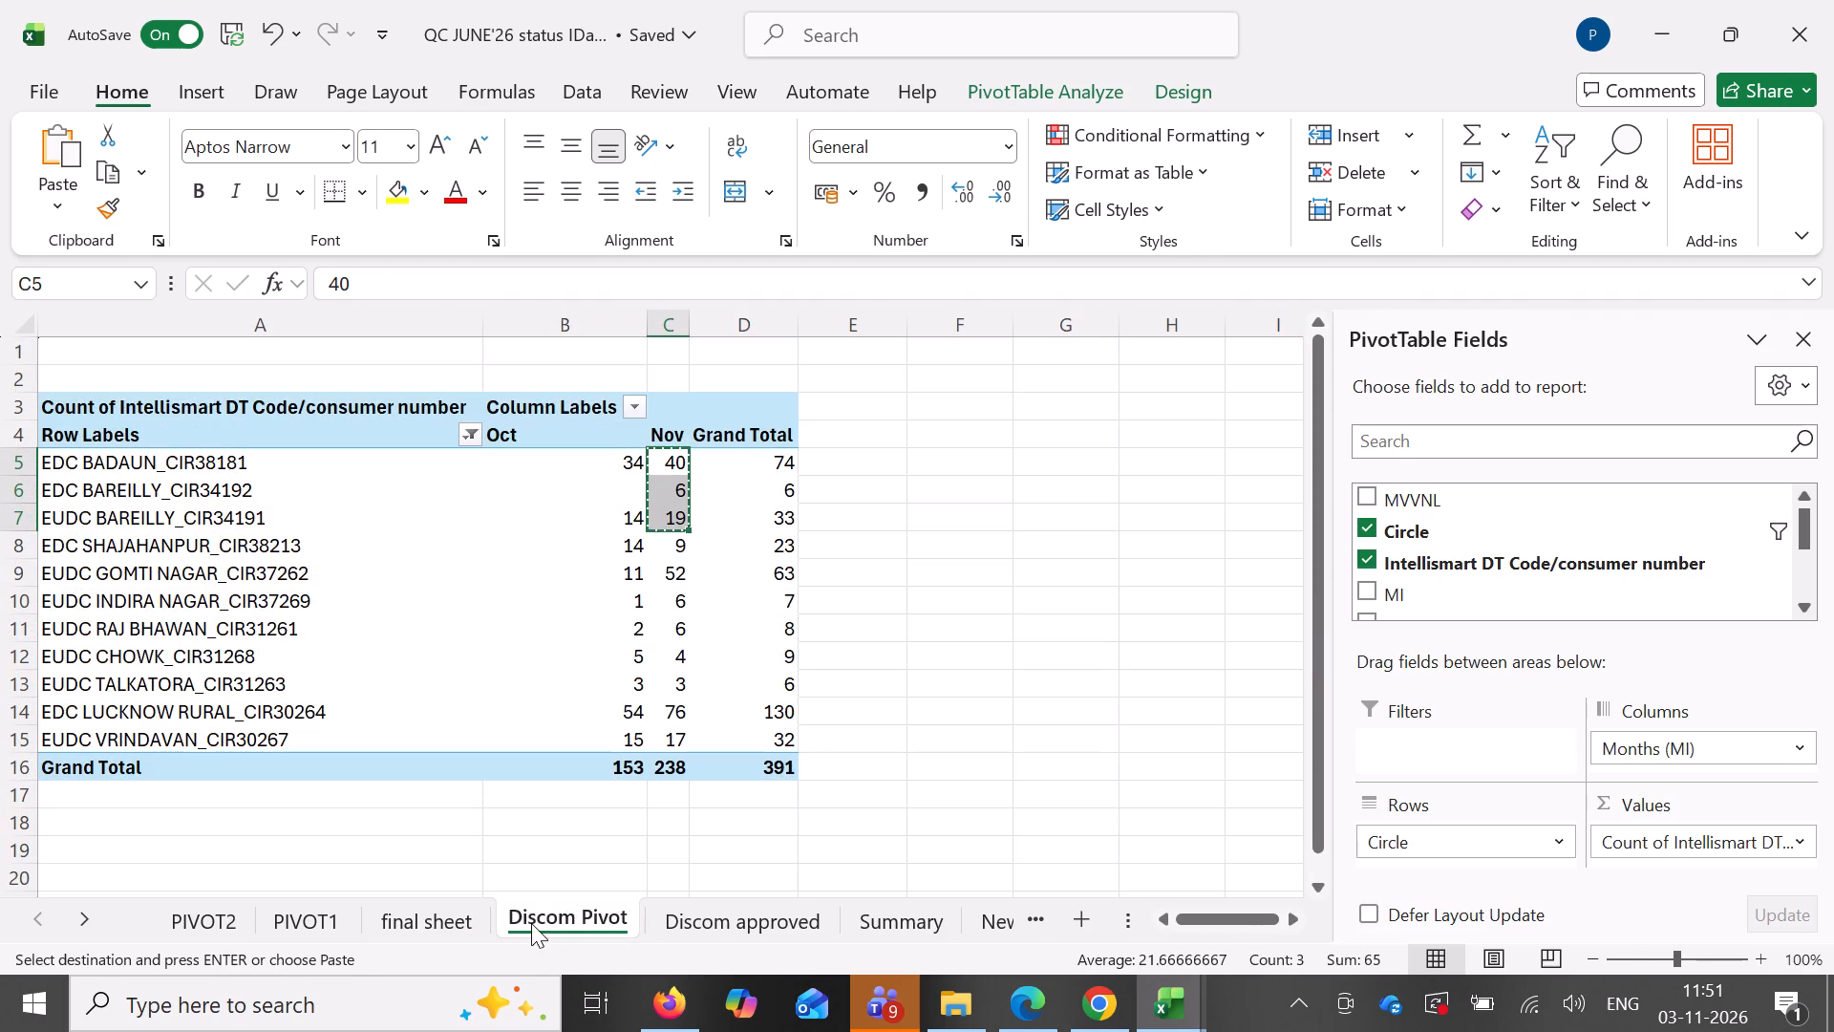
{"action": "left_click_drag", "start_coordinate": [671, 547], "coordinate": [673, 591]}
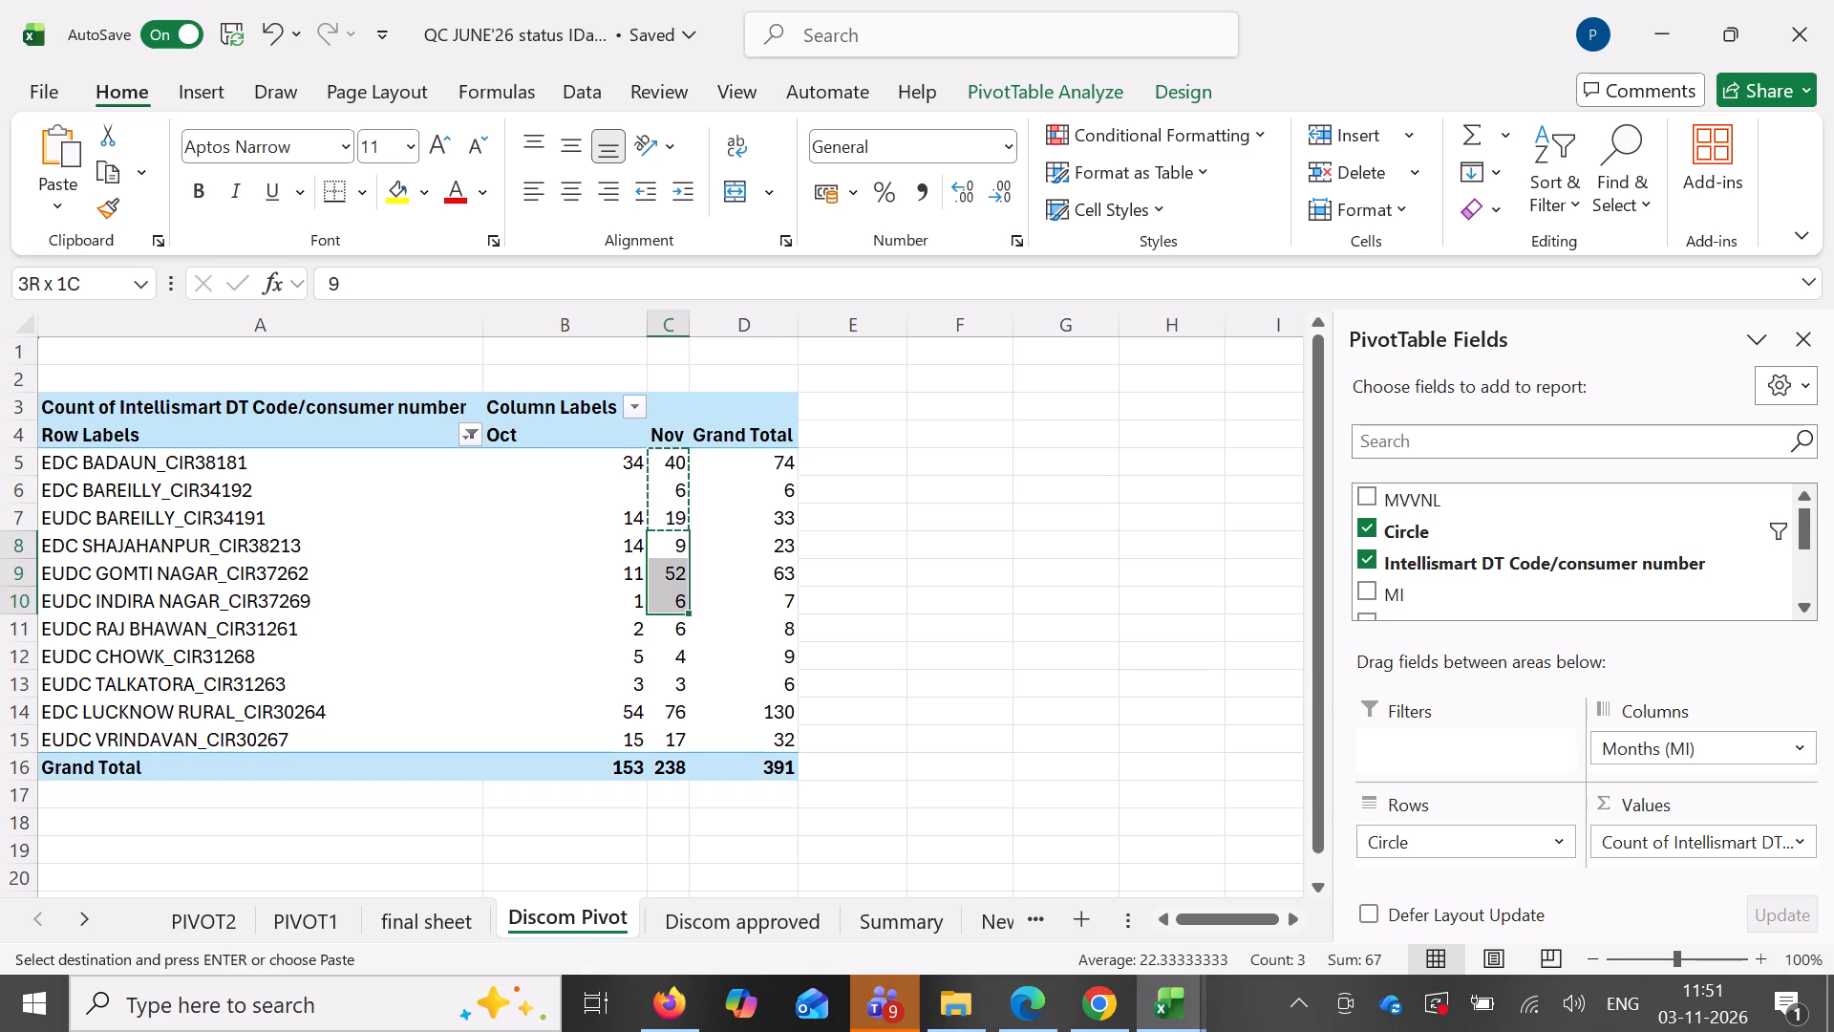
{"action": "left_click_drag", "start_coordinate": [673, 591], "coordinate": [674, 597]}
{"action": "key", "text": "ctrl+c"}
{"action": "left_click", "coordinate": [900, 922]}
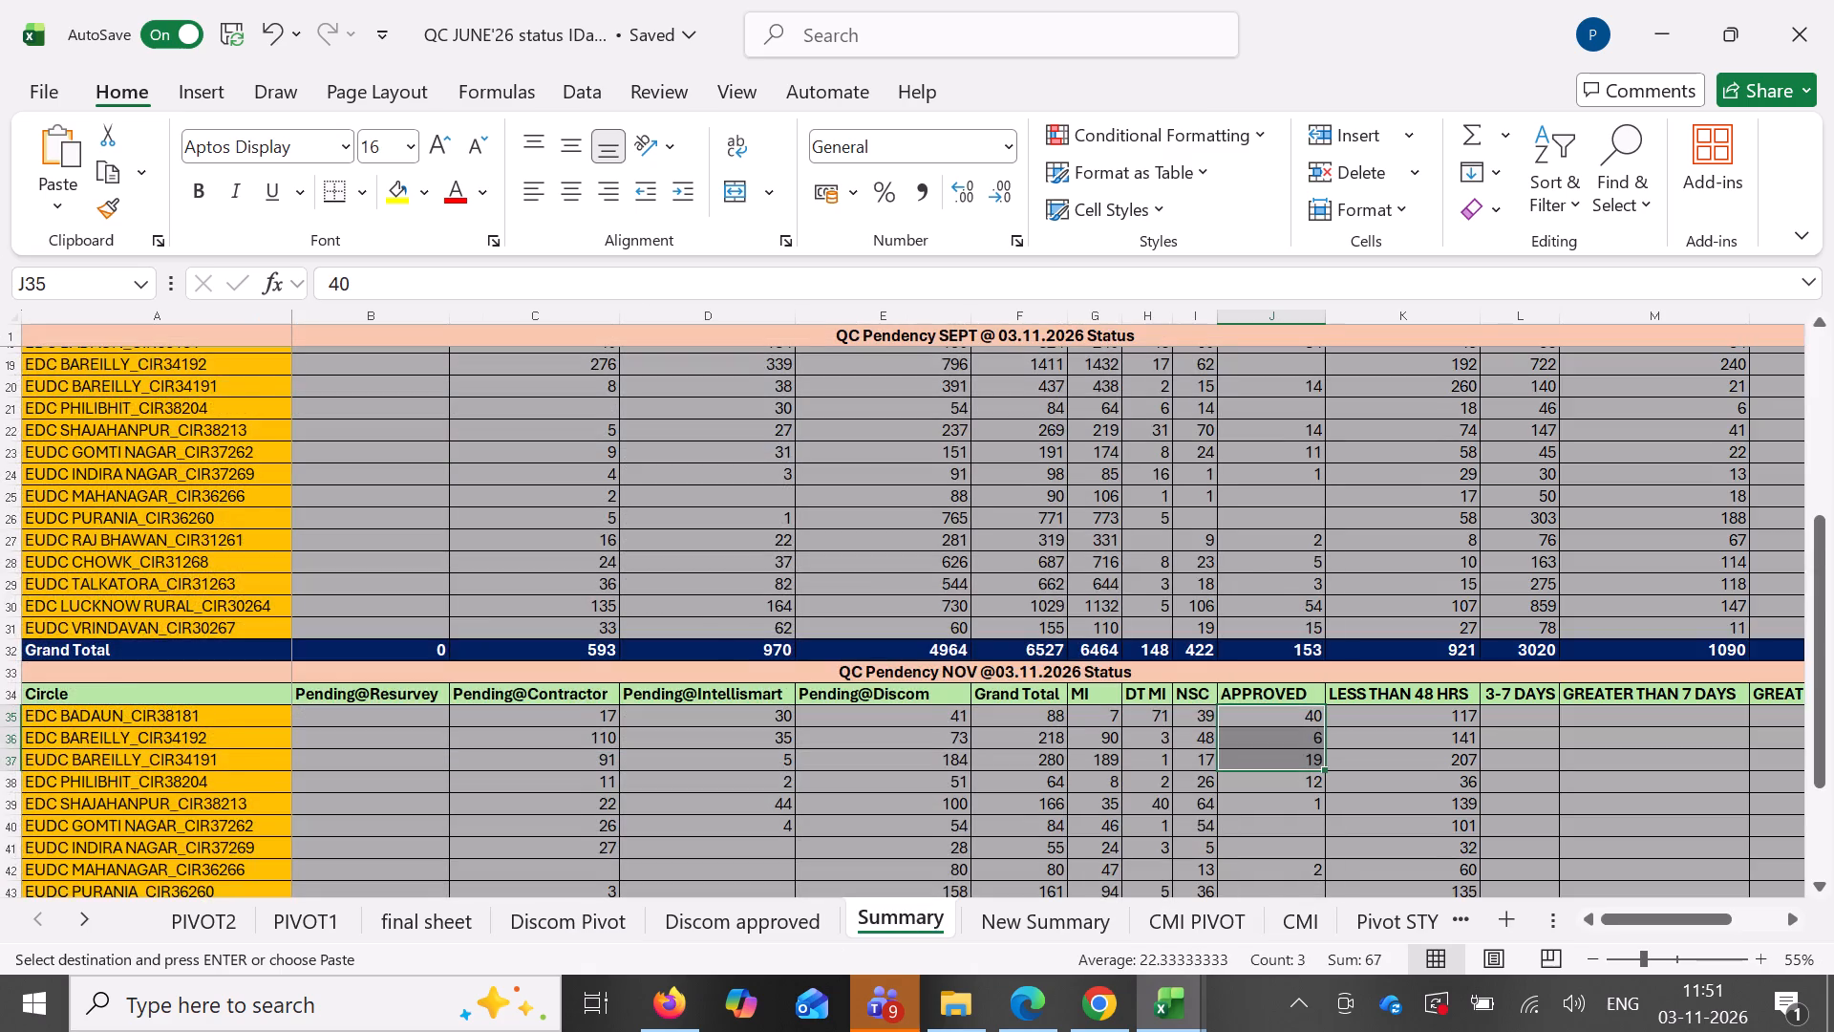
{"action": "scroll", "coordinate": [1320, 783], "scroll_direction": "down", "scroll_amount": 4}
{"action": "left_click", "coordinate": [1291, 621]}
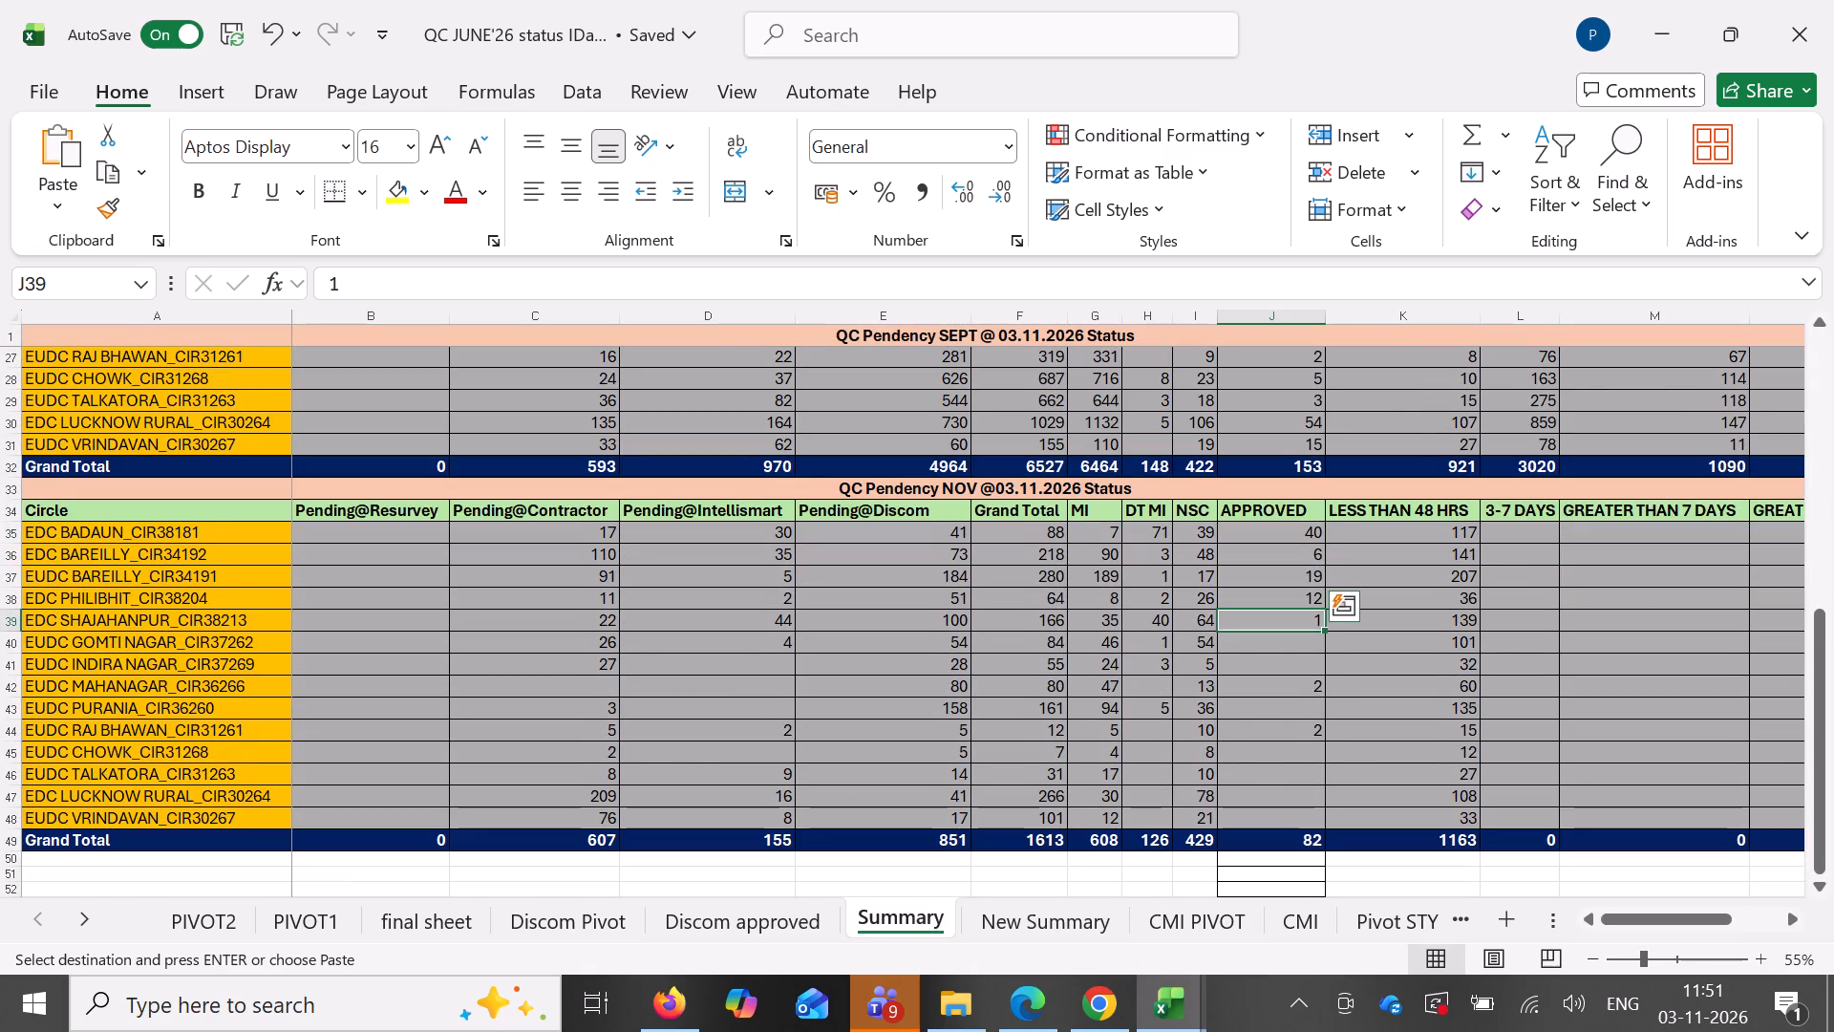
{"action": "key", "text": "ctrl+shift+v"}
{"action": "left_click", "coordinate": [1309, 593]}
{"action": "key", "text": "Delete"}
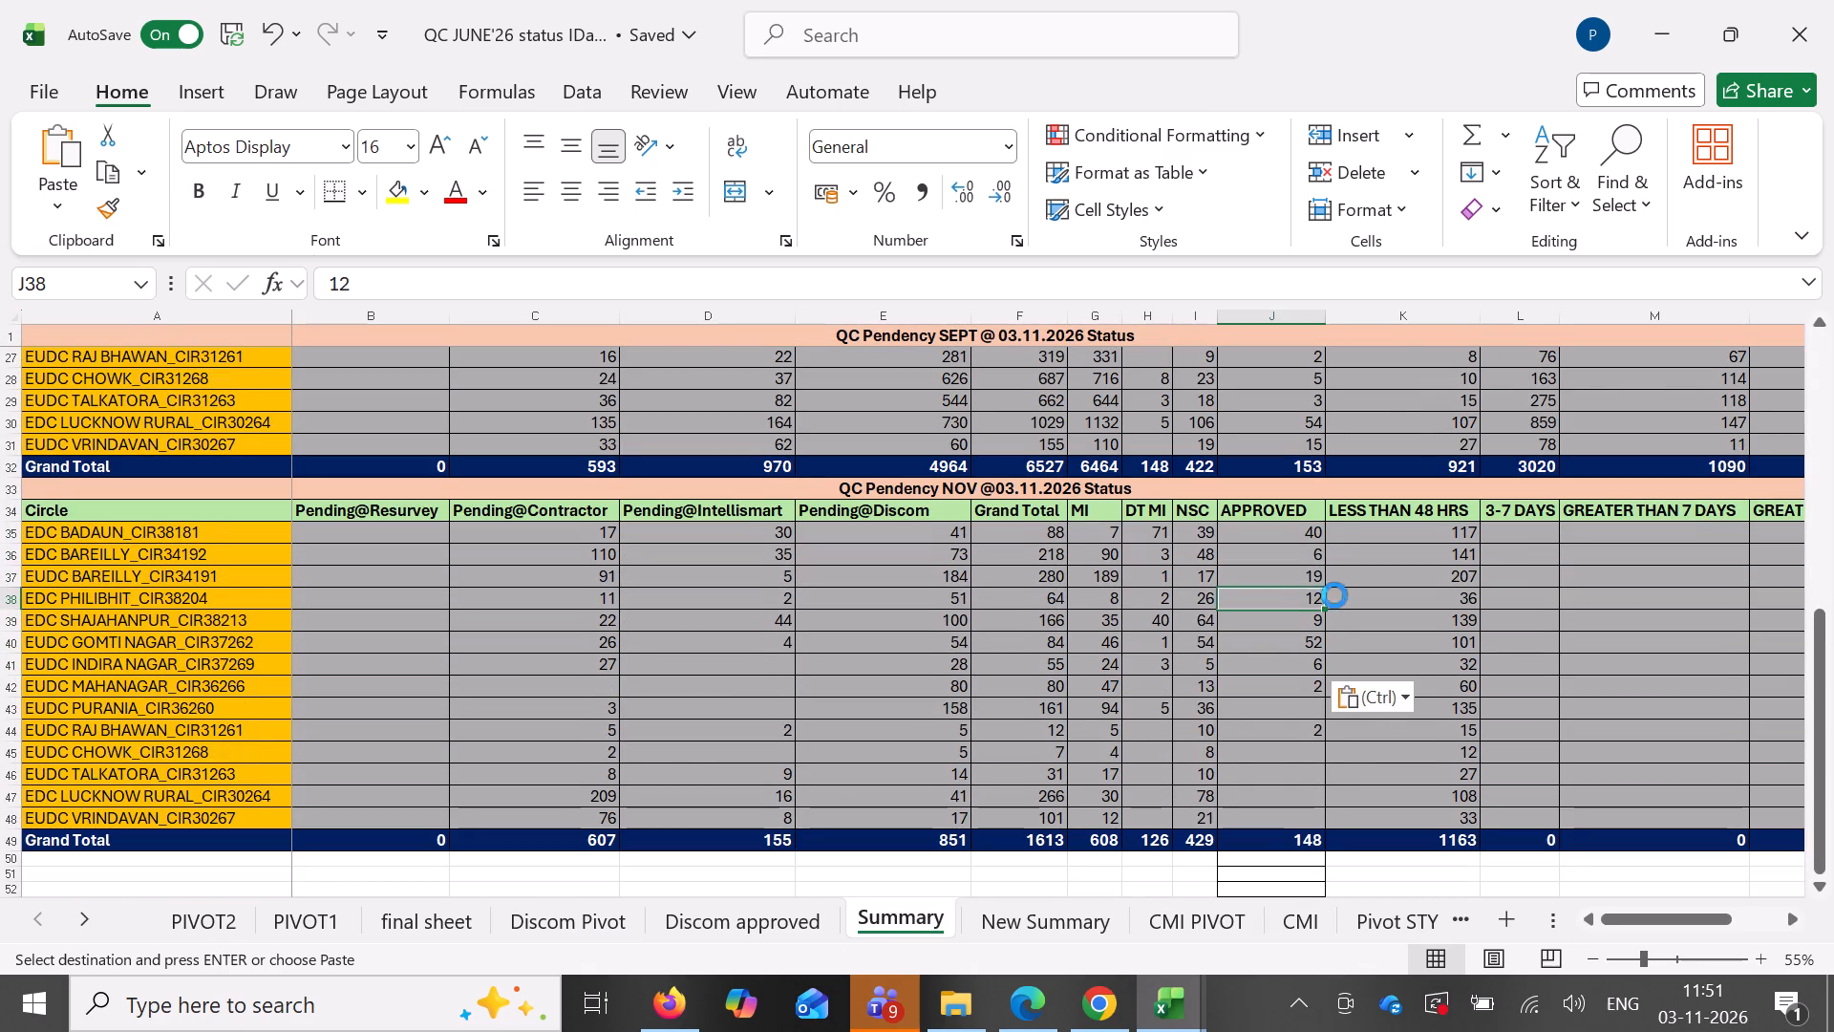
Copy Nov counts C11:C15 from Discom Pivot, paste them as values from J44 in the Summary's NOV block, and clear EUDC MAHANAGAR's APPROVED cell J42.
{"action": "left_click", "coordinate": [548, 928]}
{"action": "left_click_drag", "start_coordinate": [683, 629], "coordinate": [688, 735]}
{"action": "key", "text": "ctrl+c"}
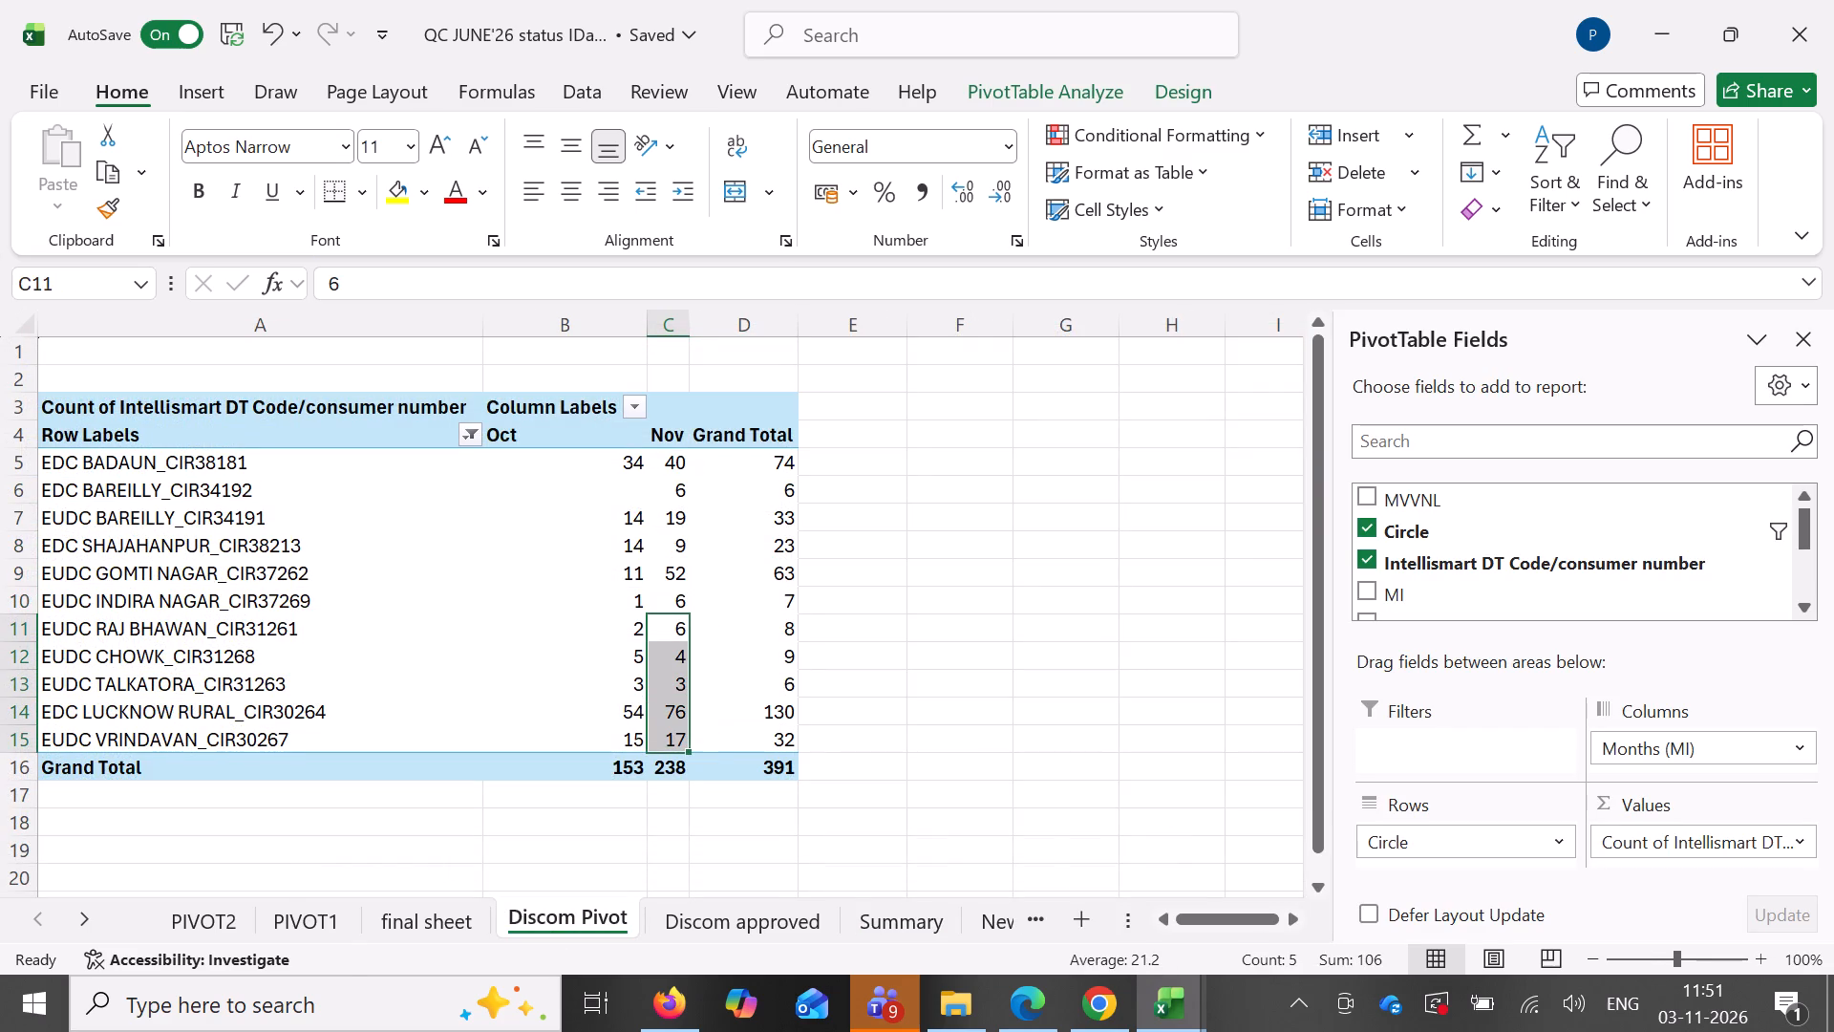
{"action": "left_click", "coordinate": [895, 914]}
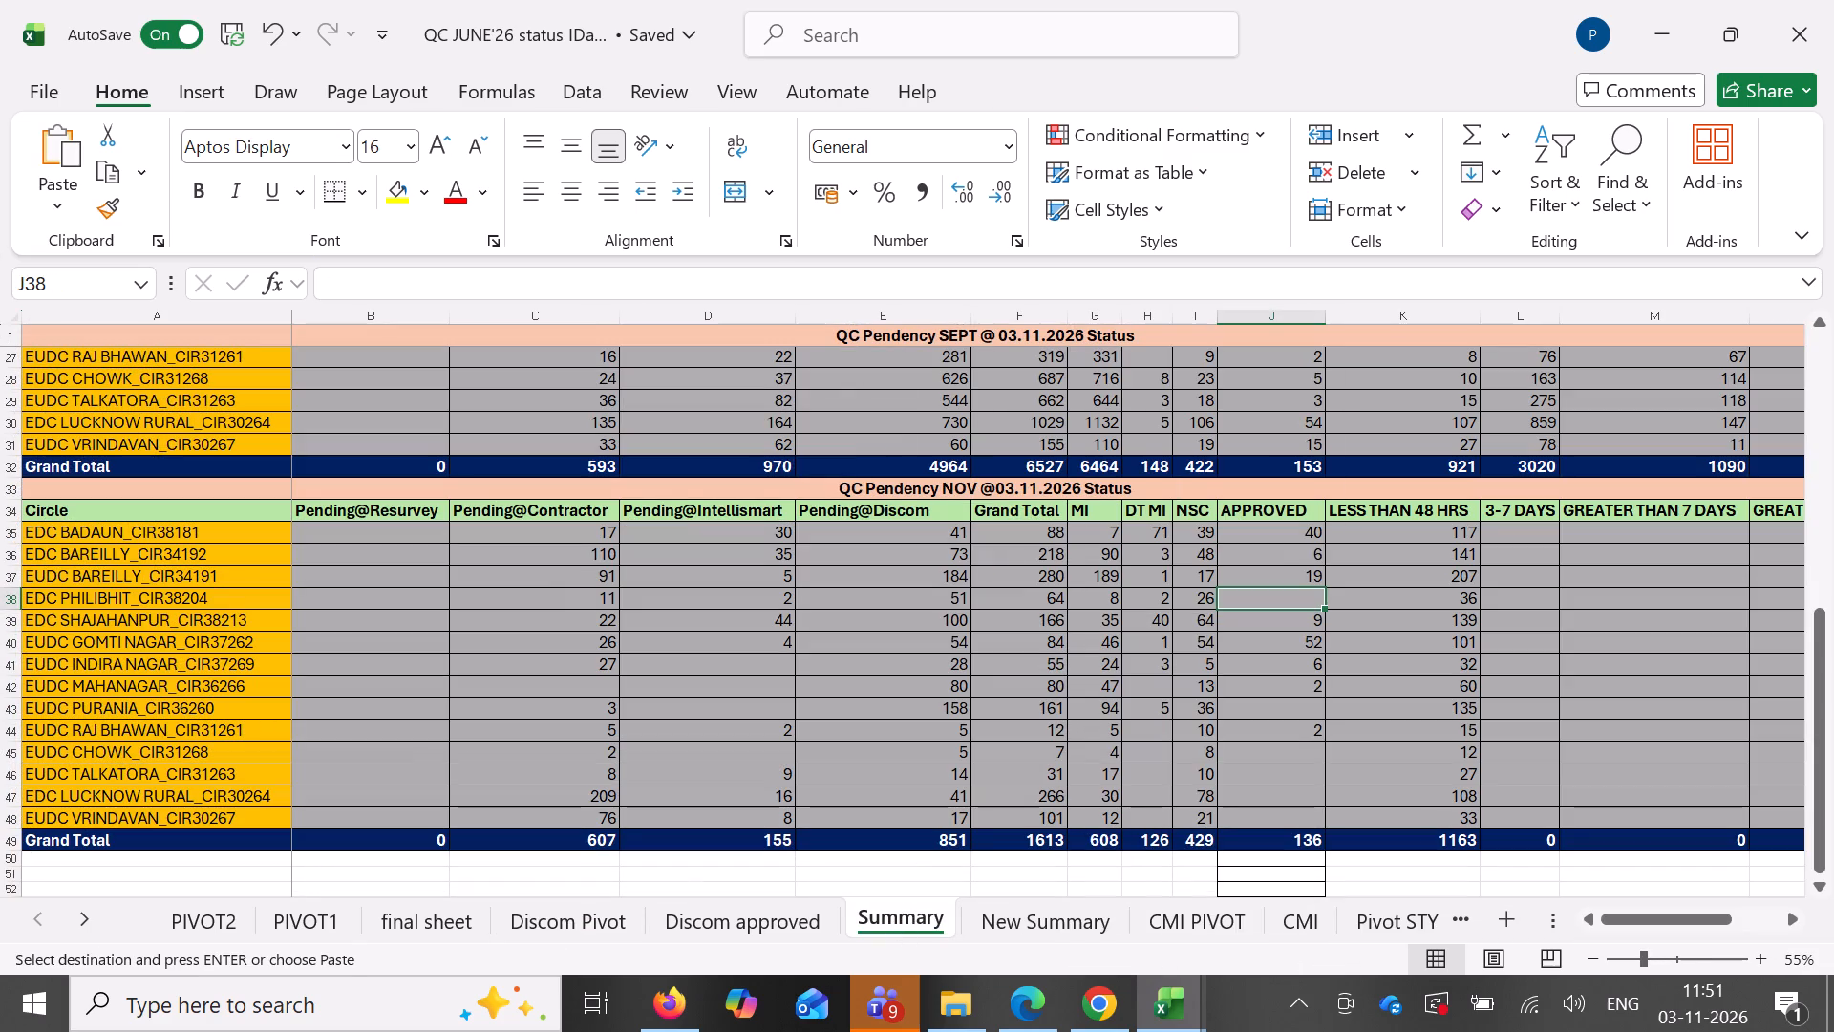
{"action": "left_click", "coordinate": [1297, 729]}
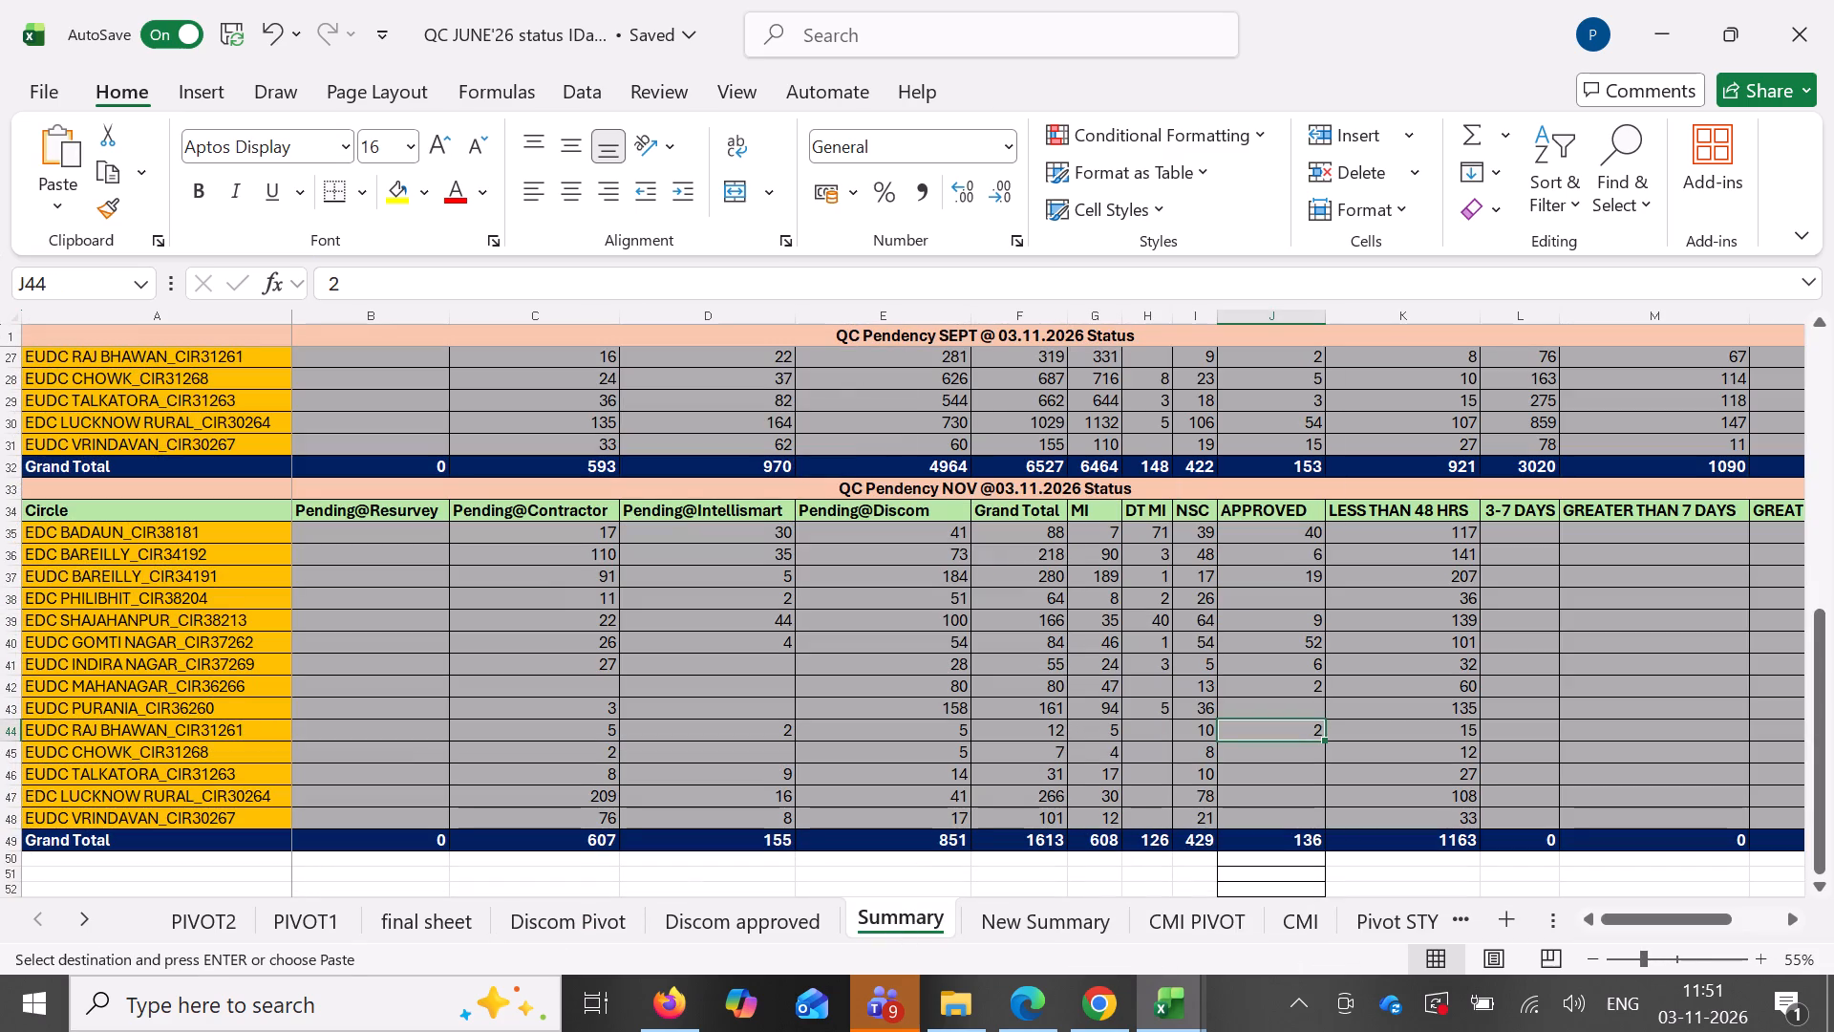
{"action": "key", "text": "ctrl+shift+v"}
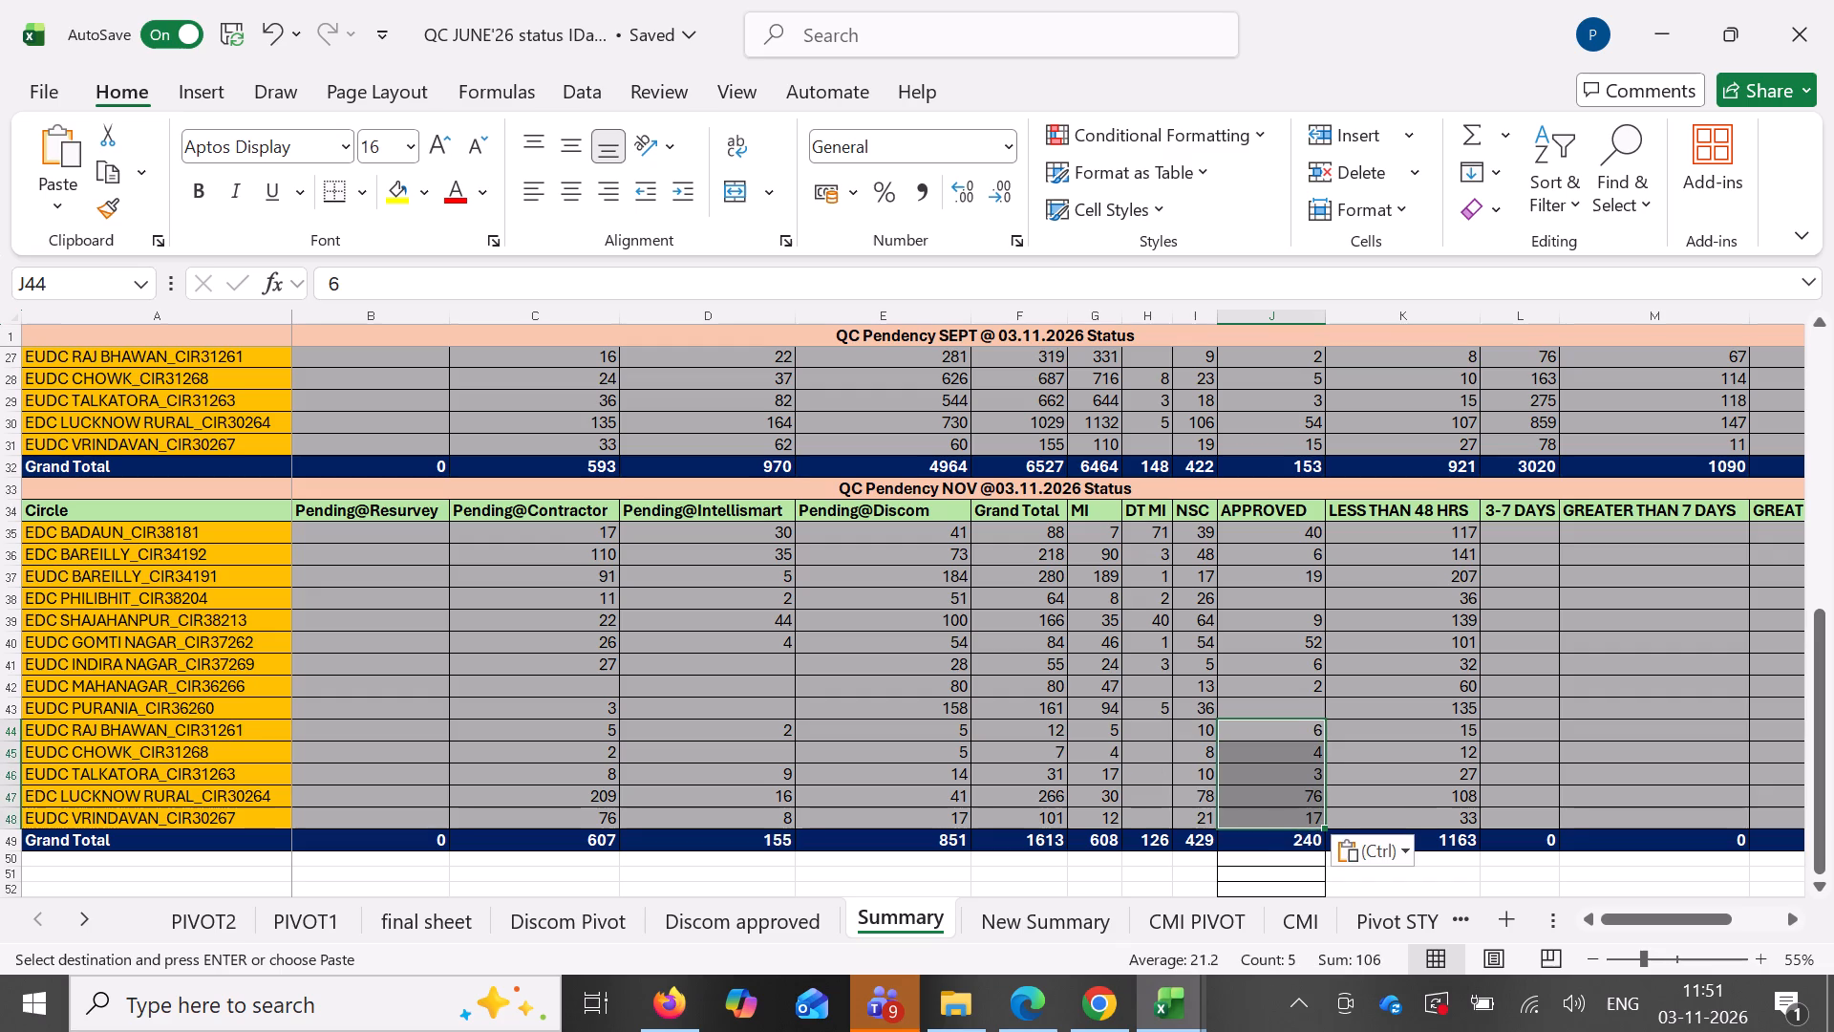
{"action": "left_click", "coordinate": [1304, 683]}
{"action": "key", "text": "Delete"}
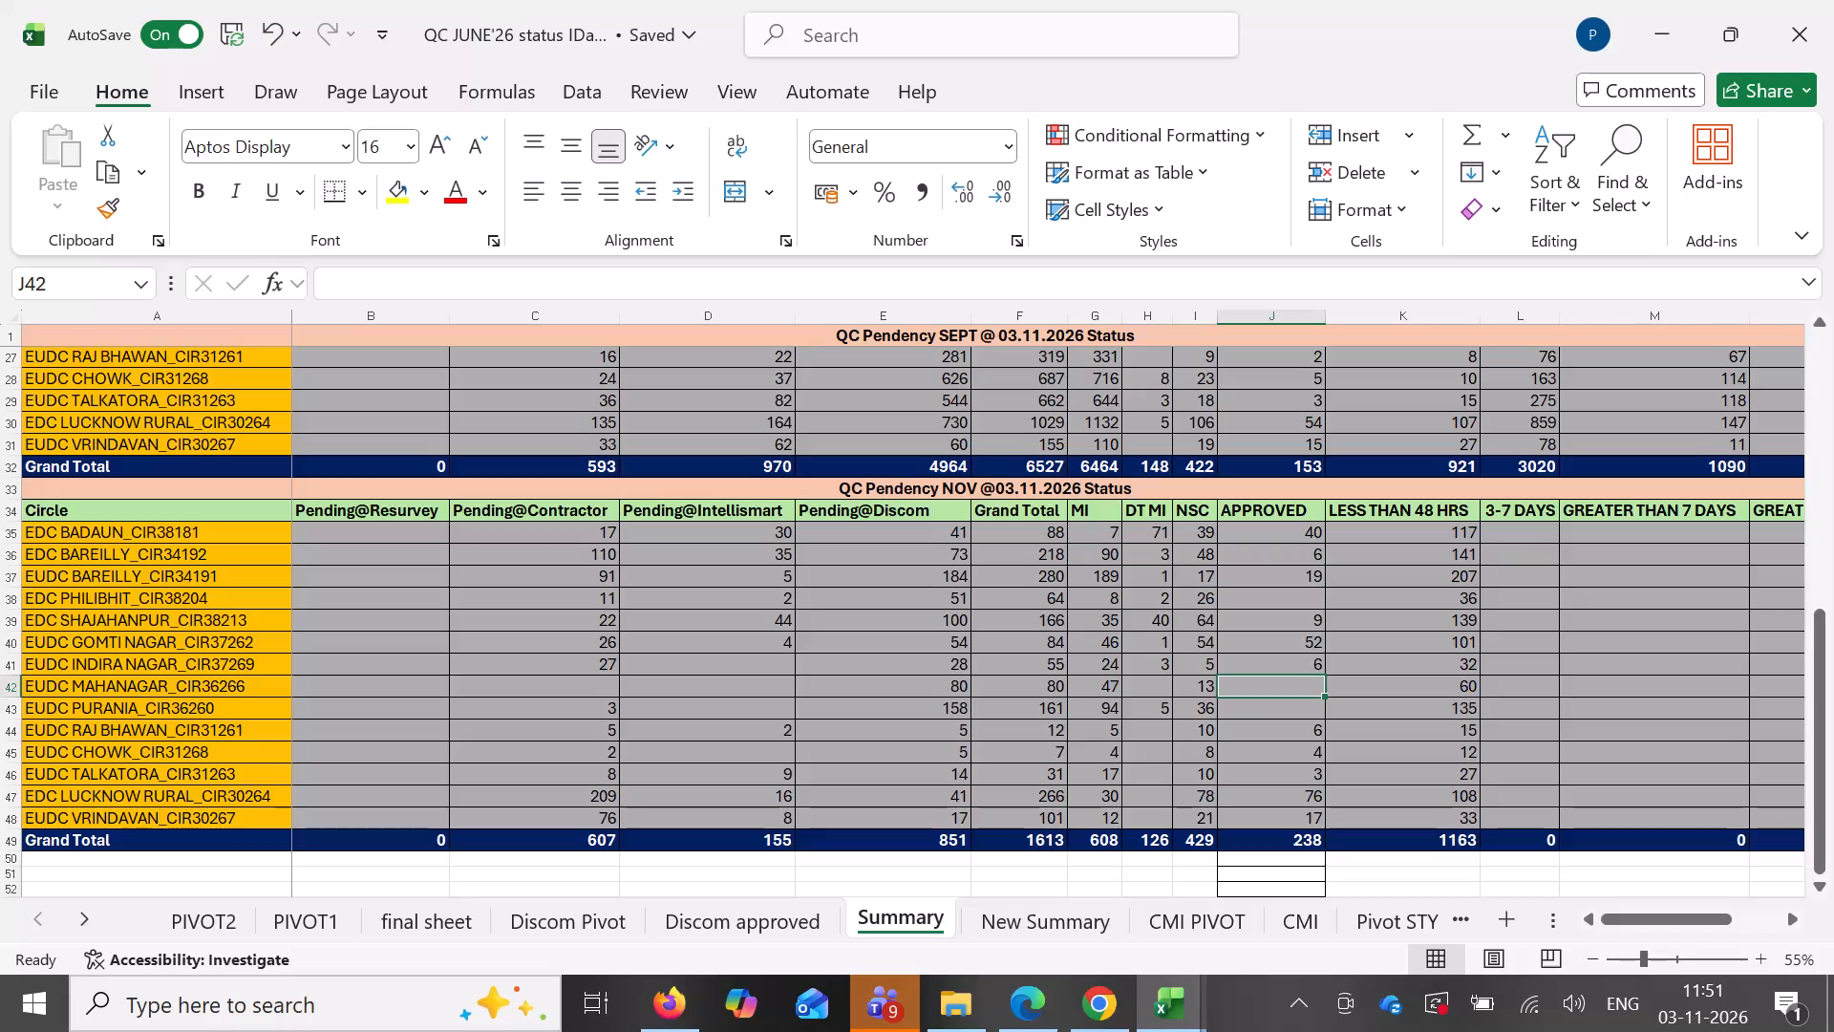
In the PIVOT1 pivot table, replace QC Status with MVVNL as the column field and move the MI column ahead of DT MI.
{"action": "left_click", "coordinate": [536, 921]}
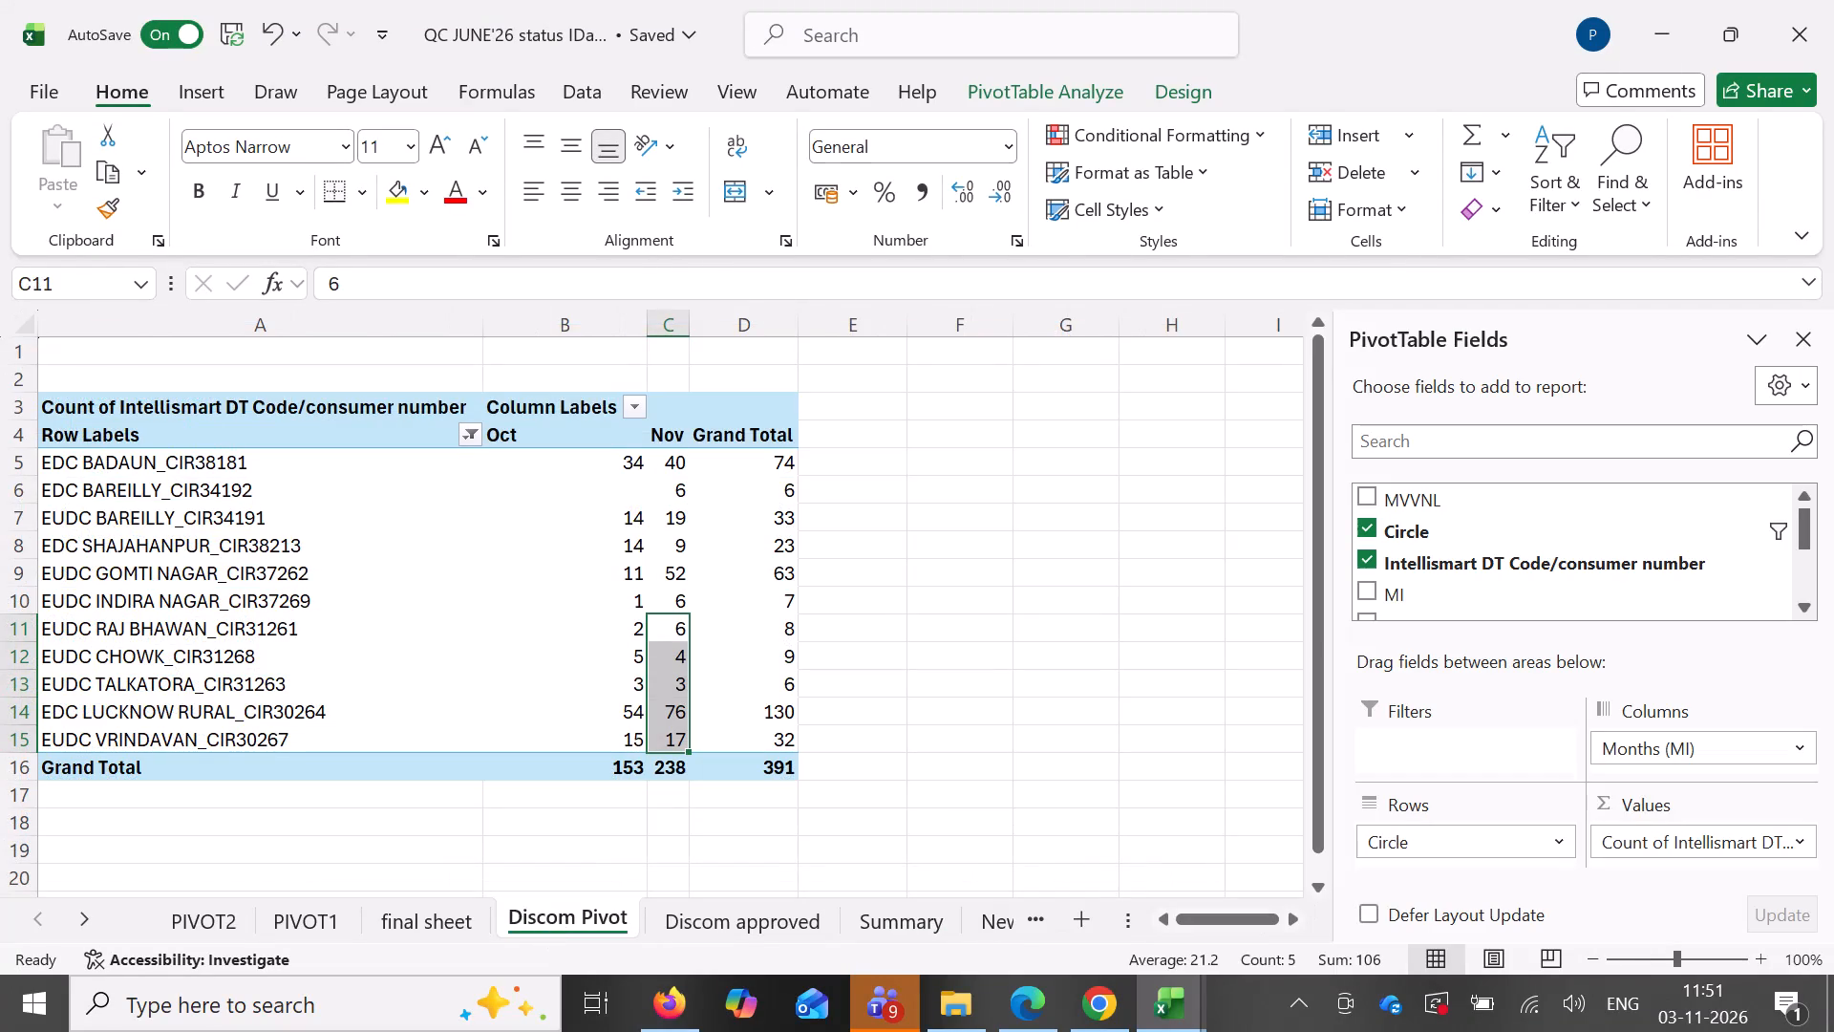
{"action": "left_click", "coordinate": [986, 913]}
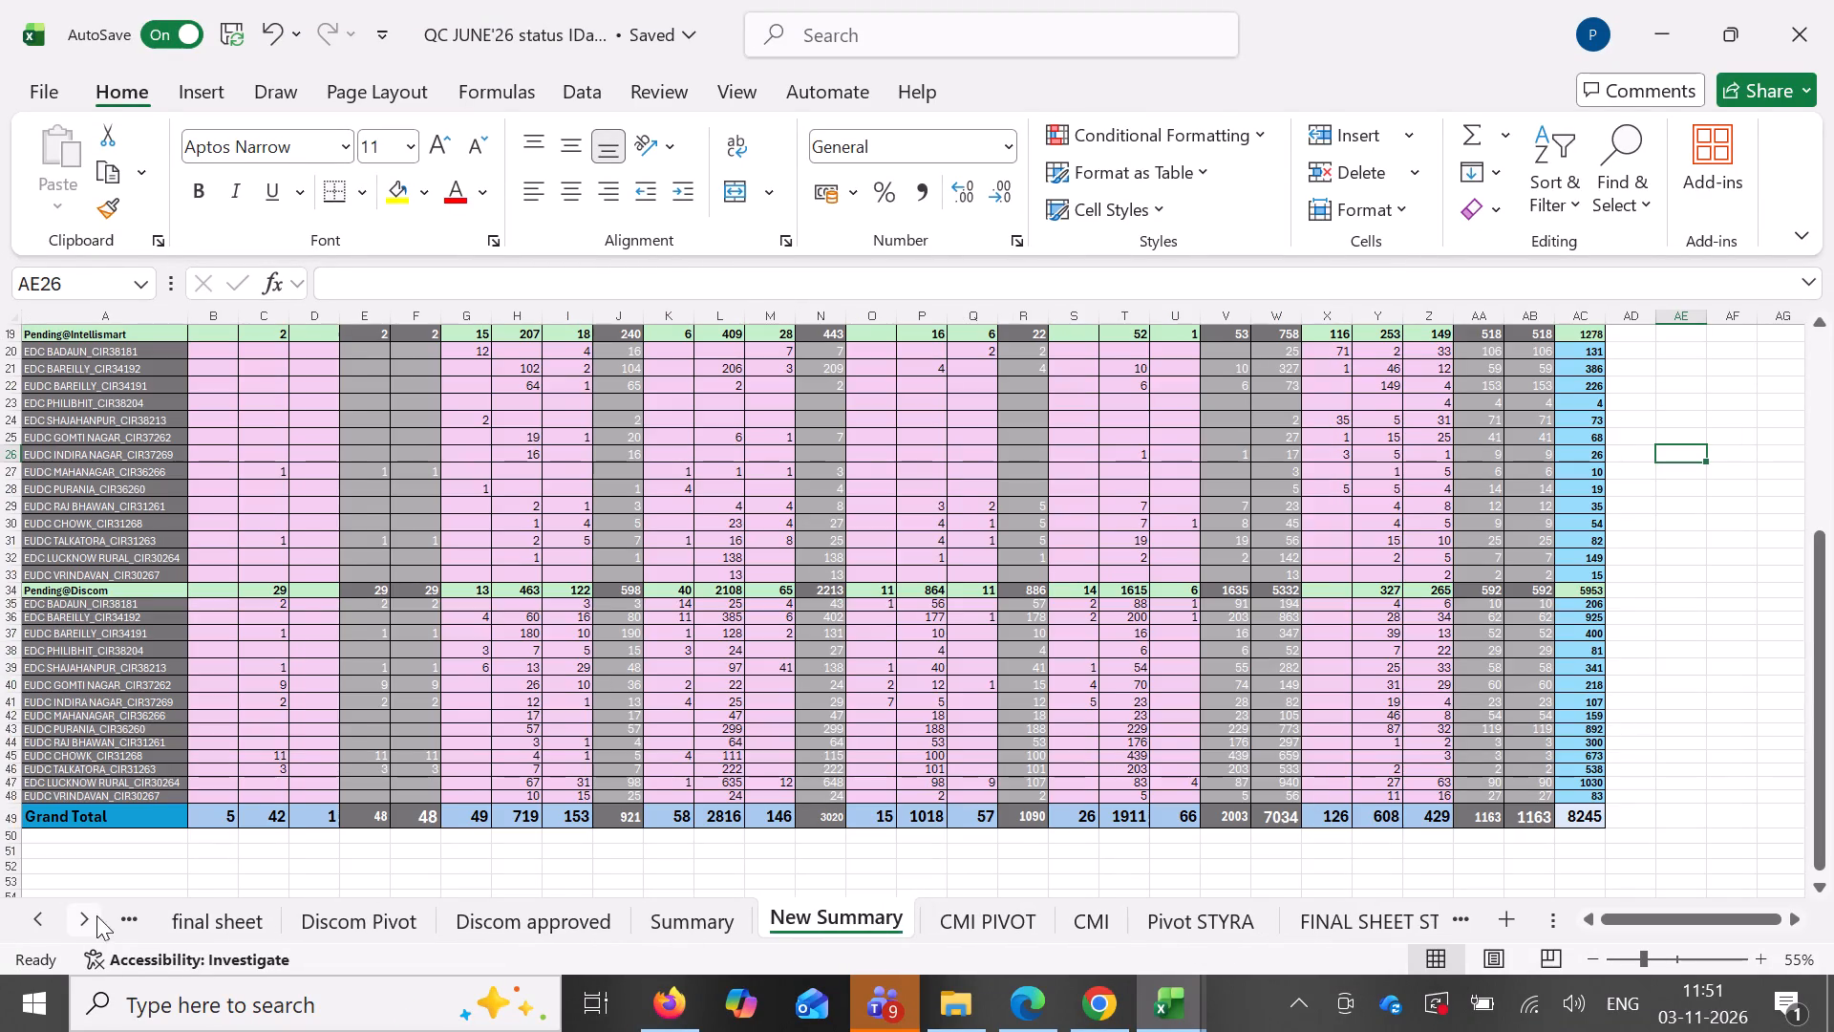
{"action": "left_click", "coordinate": [26, 918]}
{"action": "left_click", "coordinate": [224, 923]}
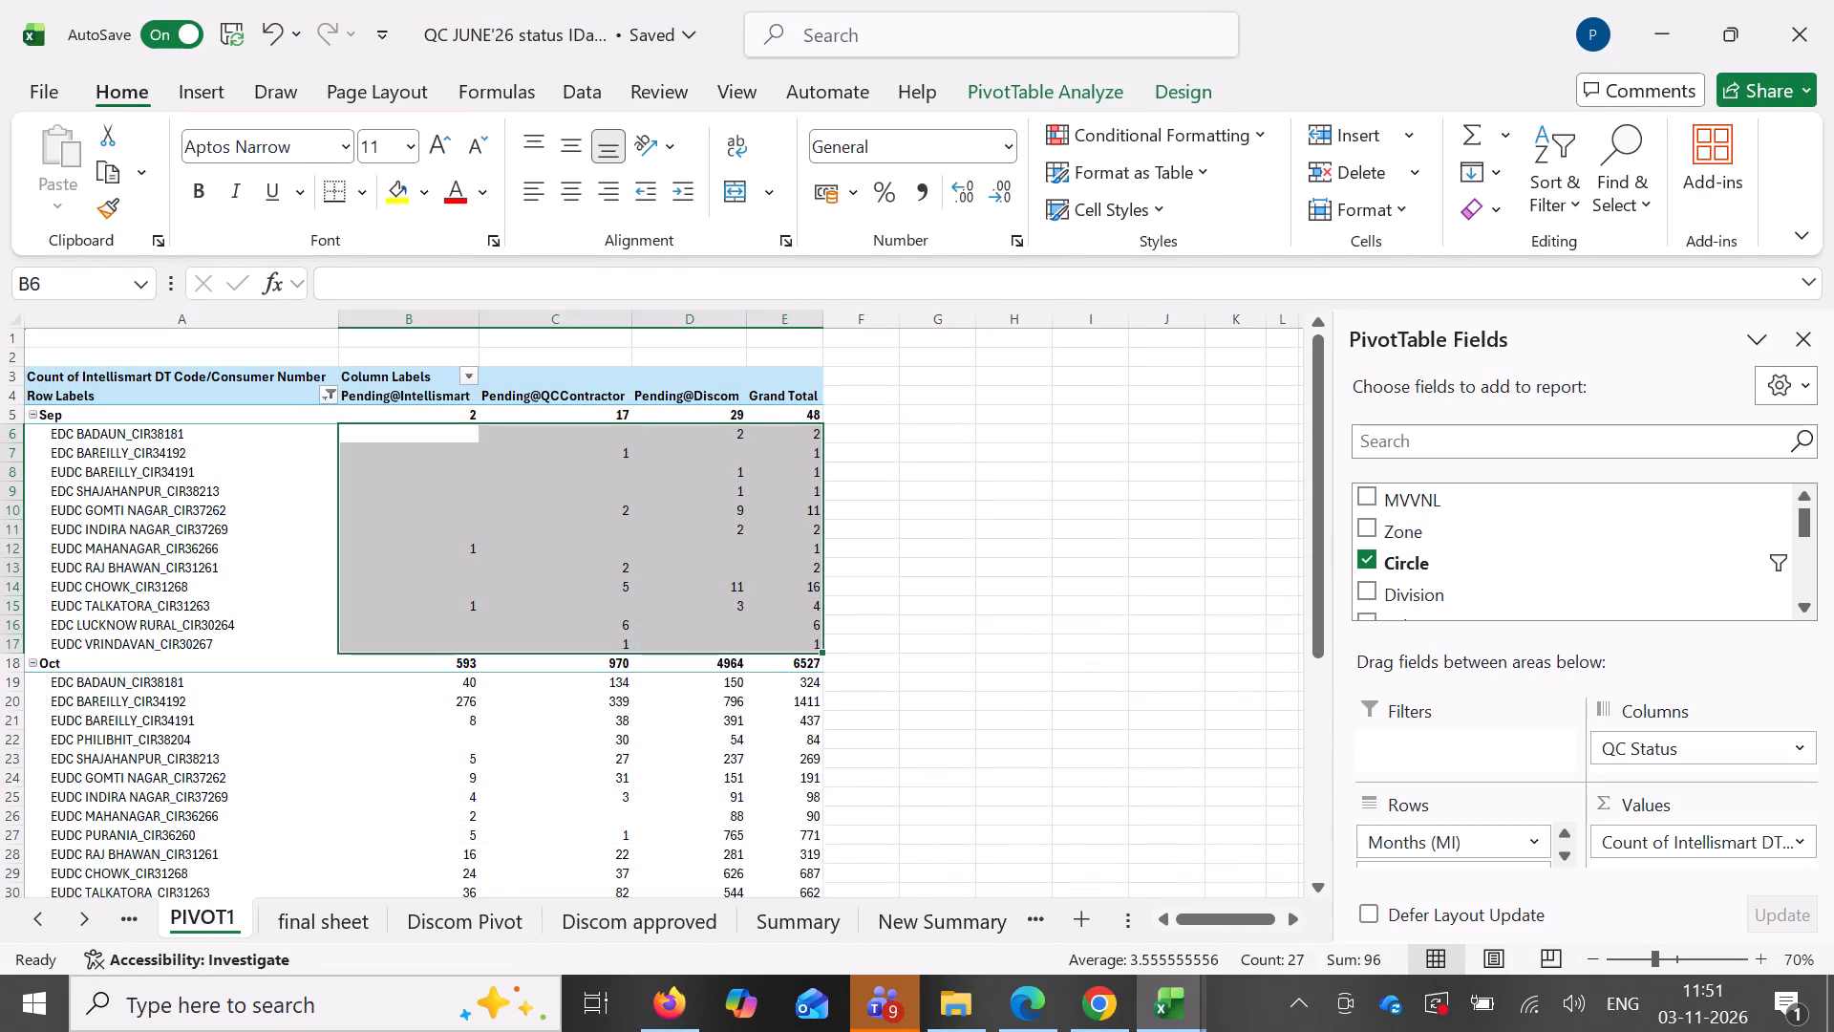
{"action": "left_click_drag", "start_coordinate": [1695, 745], "coordinate": [1592, 575]}
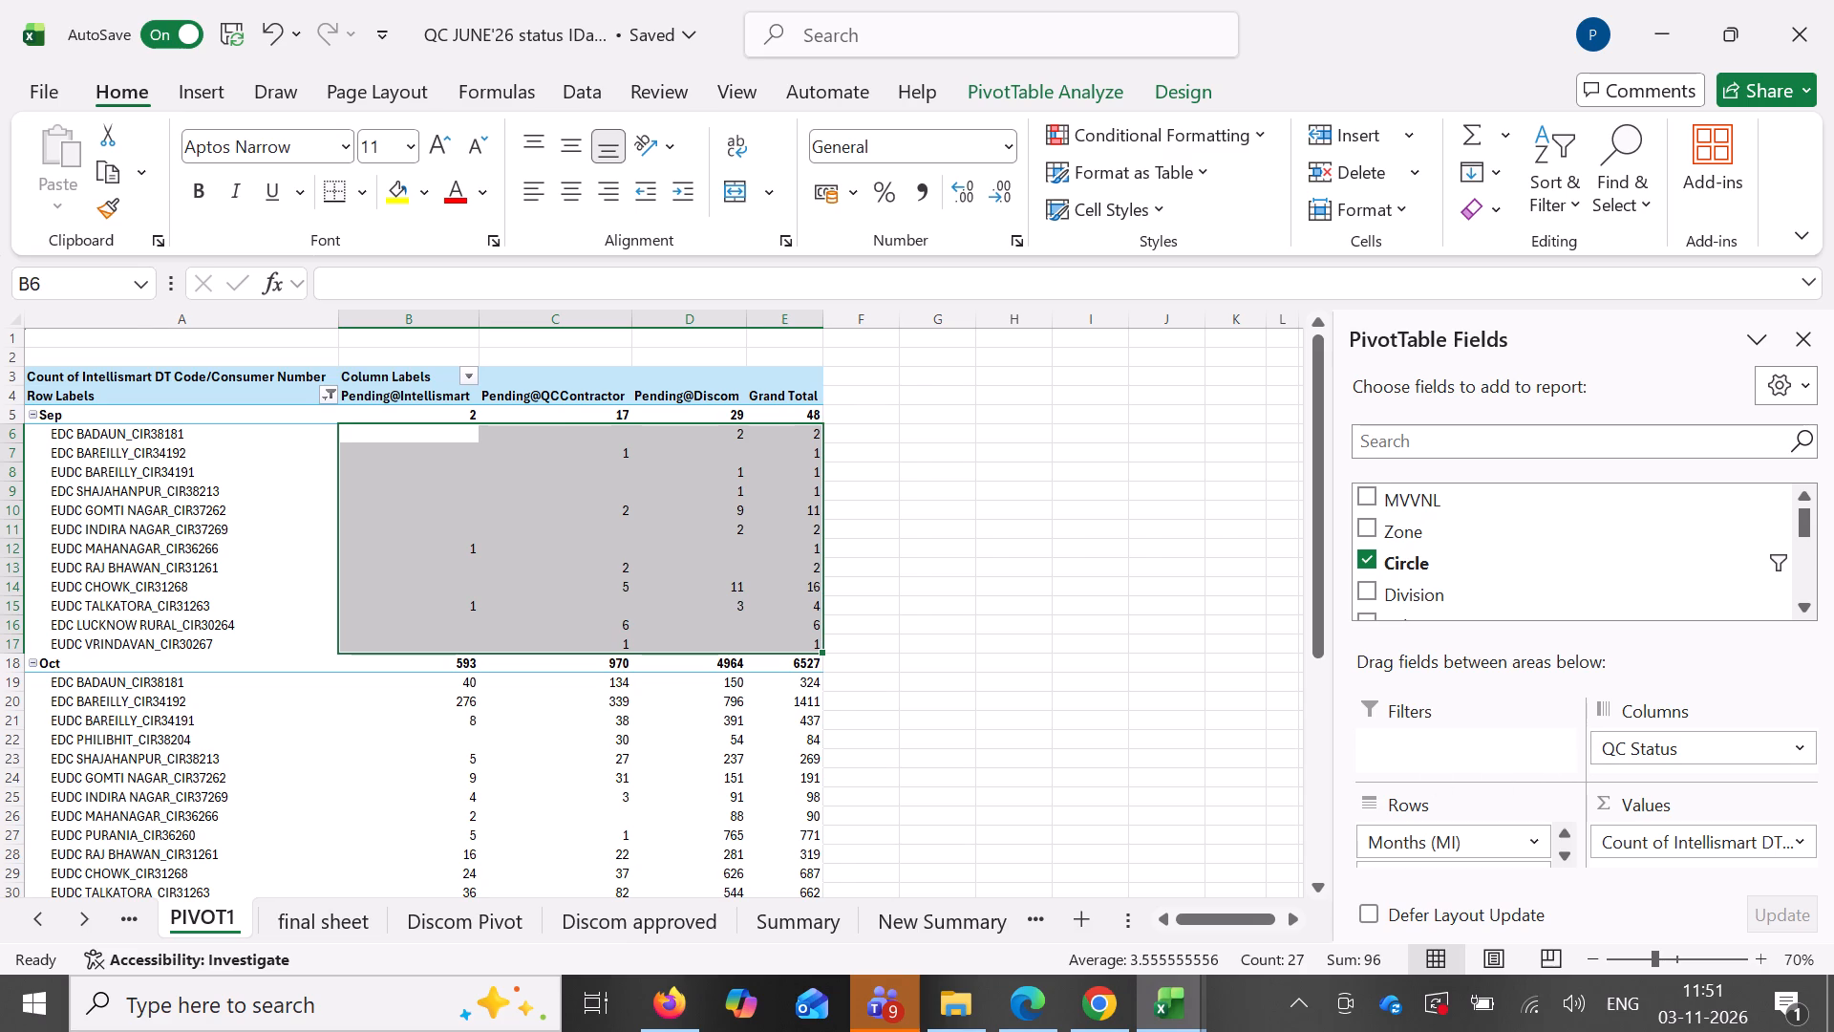
{"action": "left_click_drag", "start_coordinate": [1592, 575], "coordinate": [1576, 533]}
{"action": "scroll", "coordinate": [1478, 523], "scroll_direction": "up", "scroll_amount": 4}
{"action": "left_click_drag", "start_coordinate": [1428, 506], "coordinate": [1682, 745]}
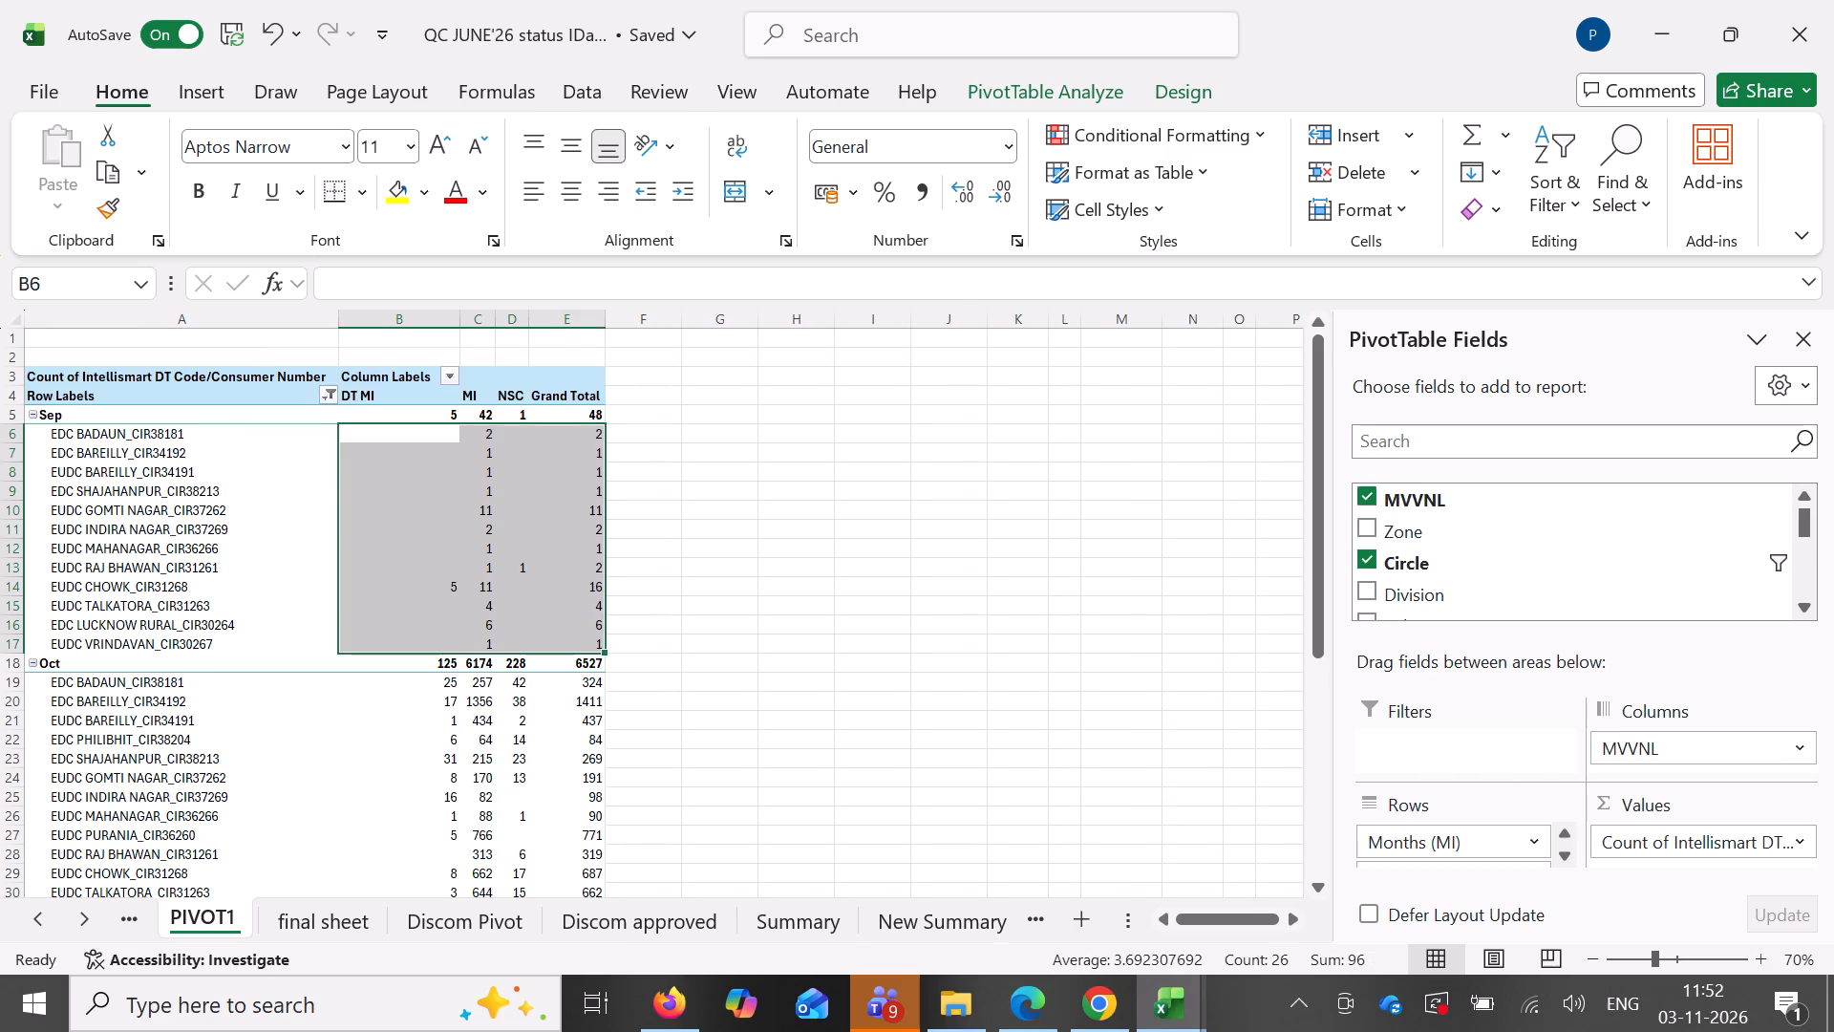
{"action": "left_click", "coordinate": [473, 389]}
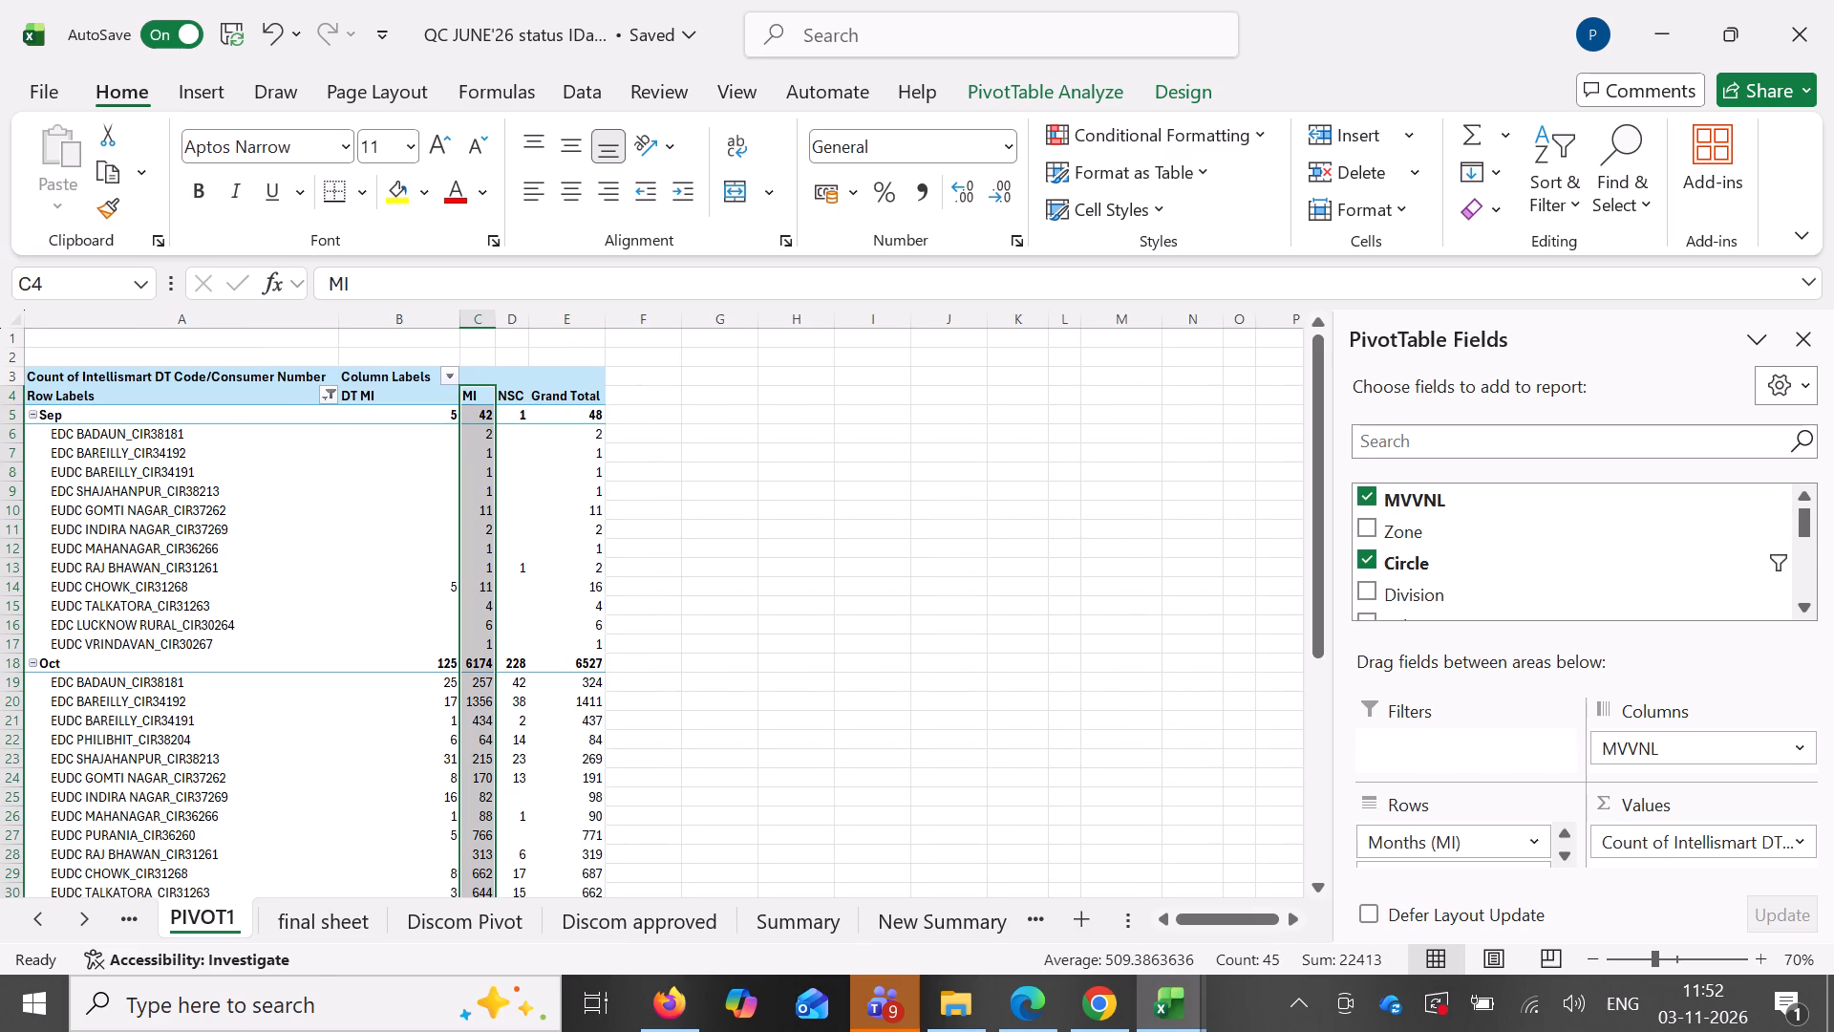
{"action": "left_click_drag", "start_coordinate": [460, 426], "coordinate": [372, 434]}
Copy the Sep MI, DT MI and NSC counts B6:D17 from PIVOT1 and paste them as values into the Summary's SEPT block from G3.
{"action": "left_click_drag", "start_coordinate": [448, 440], "coordinate": [504, 546]}
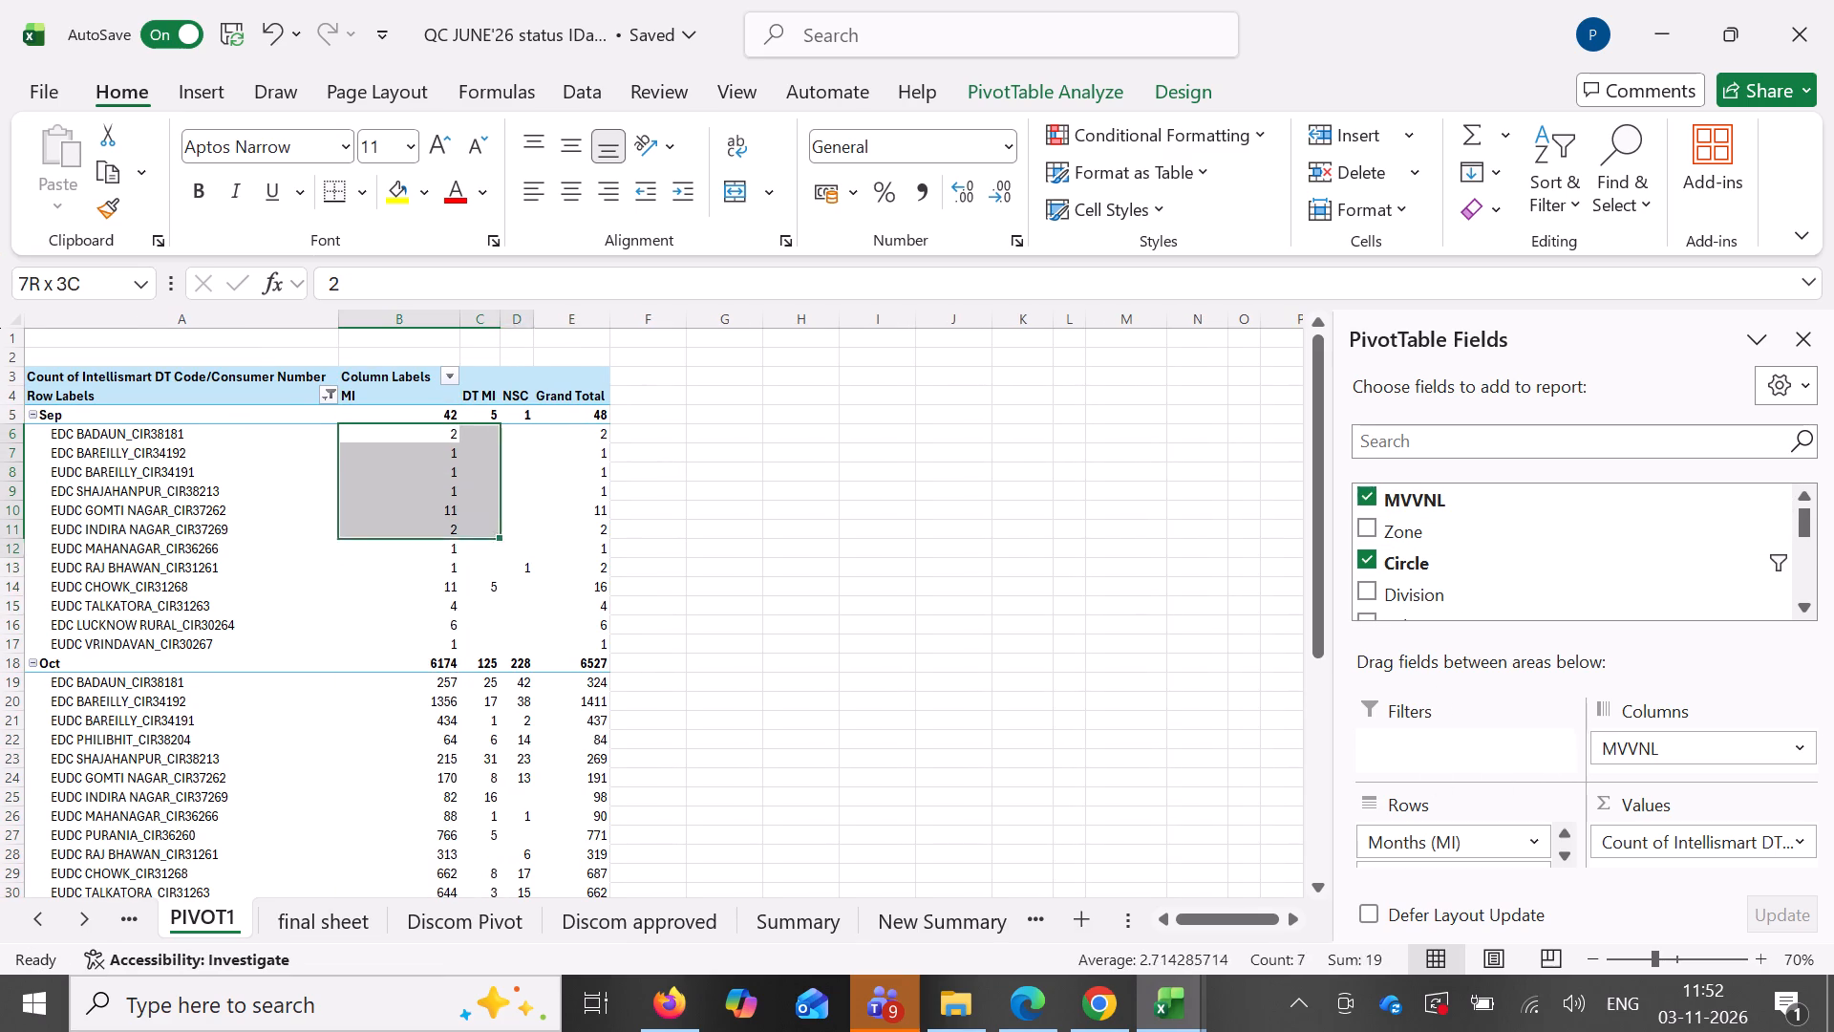
{"action": "left_click_drag", "start_coordinate": [504, 546], "coordinate": [506, 649]}
{"action": "key", "text": "ctrl+c"}
{"action": "left_click_drag", "start_coordinate": [579, 613], "coordinate": [1013, 915], "text": "ctrl"}
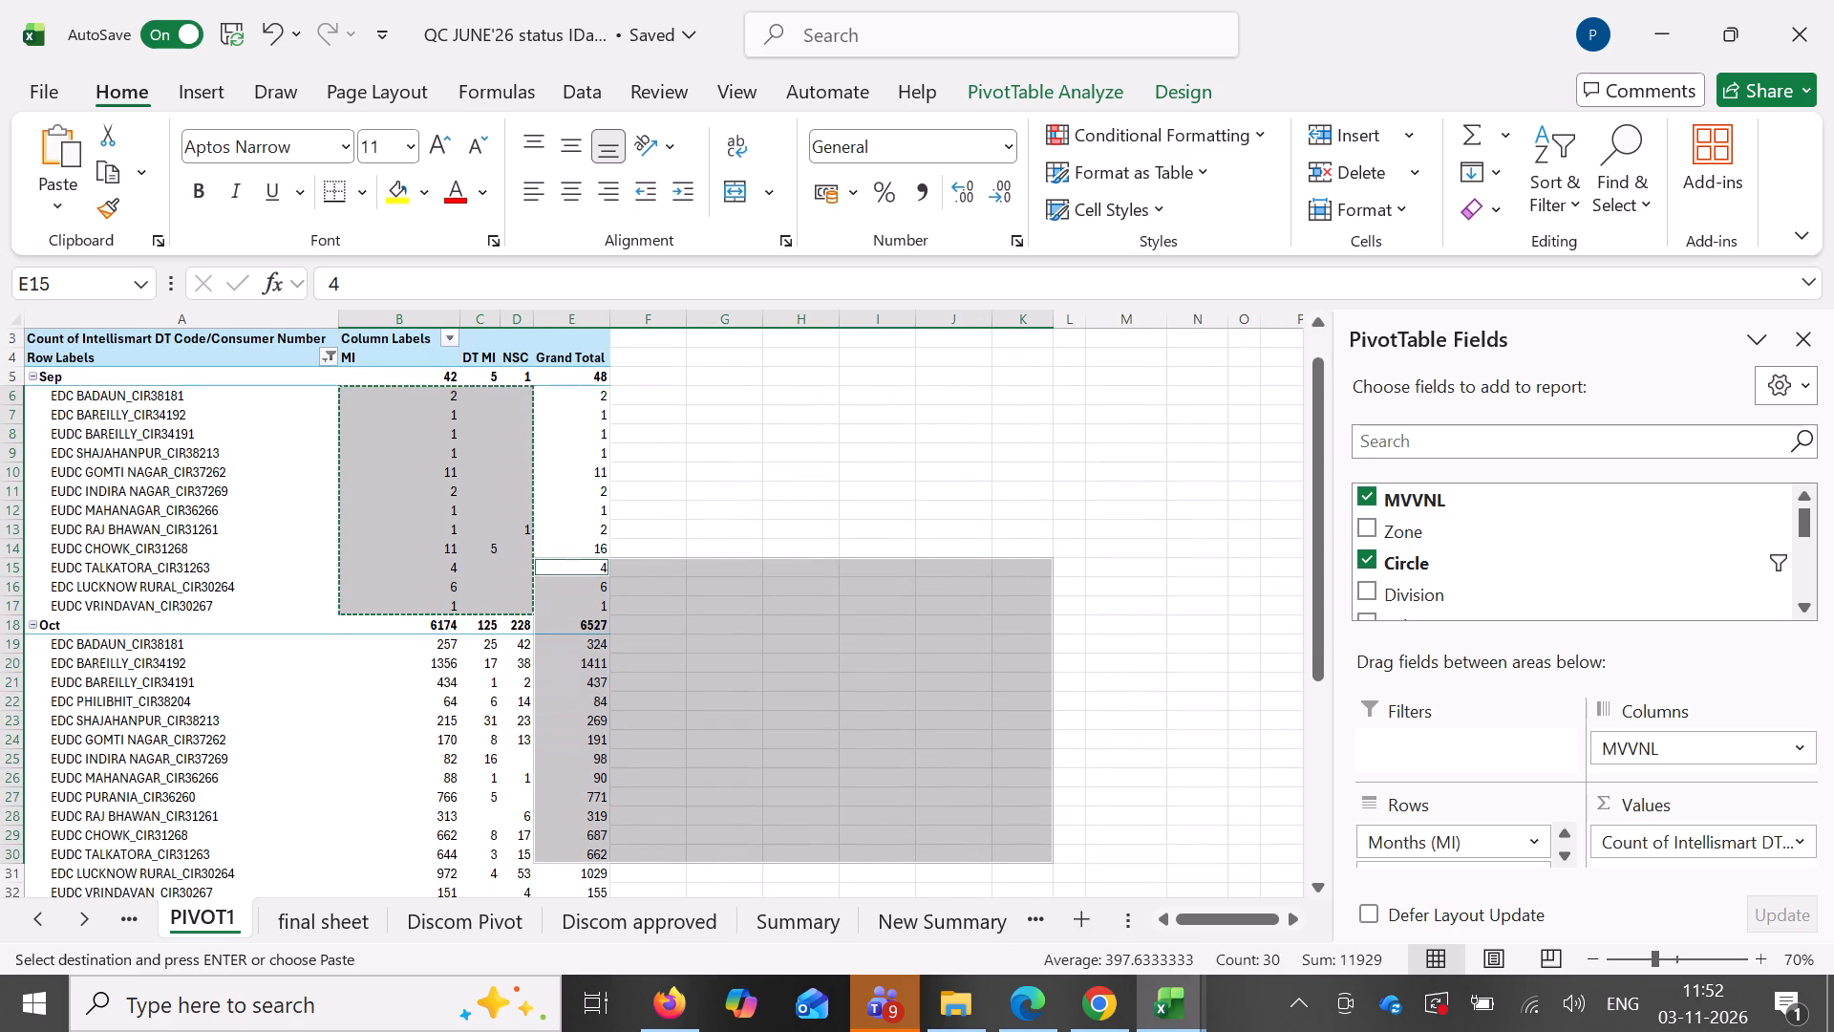
{"action": "left_click", "coordinate": [745, 495]}
{"action": "left_click", "coordinate": [1002, 918]}
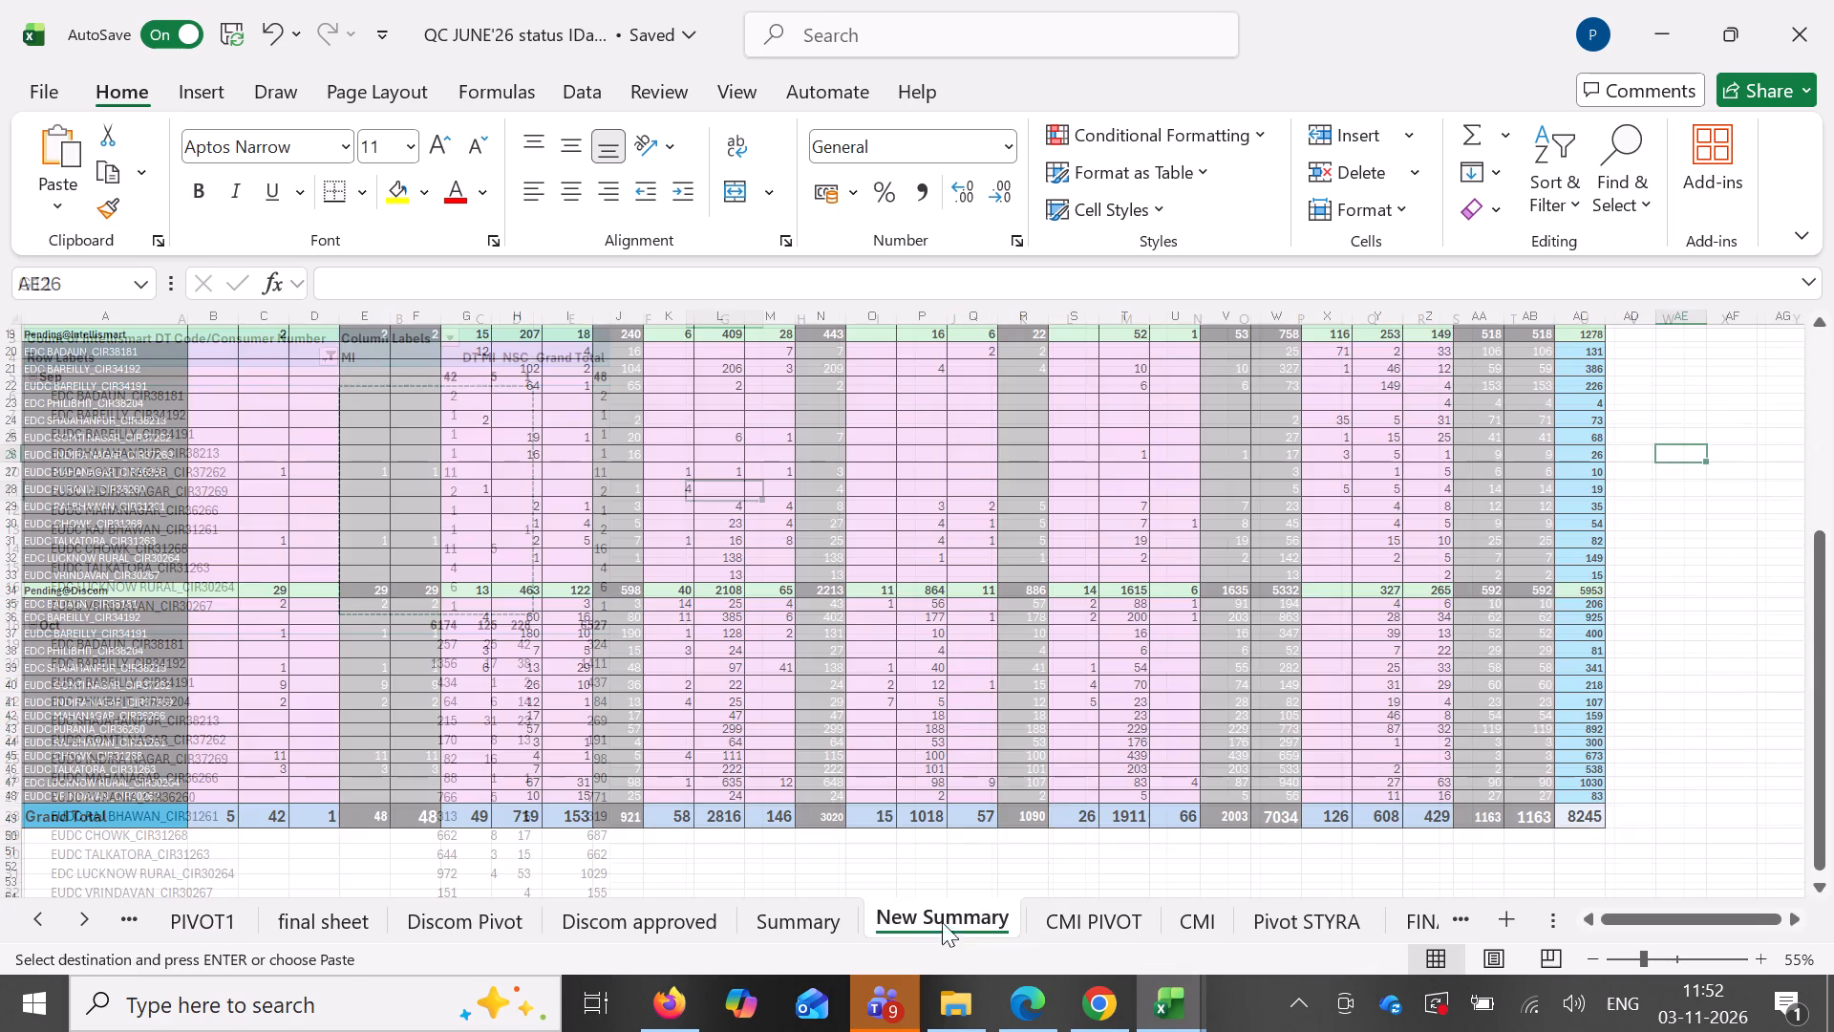
{"action": "left_click", "coordinate": [800, 922]}
{"action": "scroll", "coordinate": [773, 455], "scroll_direction": "up", "scroll_amount": 10}
{"action": "scroll", "coordinate": [1099, 412], "scroll_direction": "up", "scroll_amount": 4}
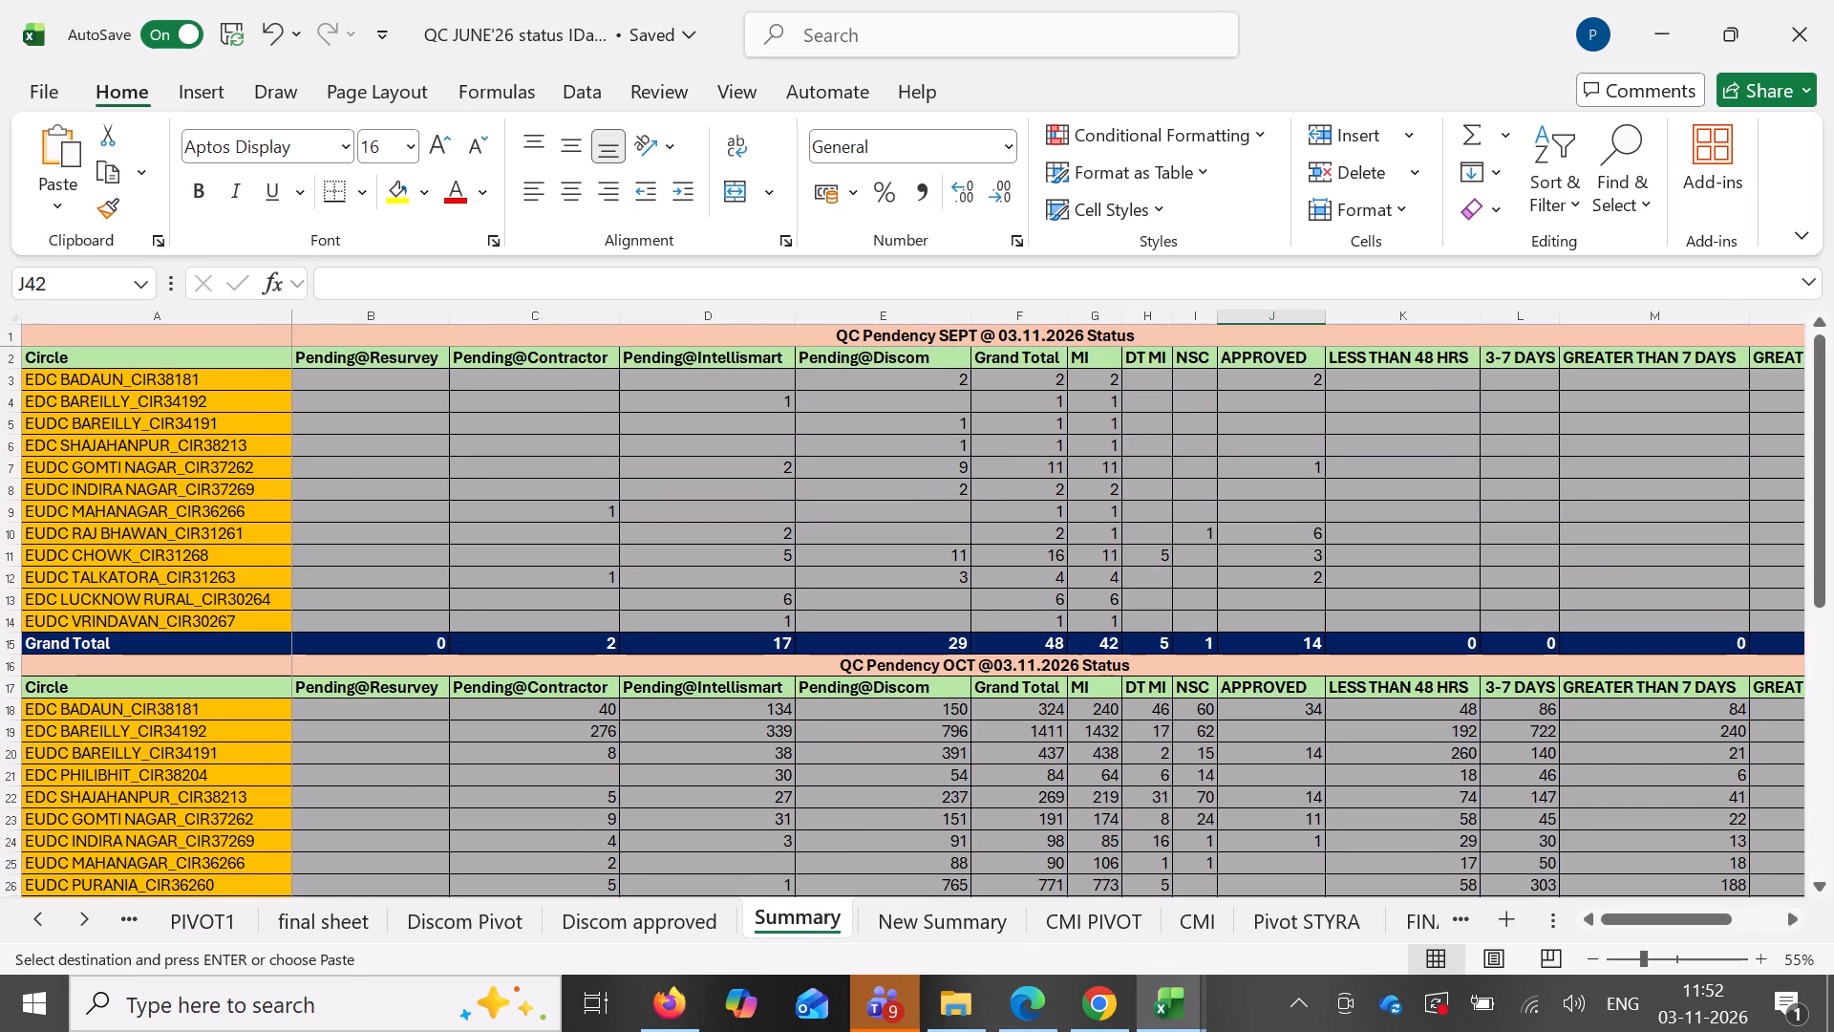
{"action": "left_click", "coordinate": [1114, 378]}
{"action": "key", "text": "ctrl+shift+v"}
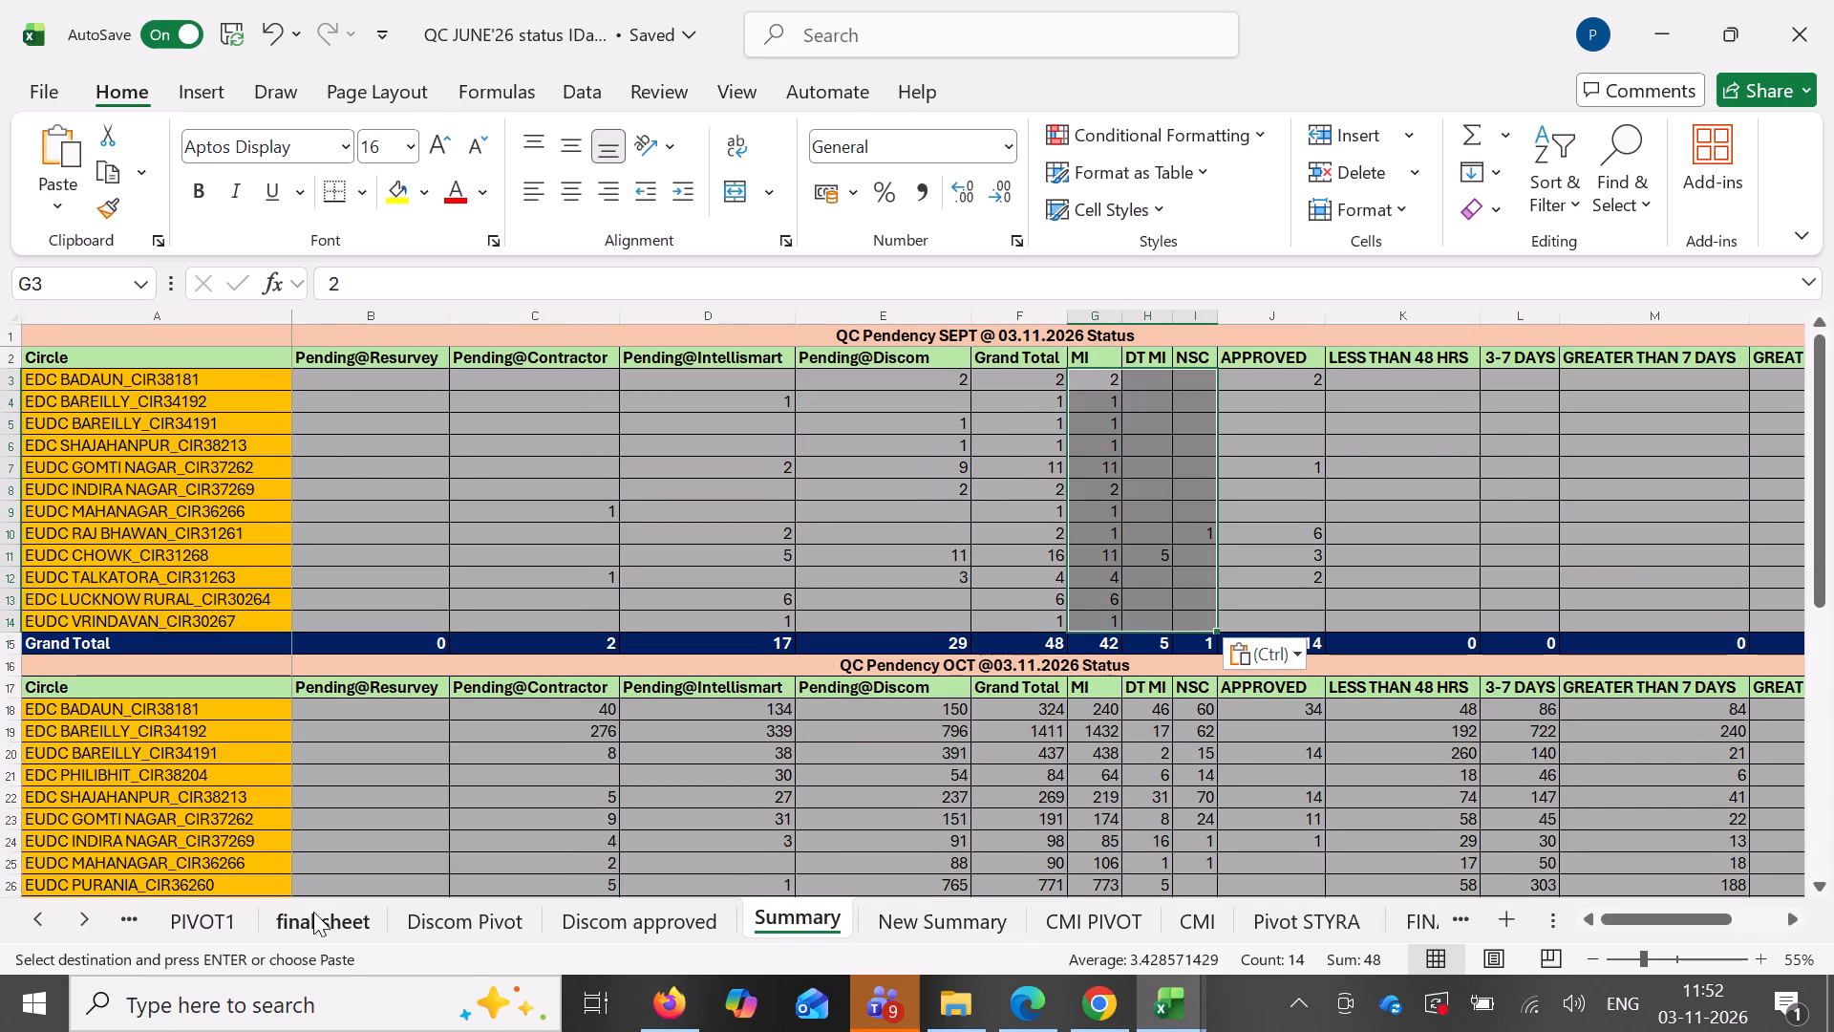
Copy the Oct MI, DT MI and NSC counts B19:D32 from PIVOT1 and paste them as values into the Summary's OCT block from G18.
{"action": "left_click", "coordinate": [193, 919]}
{"action": "left_click_drag", "start_coordinate": [417, 640], "coordinate": [581, 1008]}
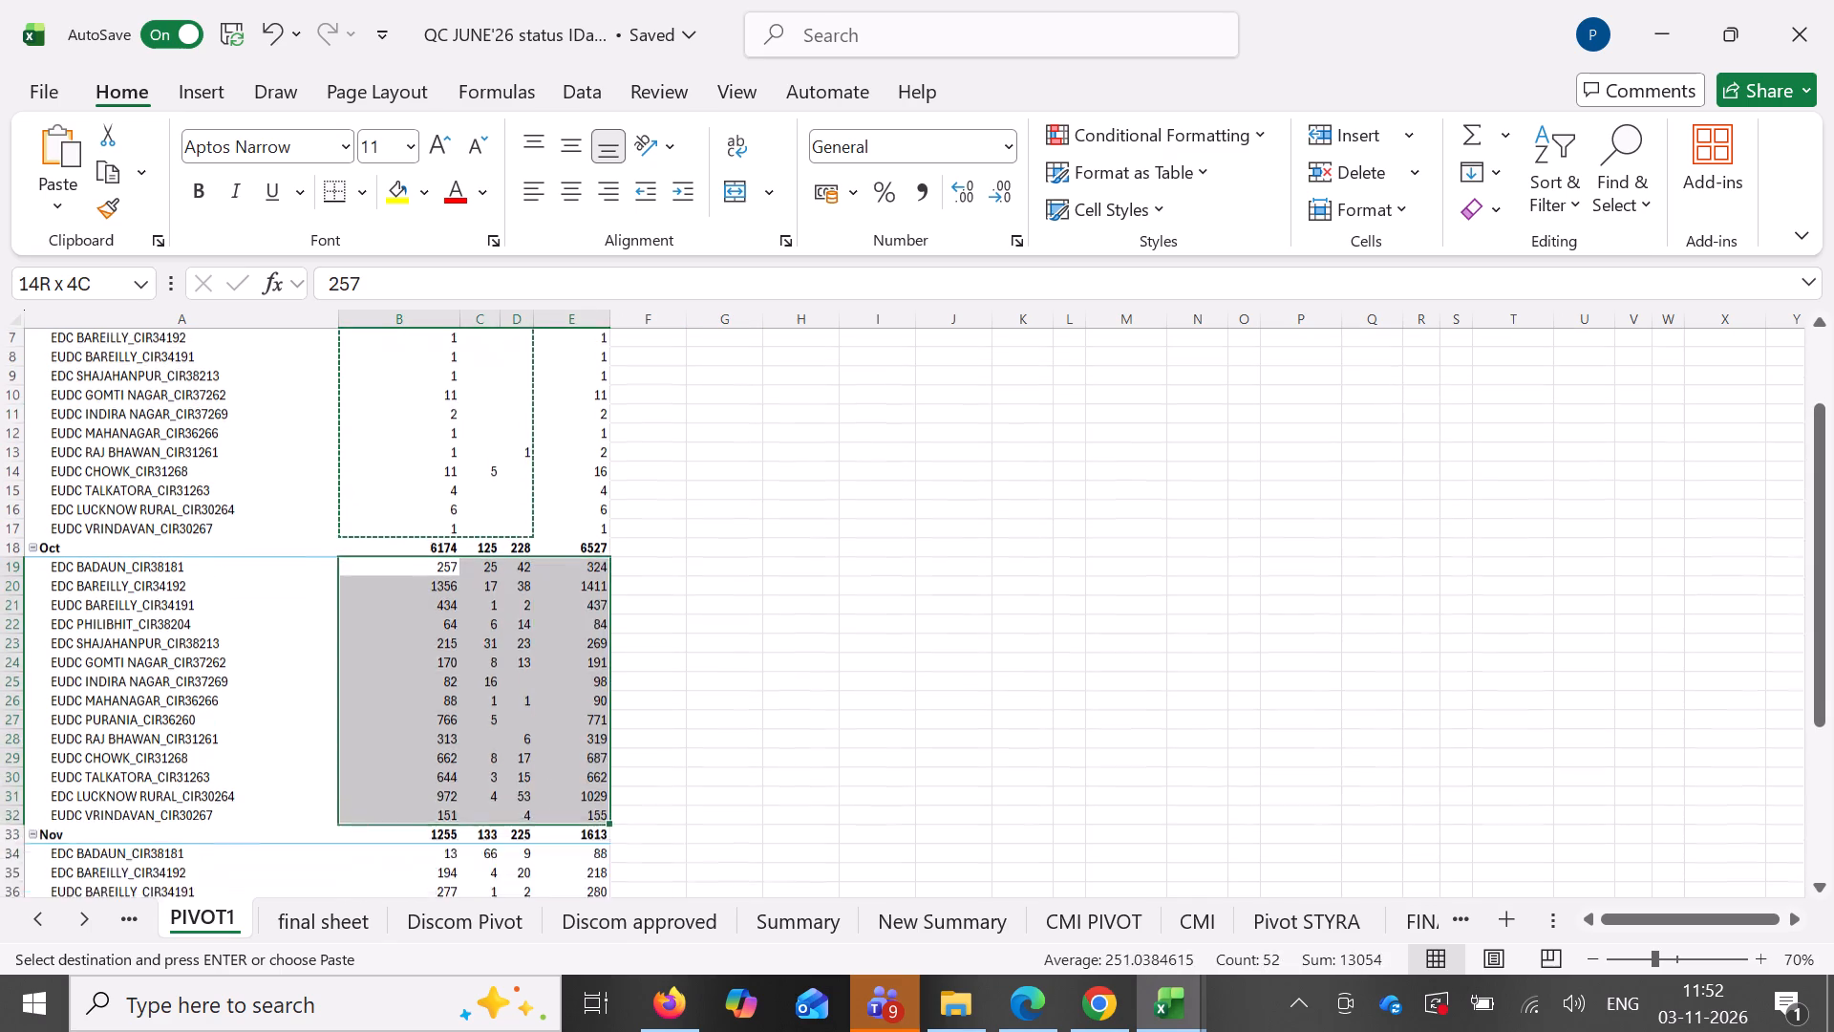
{"action": "left_click_drag", "start_coordinate": [581, 1008], "coordinate": [522, 706]}
{"action": "key", "text": "ctrl+c"}
{"action": "left_click", "coordinate": [887, 916]}
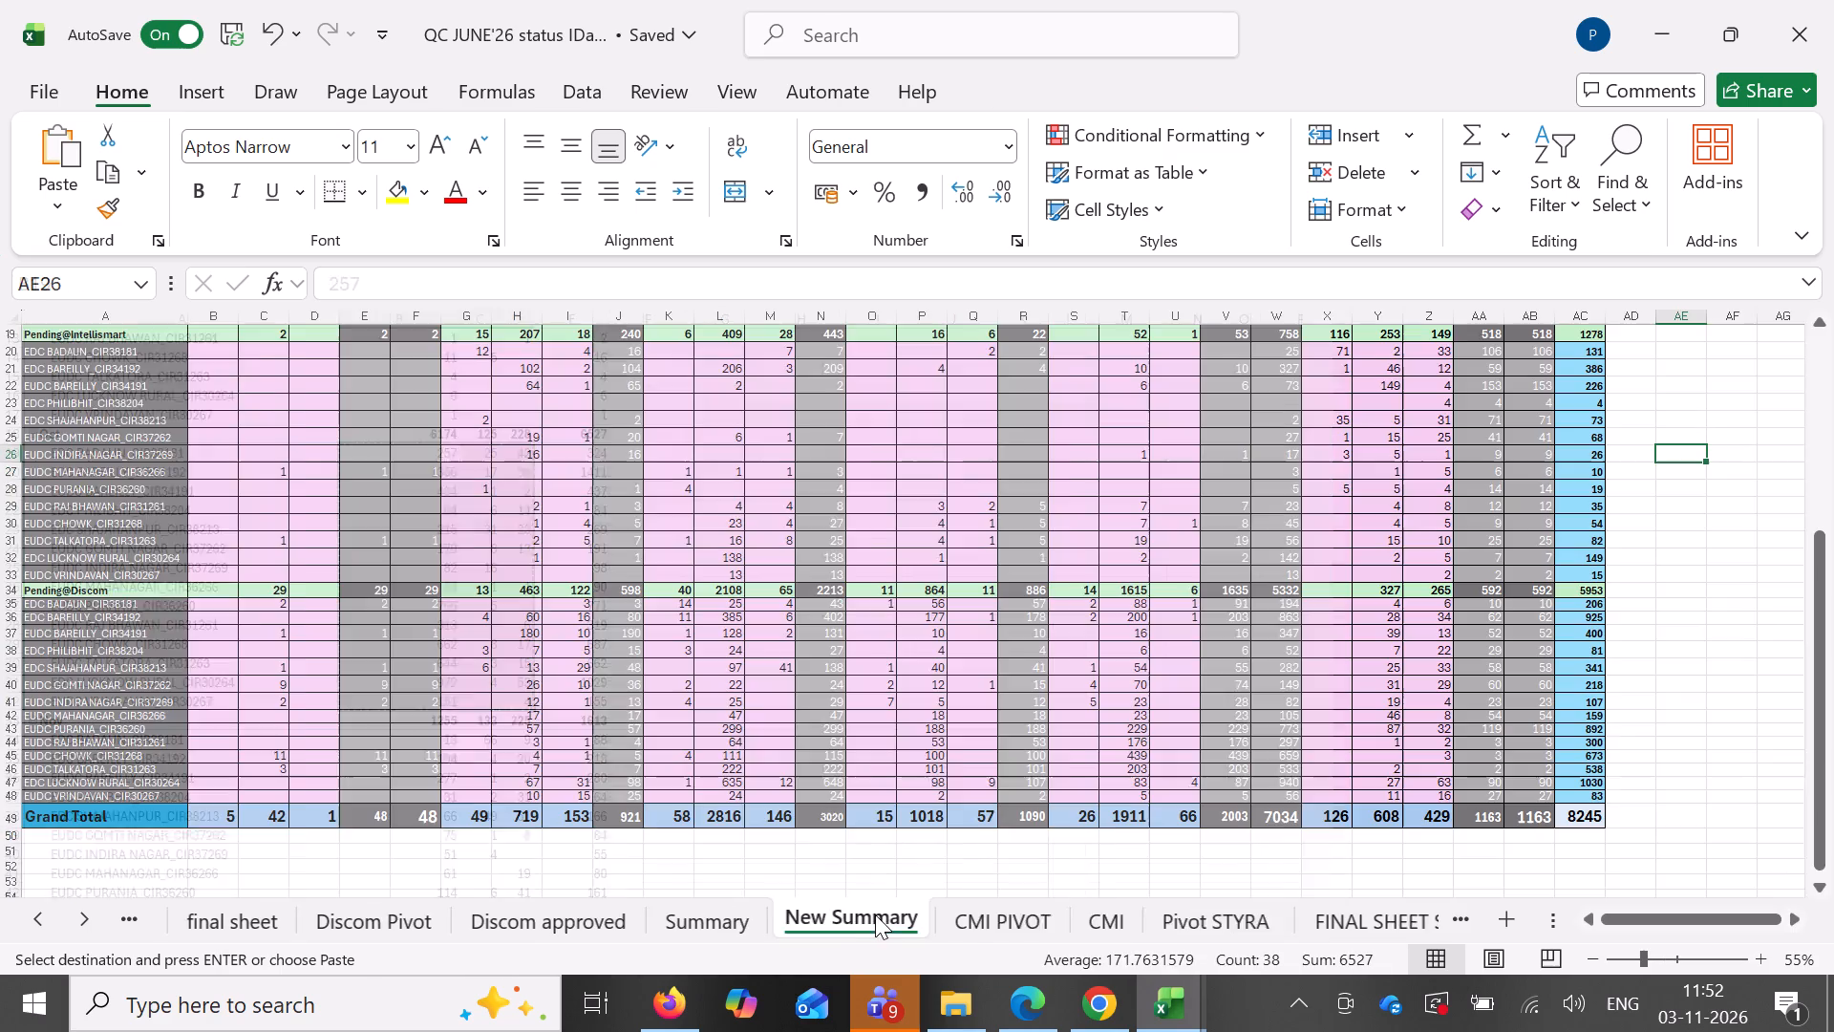
{"action": "left_click", "coordinate": [705, 906]}
{"action": "left_click", "coordinate": [1093, 708]}
{"action": "key", "text": "ctrl+shift+v"}
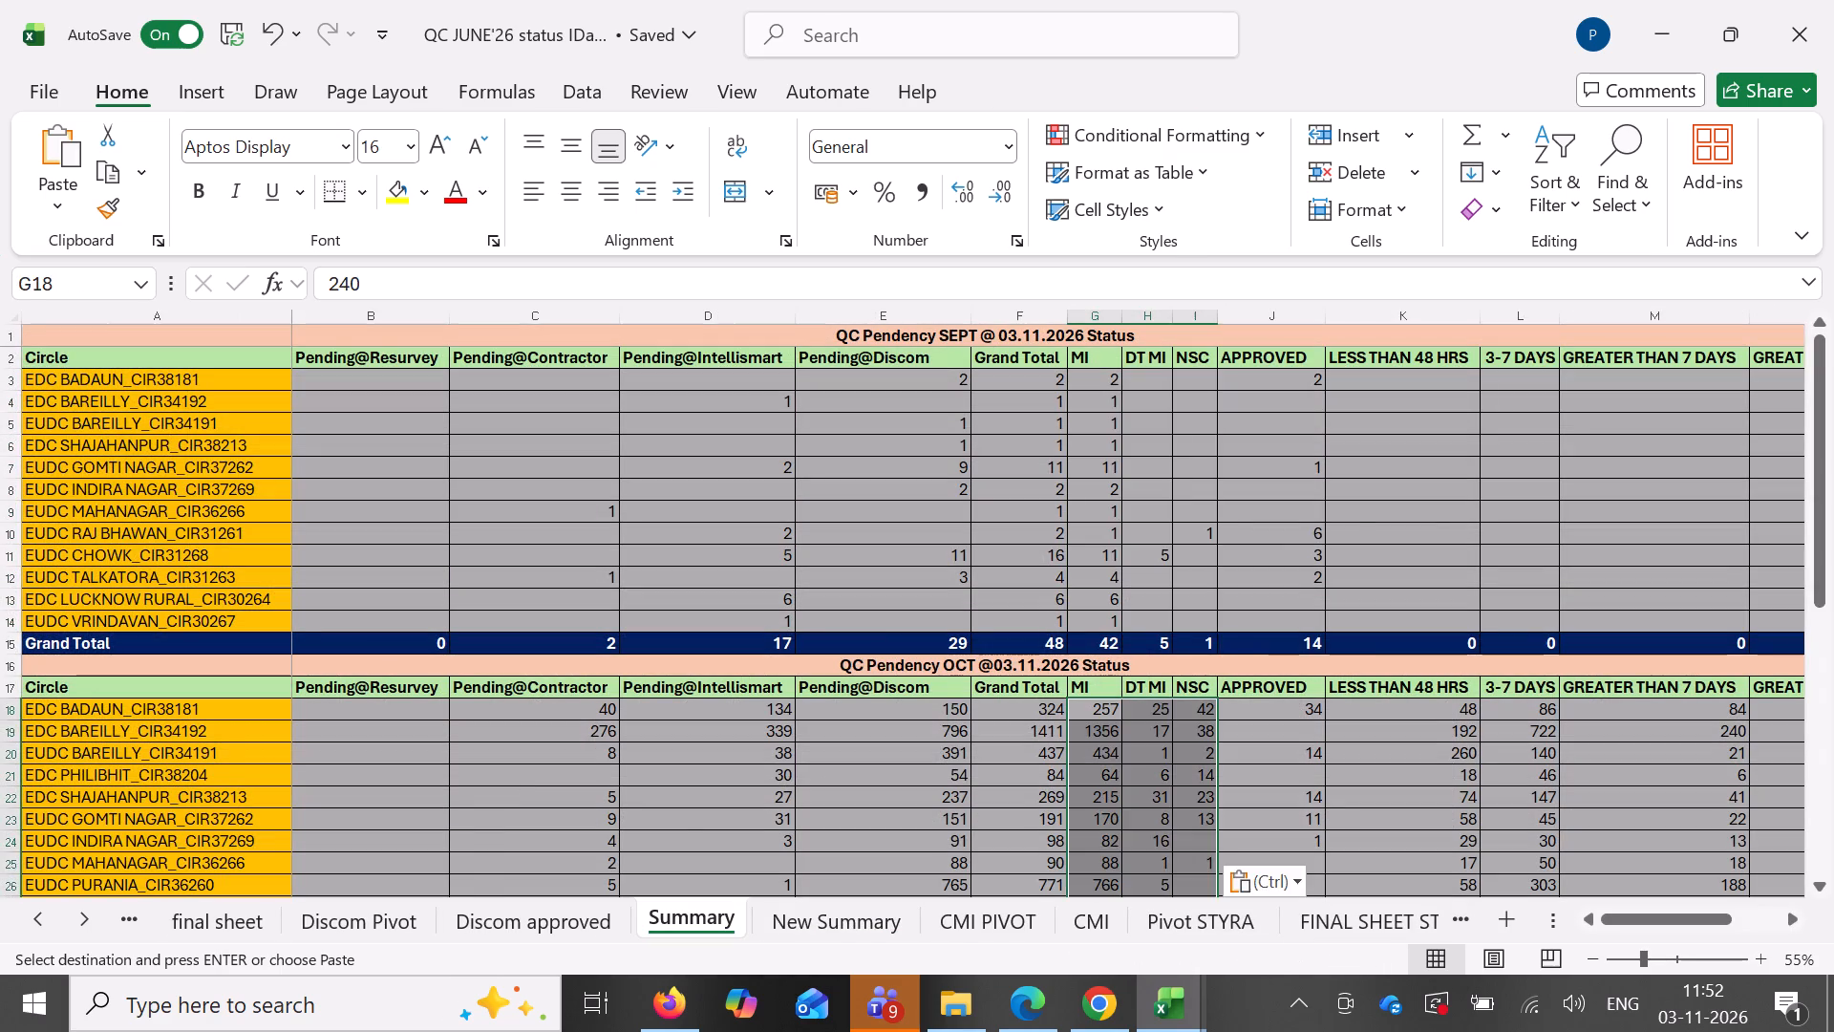
Copy the Nov MI, DT MI and NSC counts B34:D47 from PIVOT1 and paste them as values into the Summary's NOV block from G35.
{"action": "scroll", "coordinate": [1198, 734], "scroll_direction": "down", "scroll_amount": 8}
{"action": "left_click", "coordinate": [177, 911]}
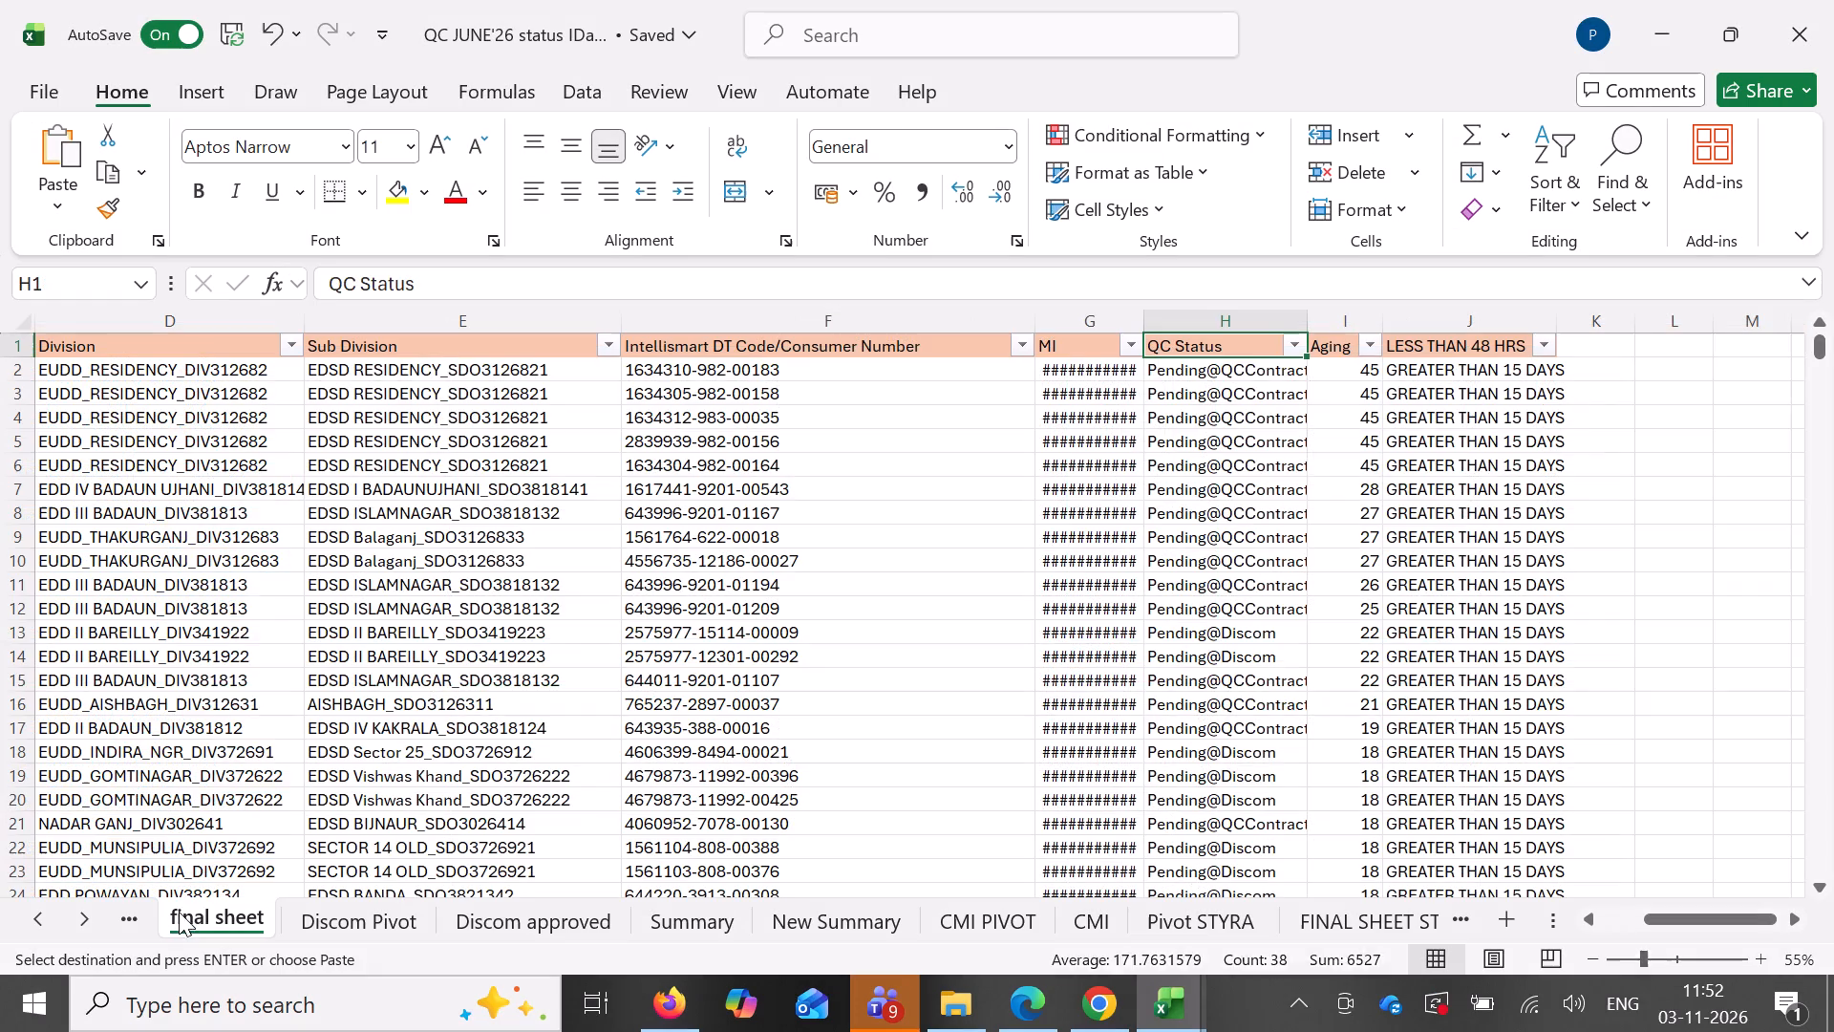
{"action": "left_click", "coordinate": [30, 931]}
{"action": "left_click", "coordinate": [249, 921]}
{"action": "scroll", "coordinate": [386, 623], "scroll_direction": "down", "scroll_amount": 6}
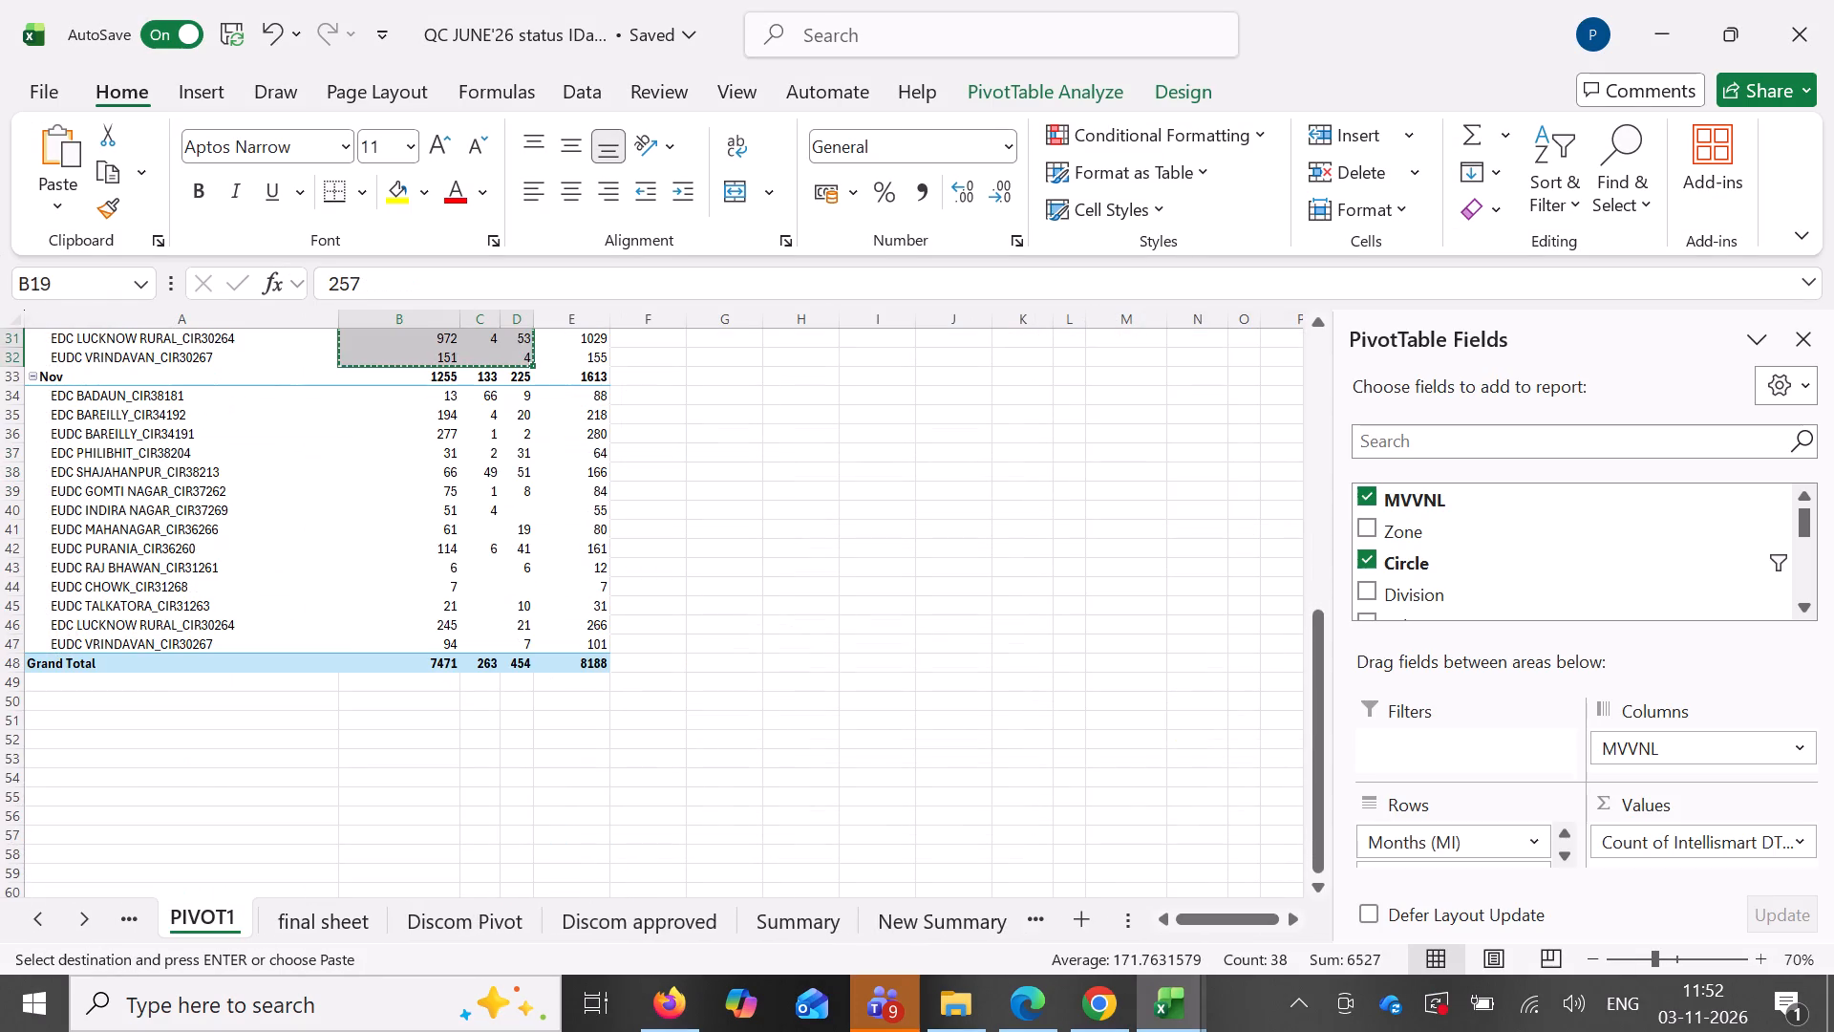
{"action": "left_click_drag", "start_coordinate": [437, 392], "coordinate": [530, 636]}
{"action": "key", "text": "ctrl+c"}
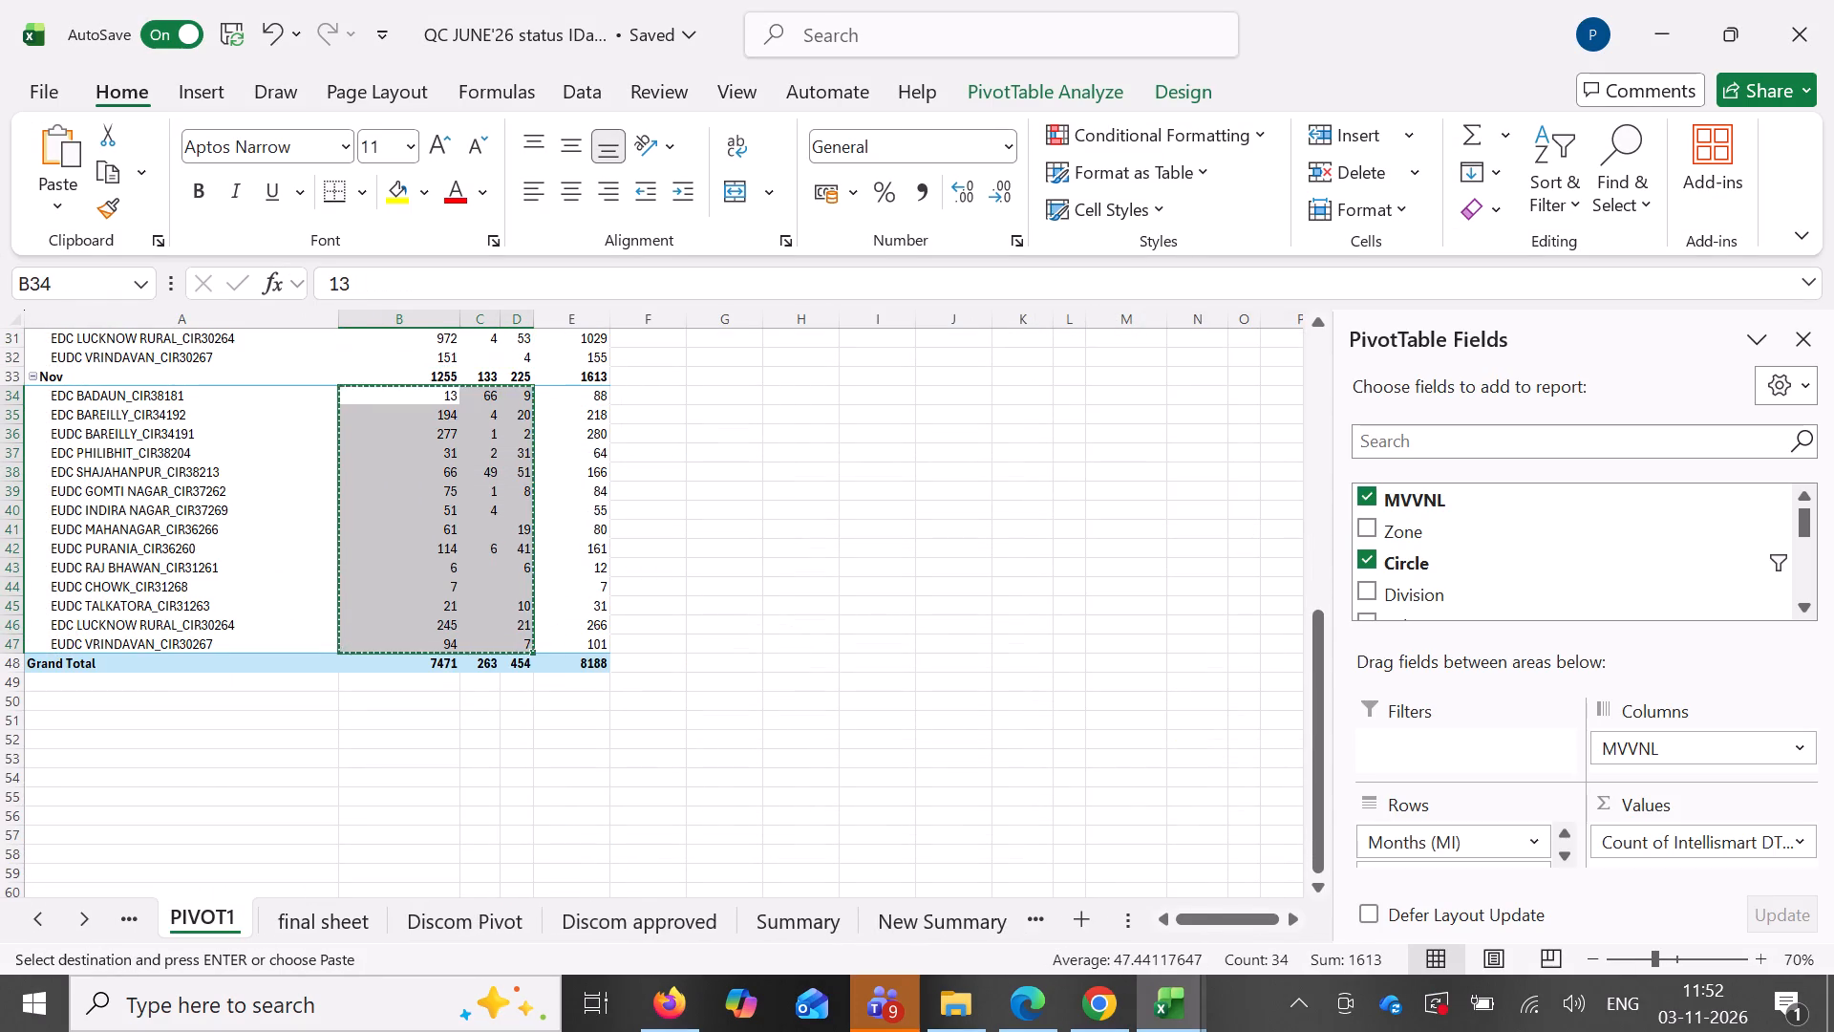
{"action": "left_click", "coordinate": [778, 906]}
{"action": "scroll", "coordinate": [1318, 673], "scroll_direction": "down", "scroll_amount": 5}
{"action": "left_click", "coordinate": [1099, 487]}
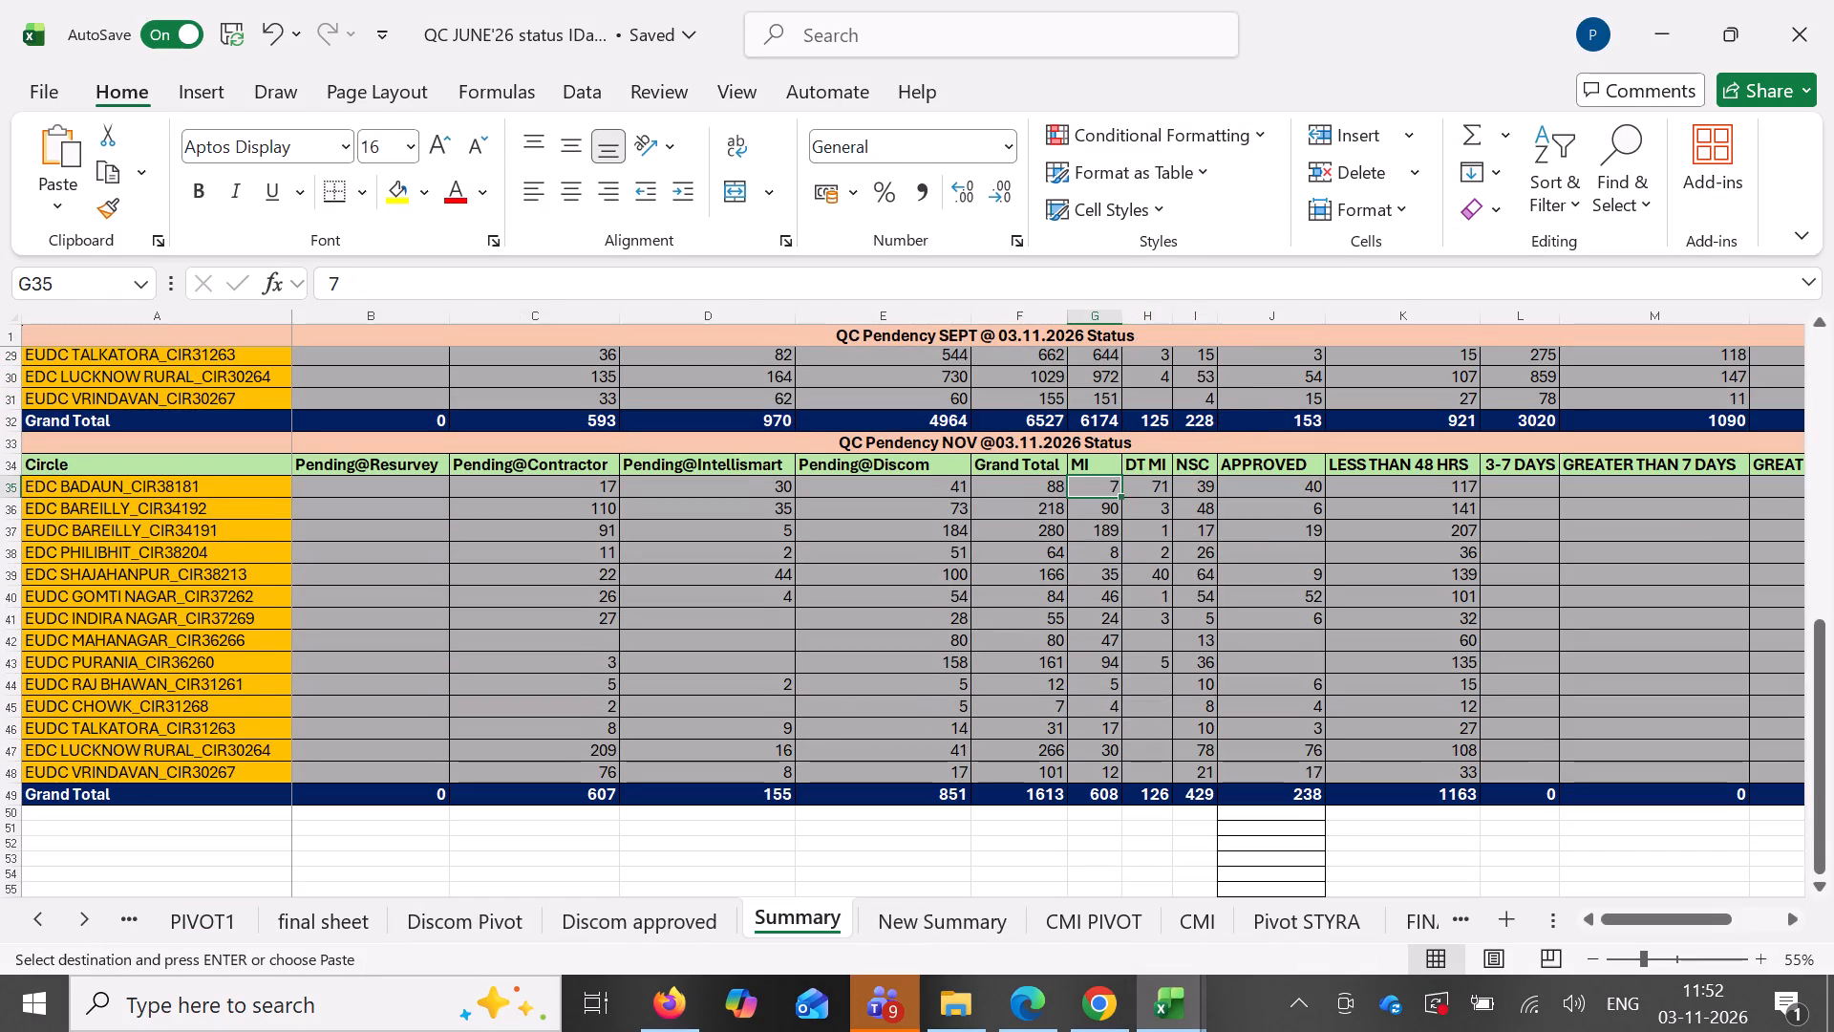
{"action": "key", "text": "ctrl+shift+v"}
In the PIVOT1 pivot table, replace MVVNL with the LESS THAN 48 HRS field as the column field.
{"action": "left_click", "coordinate": [210, 924]}
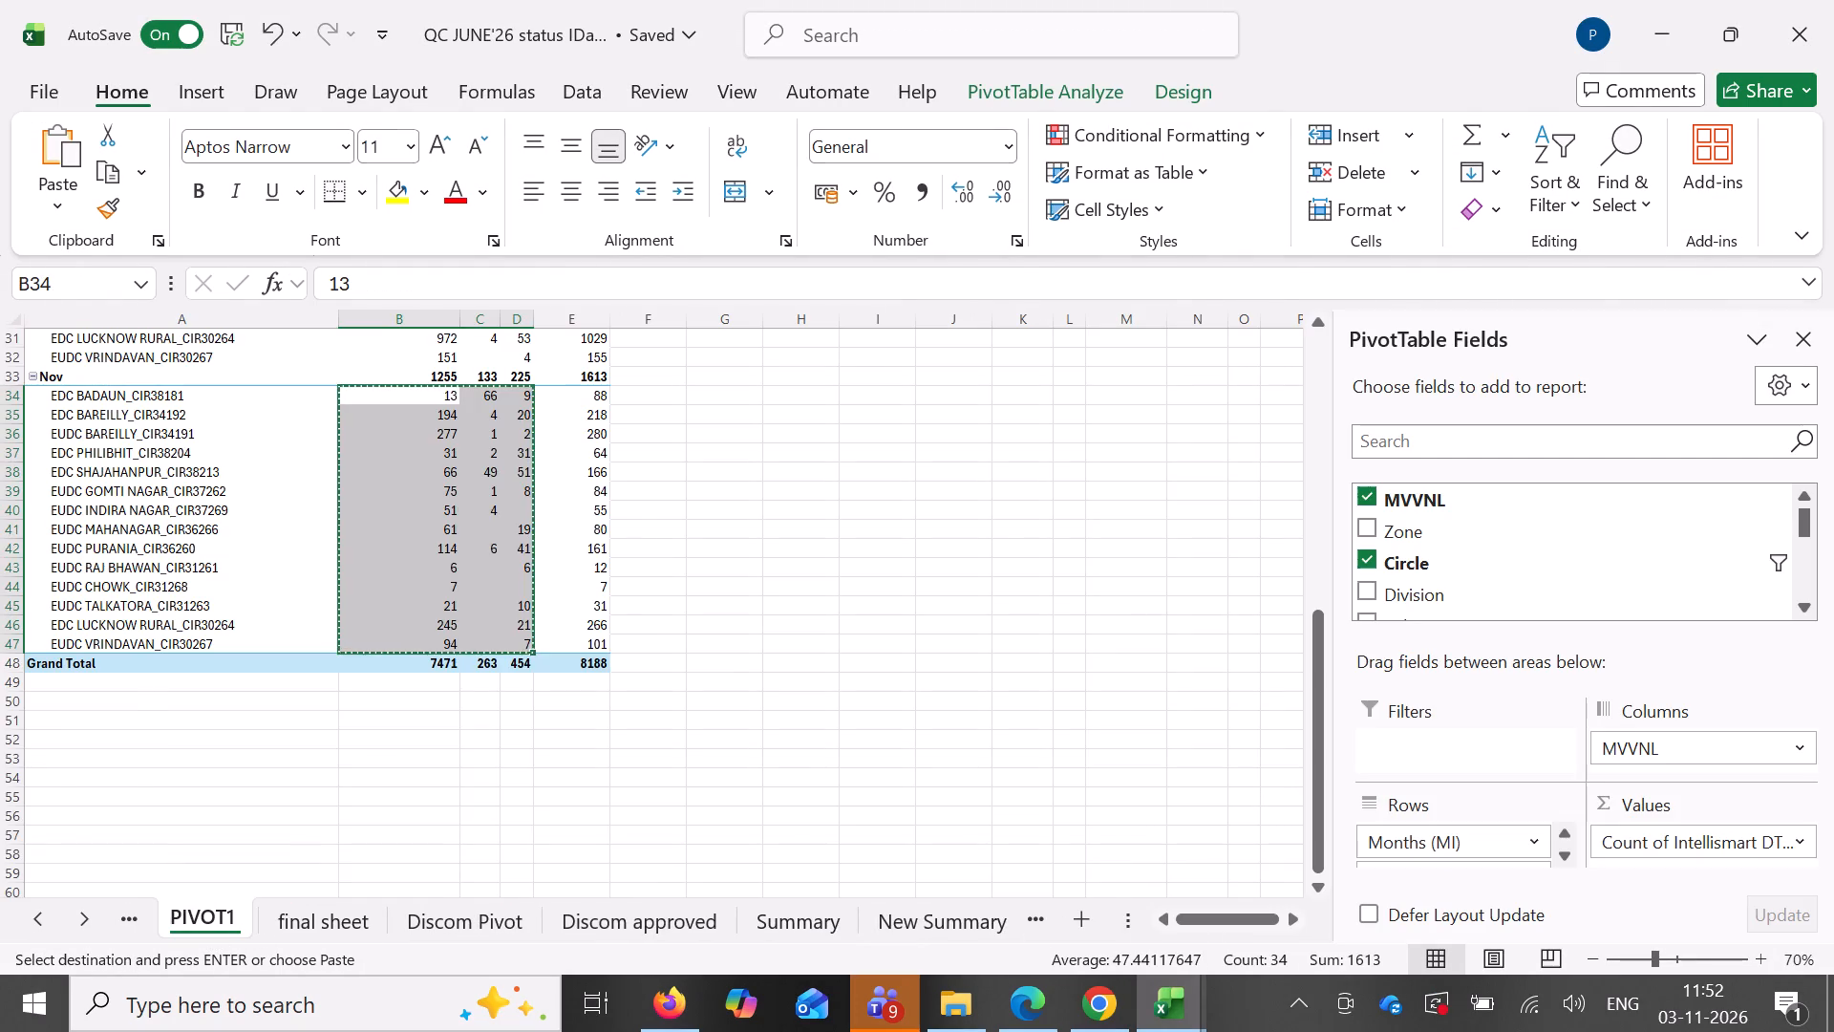
{"action": "scroll", "coordinate": [727, 635], "scroll_direction": "up", "scroll_amount": 4}
{"action": "left_click_drag", "start_coordinate": [1714, 745], "coordinate": [1588, 559]}
{"action": "scroll", "coordinate": [1534, 548], "scroll_direction": "down", "scroll_amount": 1}
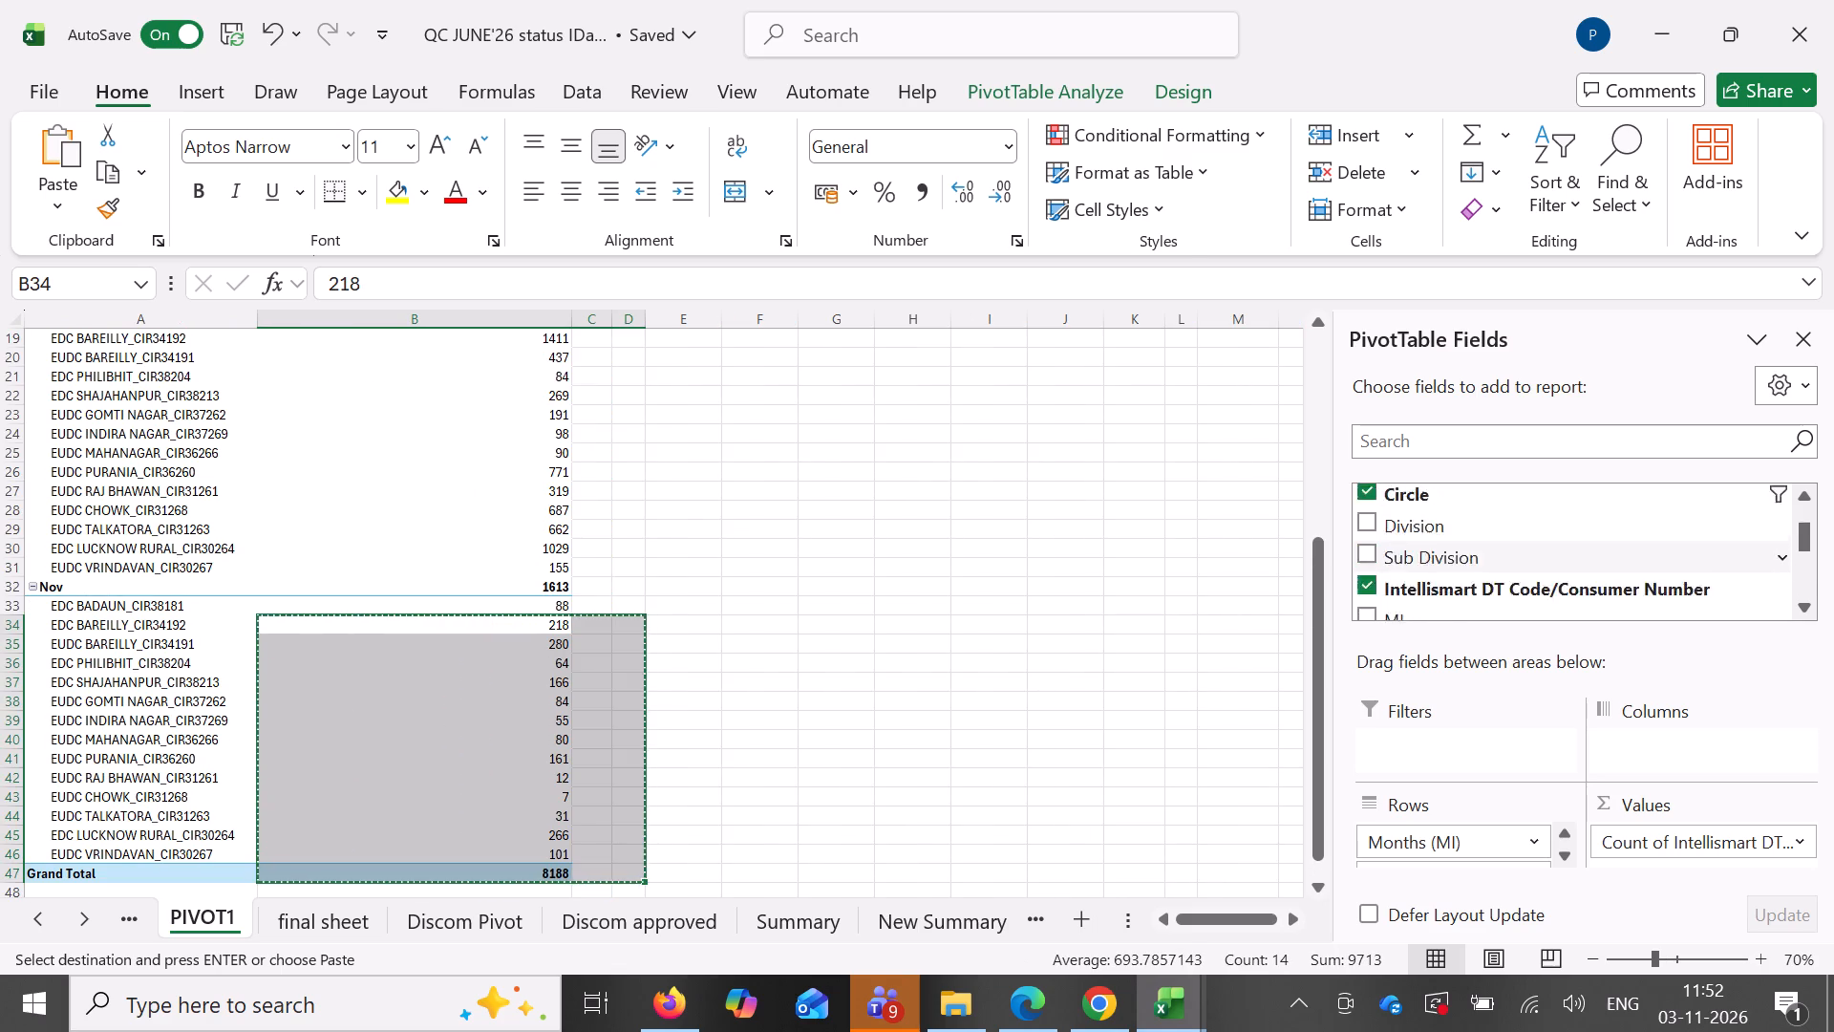
{"action": "scroll", "coordinate": [1534, 548], "scroll_direction": "down", "scroll_amount": 2}
{"action": "left_click_drag", "start_coordinate": [1479, 567], "coordinate": [1677, 752]}
{"action": "scroll", "coordinate": [736, 533], "scroll_direction": "up", "scroll_amount": 5}
{"action": "scroll", "coordinate": [631, 446], "scroll_direction": "up", "scroll_amount": 4}
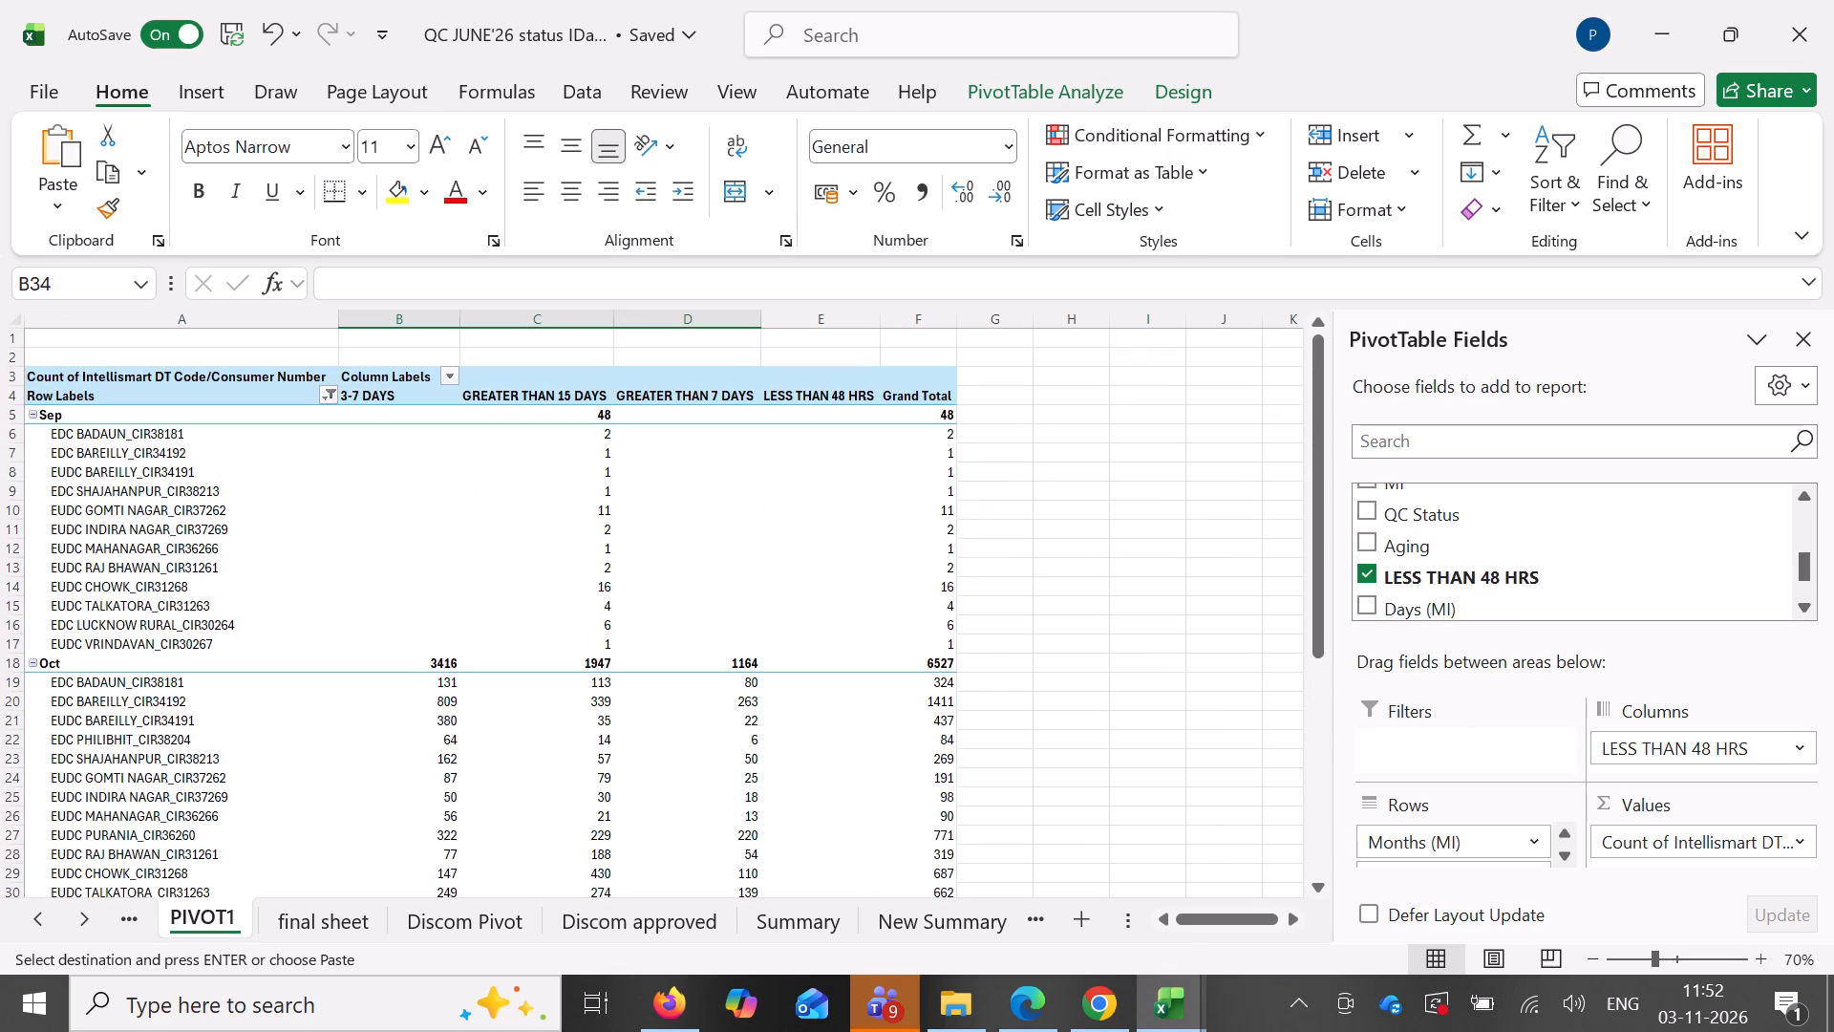
Reorder PIVOT1's ageing columns as LESS THAN 48 HRS, 3-7 DAYS, GREATER THAN 7 DAYS, GREATER THAN 15 DAYS.
{"action": "left_click", "coordinate": [817, 386]}
{"action": "left_click_drag", "start_coordinate": [760, 412], "coordinate": [336, 472]}
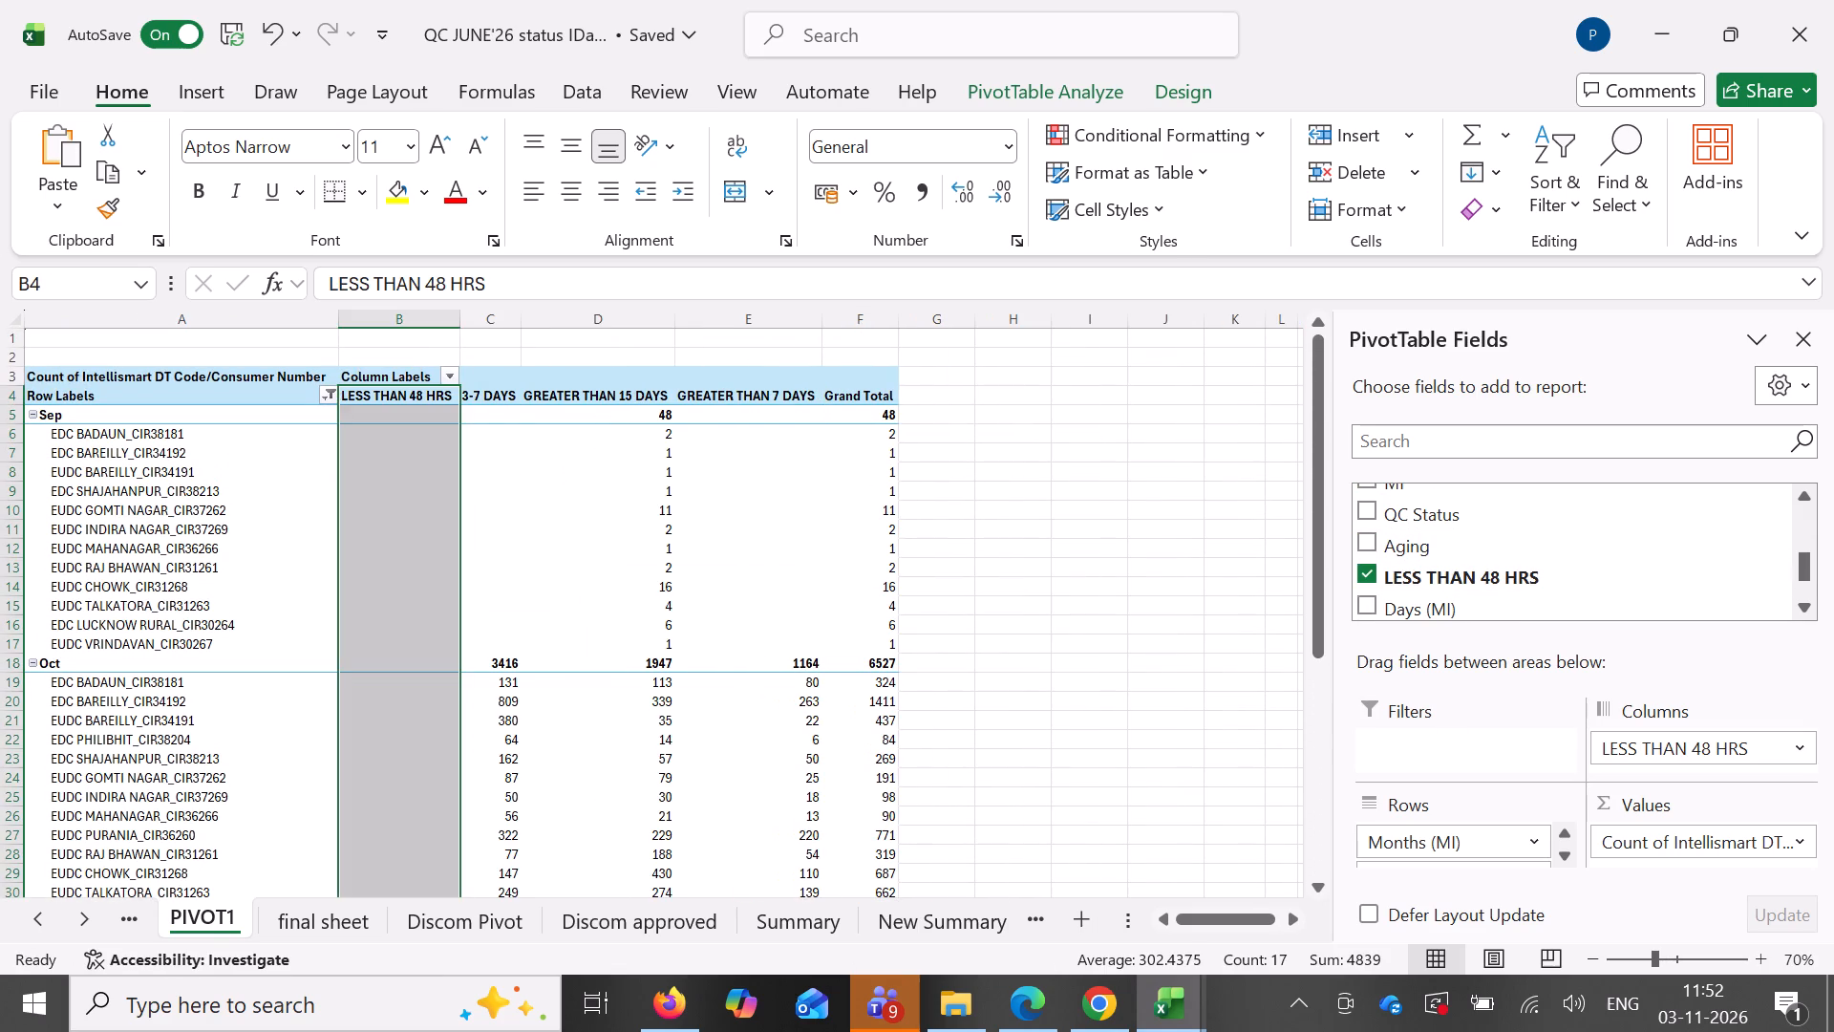
{"action": "left_click", "coordinate": [554, 391]}
{"action": "left_click_drag", "start_coordinate": [671, 421], "coordinate": [782, 447]}
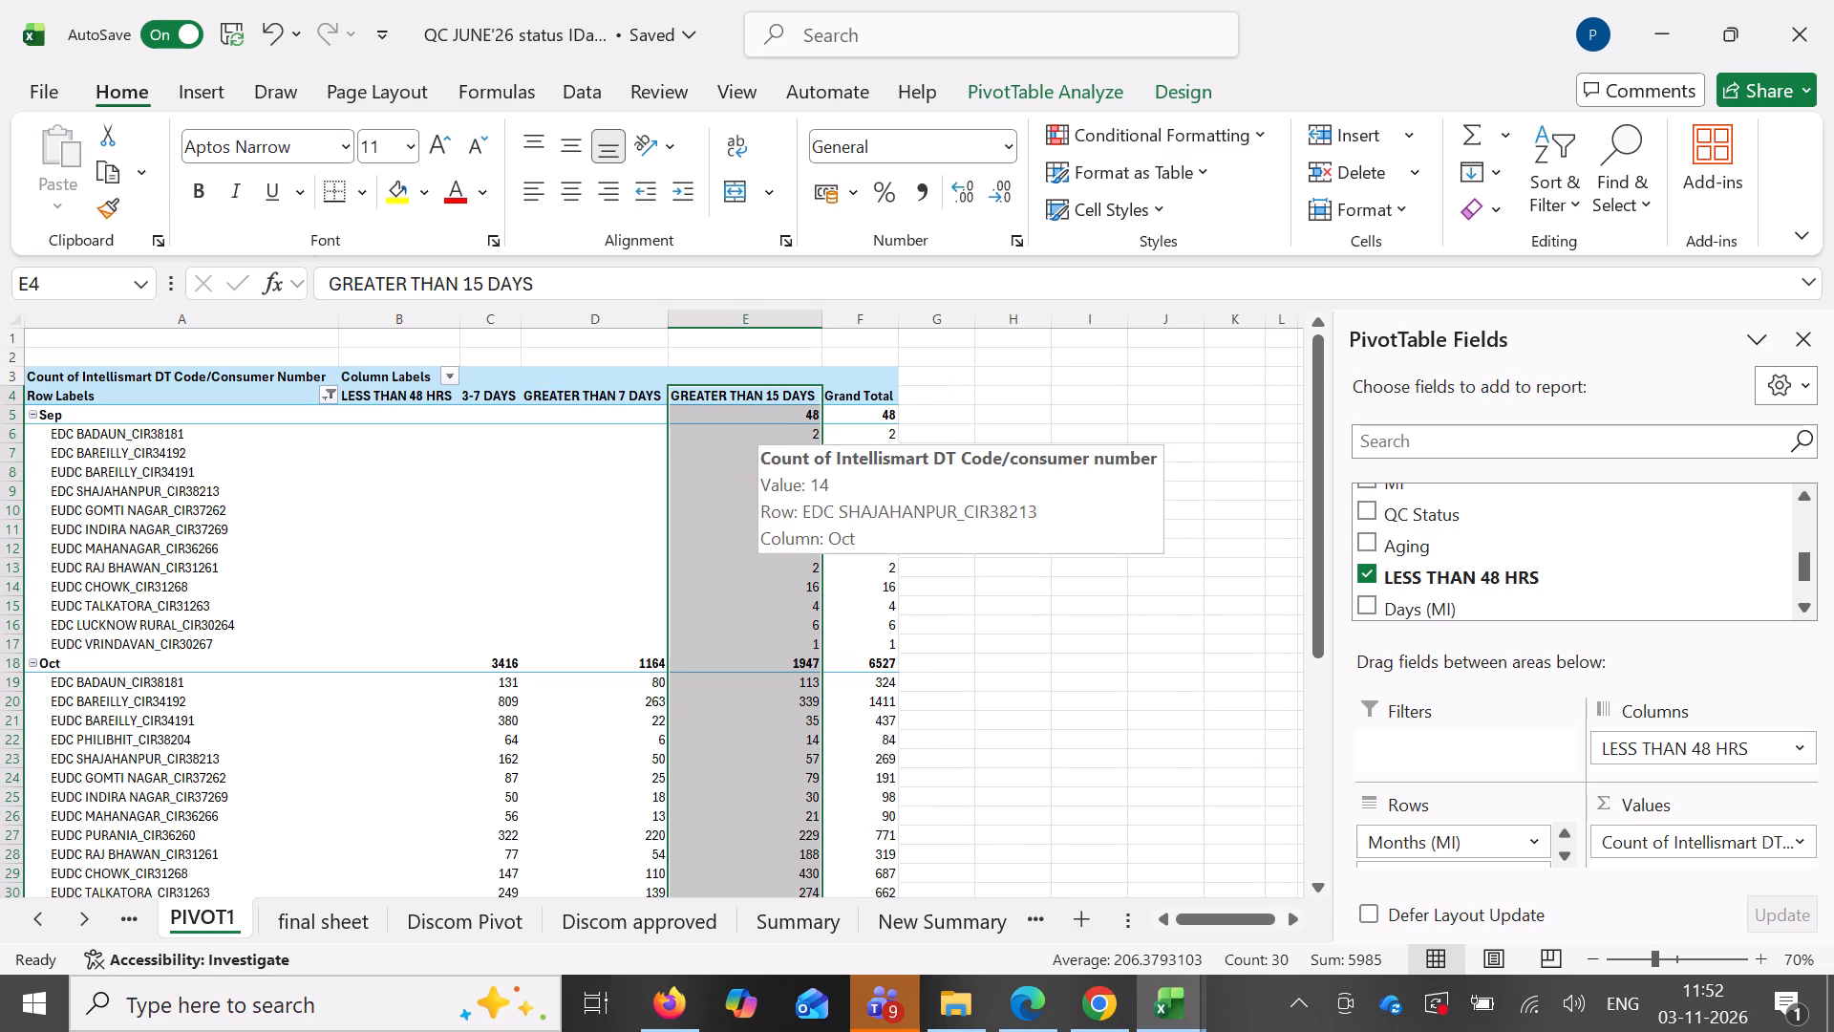
Copy the Oct ageing counts B19:E32 from PIVOT1 and paste them as values into the Summary's OCT block from K18.
{"action": "scroll", "coordinate": [647, 478], "scroll_direction": "down", "scroll_amount": 4}
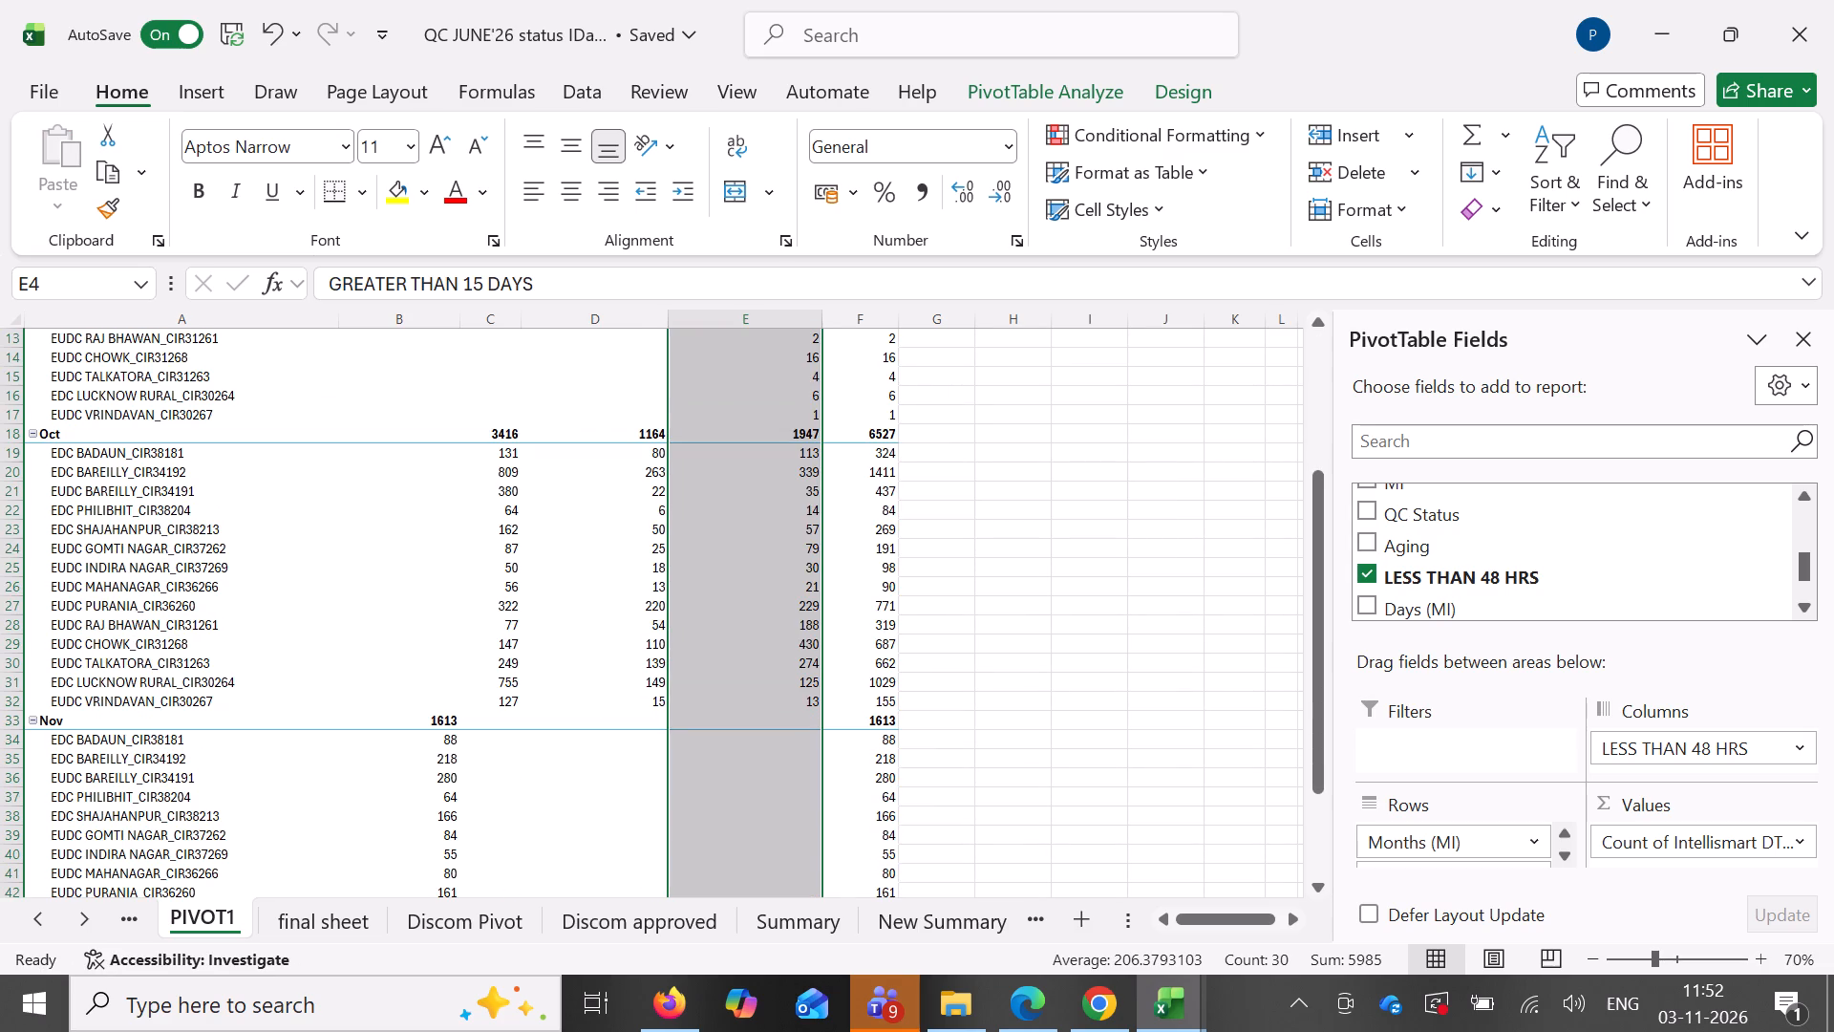
{"action": "left_click_drag", "start_coordinate": [447, 456], "coordinate": [796, 707]}
{"action": "key", "text": "ctrl+c"}
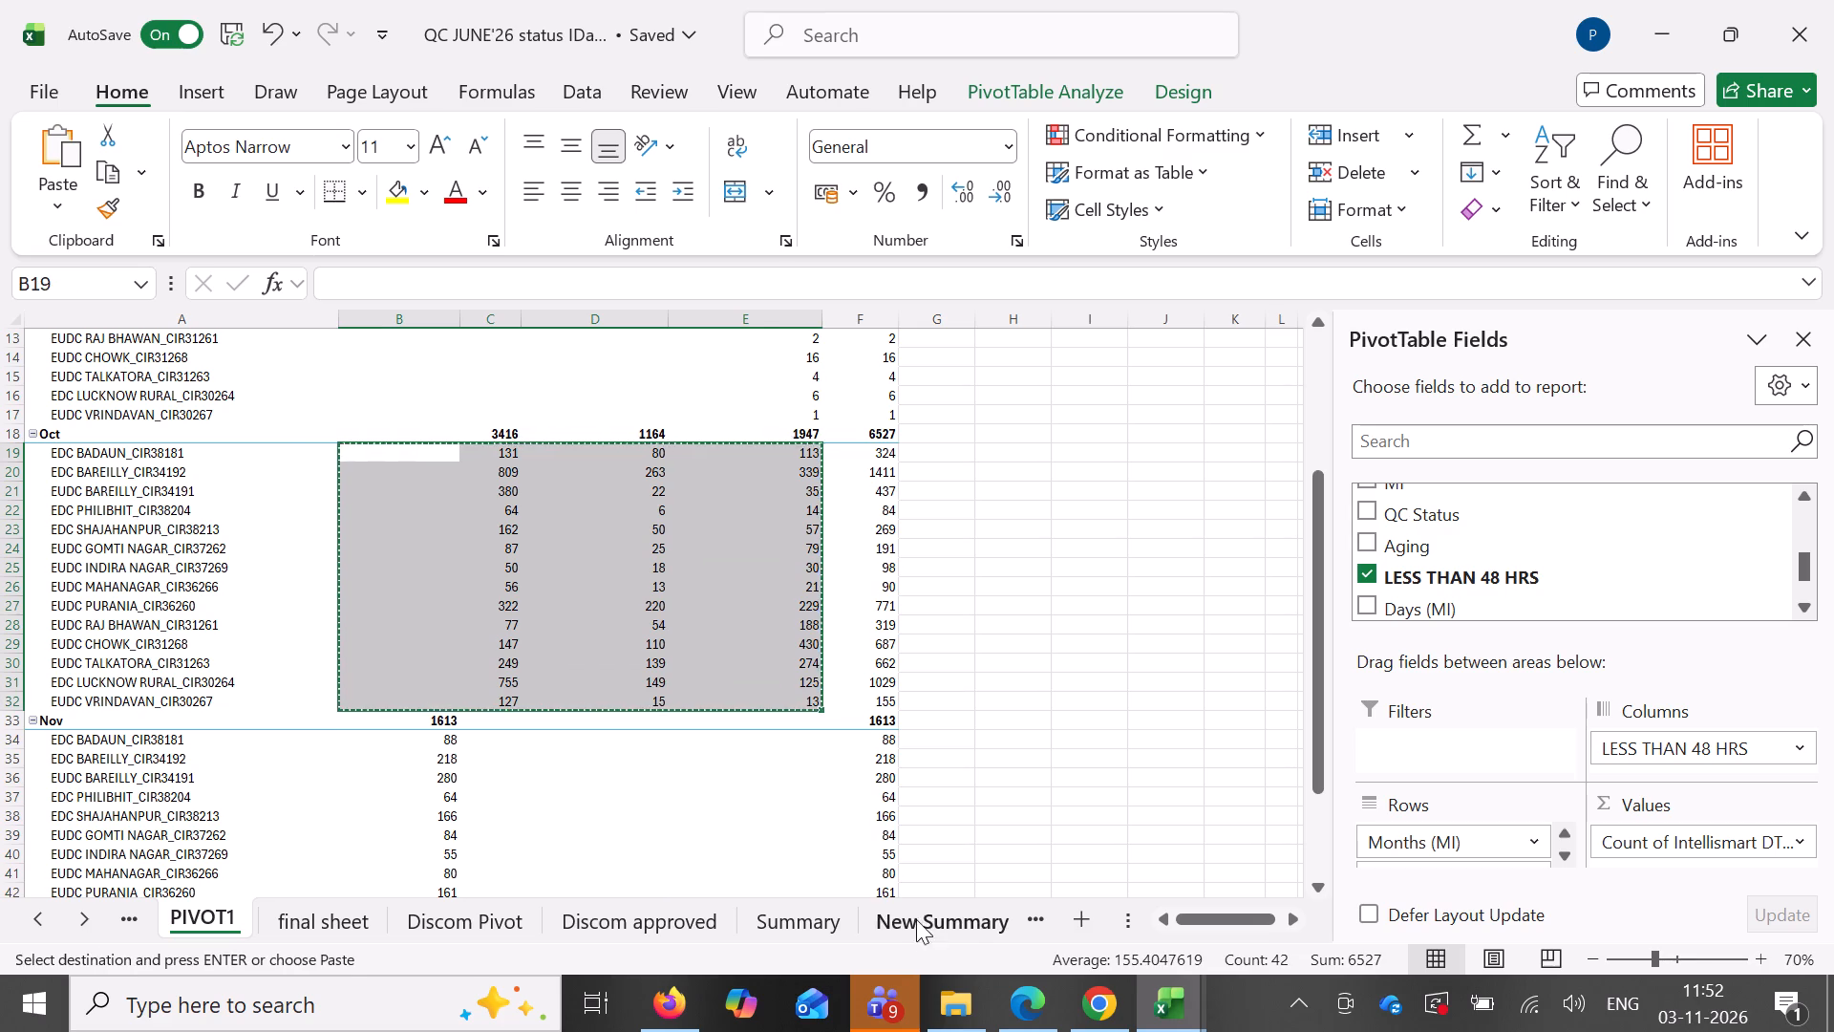
{"action": "left_click", "coordinate": [925, 932]}
{"action": "left_click", "coordinate": [723, 934]}
{"action": "scroll", "coordinate": [1225, 619], "scroll_direction": "up", "scroll_amount": 6}
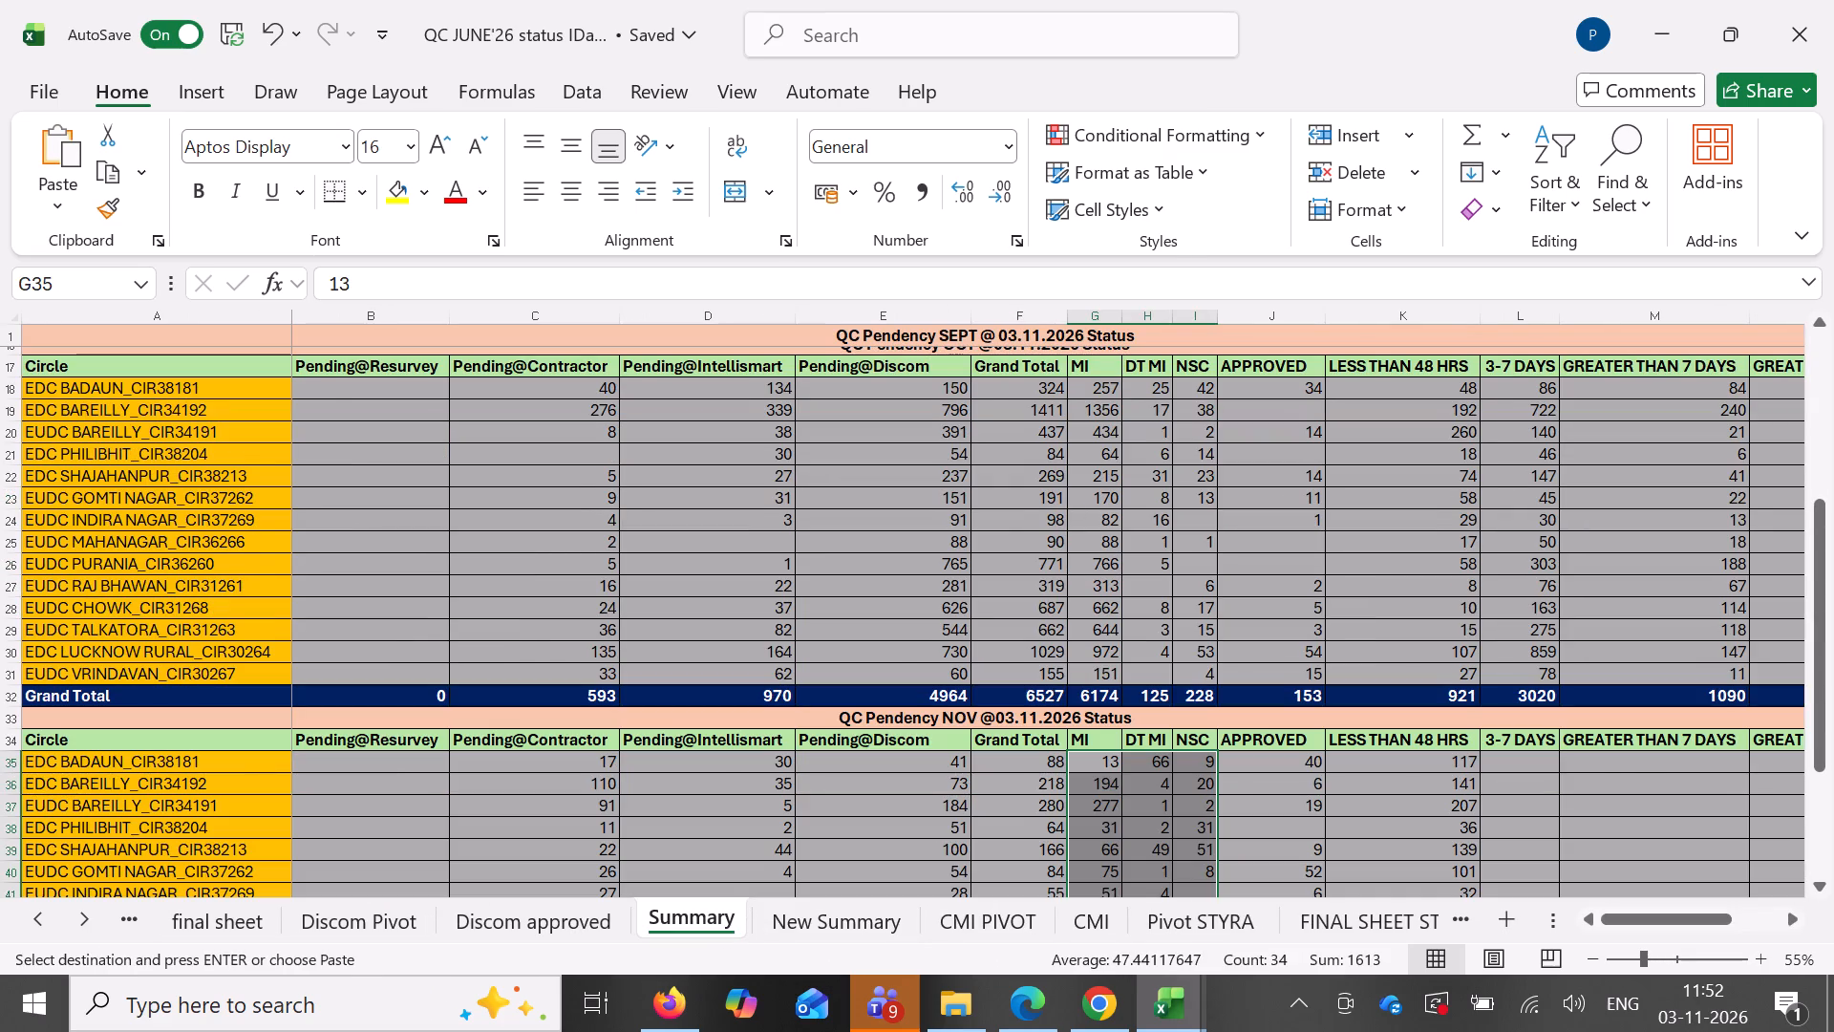
{"action": "left_click", "coordinate": [1397, 381]}
{"action": "key", "text": "ctrl+shift+v"}
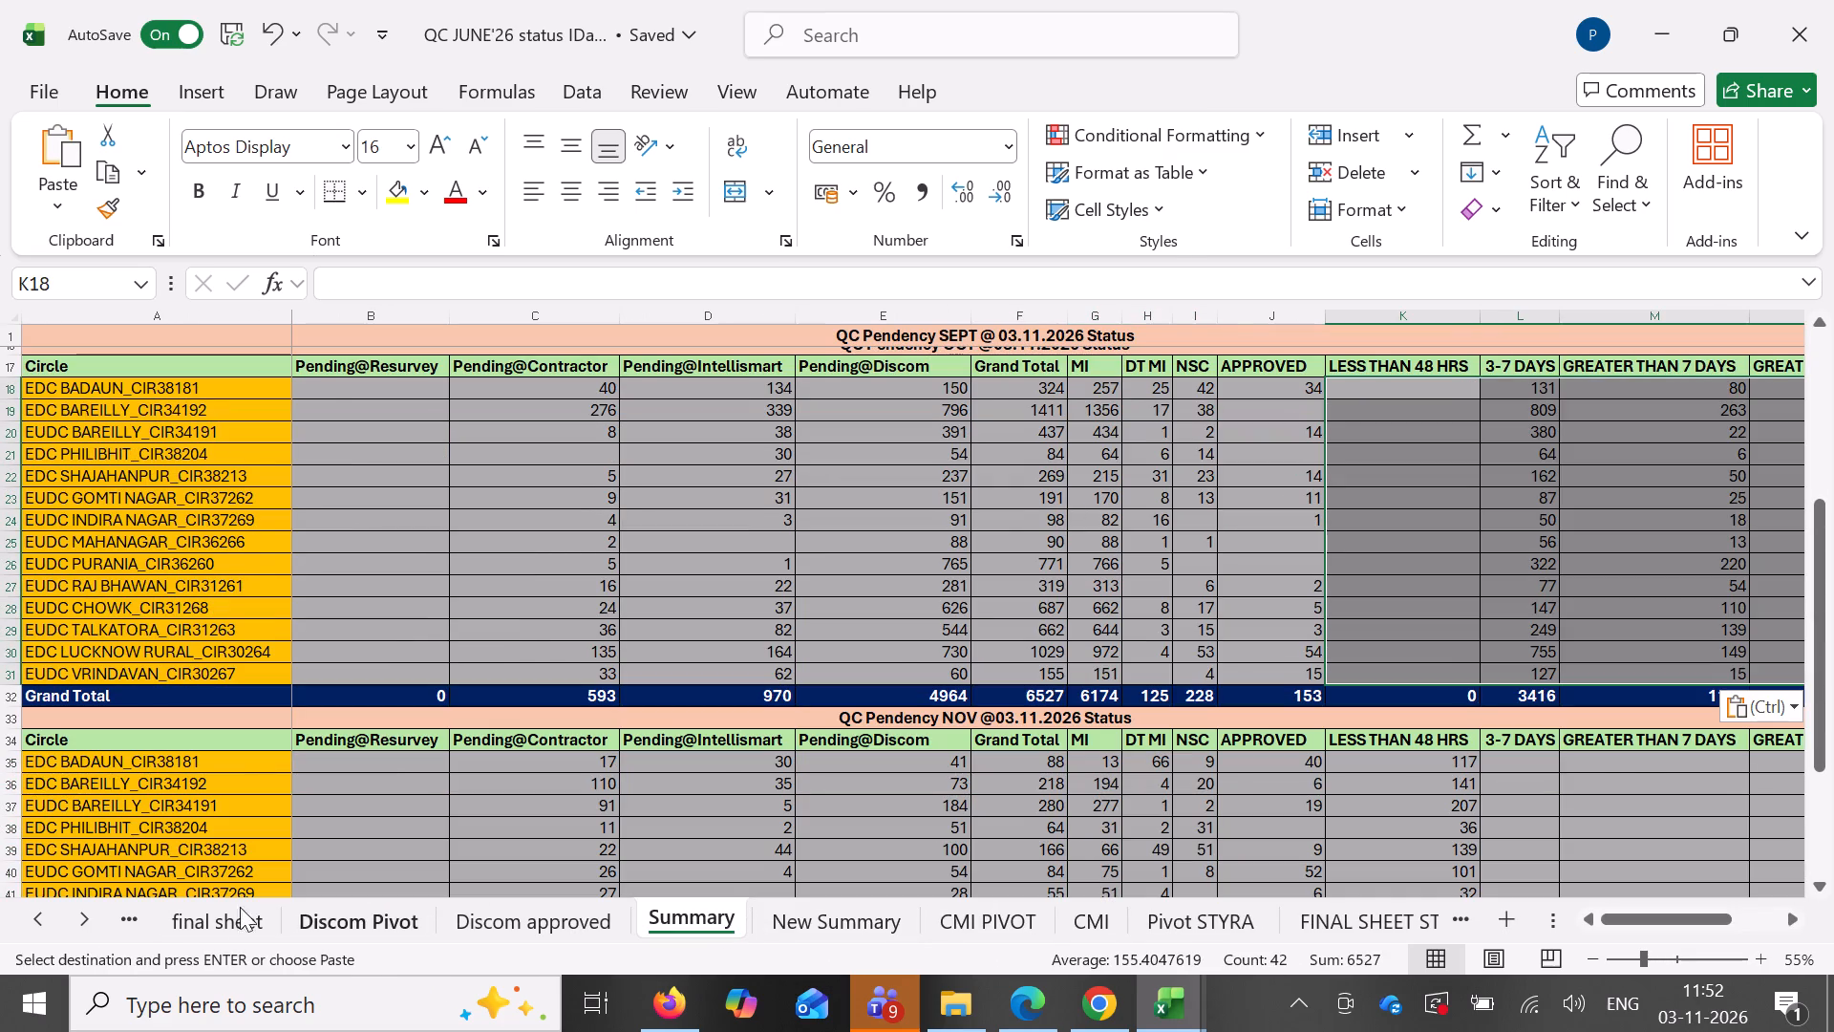
Copy the Nov ageing counts B34:C47 from PIVOT1 and paste them as values into the Summary's NOV block from K35.
{"action": "left_click", "coordinate": [49, 934]}
{"action": "left_click", "coordinate": [157, 933]}
{"action": "scroll", "coordinate": [405, 698], "scroll_direction": "down", "scroll_amount": 5}
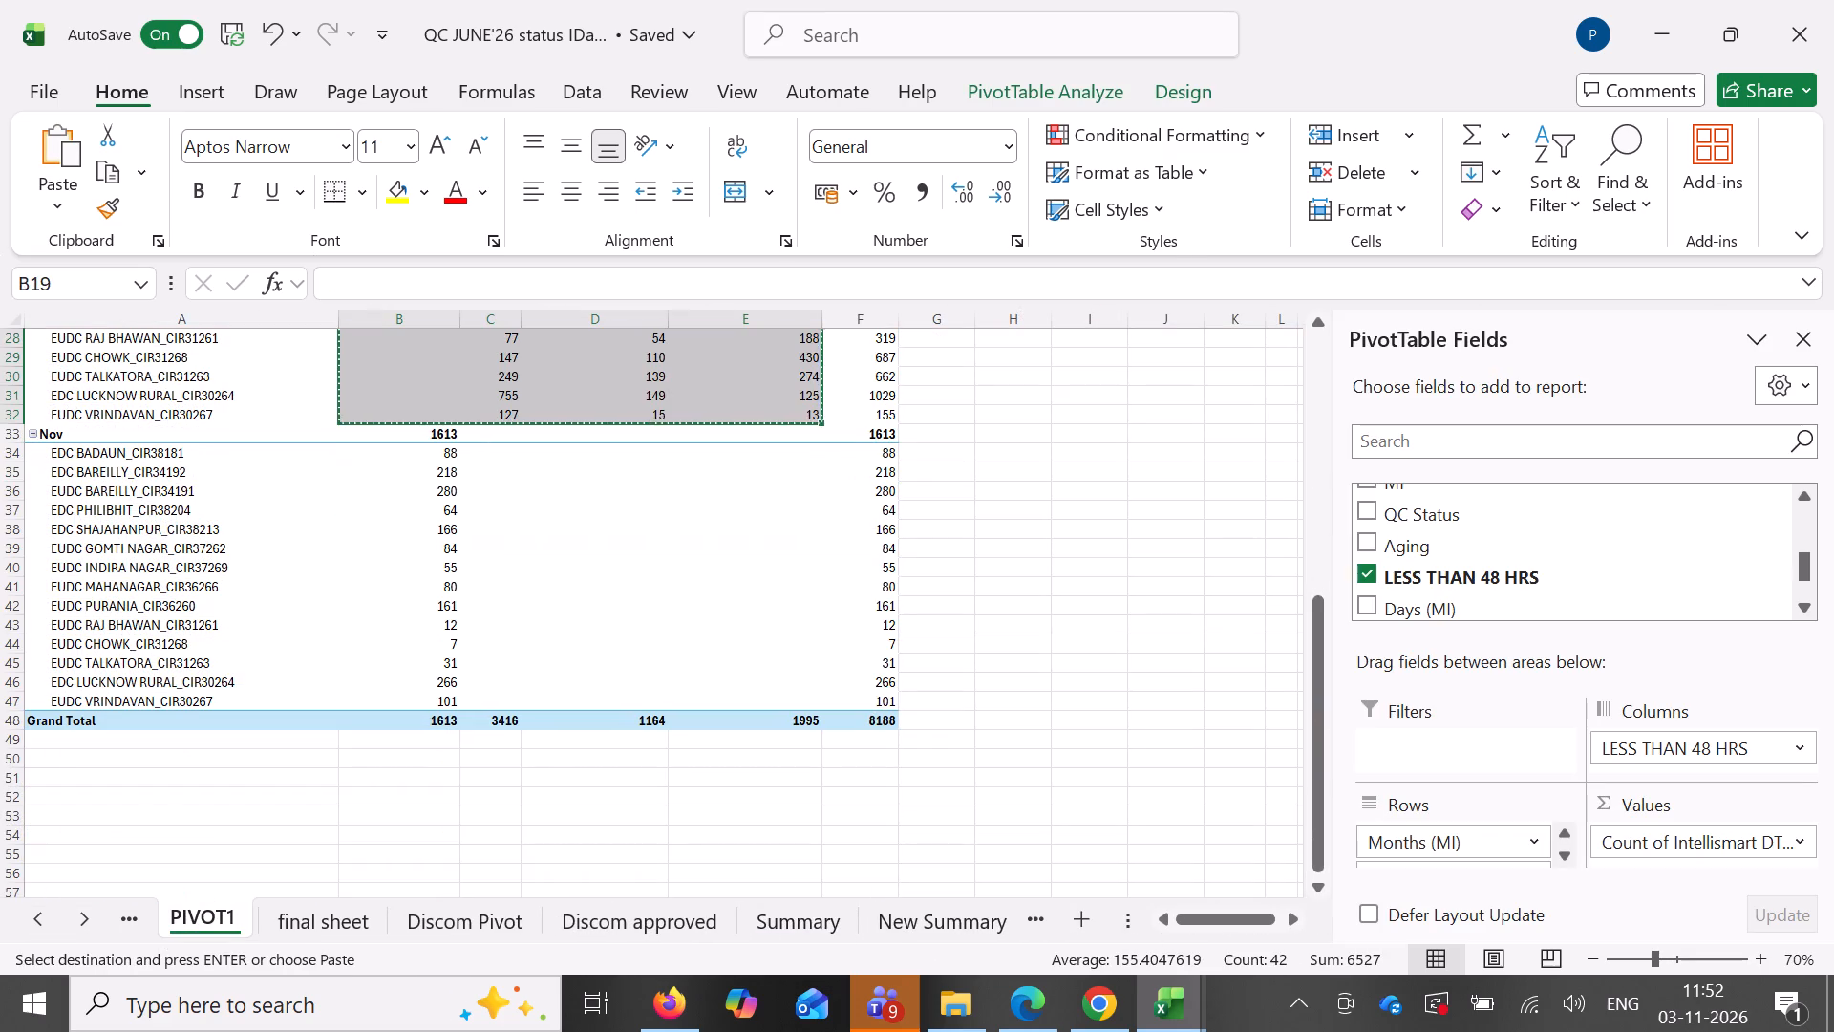
{"action": "left_click_drag", "start_coordinate": [417, 455], "coordinate": [465, 705]}
{"action": "key", "text": "ctrl+c"}
{"action": "left_click", "coordinate": [795, 927]}
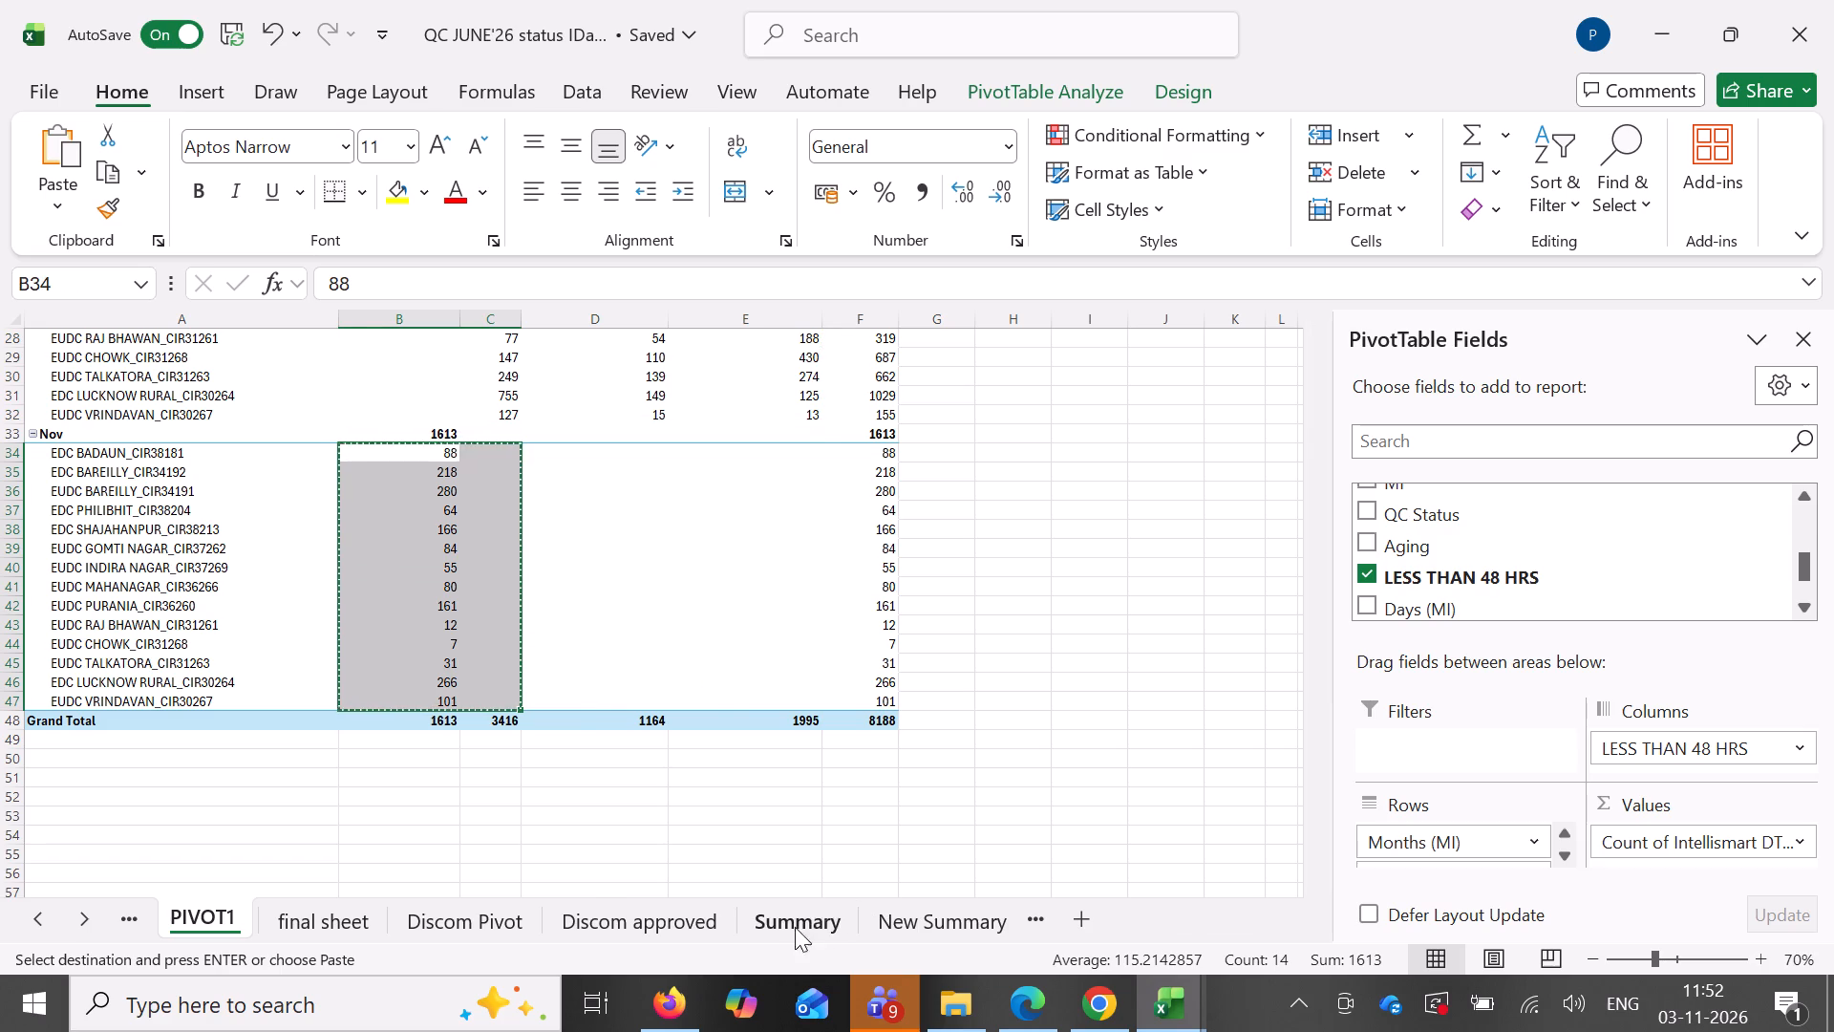
{"action": "left_click", "coordinate": [1418, 763]}
{"action": "key", "text": "ctrl+shift+v"}
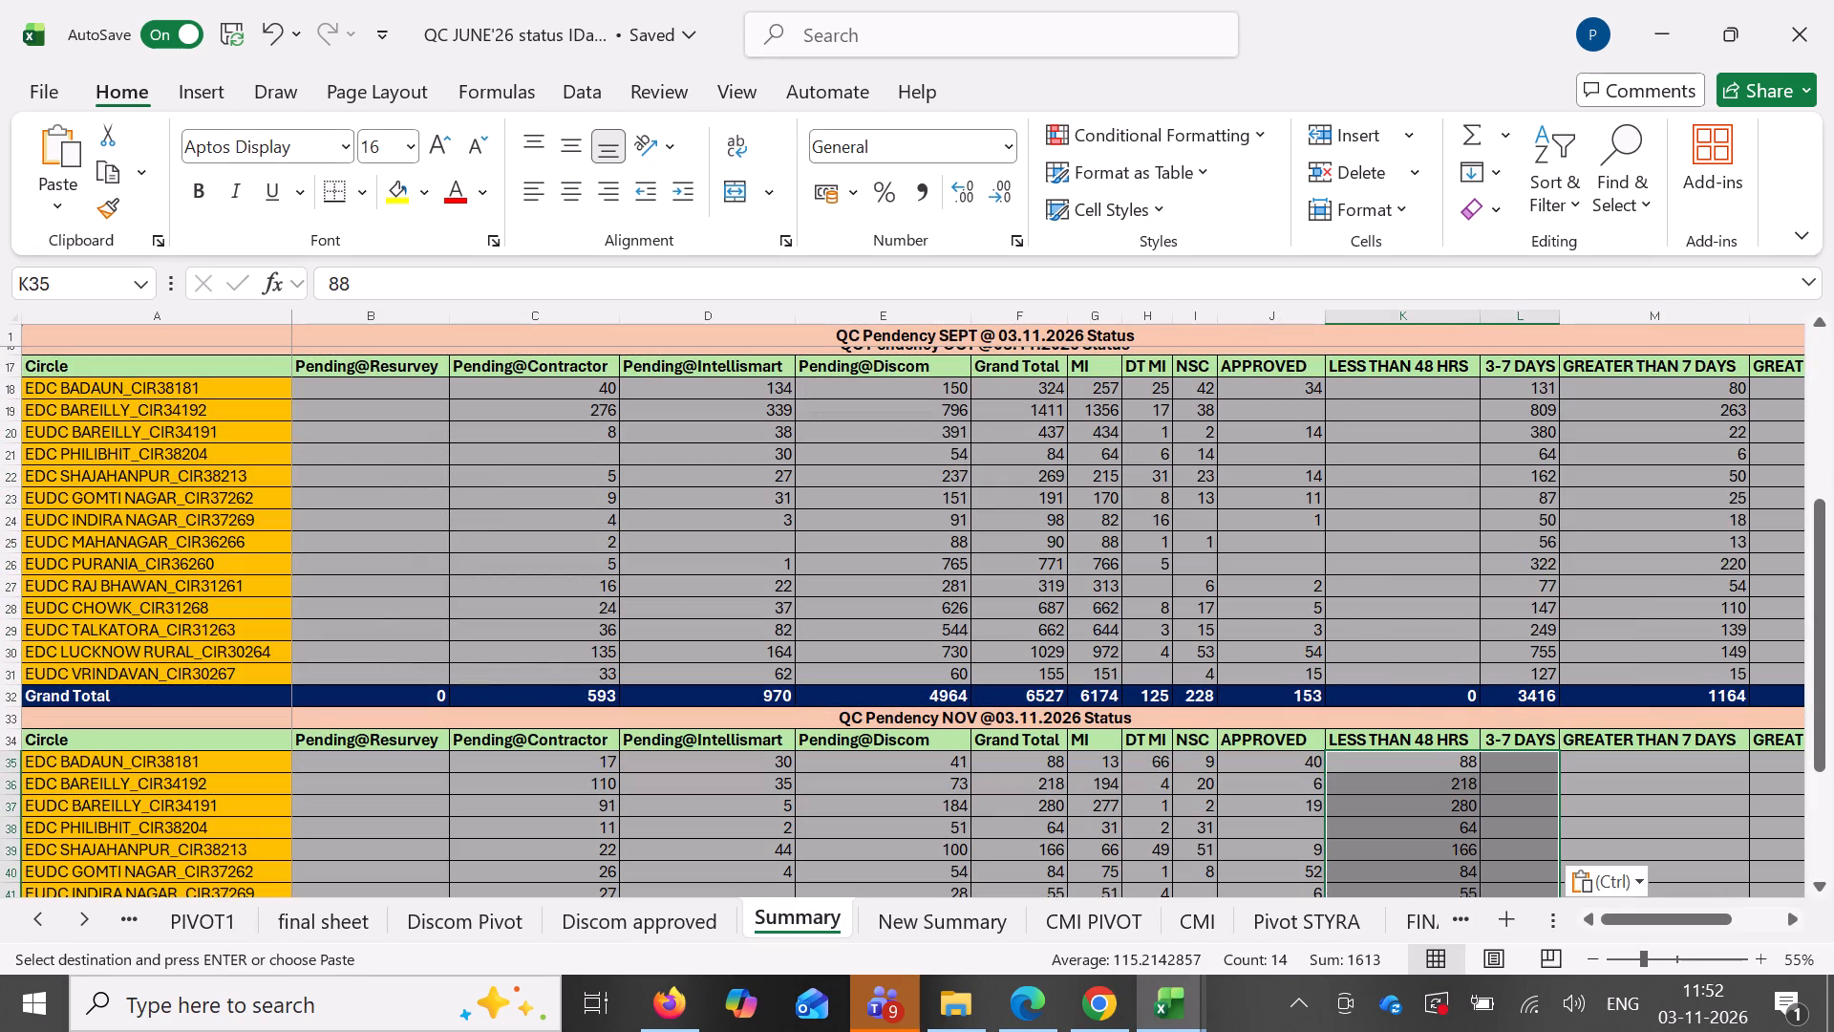
Copy the Sep ageing counts B6:E17 from PIVOT1 and paste them as values into the Summary's SEPT block from K3.
{"action": "left_click", "coordinate": [200, 916]}
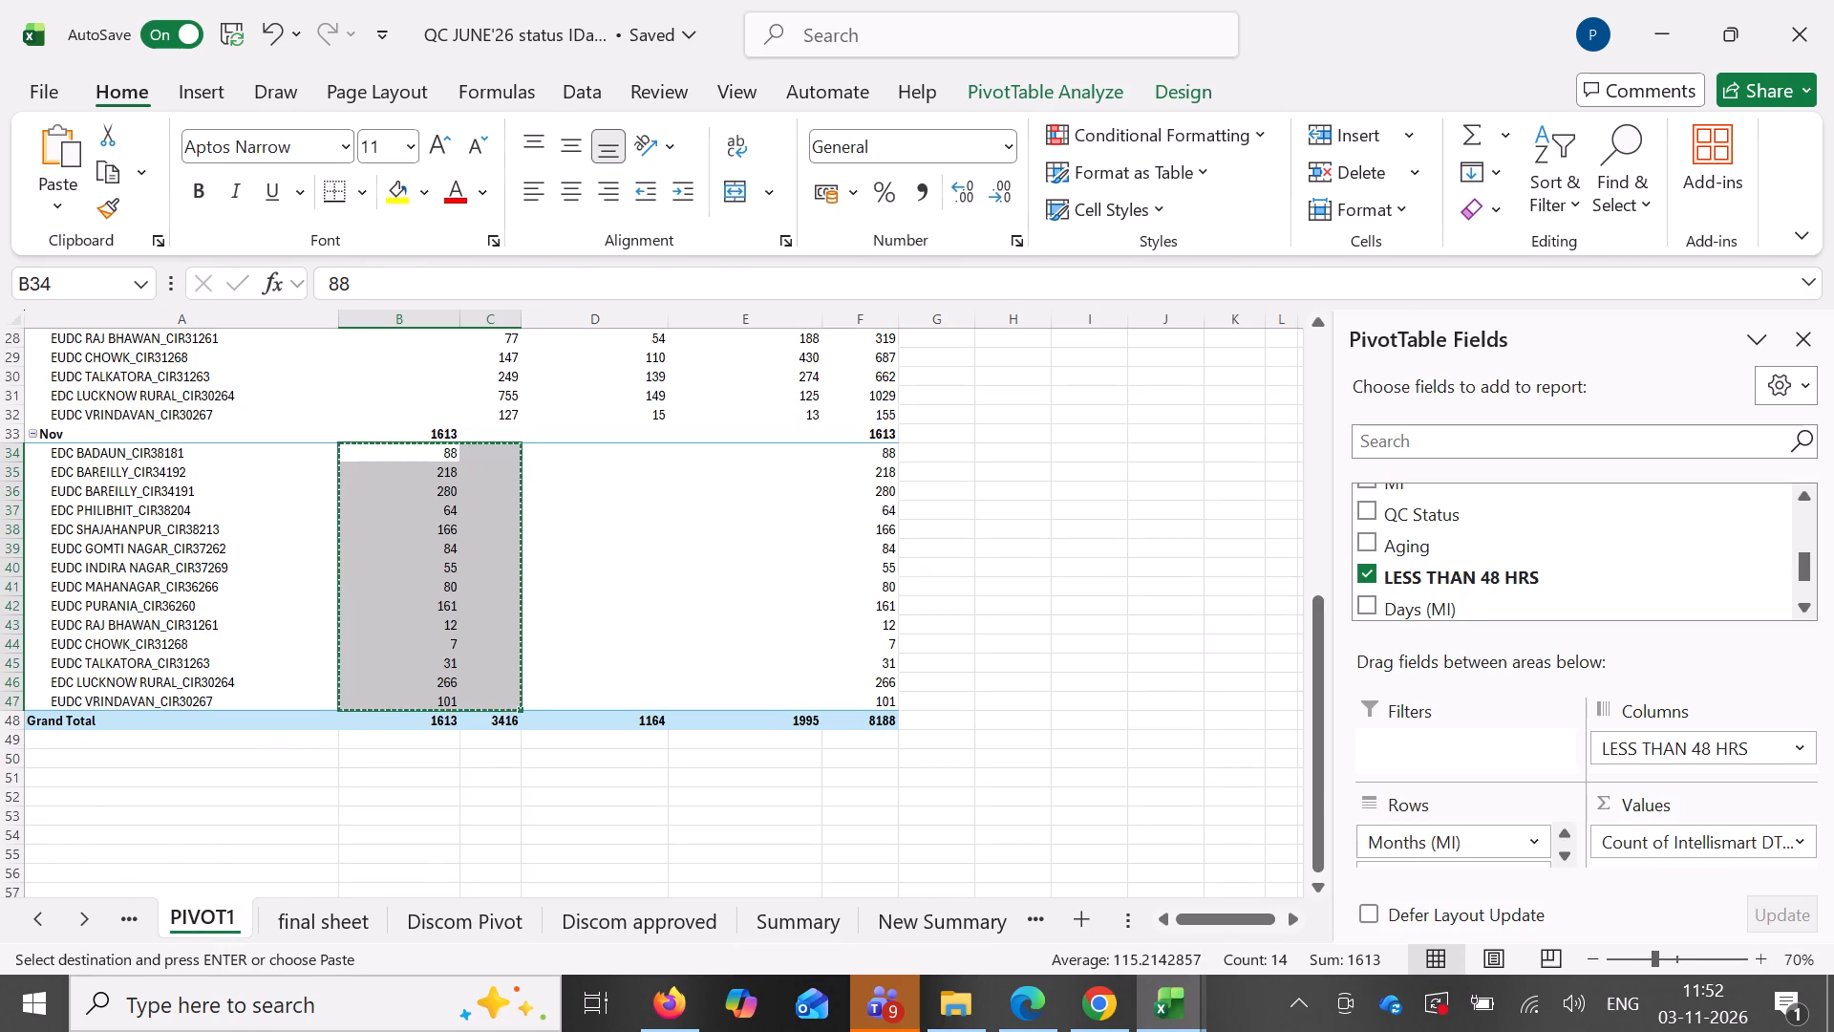
{"action": "scroll", "coordinate": [586, 575], "scroll_direction": "up", "scroll_amount": 11}
{"action": "left_click_drag", "start_coordinate": [441, 430], "coordinate": [800, 658]}
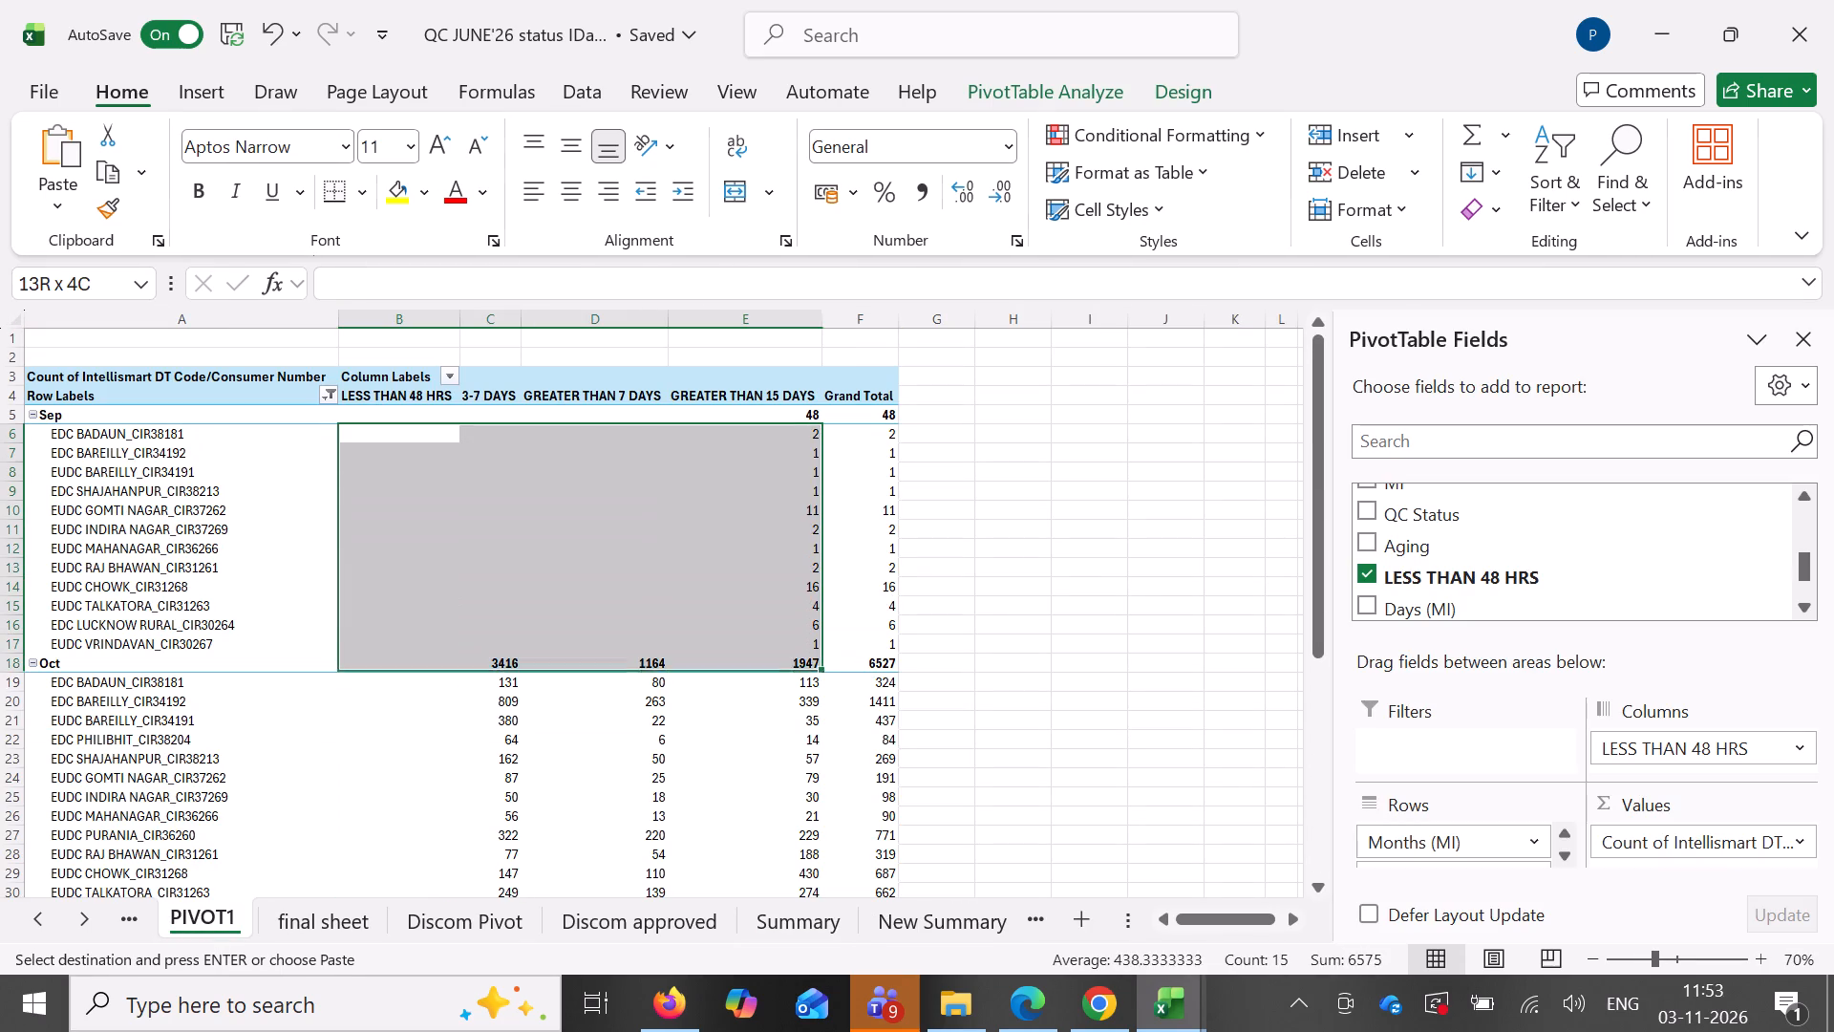
{"action": "left_click_drag", "start_coordinate": [800, 658], "coordinate": [808, 645]}
{"action": "key", "text": "ctrl+c"}
{"action": "left_click", "coordinate": [869, 932]}
{"action": "left_click", "coordinate": [736, 936]}
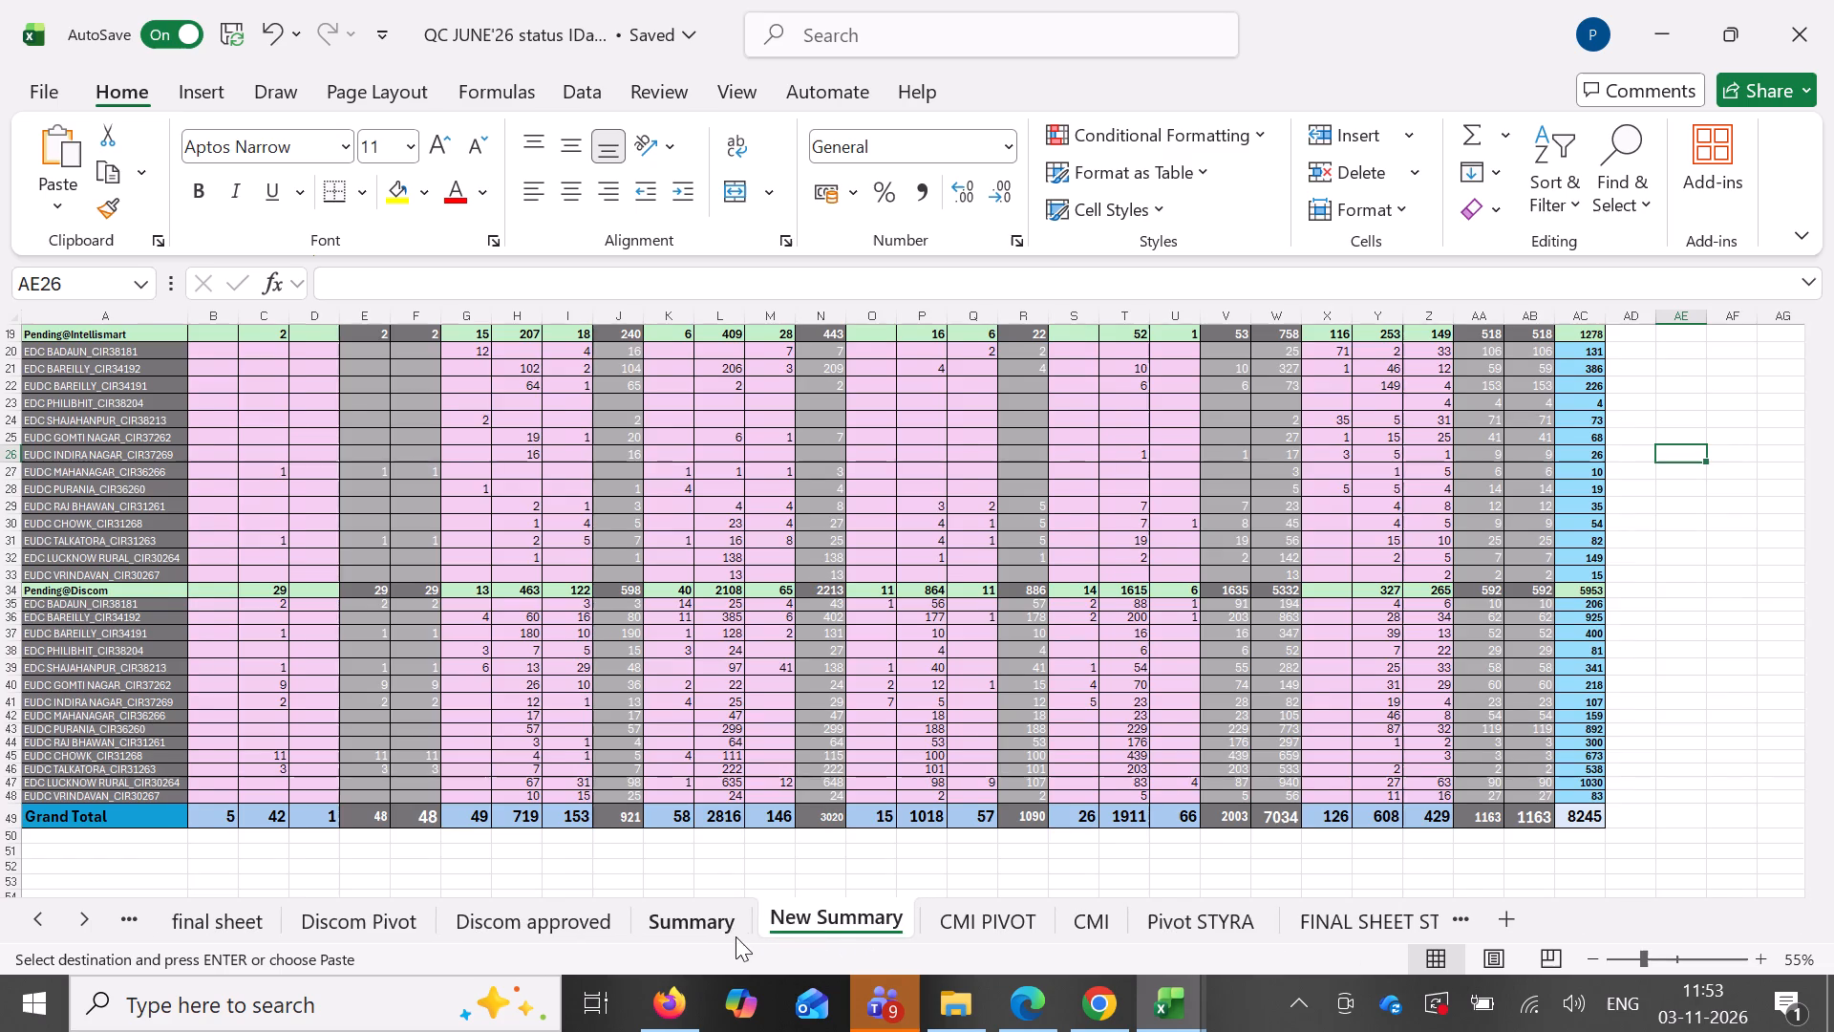
{"action": "scroll", "coordinate": [1285, 673], "scroll_direction": "up", "scroll_amount": 11}
{"action": "left_click", "coordinate": [1390, 361]}
{"action": "left_click", "coordinate": [1372, 380]}
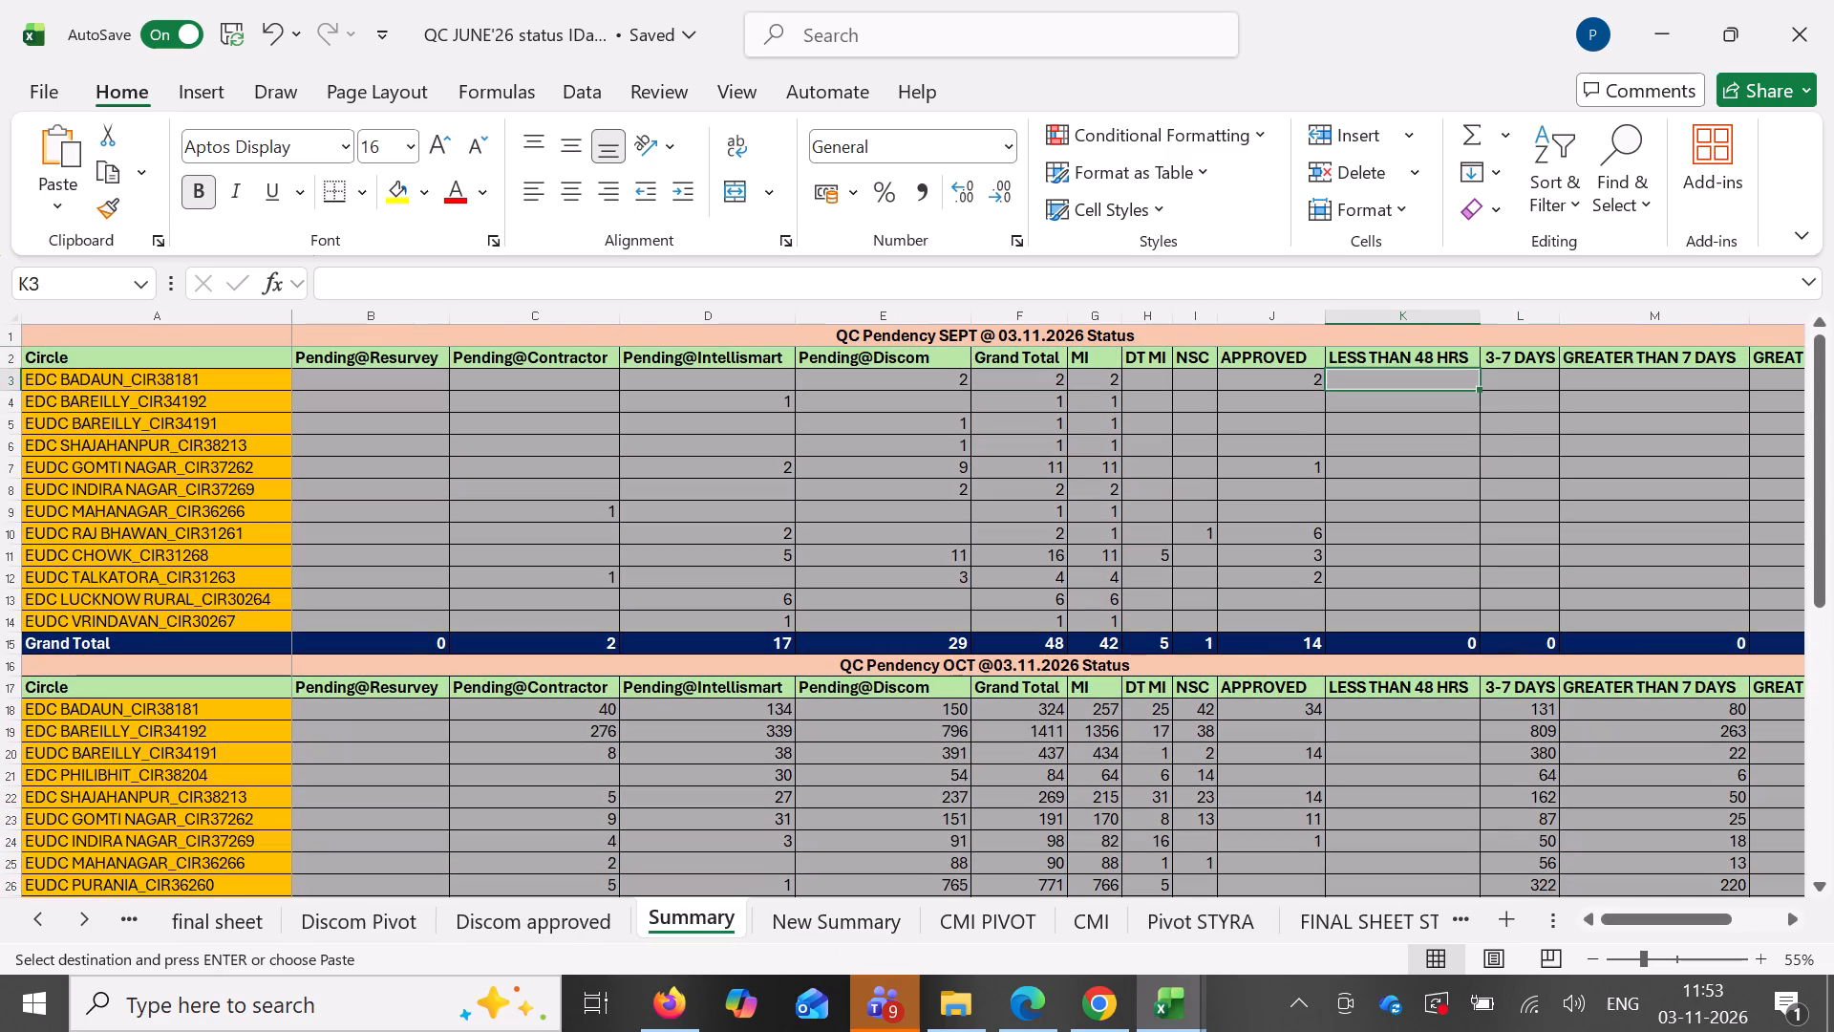
{"action": "key", "text": "ctrl+shift+v"}
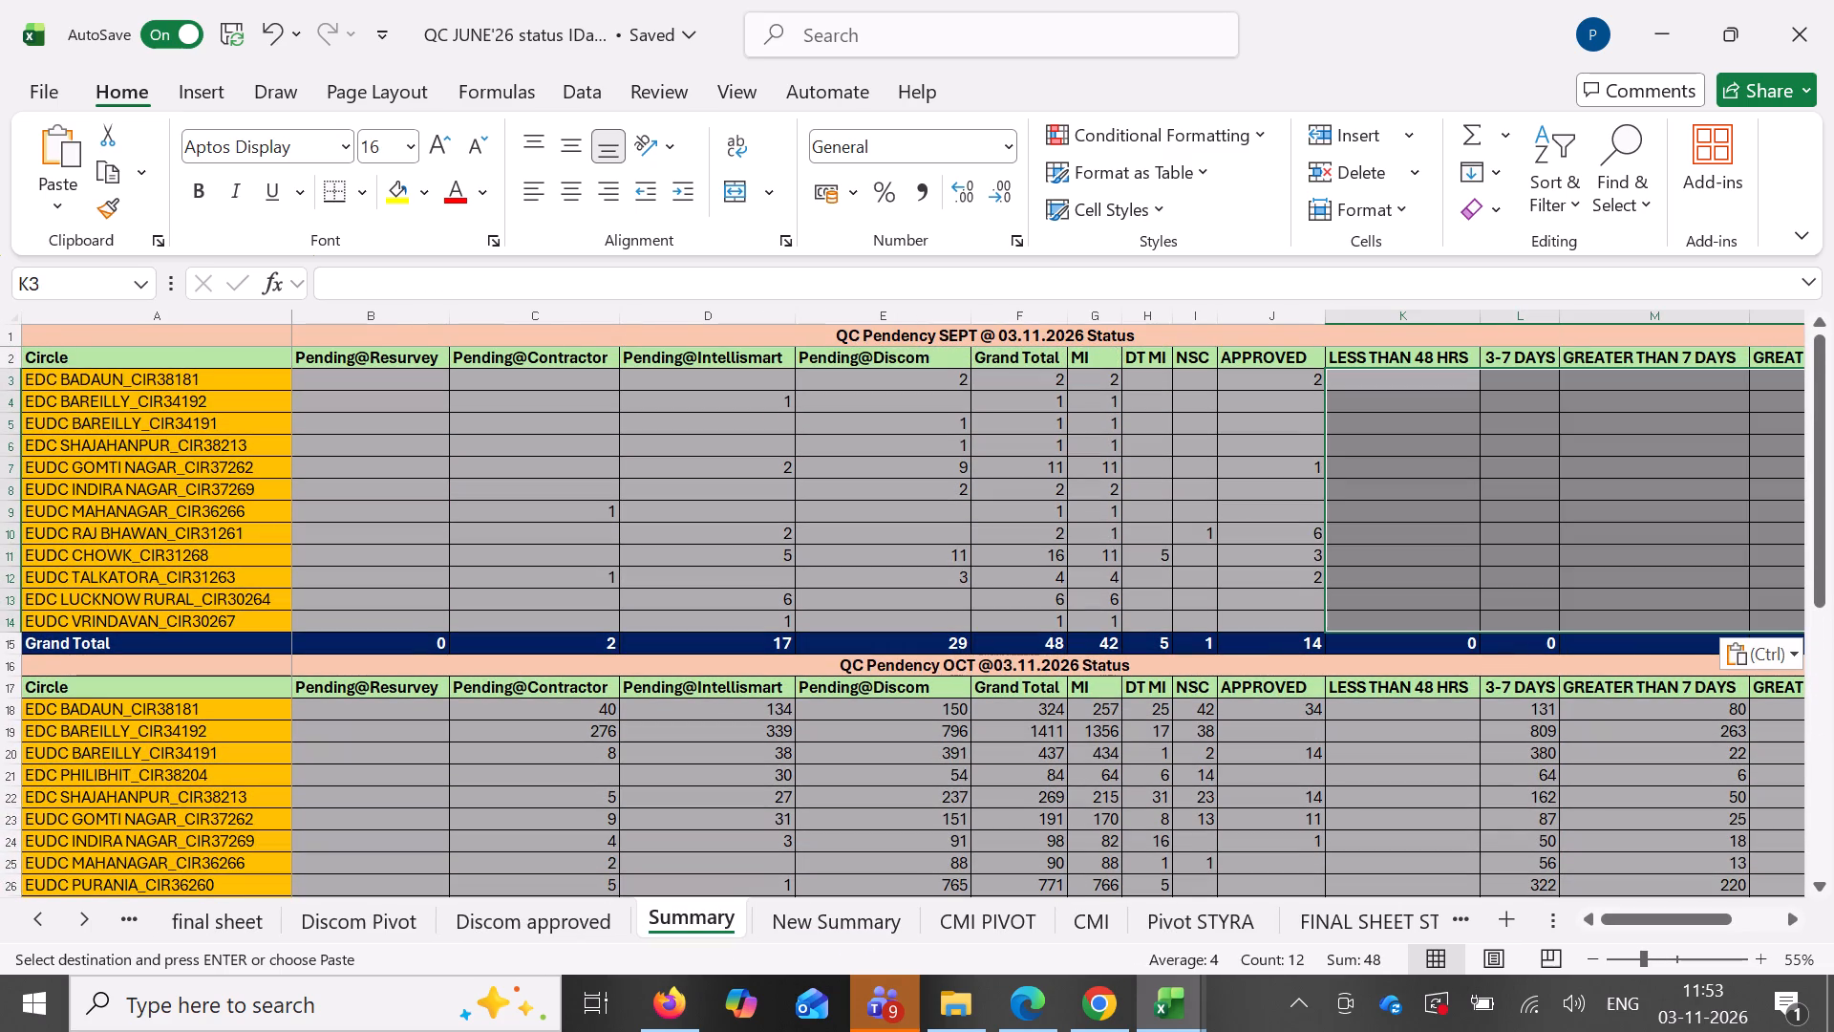
Refresh the pivot table on the CMI PIVOT sheet and check its source rows on the CMI sheet.
{"action": "scroll", "coordinate": [1370, 409], "scroll_direction": "left", "scroll_amount": 1}
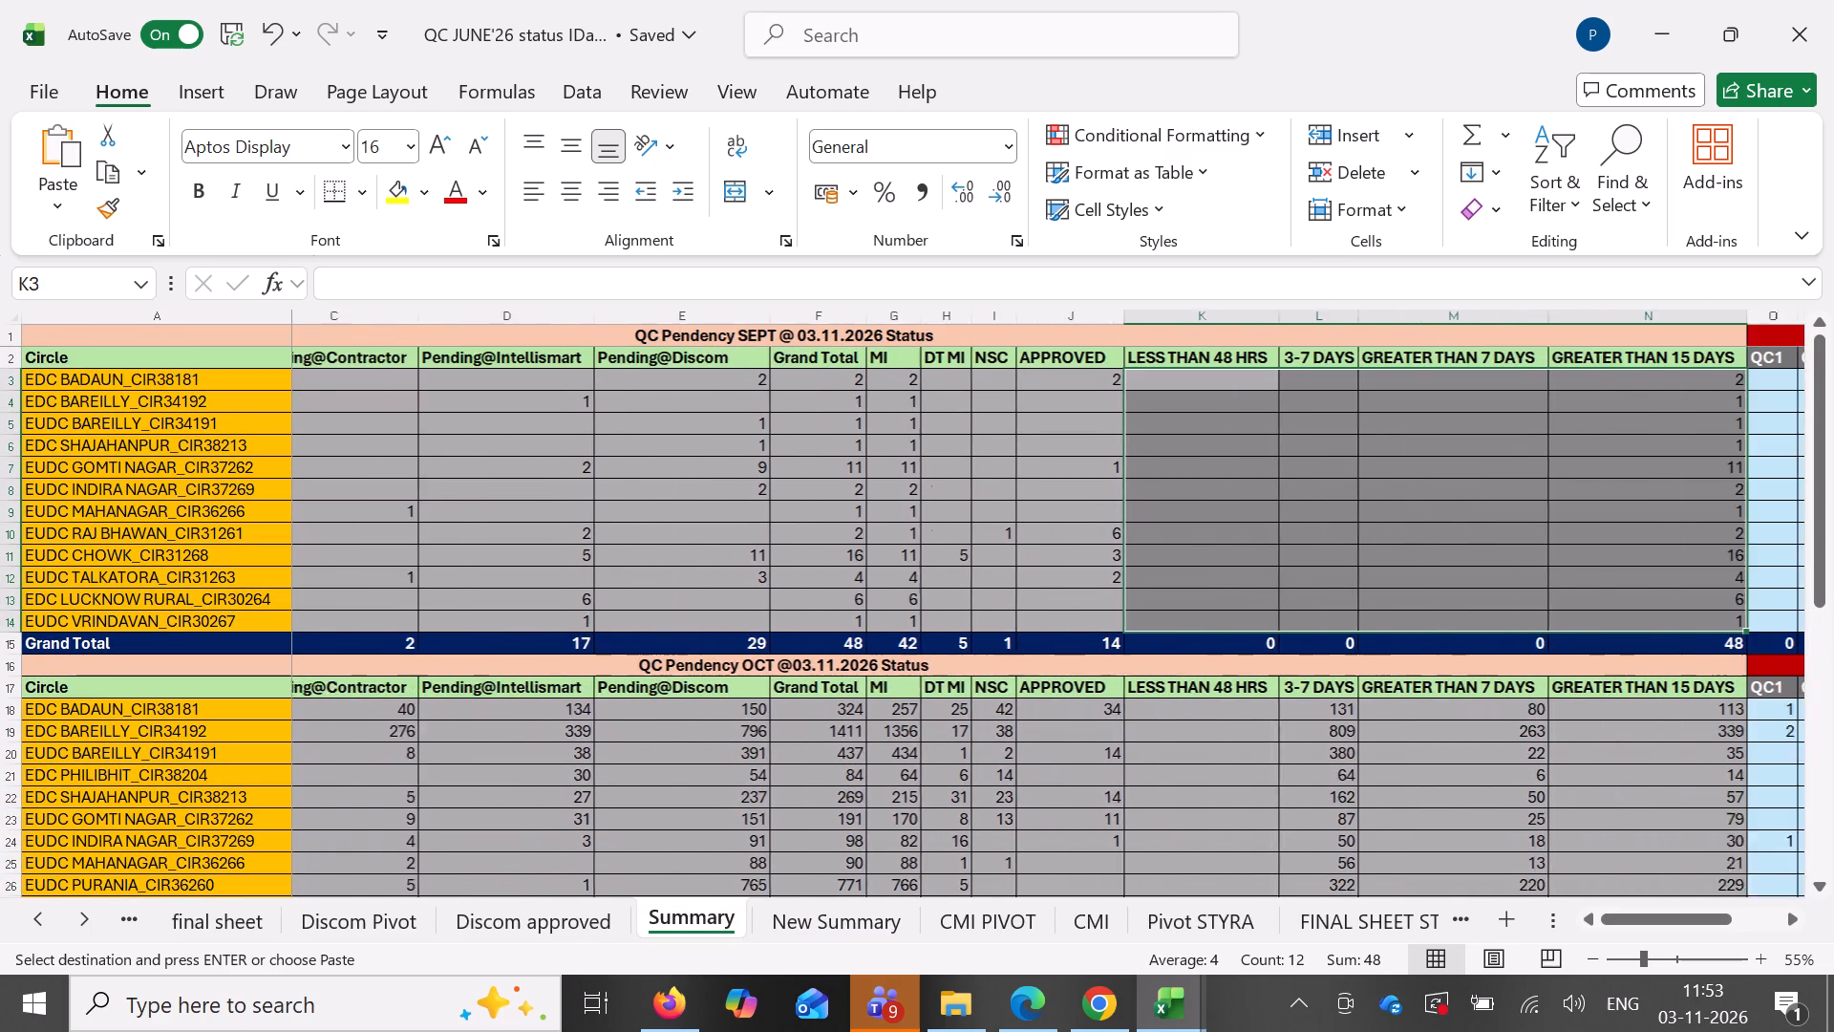
{"action": "scroll", "coordinate": [1370, 409], "scroll_direction": "left", "scroll_amount": 2}
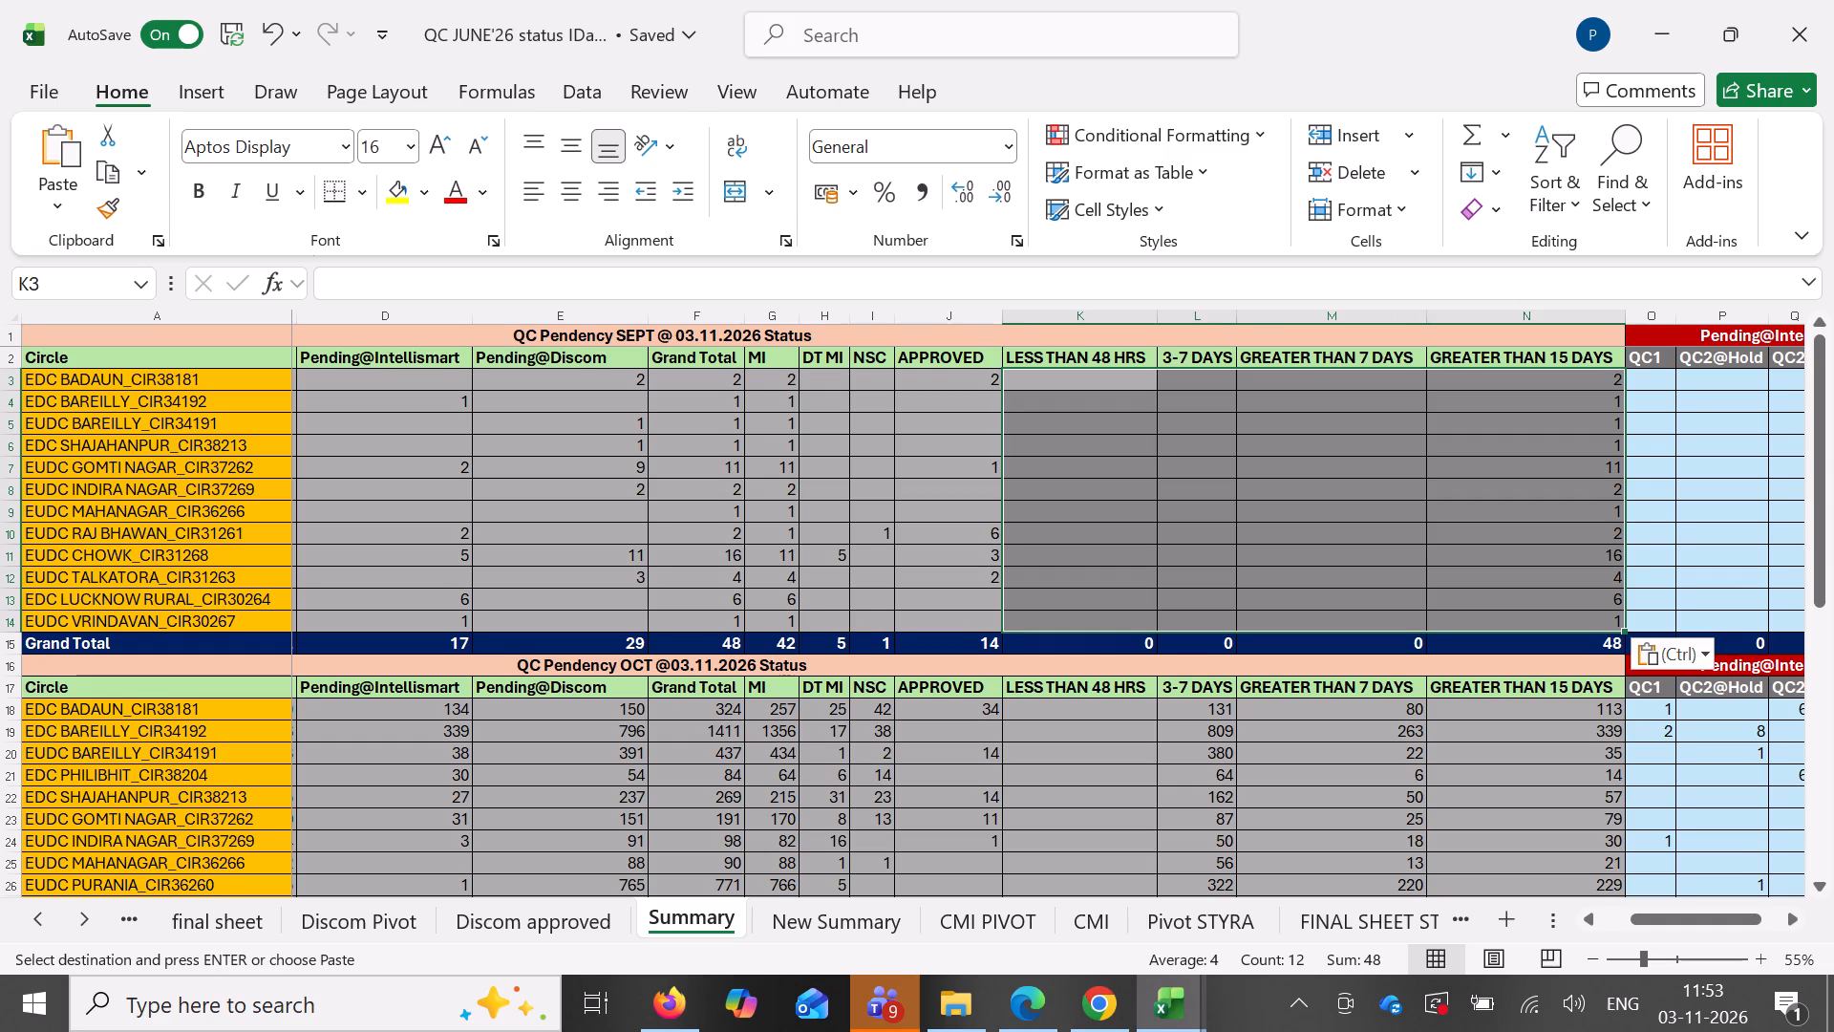
{"action": "scroll", "coordinate": [1268, 462], "scroll_direction": "left", "scroll_amount": 5}
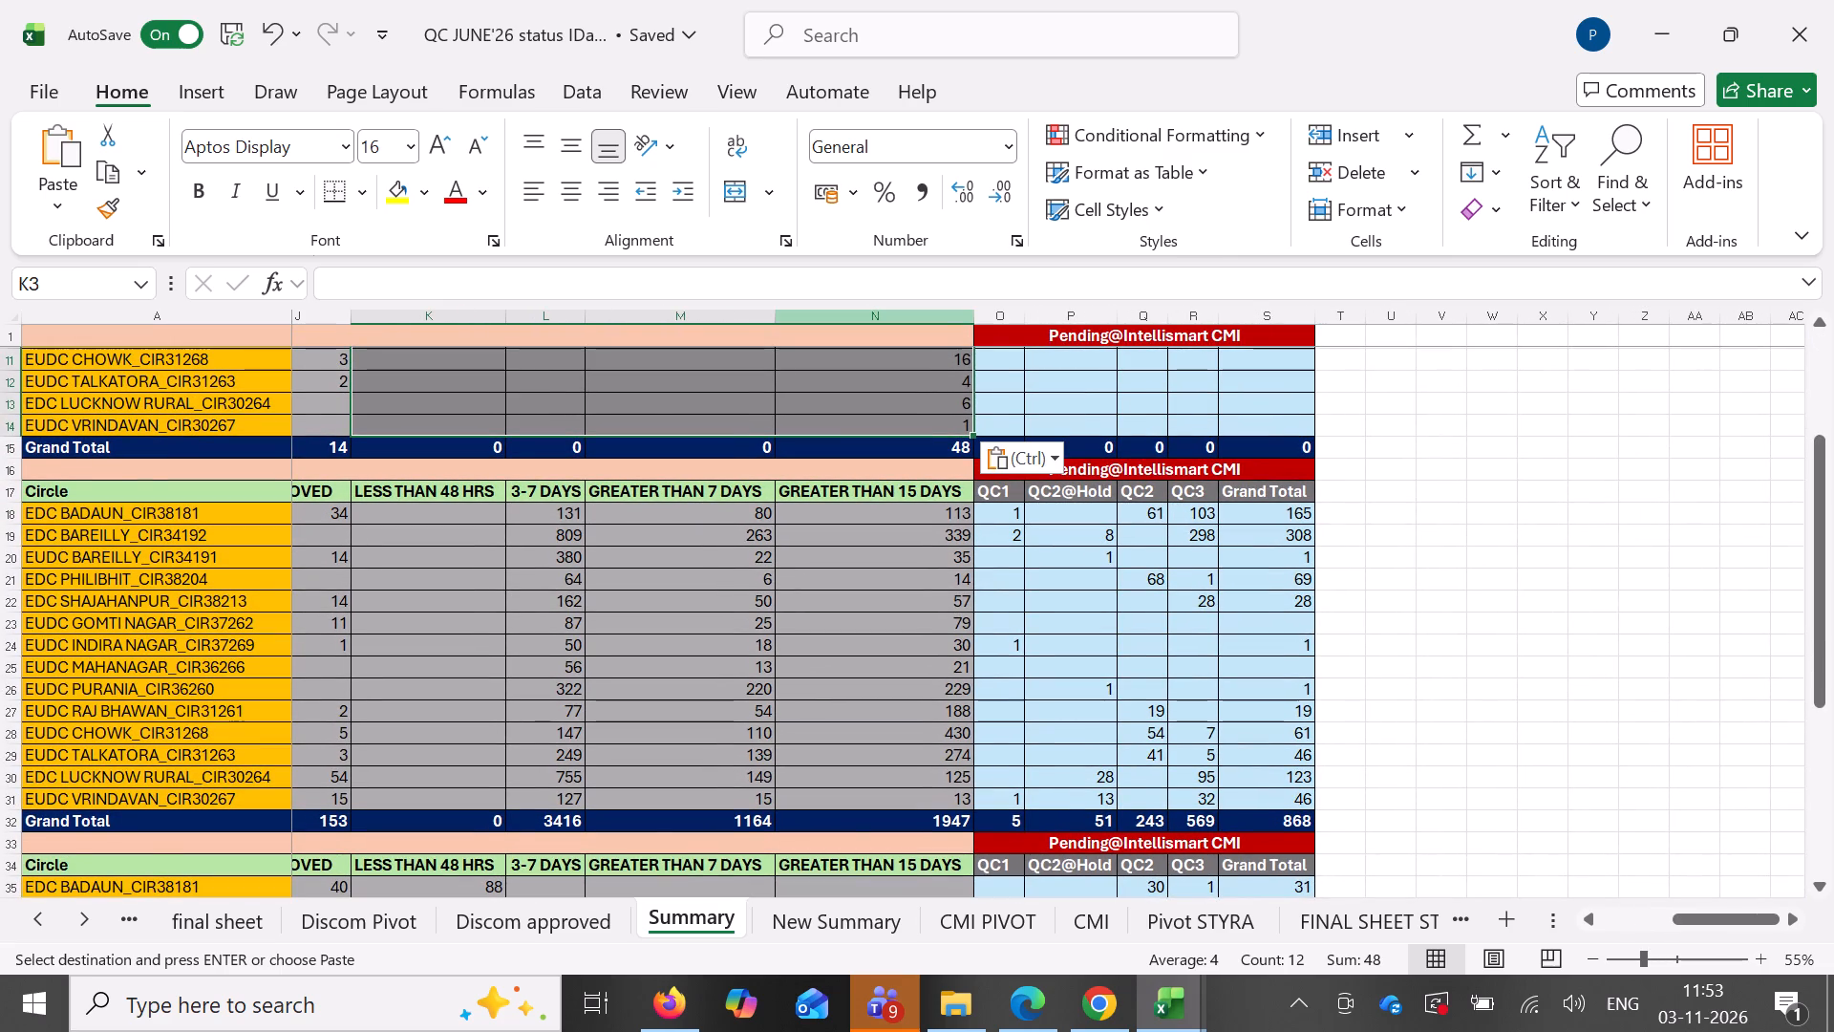
{"action": "left_click", "coordinate": [1003, 925]}
{"action": "right_click", "coordinate": [720, 473]}
{"action": "left_click", "coordinate": [778, 545]}
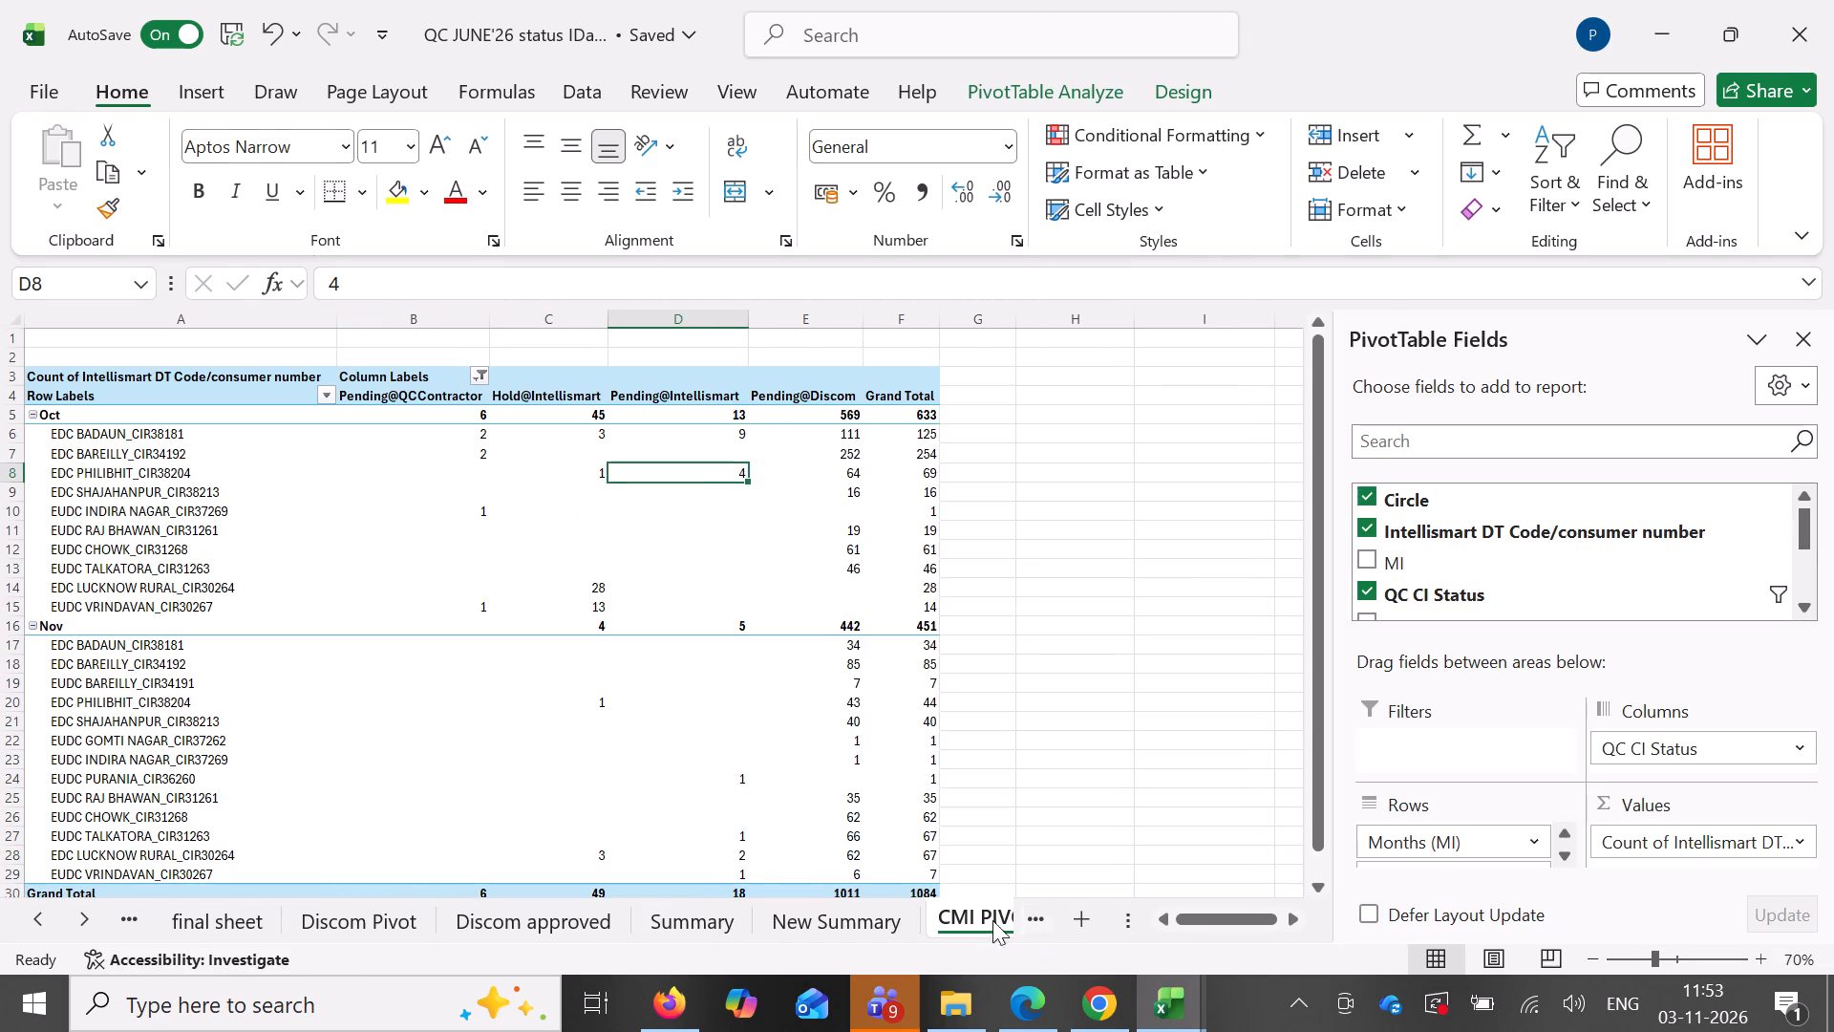
{"action": "left_click", "coordinate": [973, 916]}
{"action": "left_click", "coordinate": [978, 918]}
{"action": "scroll", "coordinate": [873, 482], "scroll_direction": "up", "scroll_amount": 10}
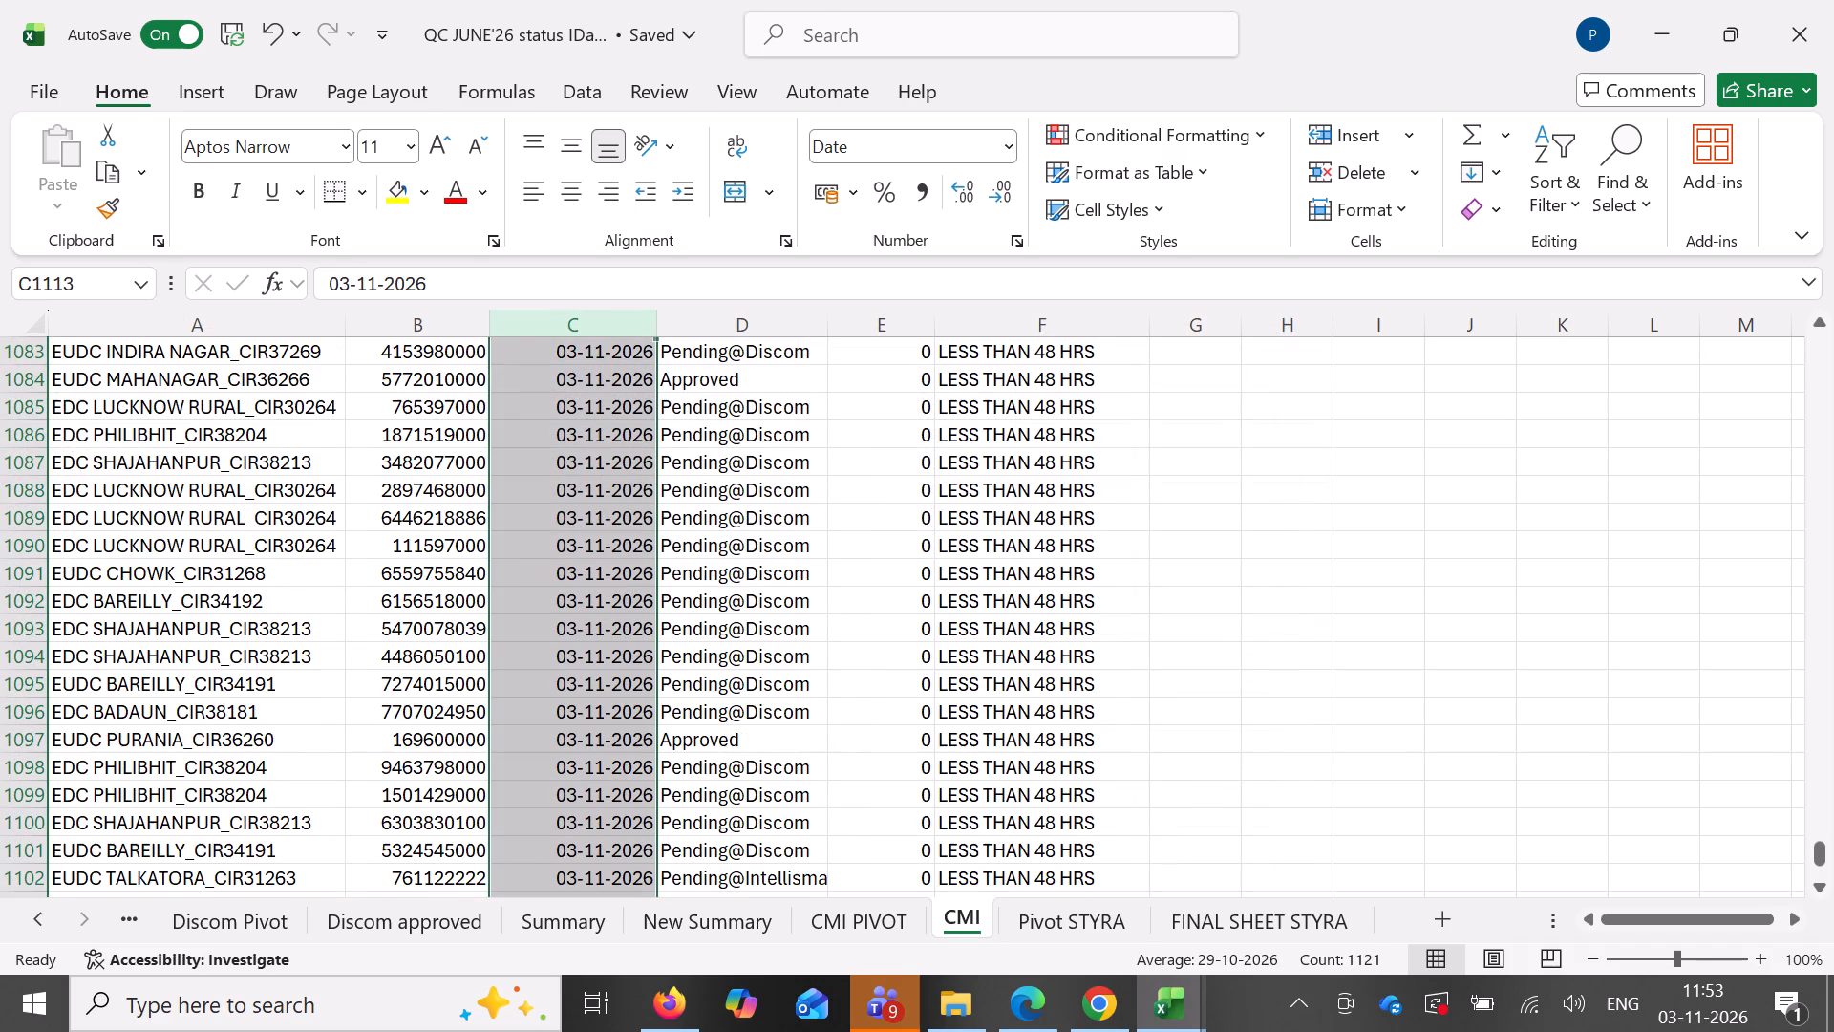
{"action": "left_click", "coordinate": [844, 929]}
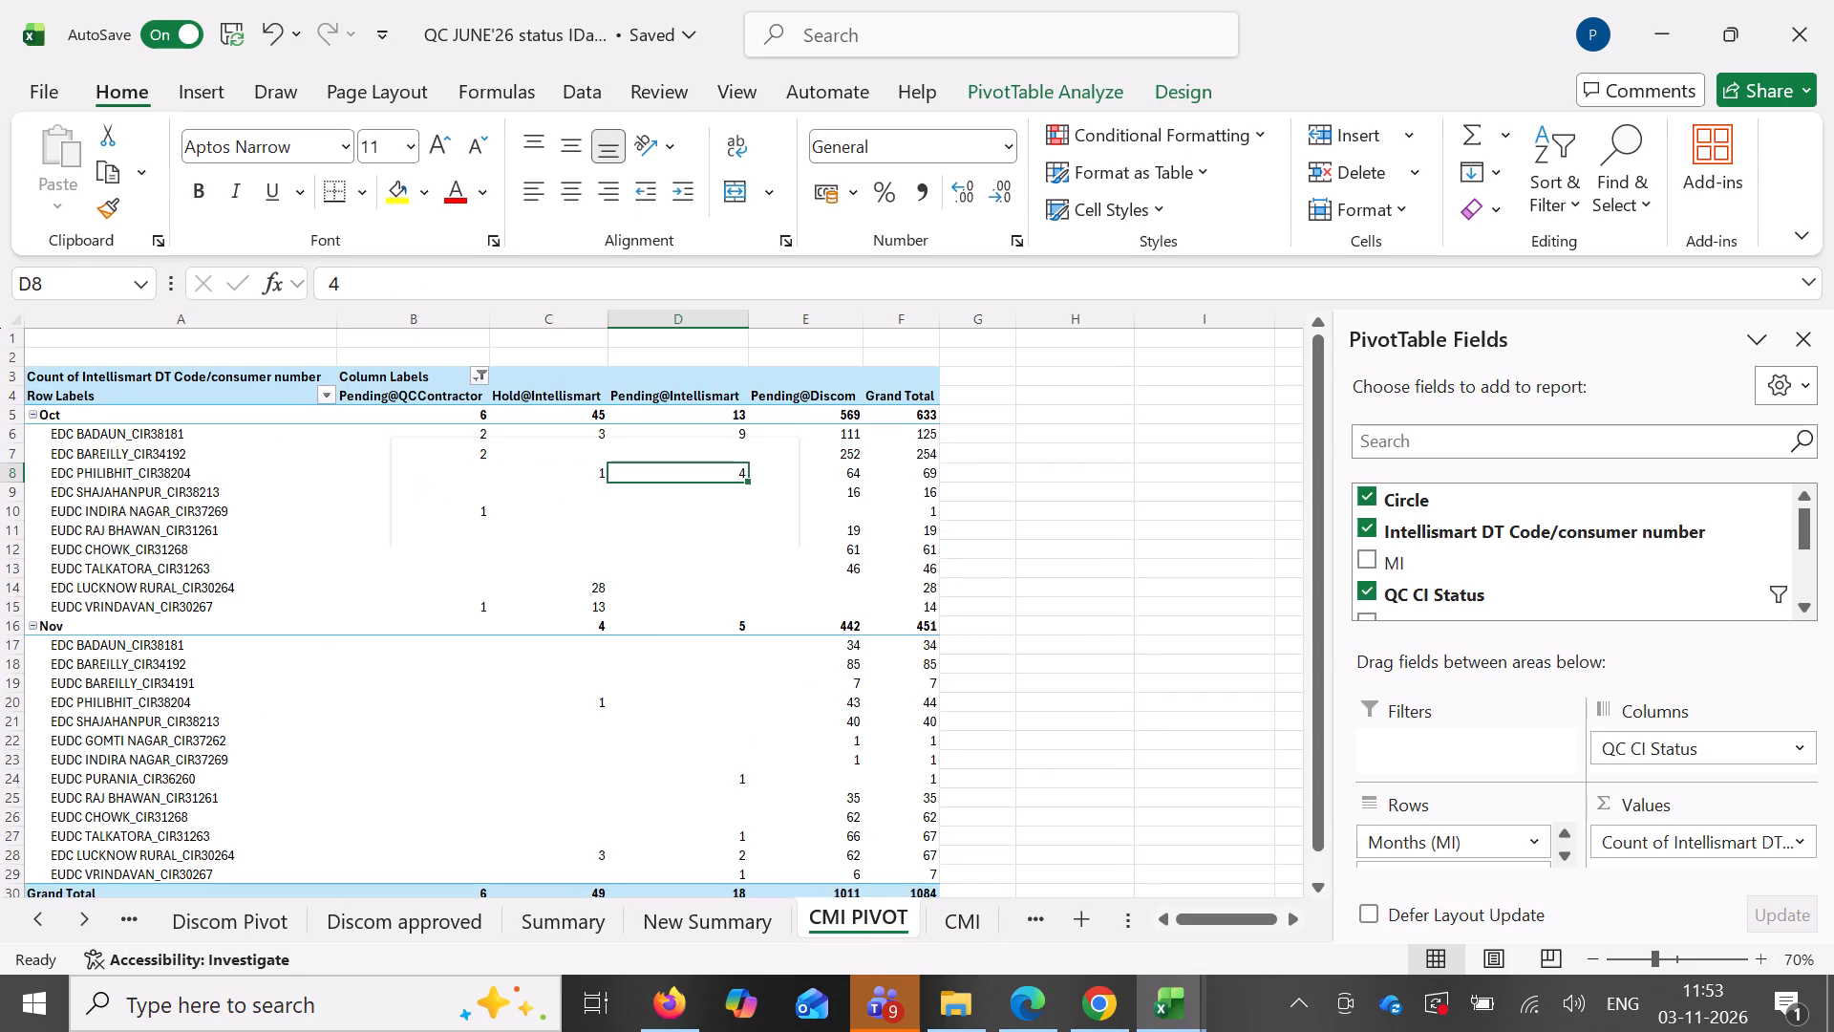
Copy the Nov counts B17:F23 from CMI PIVOT and paste them as values into the Summary's NOV Pending@Intellismart CMI block from O35.
{"action": "left_click_drag", "start_coordinate": [395, 433], "coordinate": [409, 436]}
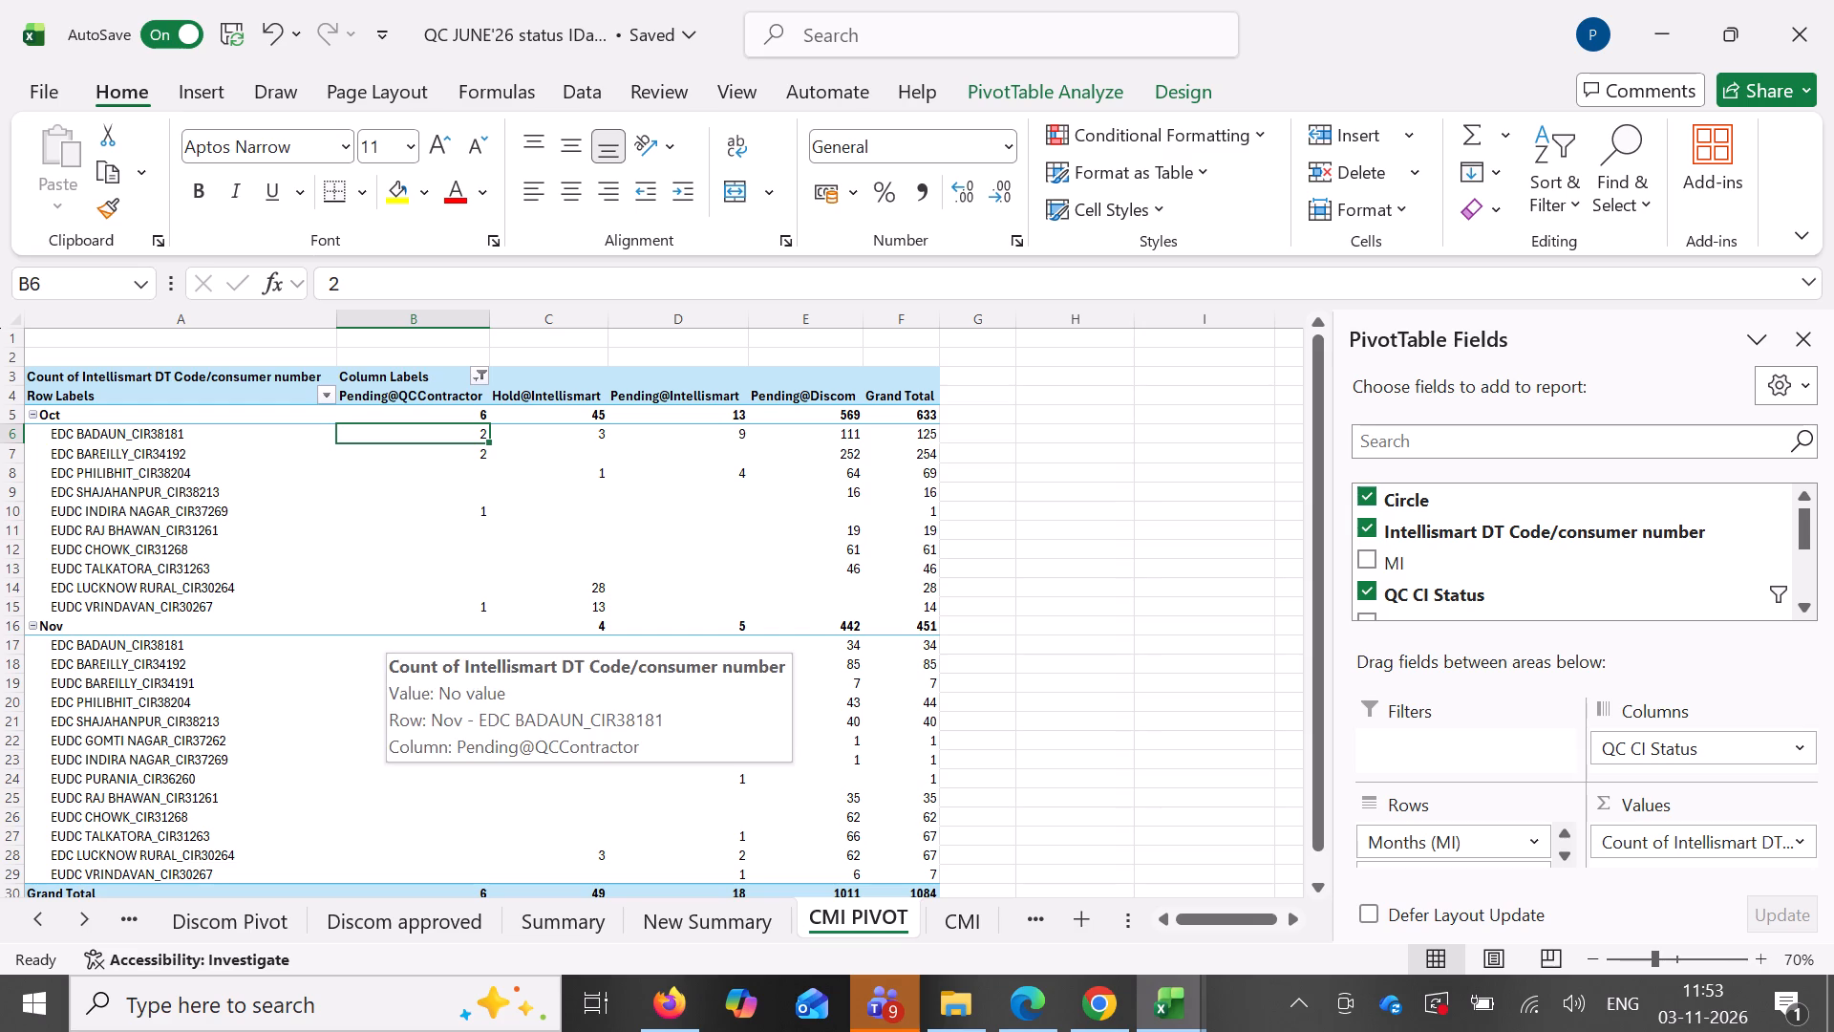
{"action": "left_click_drag", "start_coordinate": [137, 645], "coordinate": [133, 878]}
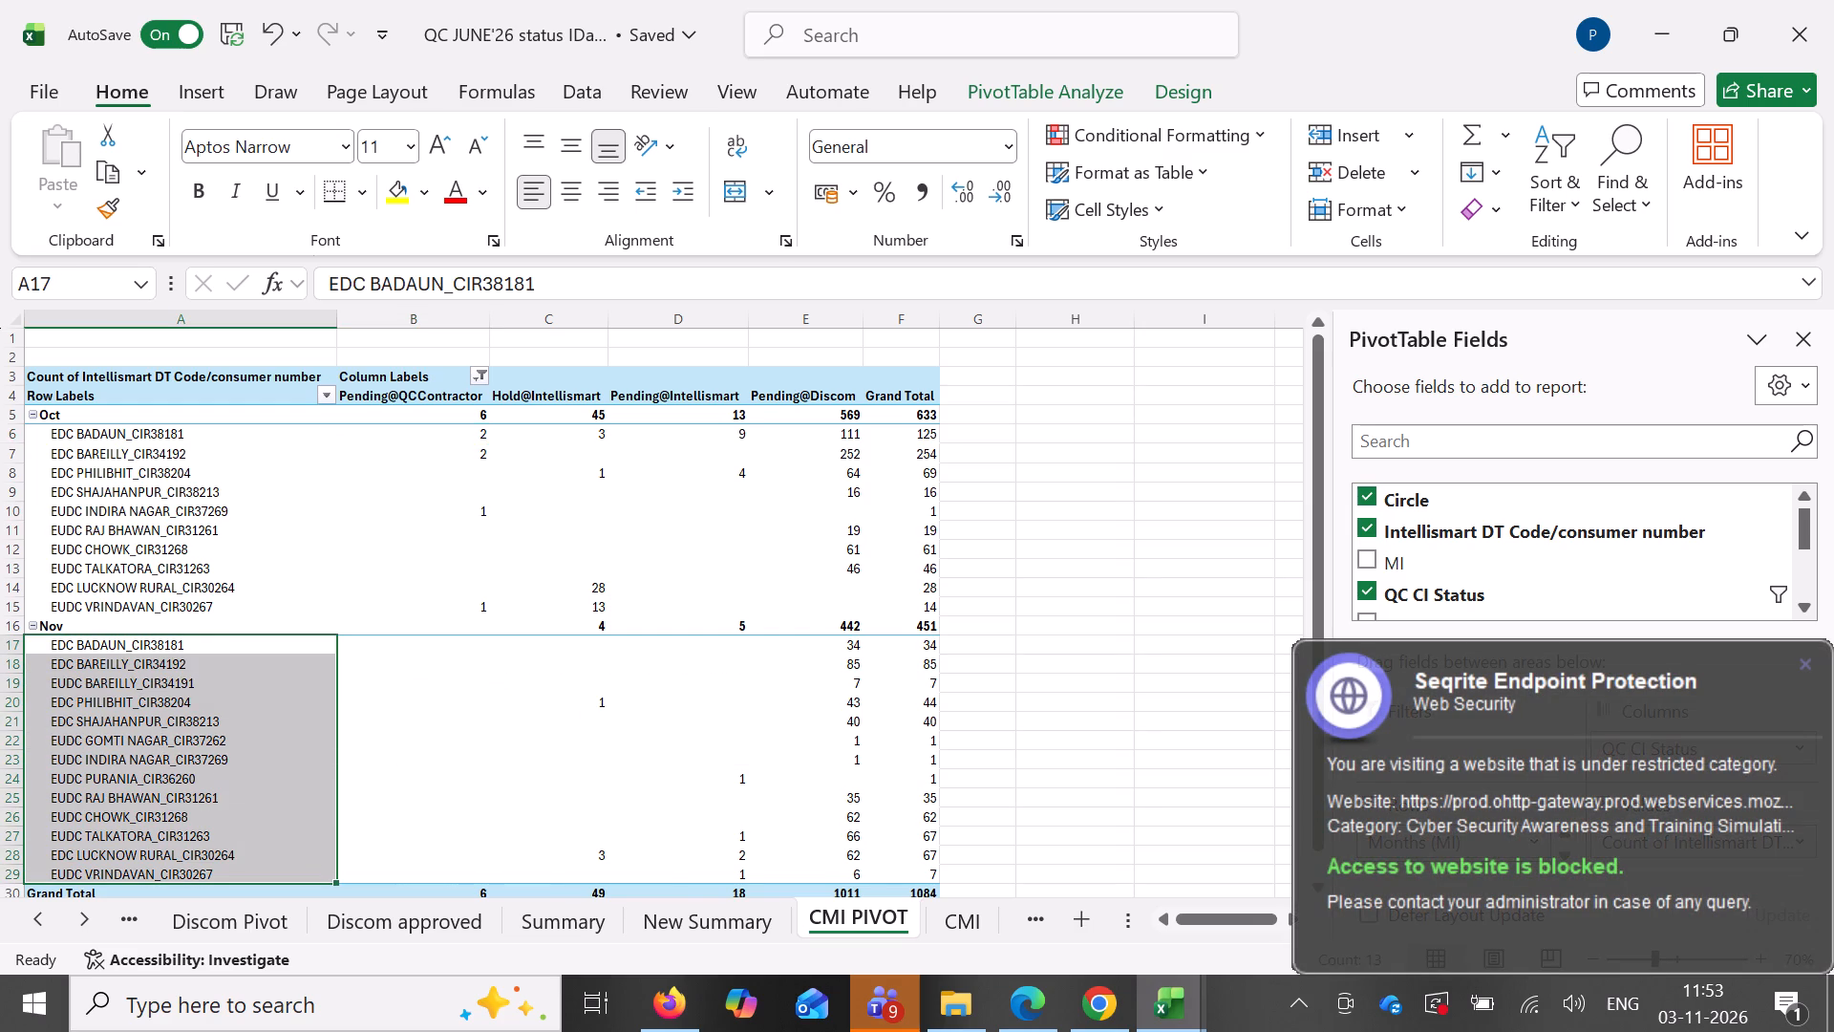
{"action": "left_click_drag", "start_coordinate": [398, 649], "coordinate": [882, 768]}
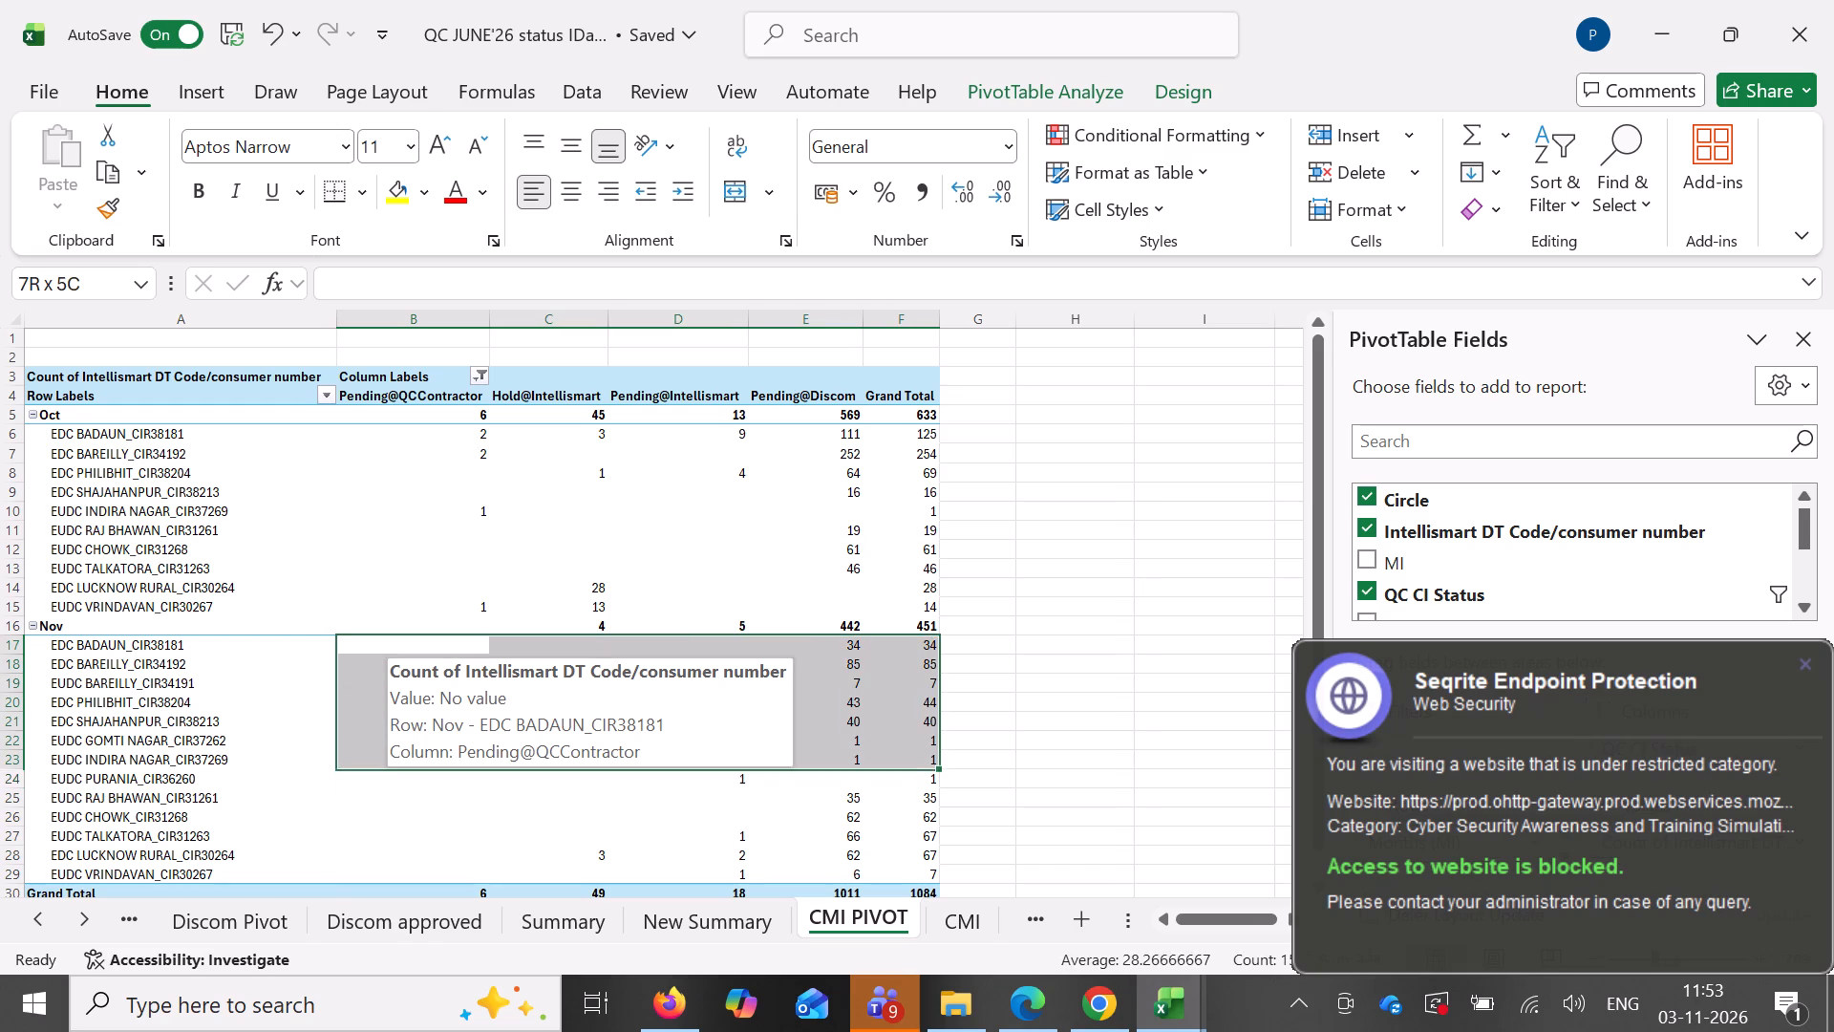
{"action": "left_click_drag", "start_coordinate": [882, 768], "coordinate": [883, 767]}
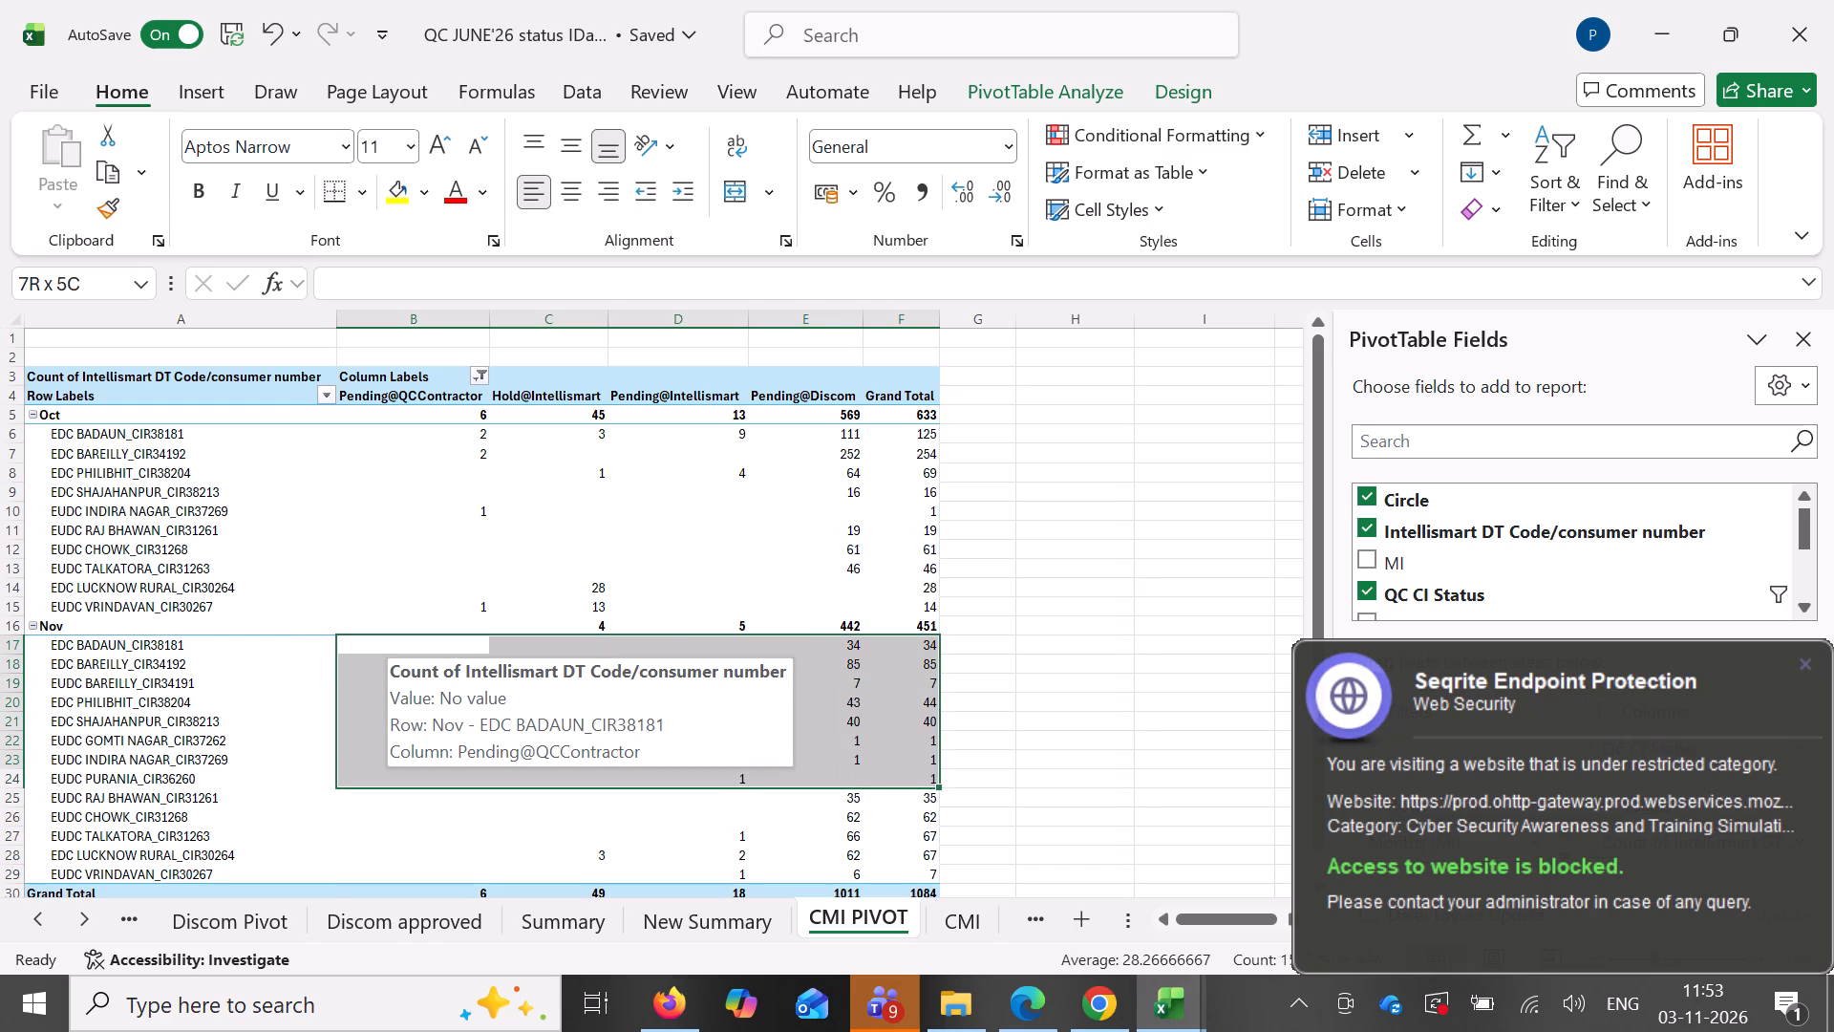
{"action": "left_click_drag", "start_coordinate": [883, 767], "coordinate": [883, 754]}
{"action": "key", "text": "ctrl+c"}
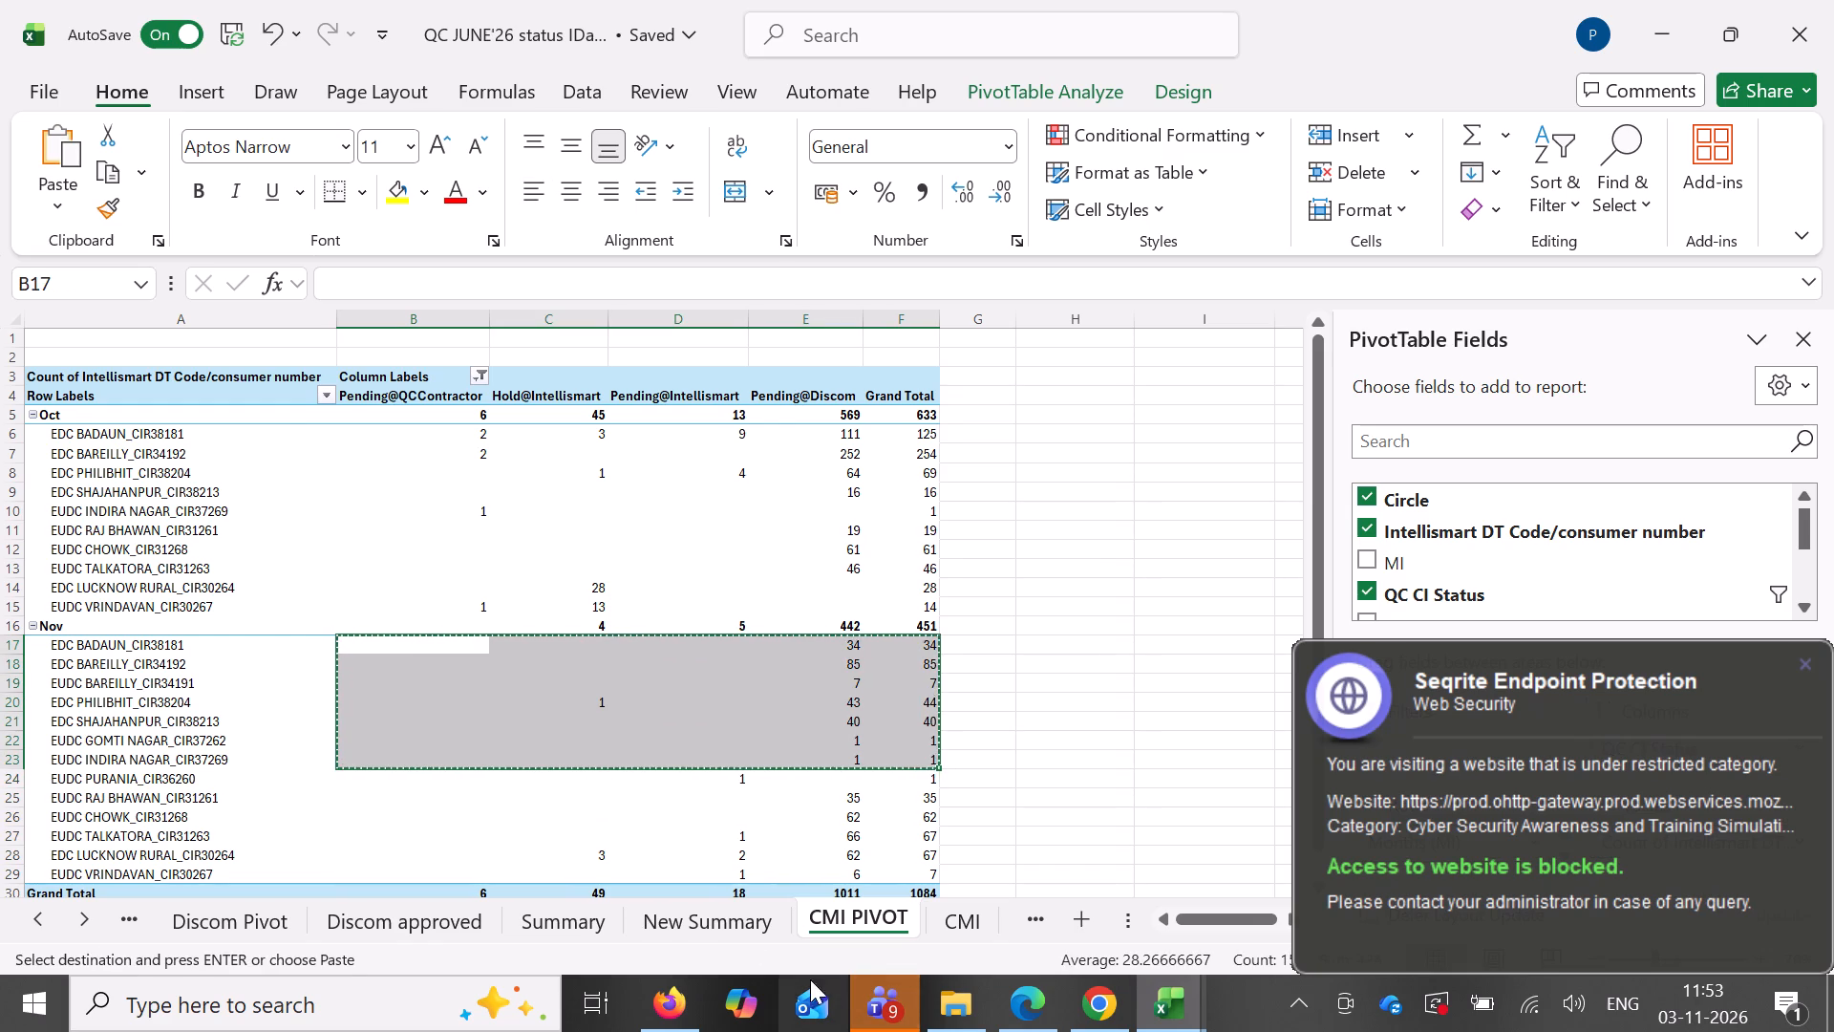
{"action": "left_click", "coordinate": [712, 929]}
{"action": "left_click", "coordinate": [598, 911]}
{"action": "scroll", "coordinate": [1141, 749], "scroll_direction": "down", "scroll_amount": 7}
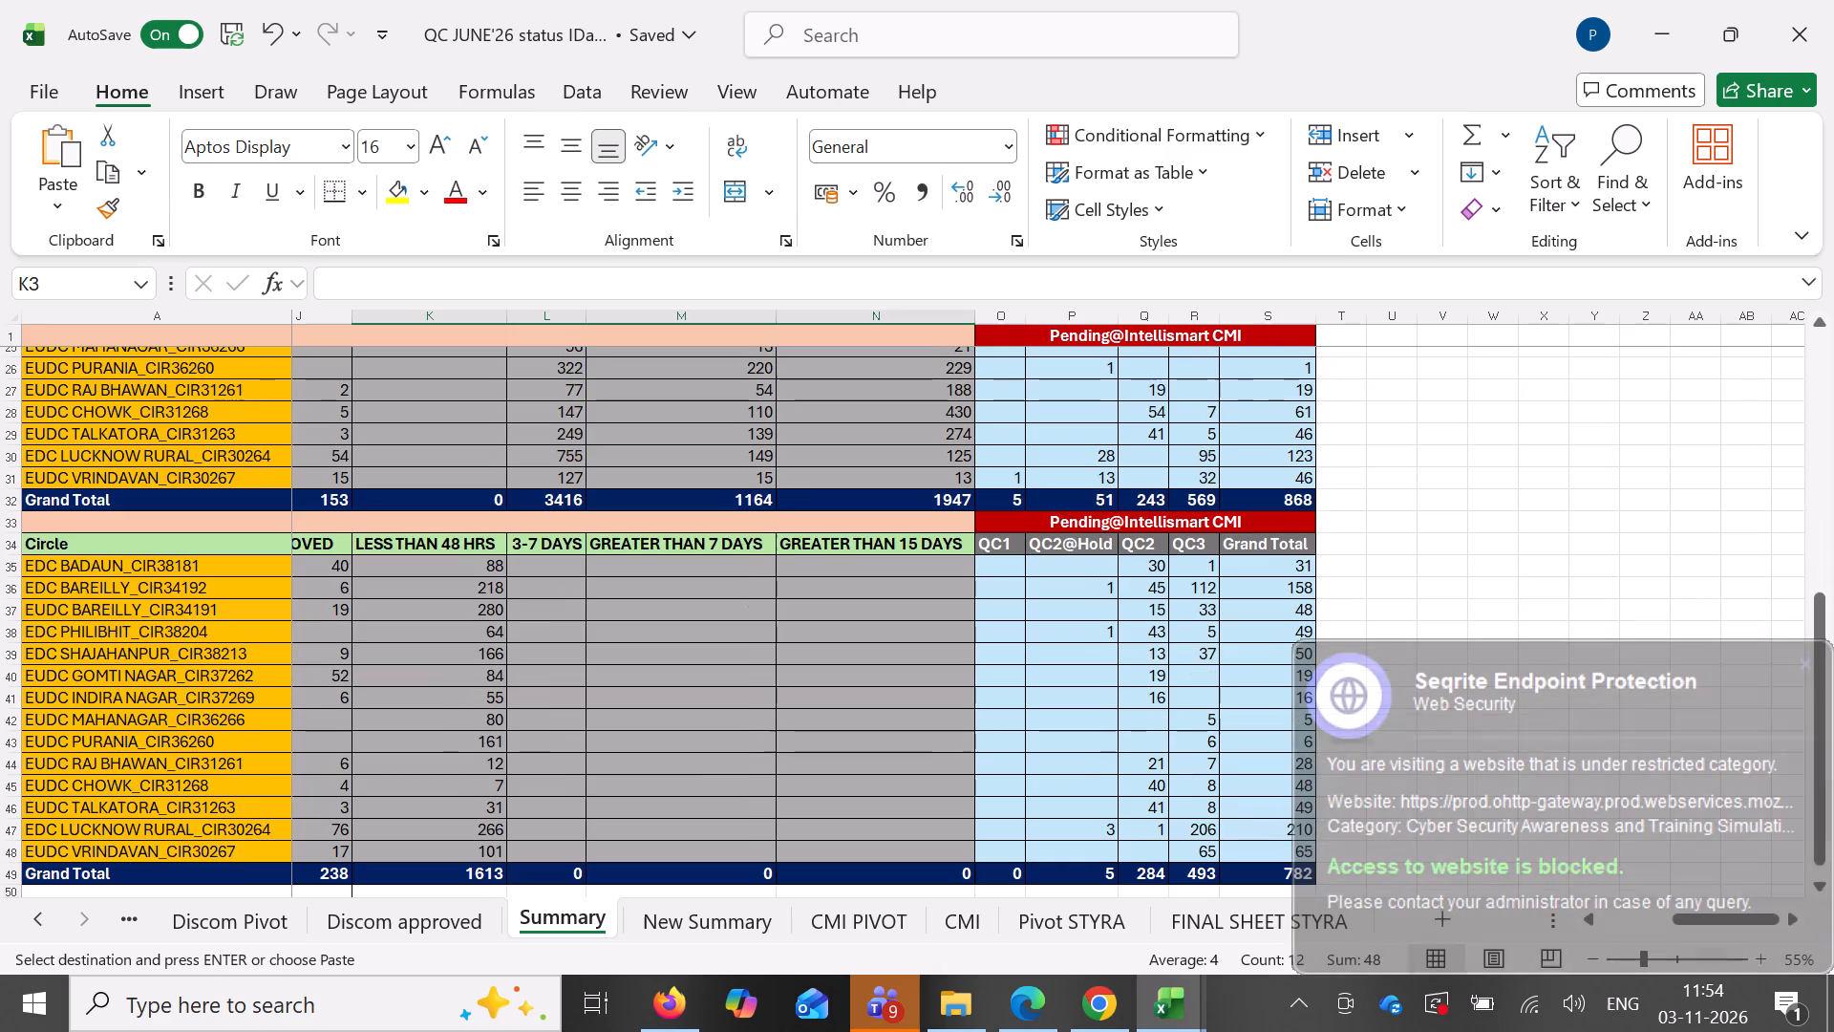
{"action": "left_click", "coordinate": [995, 570]}
{"action": "key", "text": "ctrl+shift+v"}
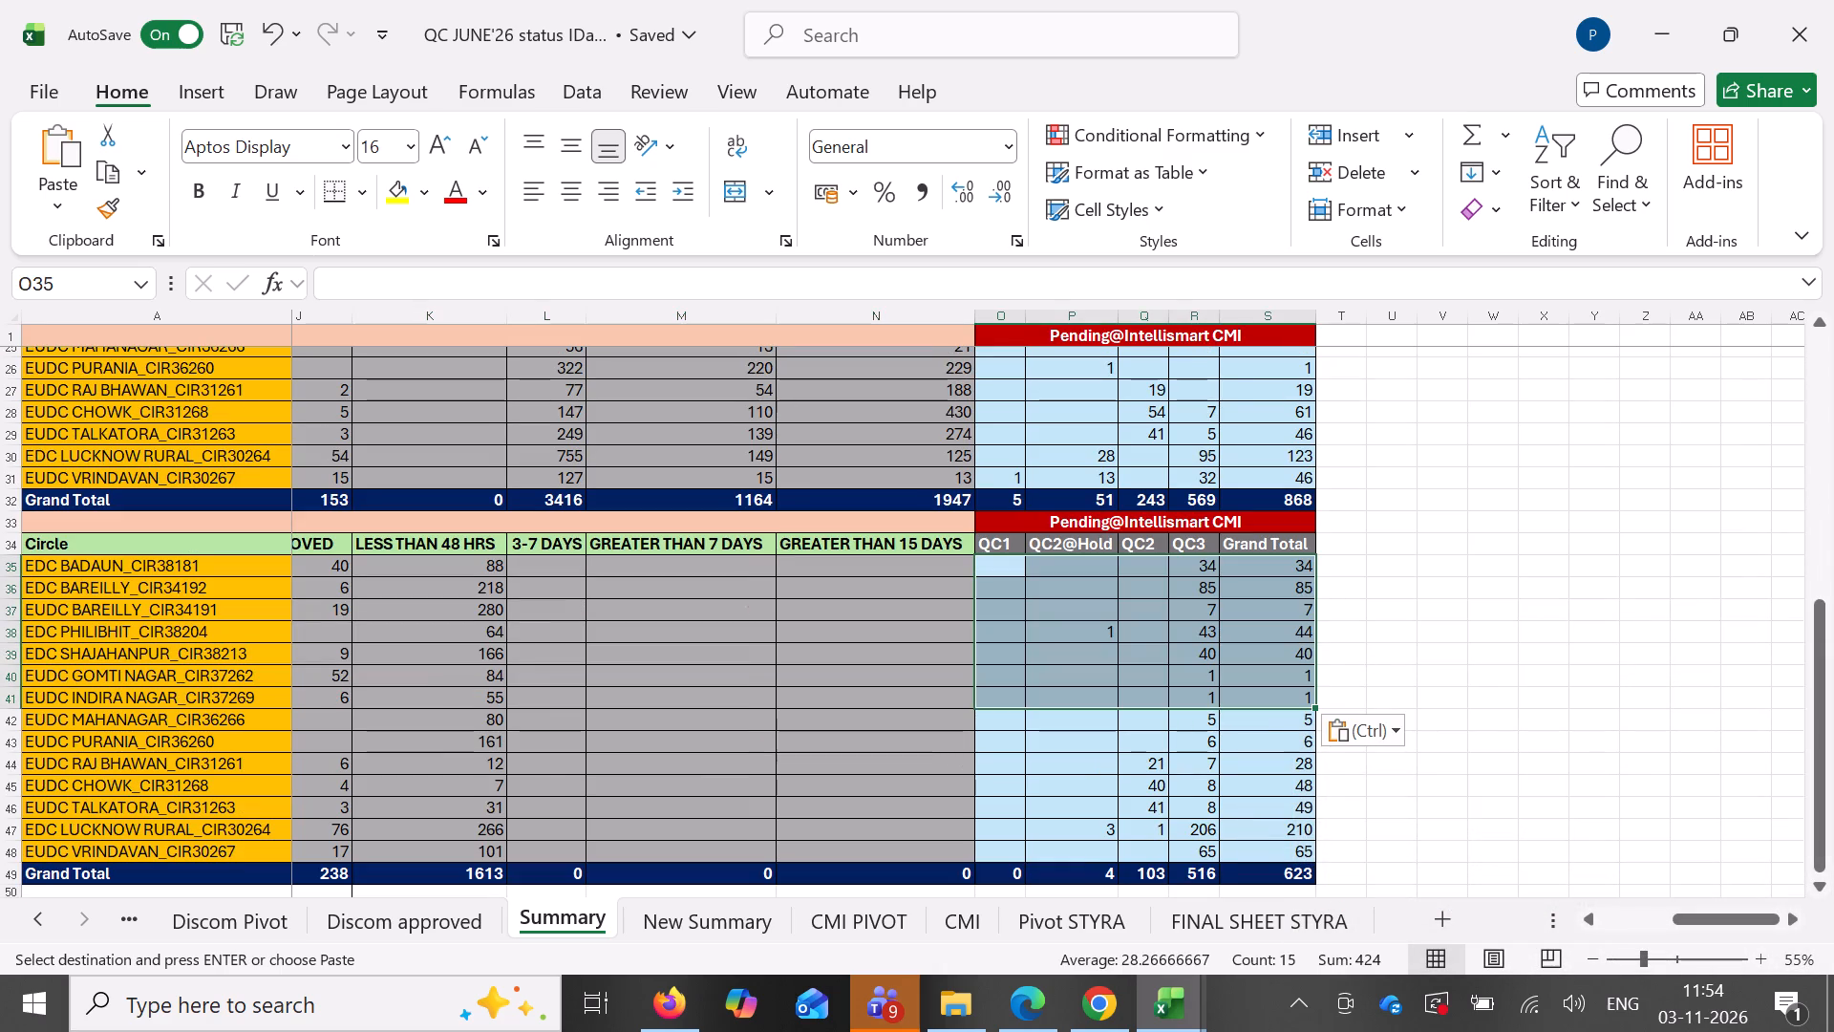
Clear the EUDC MAHANAGAR_CIR36266 row O42:S42 in the Summary's NOV Pending@Intellismart CMI block.
{"action": "left_click_drag", "start_coordinate": [1013, 720], "coordinate": [1248, 723]}
{"action": "key", "text": "Delete"}
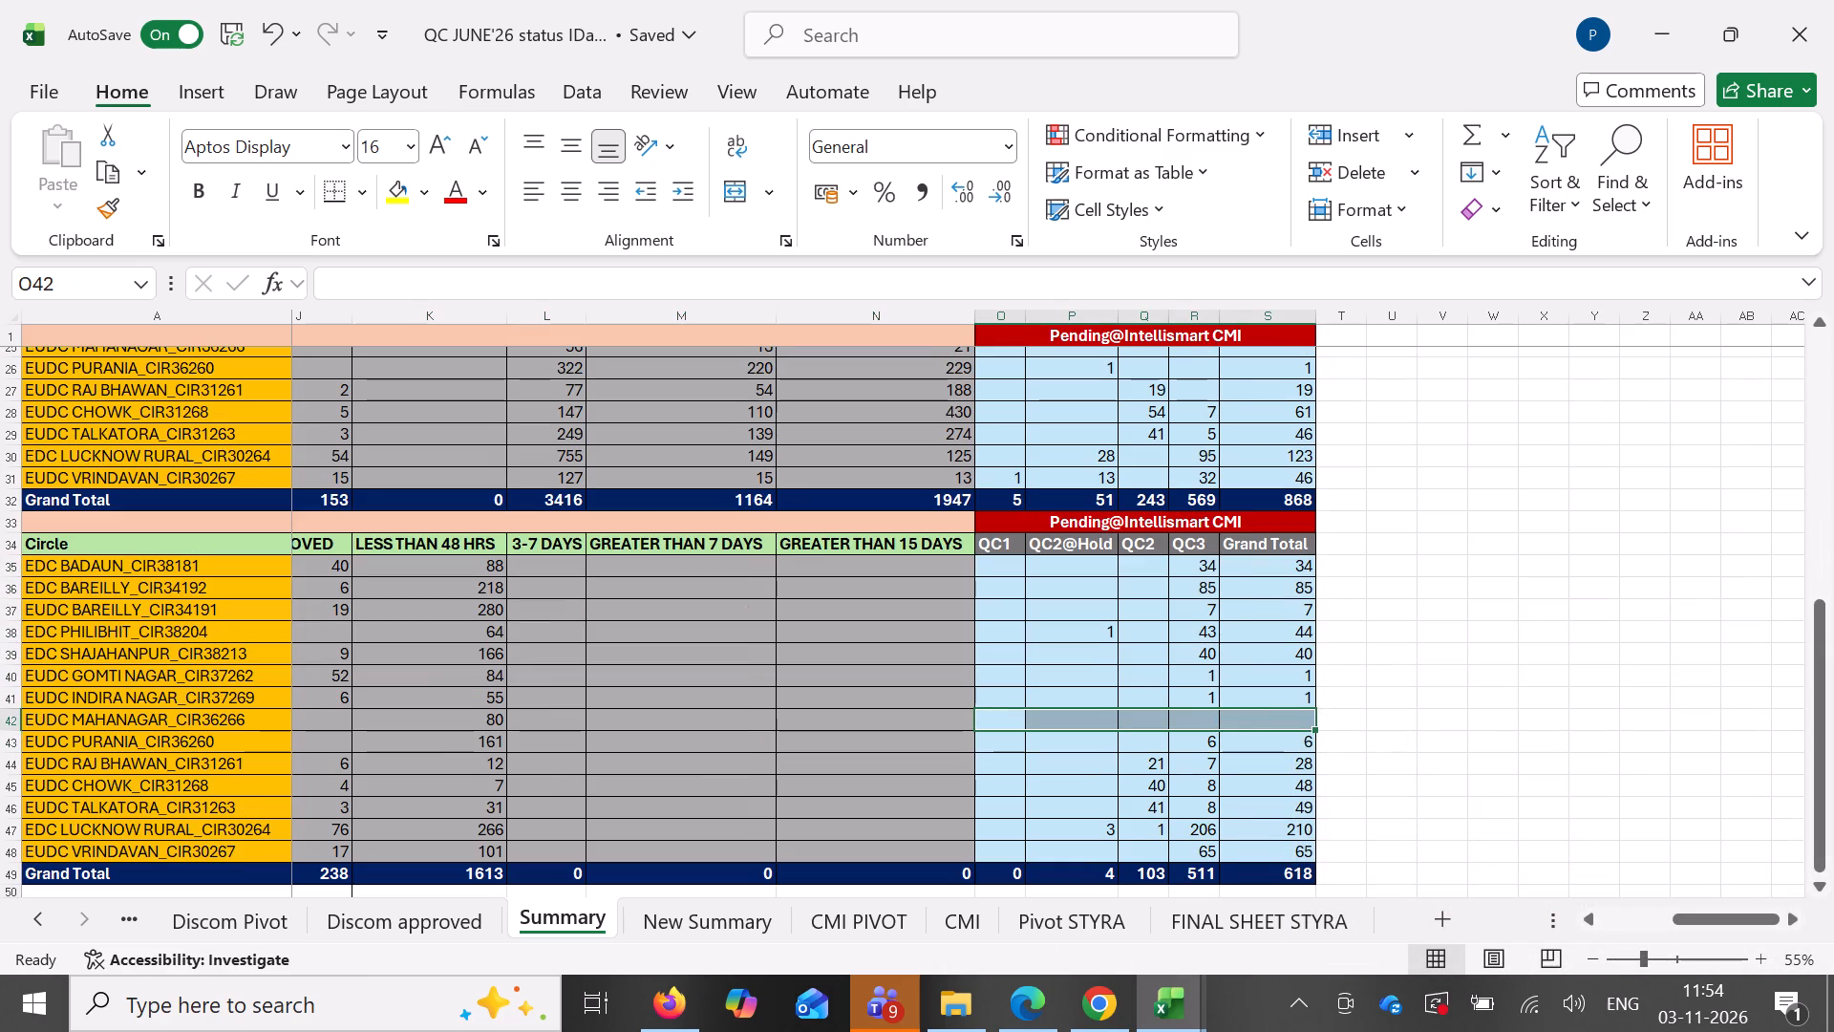
Copy the remaining Nov counts B24:F29 from CMI PIVOT and paste them as values into the Summary's NOV CMI block from O43.
{"action": "left_click", "coordinate": [882, 925]}
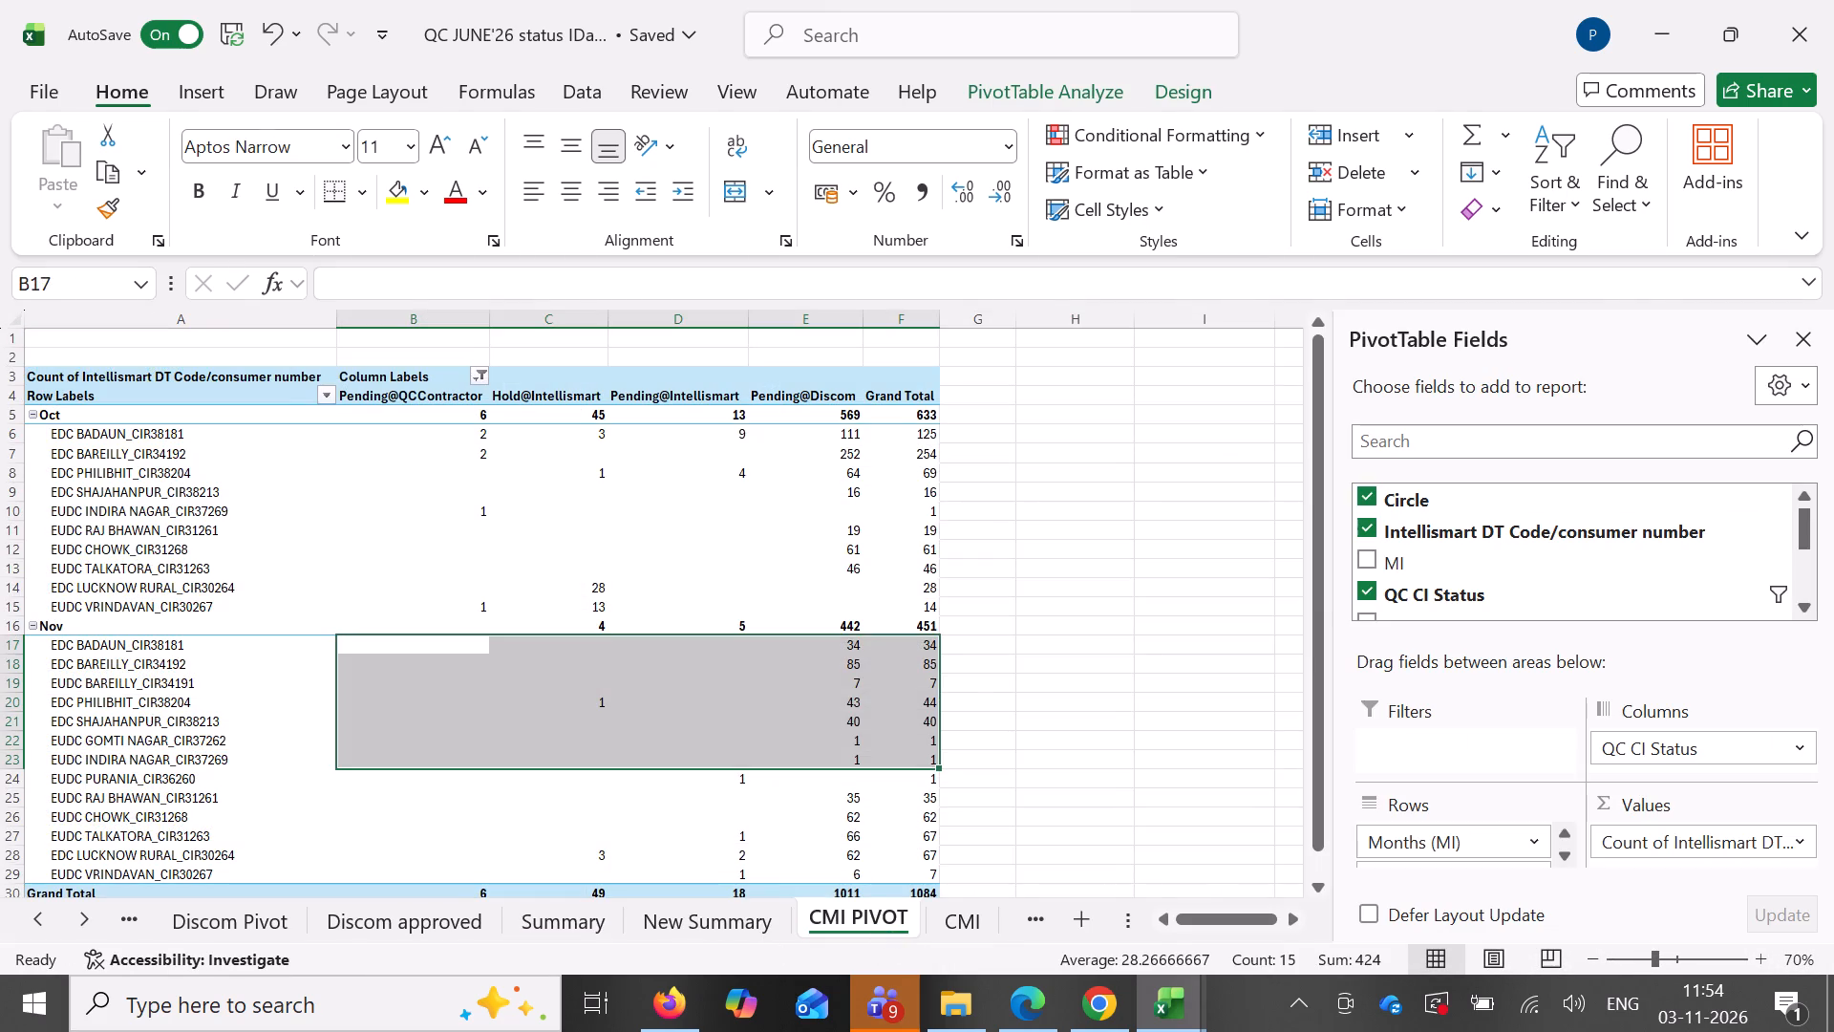
{"action": "left_click_drag", "start_coordinate": [390, 776], "coordinate": [901, 880]}
{"action": "key", "text": "ctrl+c"}
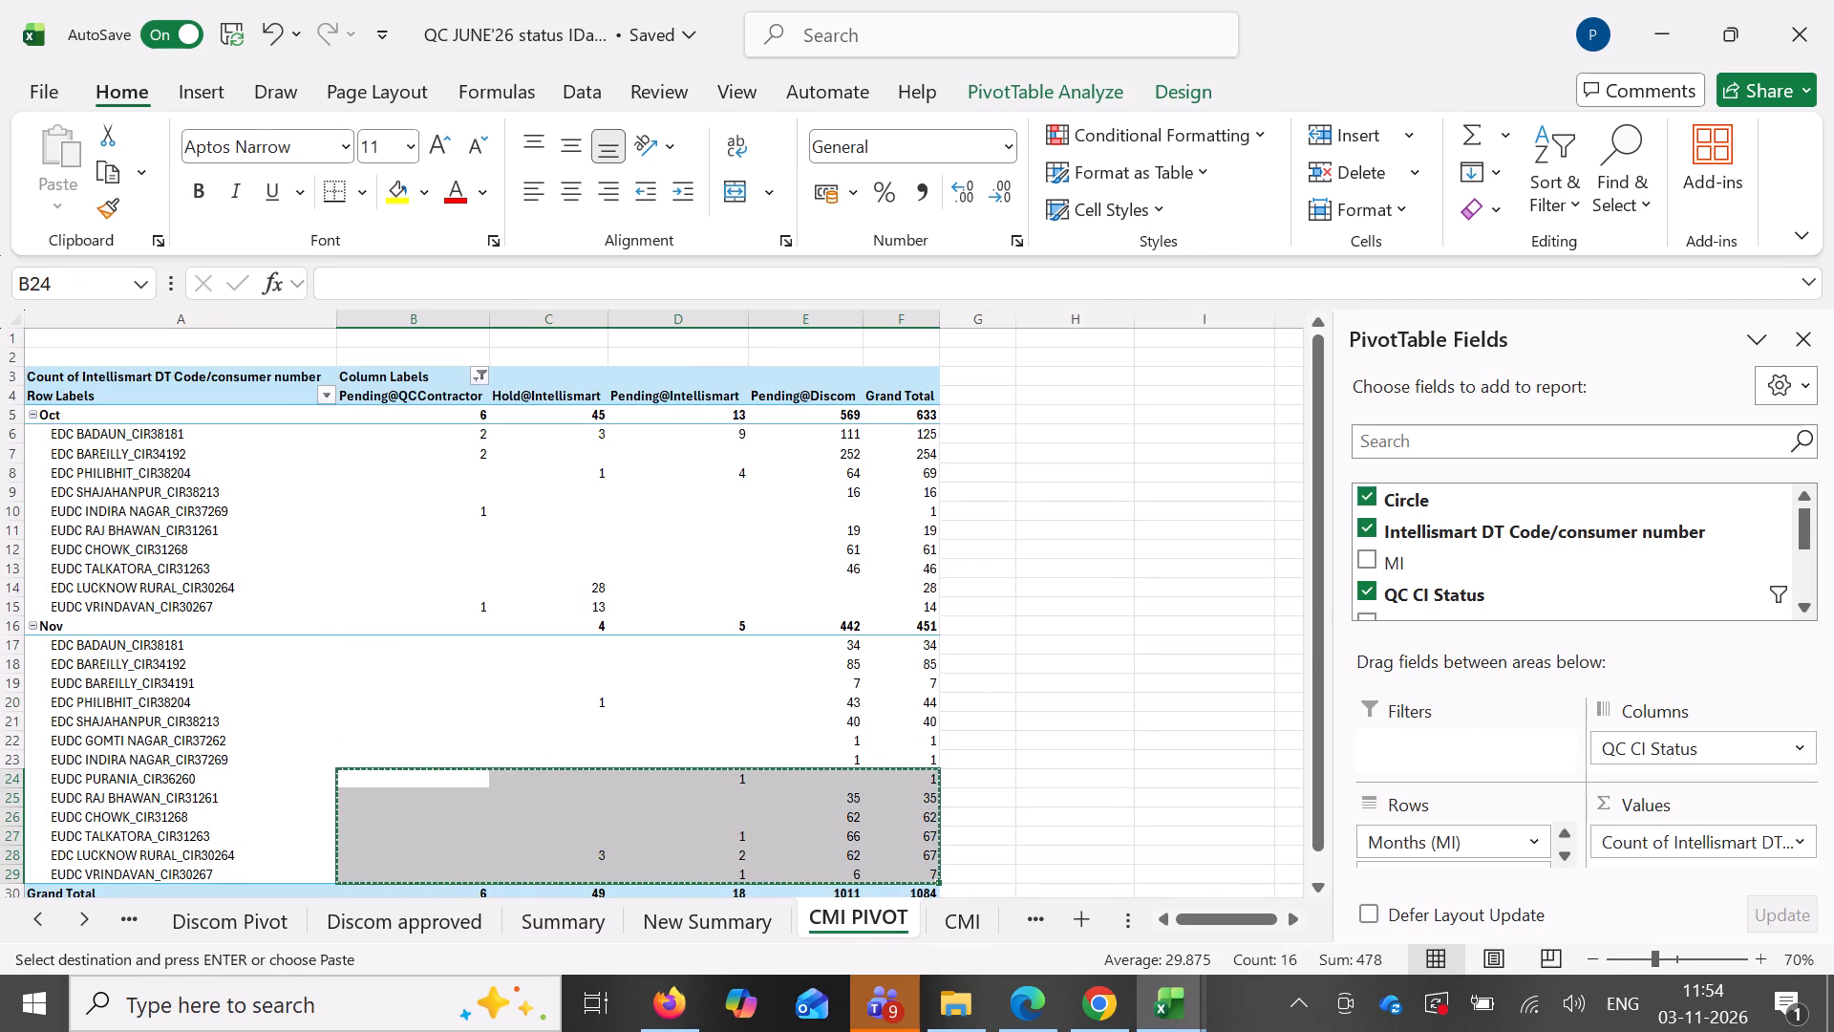
{"action": "left_click", "coordinate": [723, 928]}
{"action": "left_click", "coordinate": [952, 931]}
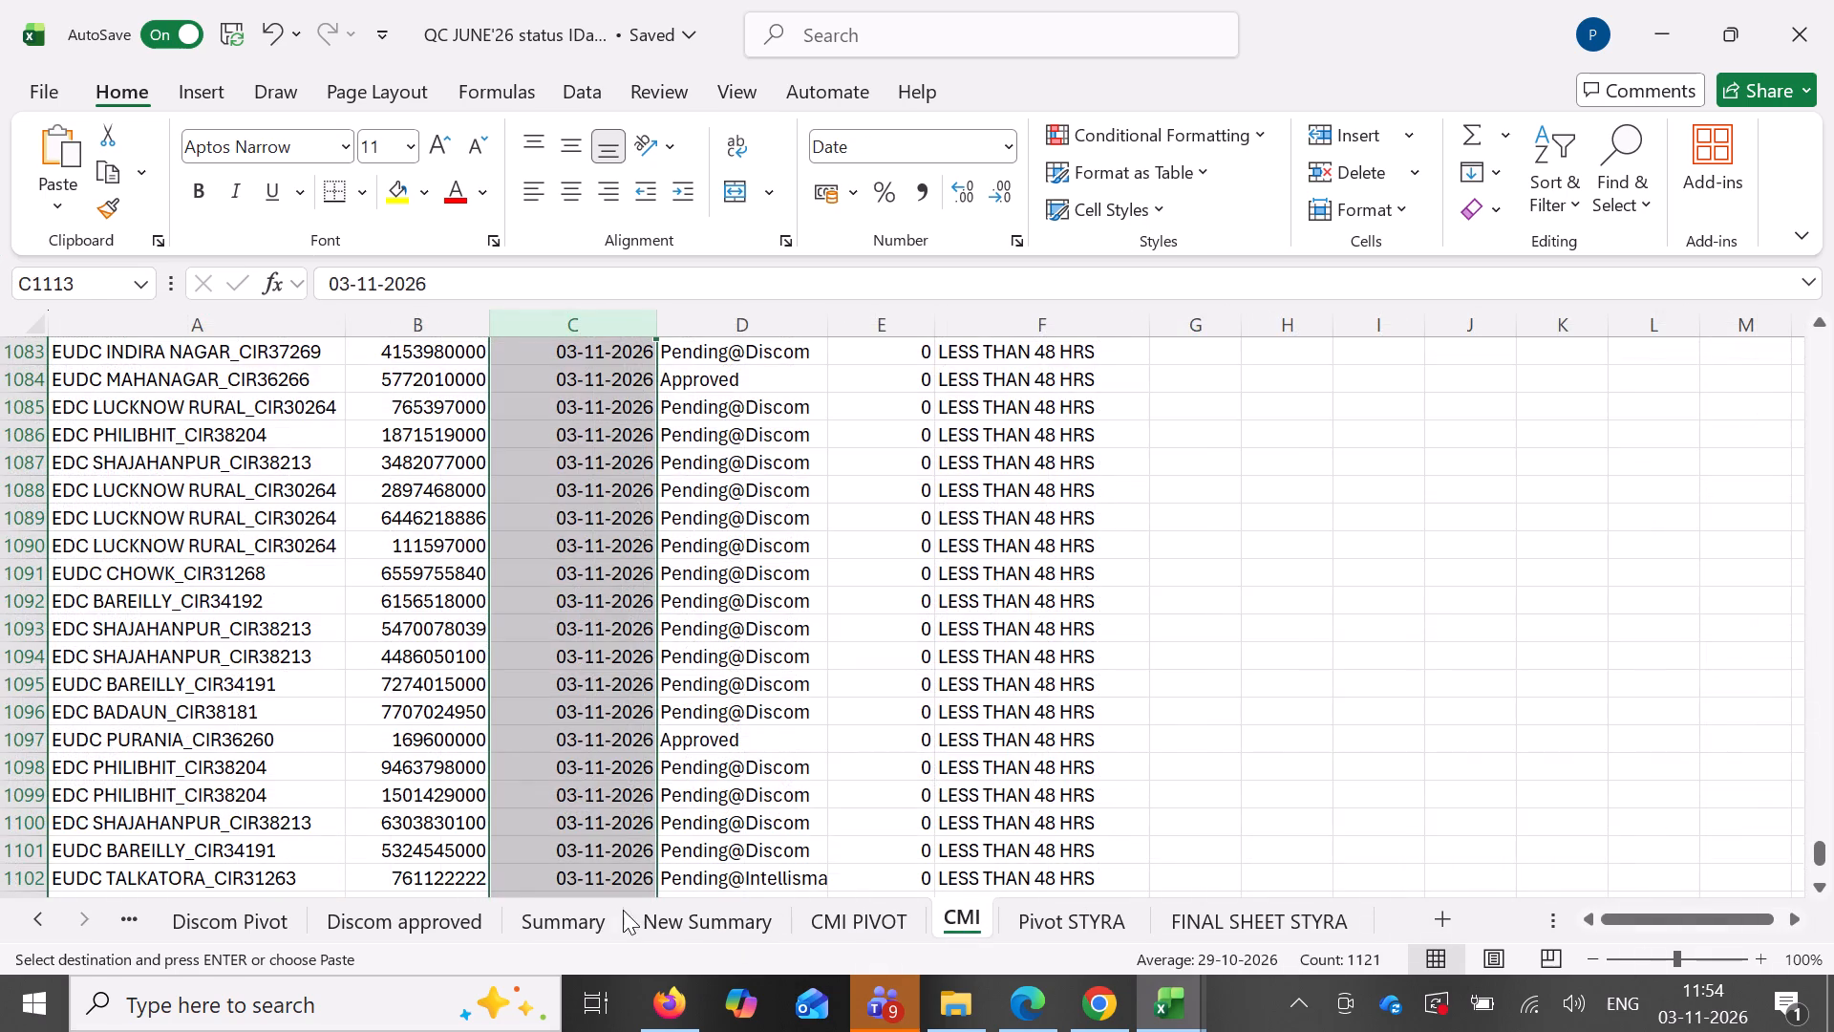
{"action": "left_click", "coordinate": [593, 917]}
{"action": "left_click", "coordinate": [1001, 753]}
{"action": "left_click", "coordinate": [1004, 741]}
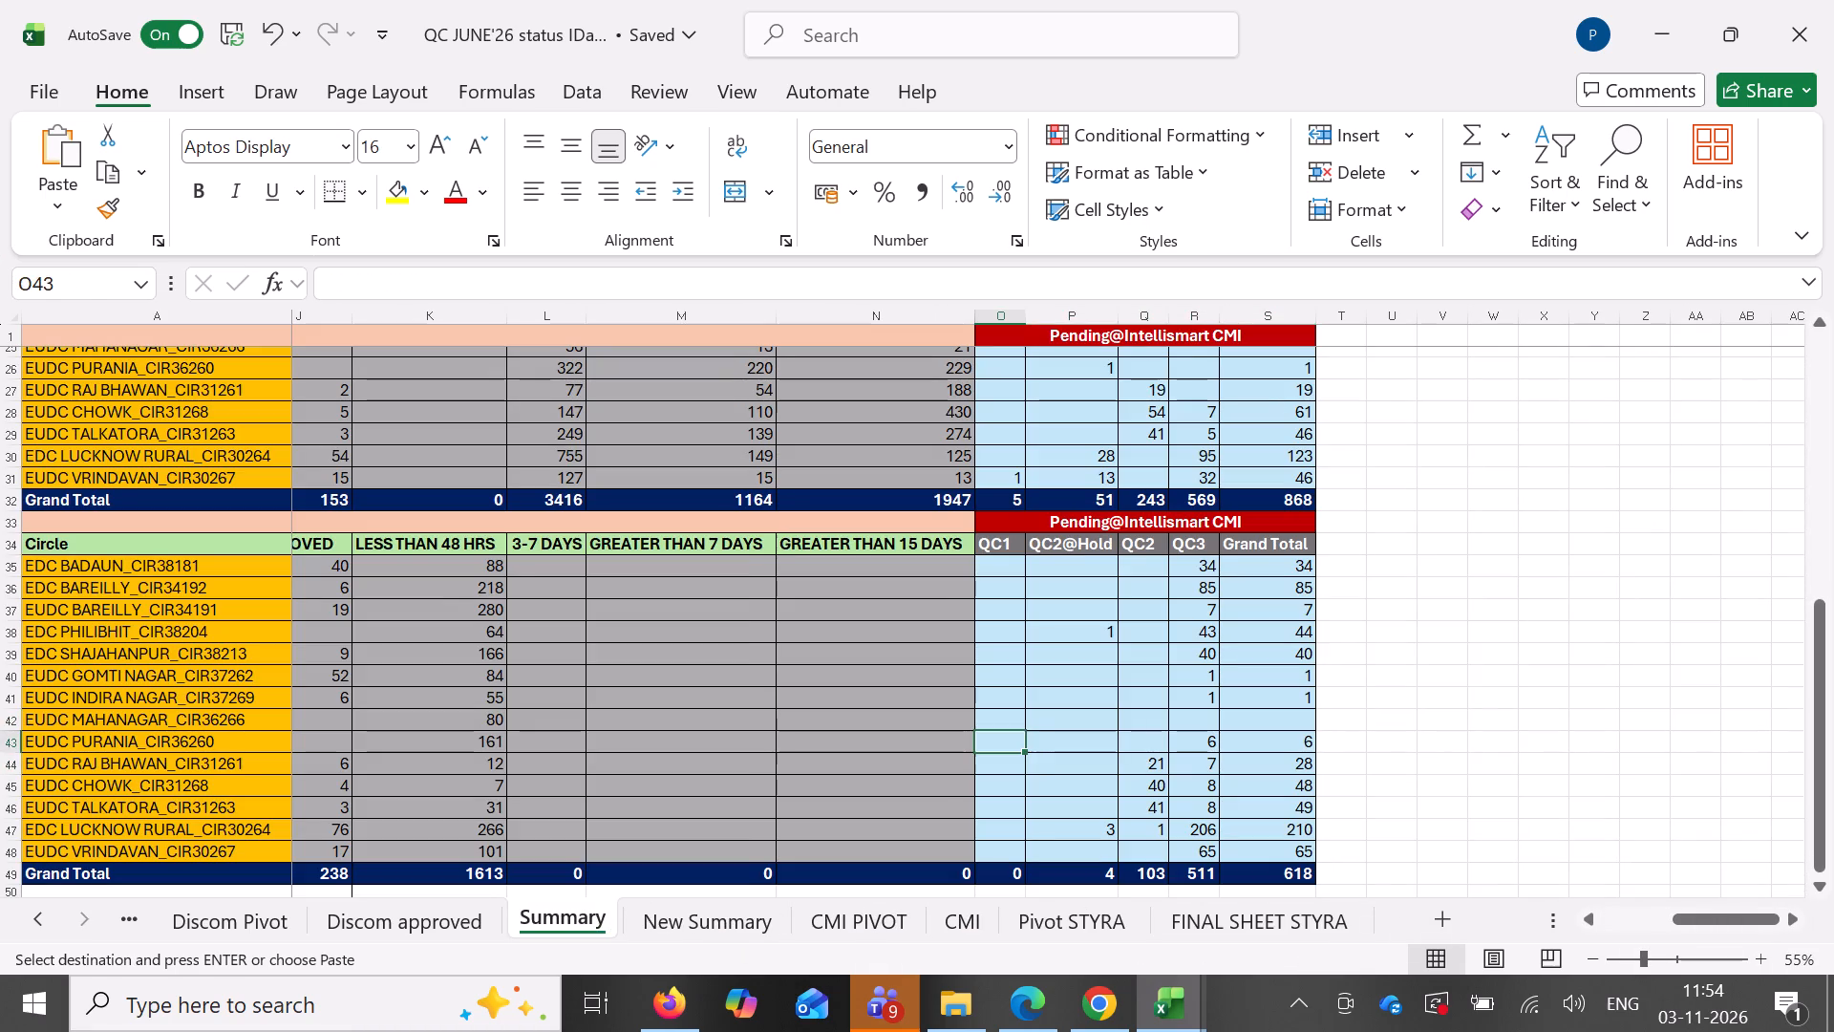
{"action": "key", "text": "ctrl+shift+v"}
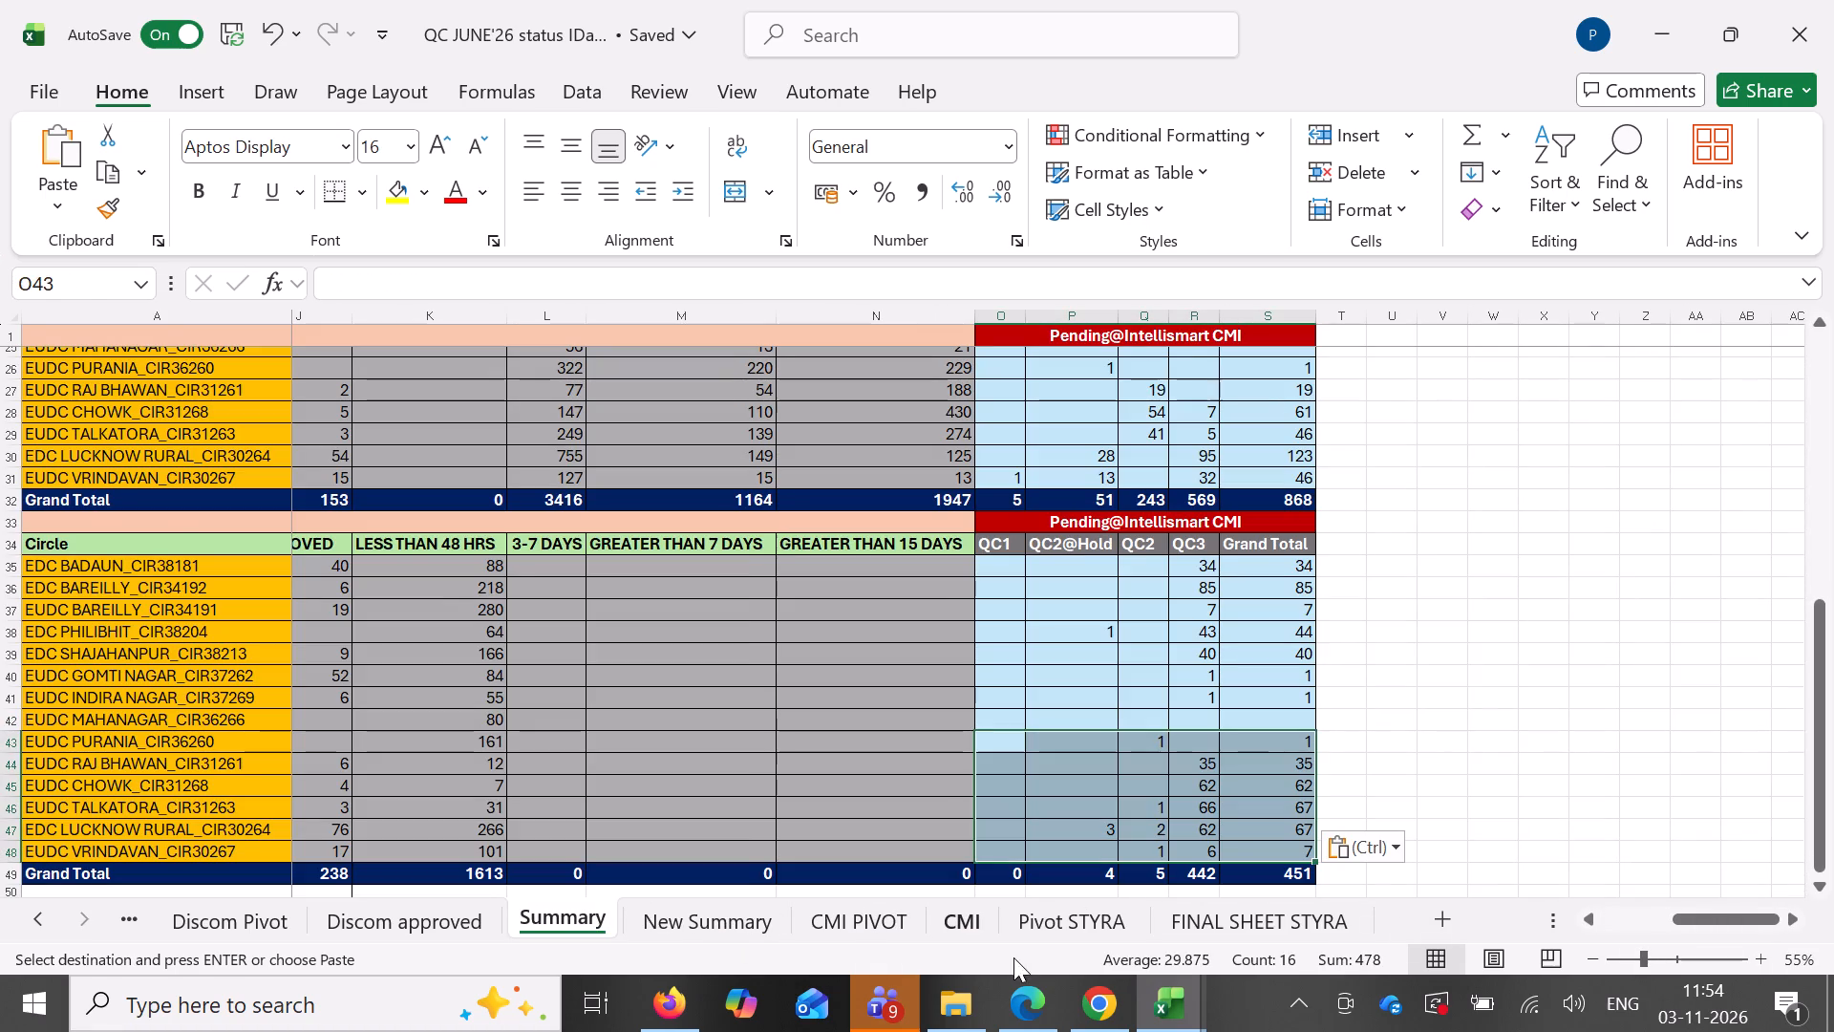
Copy the Oct counts B6:F7 from CMI PIVOT and paste them as values into the Summary's Oct Pending@Intellismart CMI block from O18.
{"action": "left_click", "coordinate": [871, 927]}
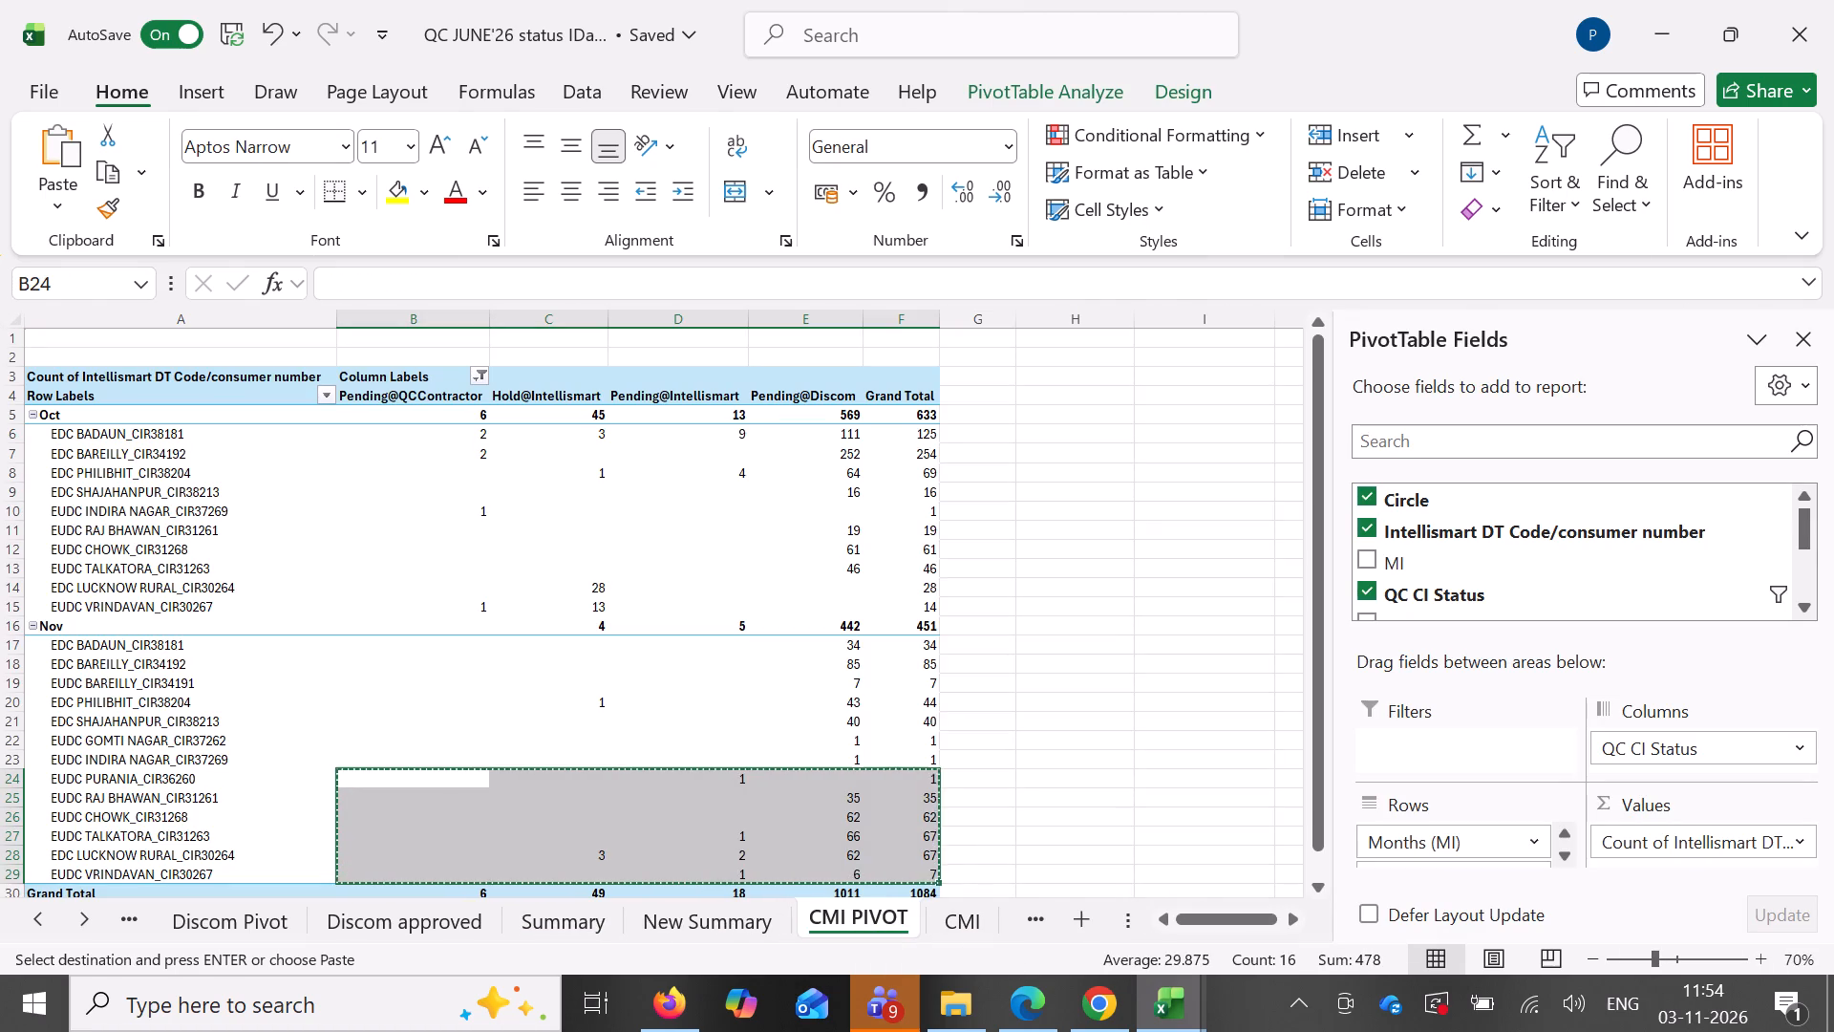
{"action": "left_click_drag", "start_coordinate": [391, 431], "coordinate": [420, 447]}
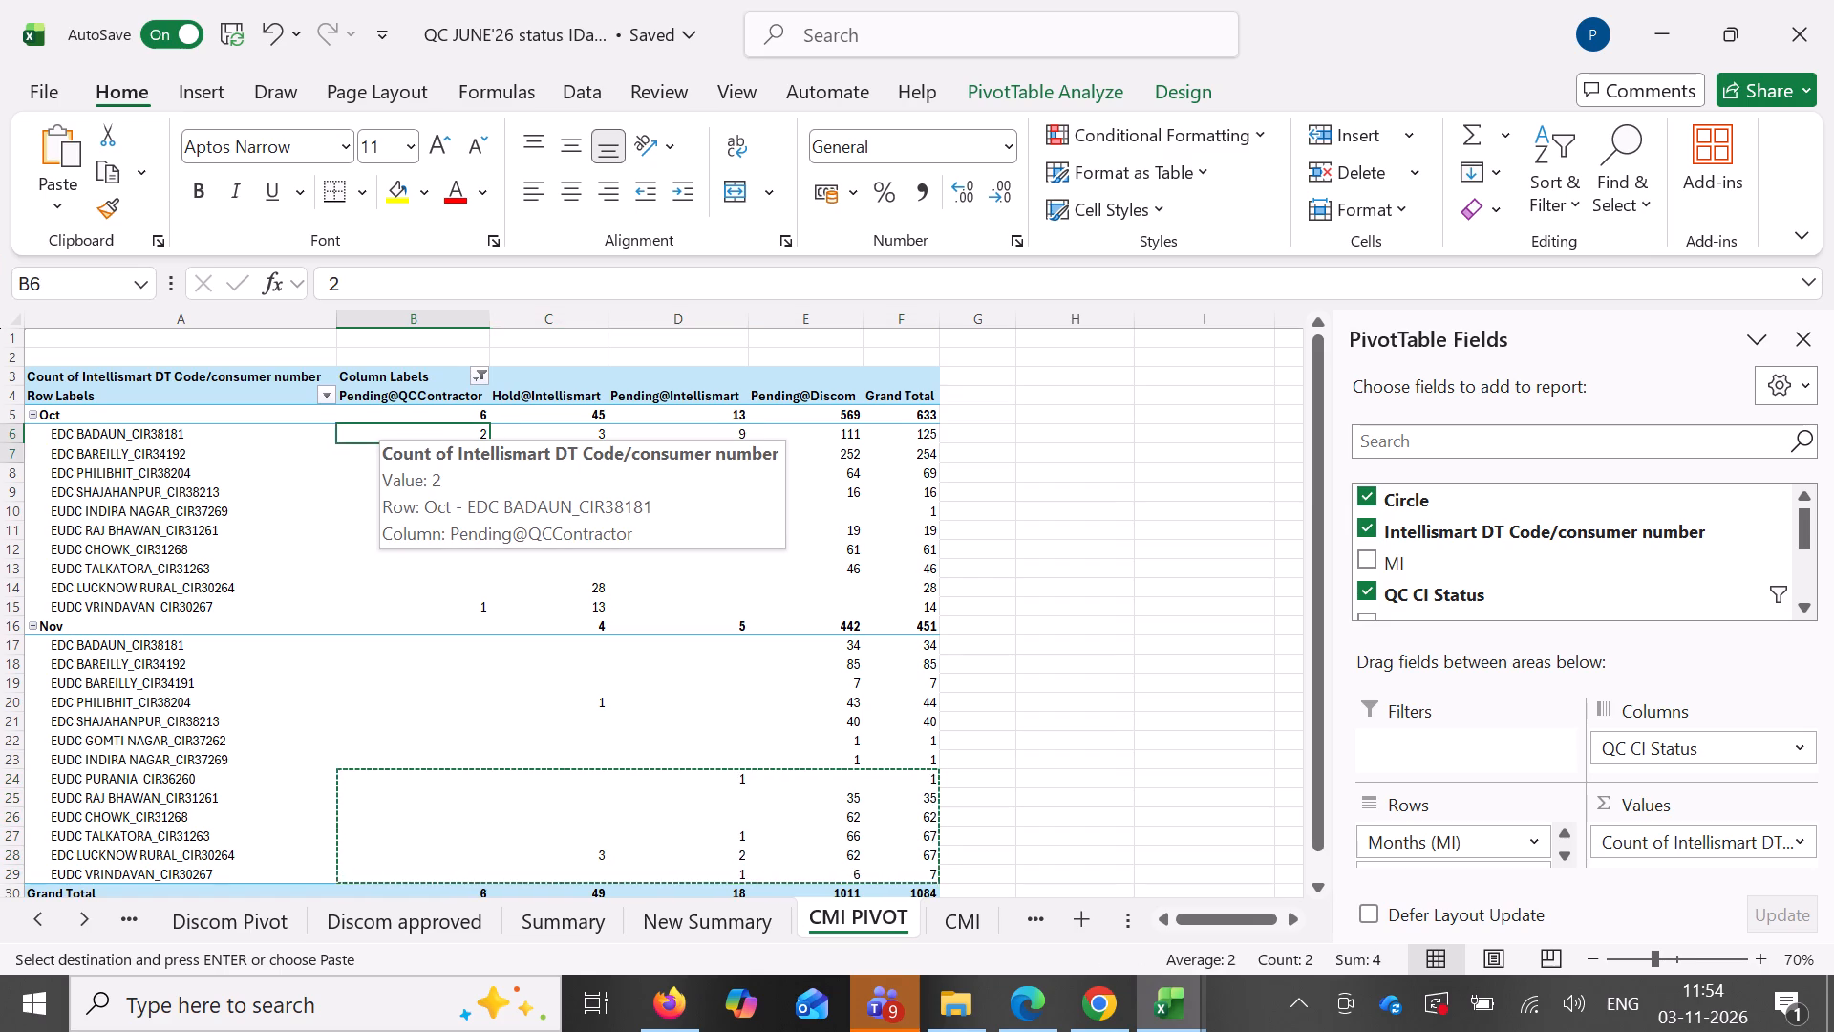
{"action": "left_click_drag", "start_coordinate": [420, 447], "coordinate": [899, 459]}
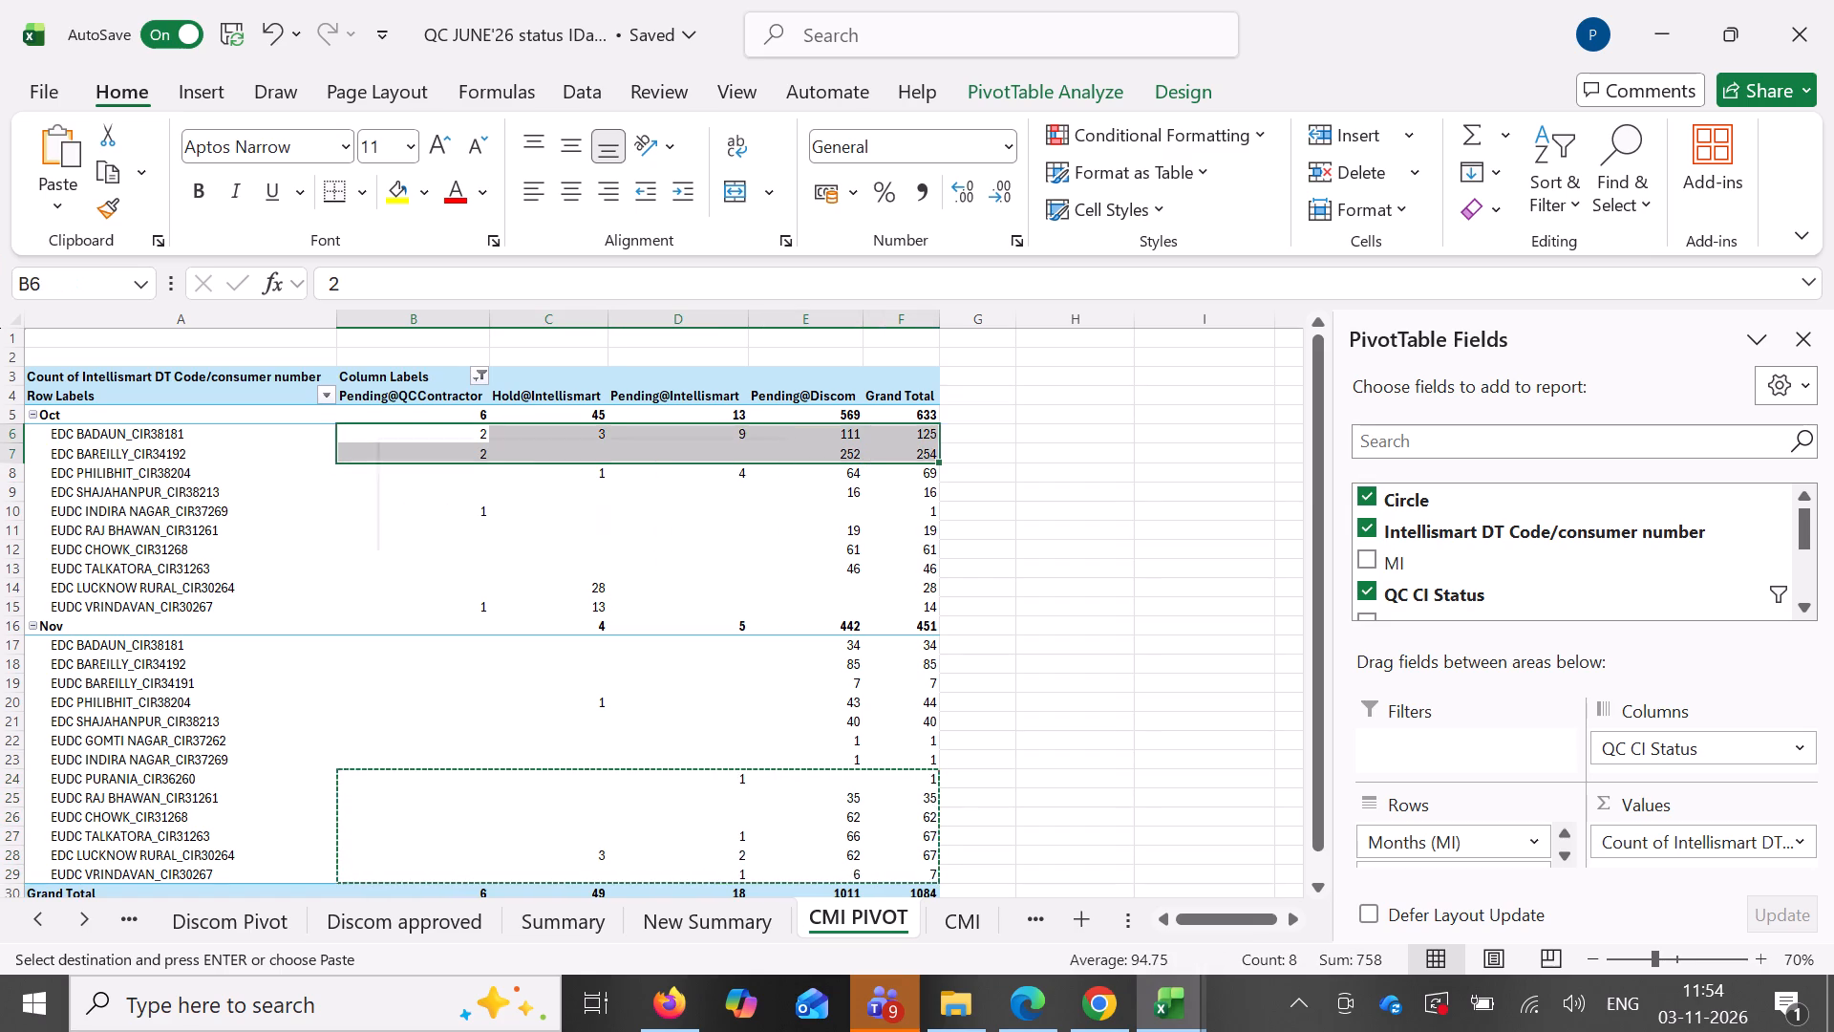
{"action": "key", "text": "ctrl+c"}
{"action": "left_click", "coordinate": [662, 927]}
{"action": "left_click", "coordinate": [557, 929]}
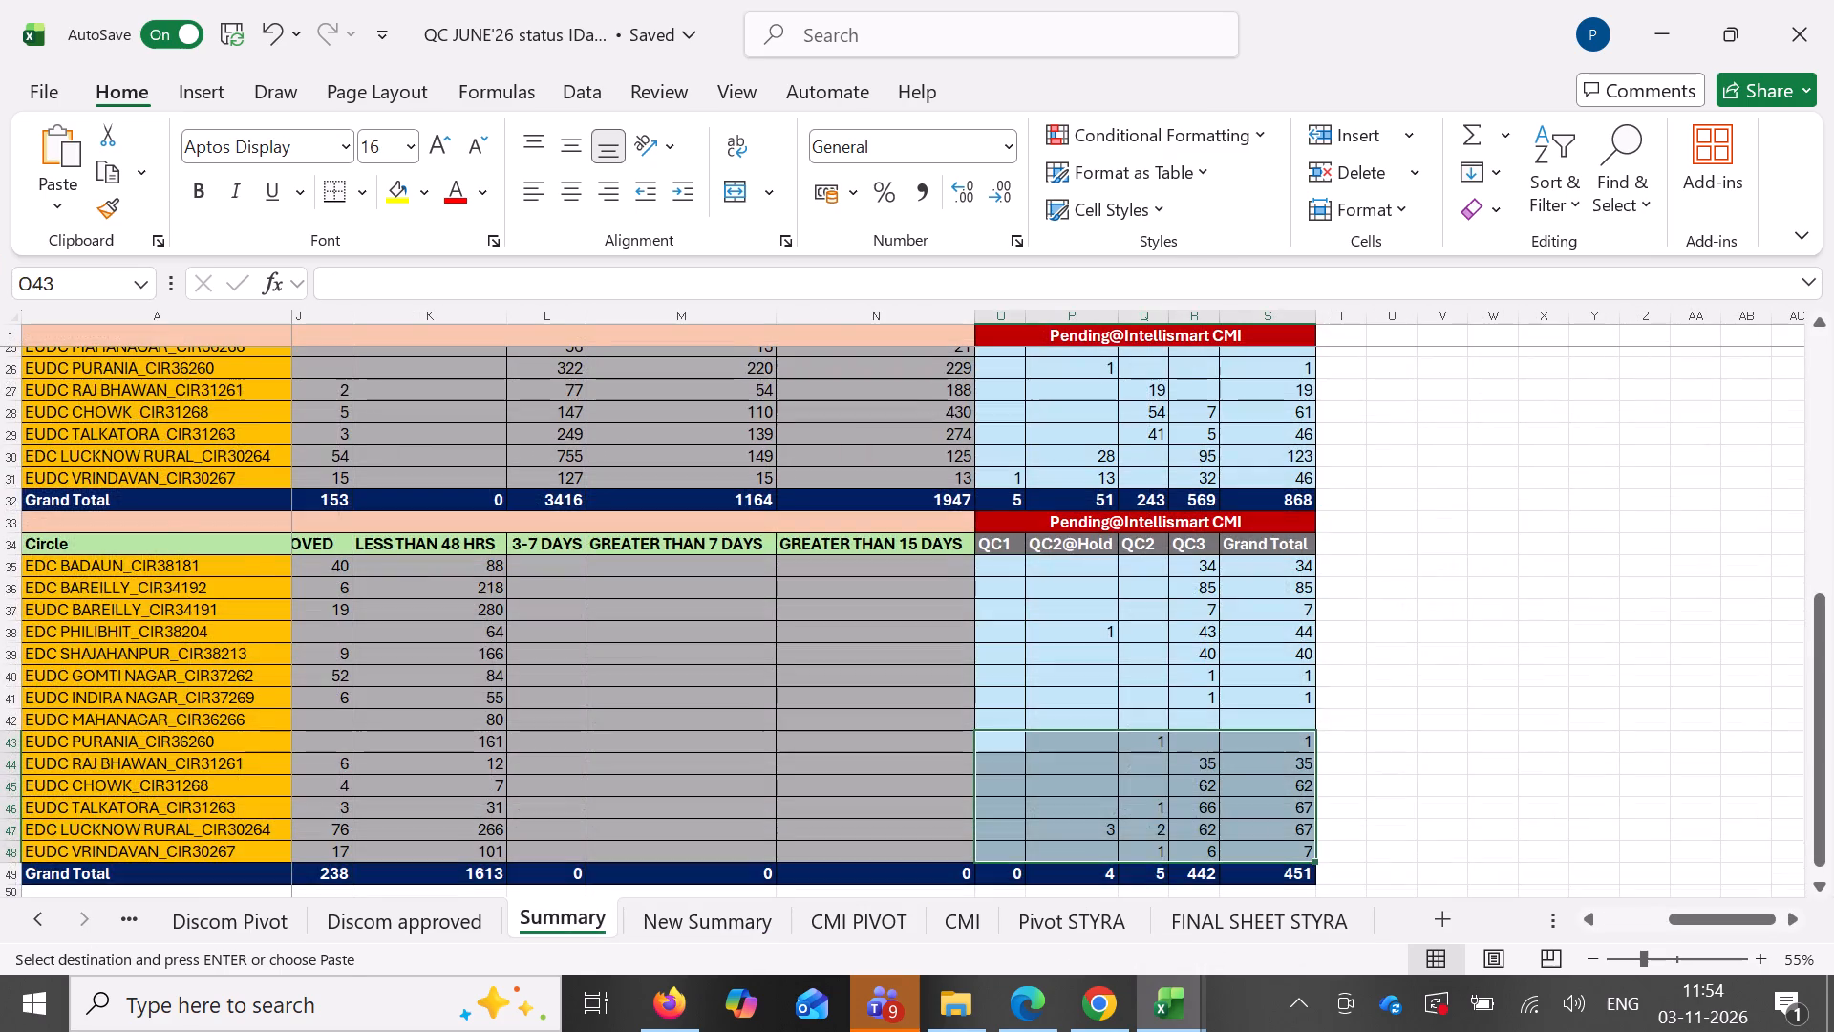
{"action": "scroll", "coordinate": [1121, 529], "scroll_direction": "up", "scroll_amount": 4}
{"action": "scroll", "coordinate": [1047, 417], "scroll_direction": "up", "scroll_amount": 3}
{"action": "left_click", "coordinate": [991, 503]}
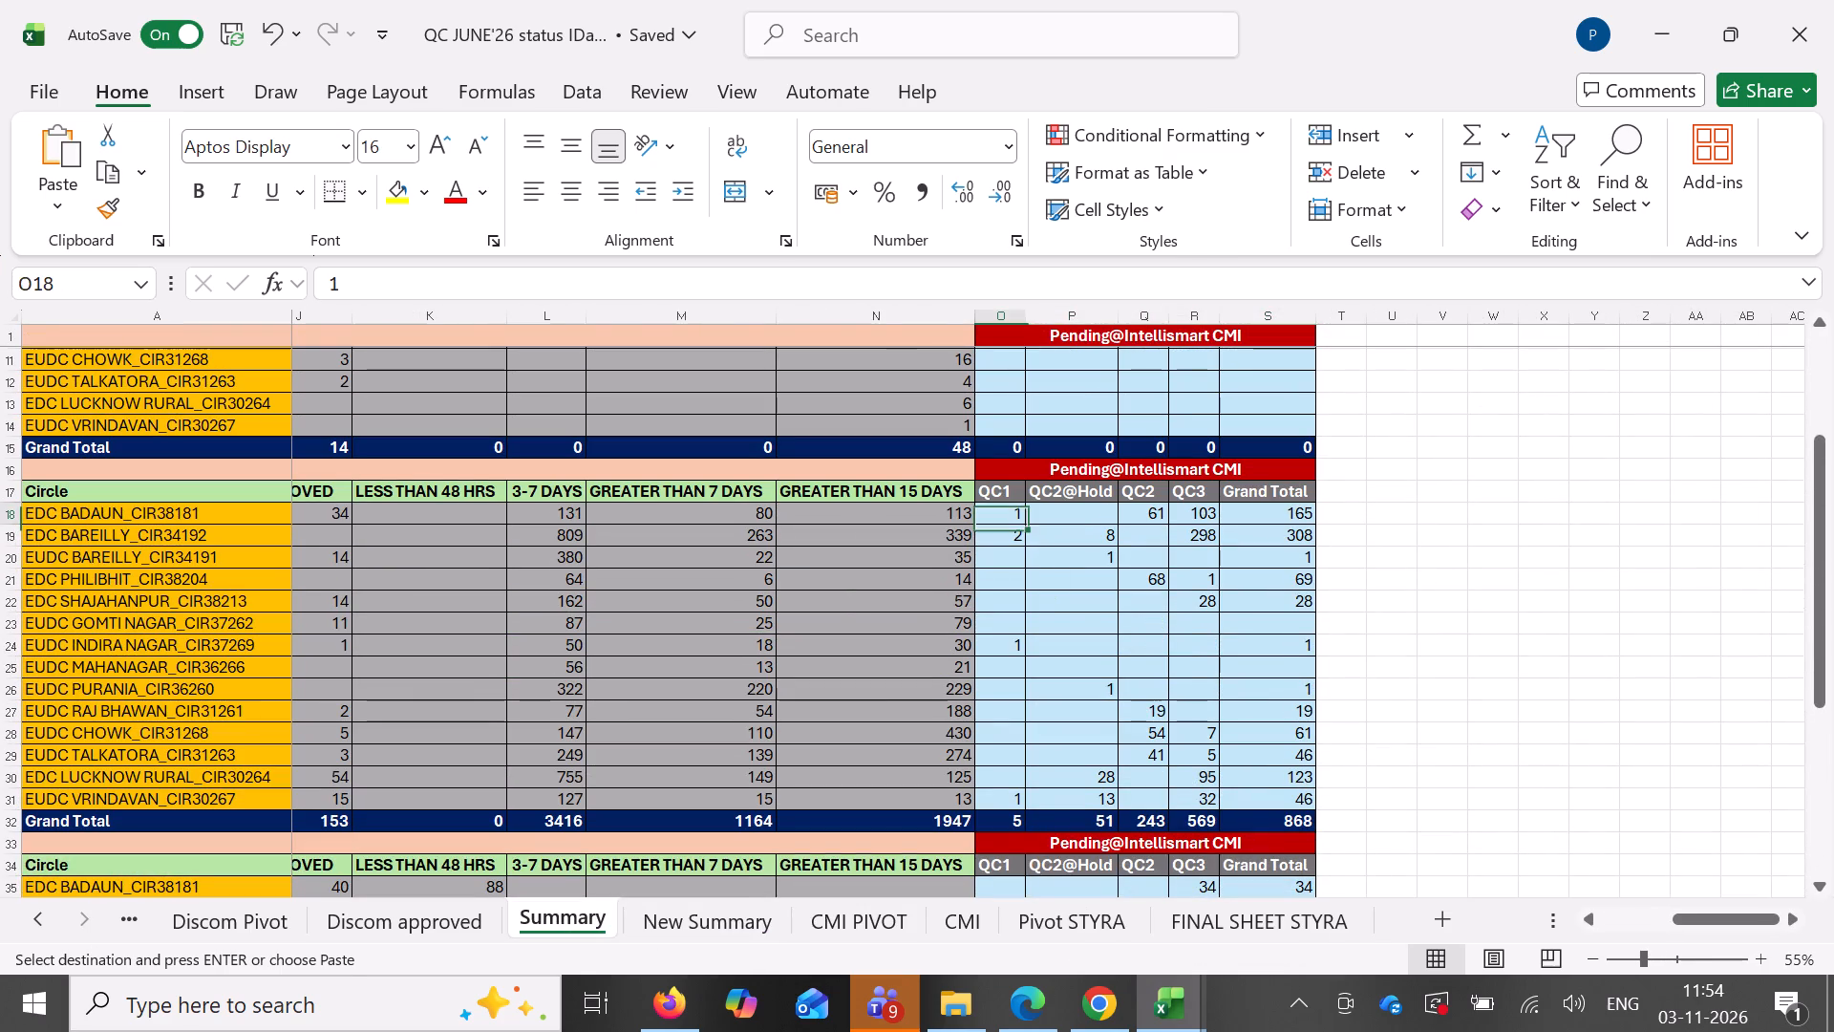
{"action": "key", "text": "ctrl+shift+v"}
Clear the remaining Oct CMI counts O20:S31 in the Summary, from EUDC BAREILLY_CIR34191 through EUDC VRINDAVAN_CIR30267.
{"action": "left_click_drag", "start_coordinate": [1004, 566], "coordinate": [1209, 723]}
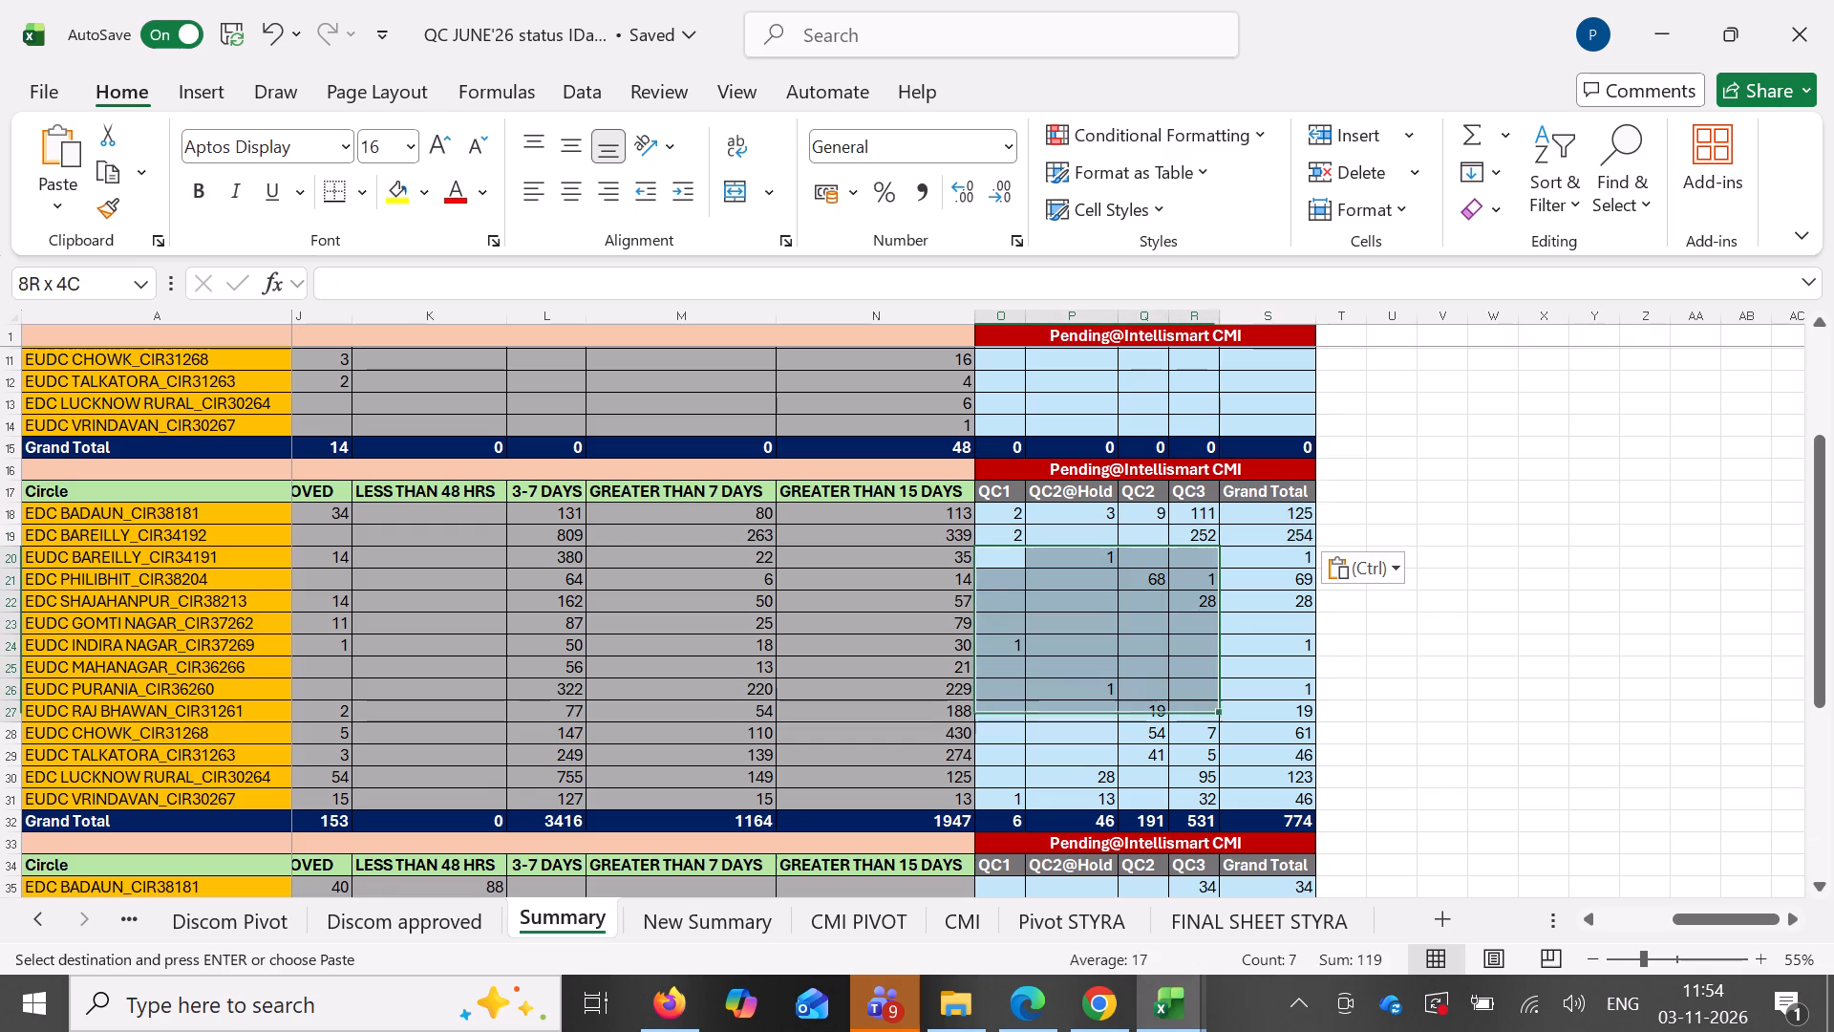
{"action": "left_click_drag", "start_coordinate": [1209, 723], "coordinate": [1284, 790]}
{"action": "key", "text": "Delete"}
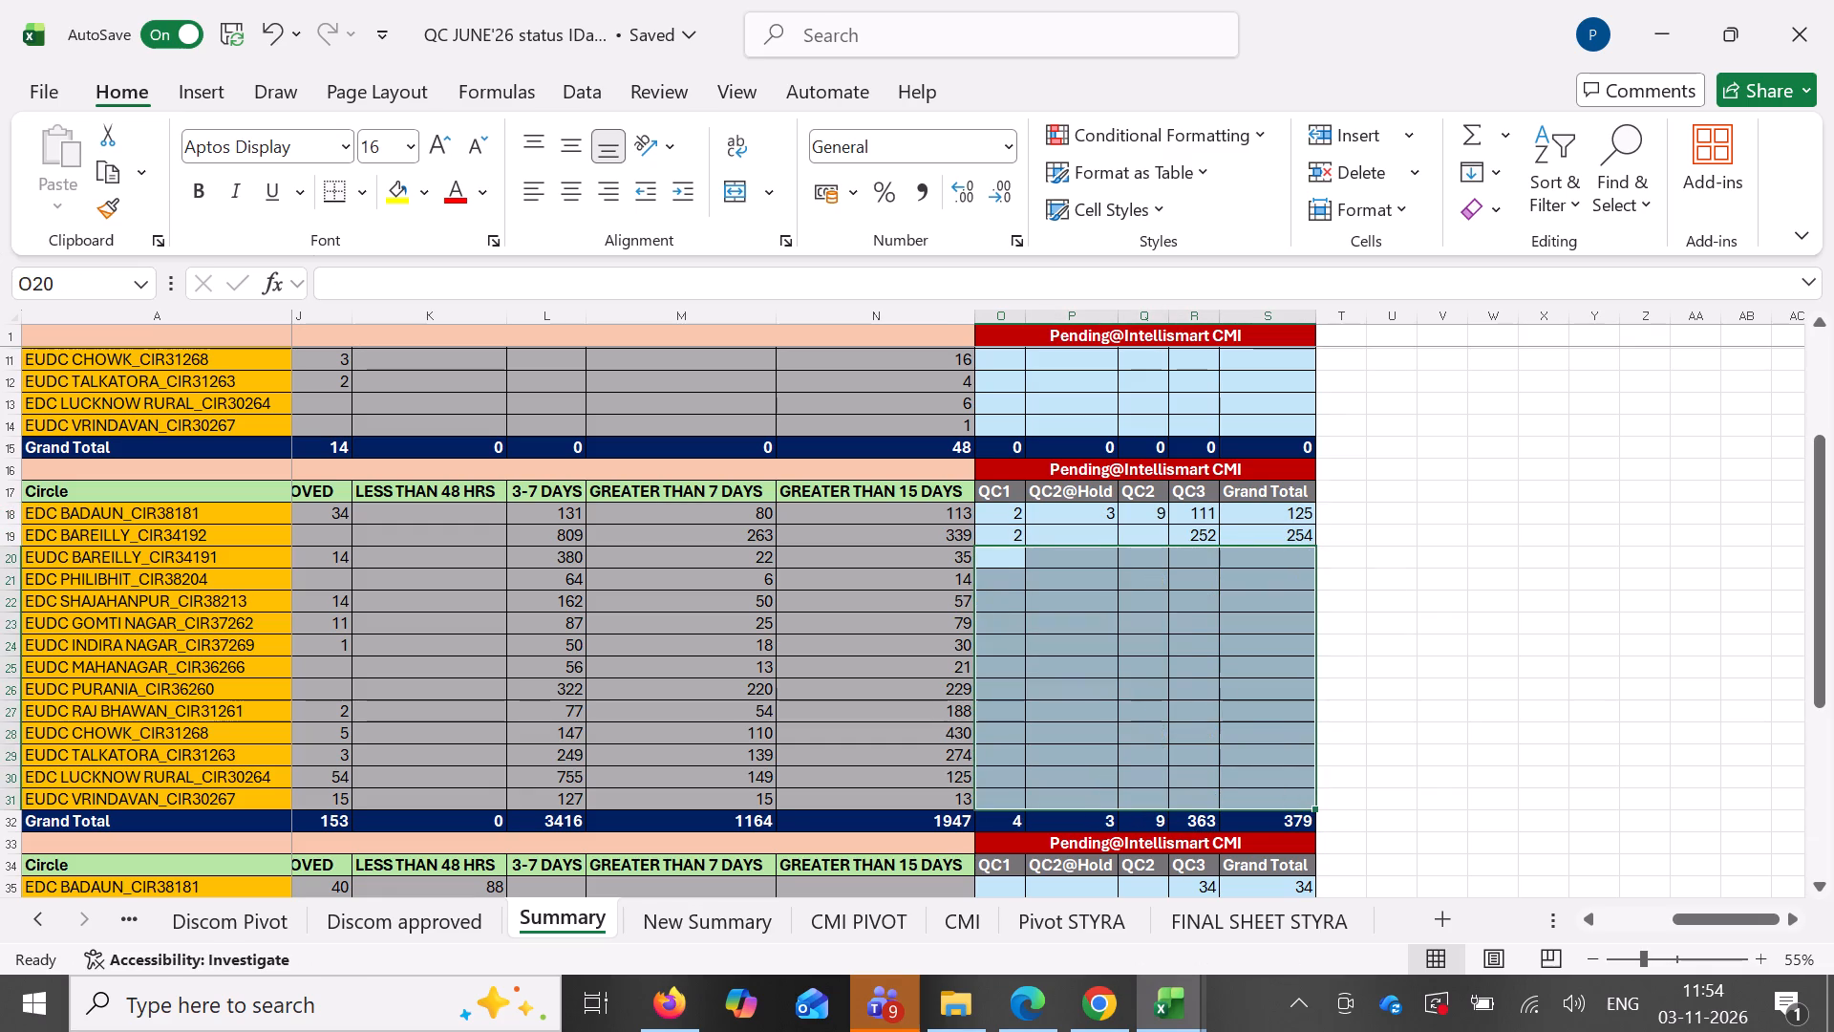
Copy the Oct PHILIBHIT and SHAJAHANPUR counts B8:F9 from CMI PIVOT and paste them as values into the Summary's Oct CMI block from O21.
{"action": "left_click", "coordinate": [764, 914]}
{"action": "left_click", "coordinate": [867, 925]}
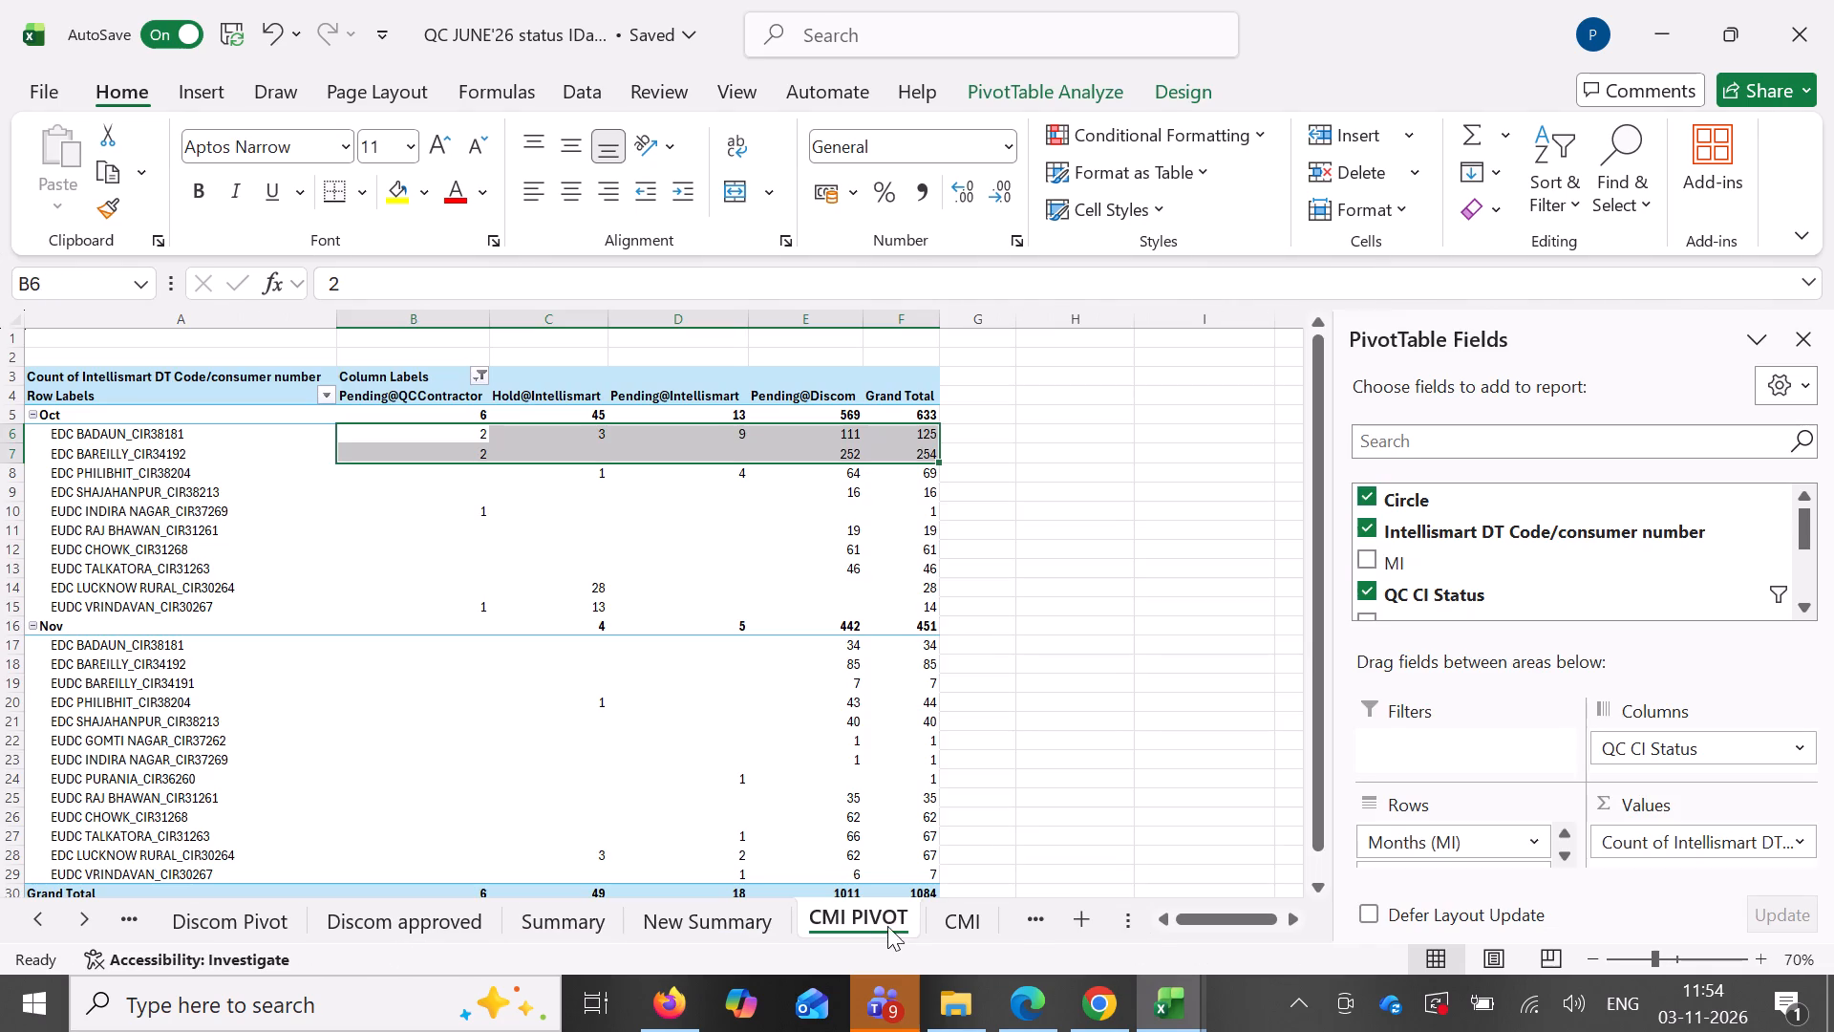
{"action": "left_click_drag", "start_coordinate": [413, 476], "coordinate": [798, 499]}
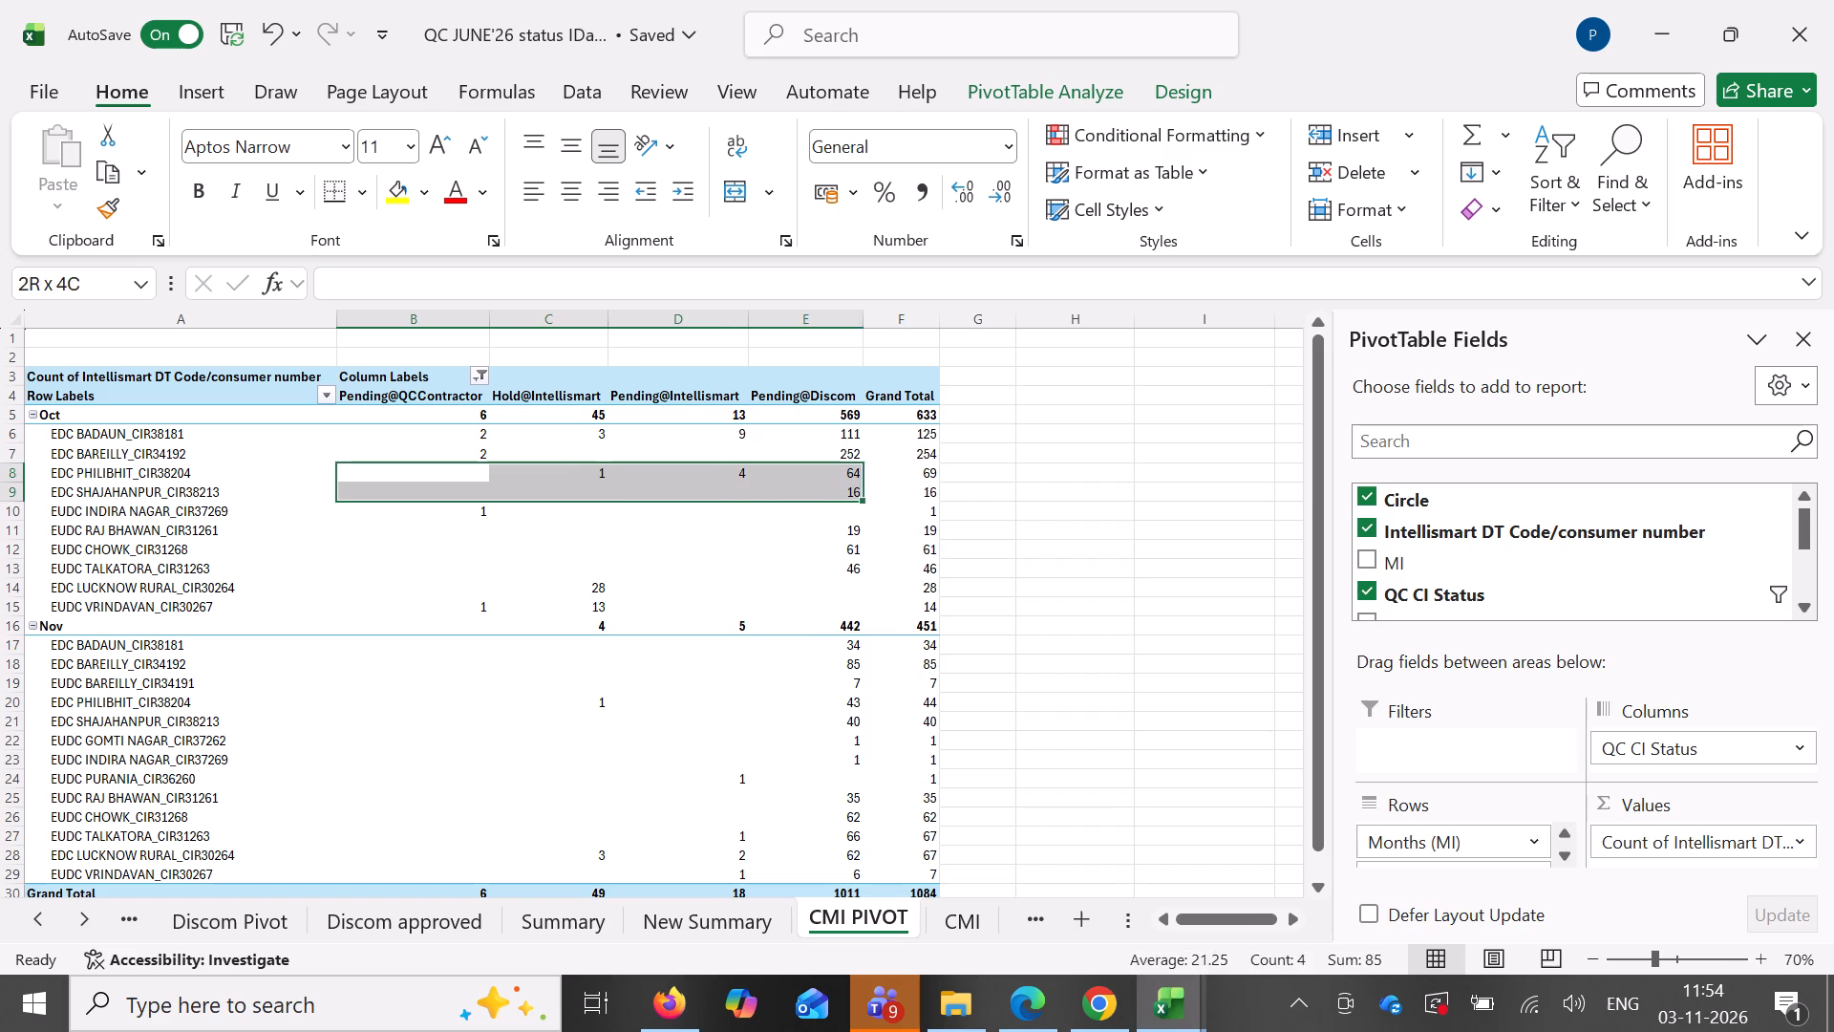
{"action": "left_click_drag", "start_coordinate": [798, 499], "coordinate": [926, 490]}
{"action": "key", "text": "ctrl+c"}
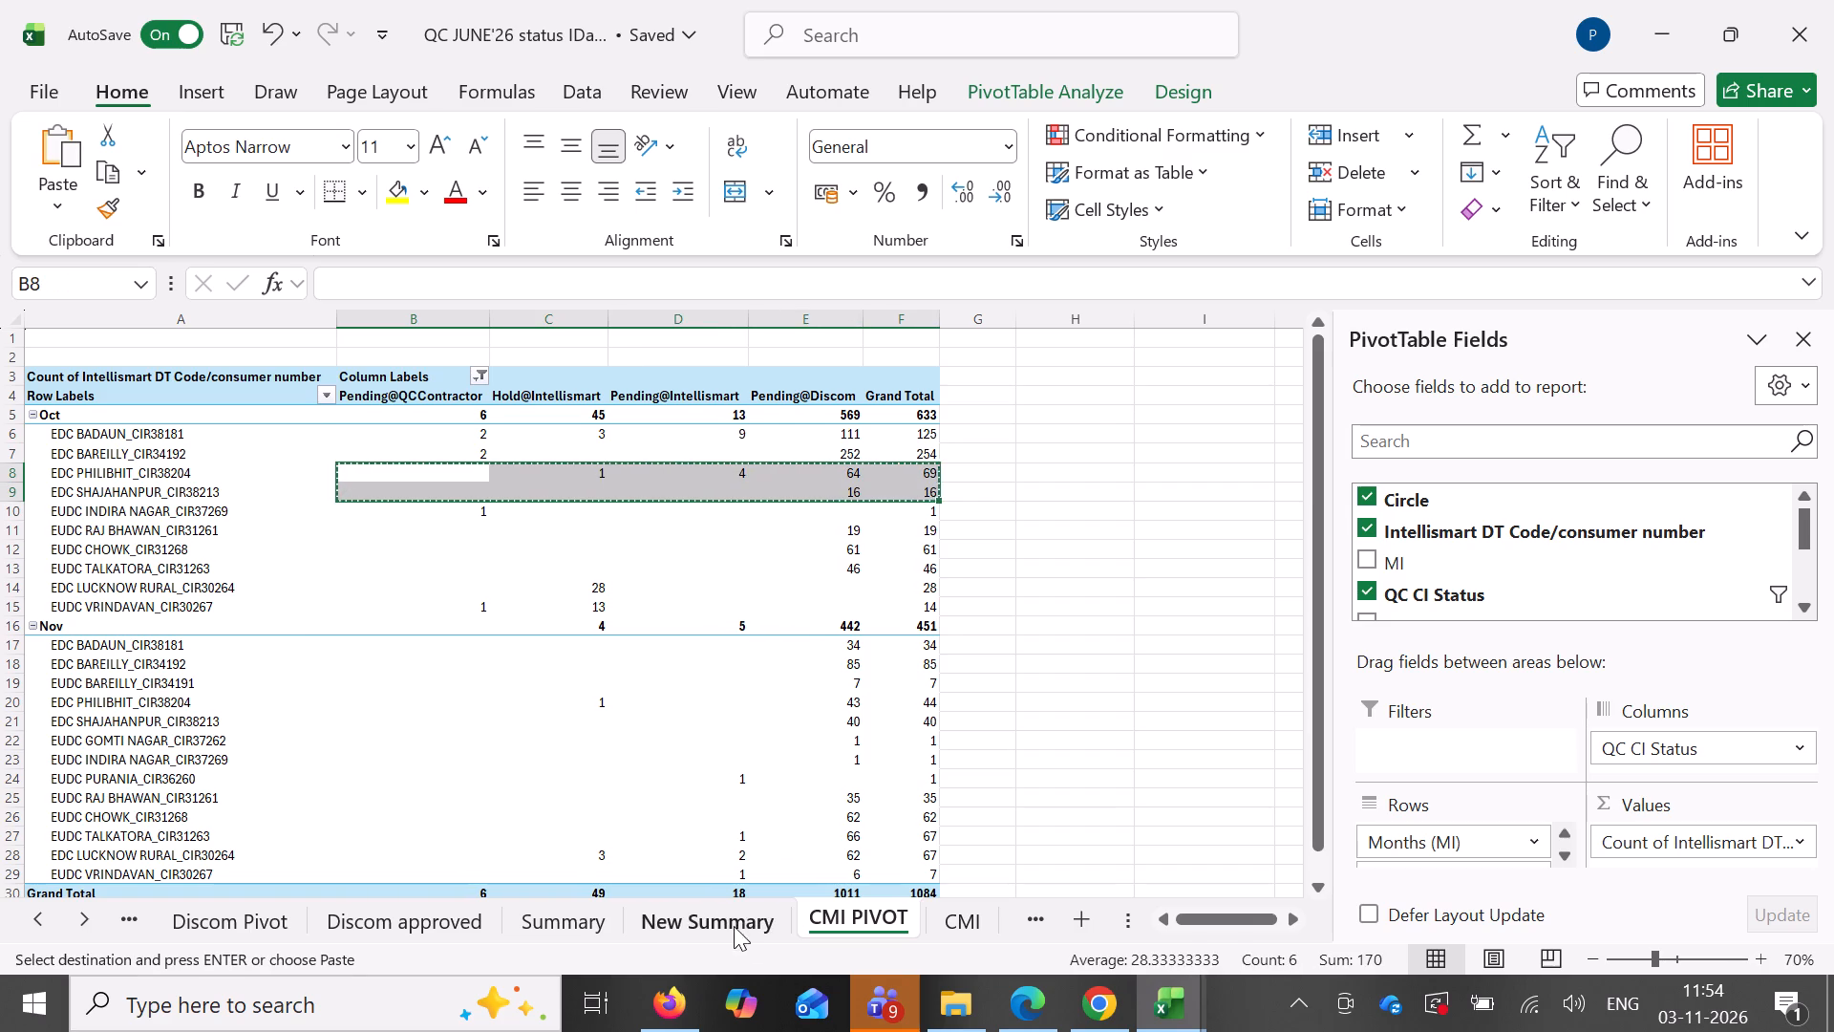
{"action": "left_click", "coordinate": [690, 923]}
{"action": "left_click", "coordinate": [478, 934]}
{"action": "left_click", "coordinate": [542, 929]}
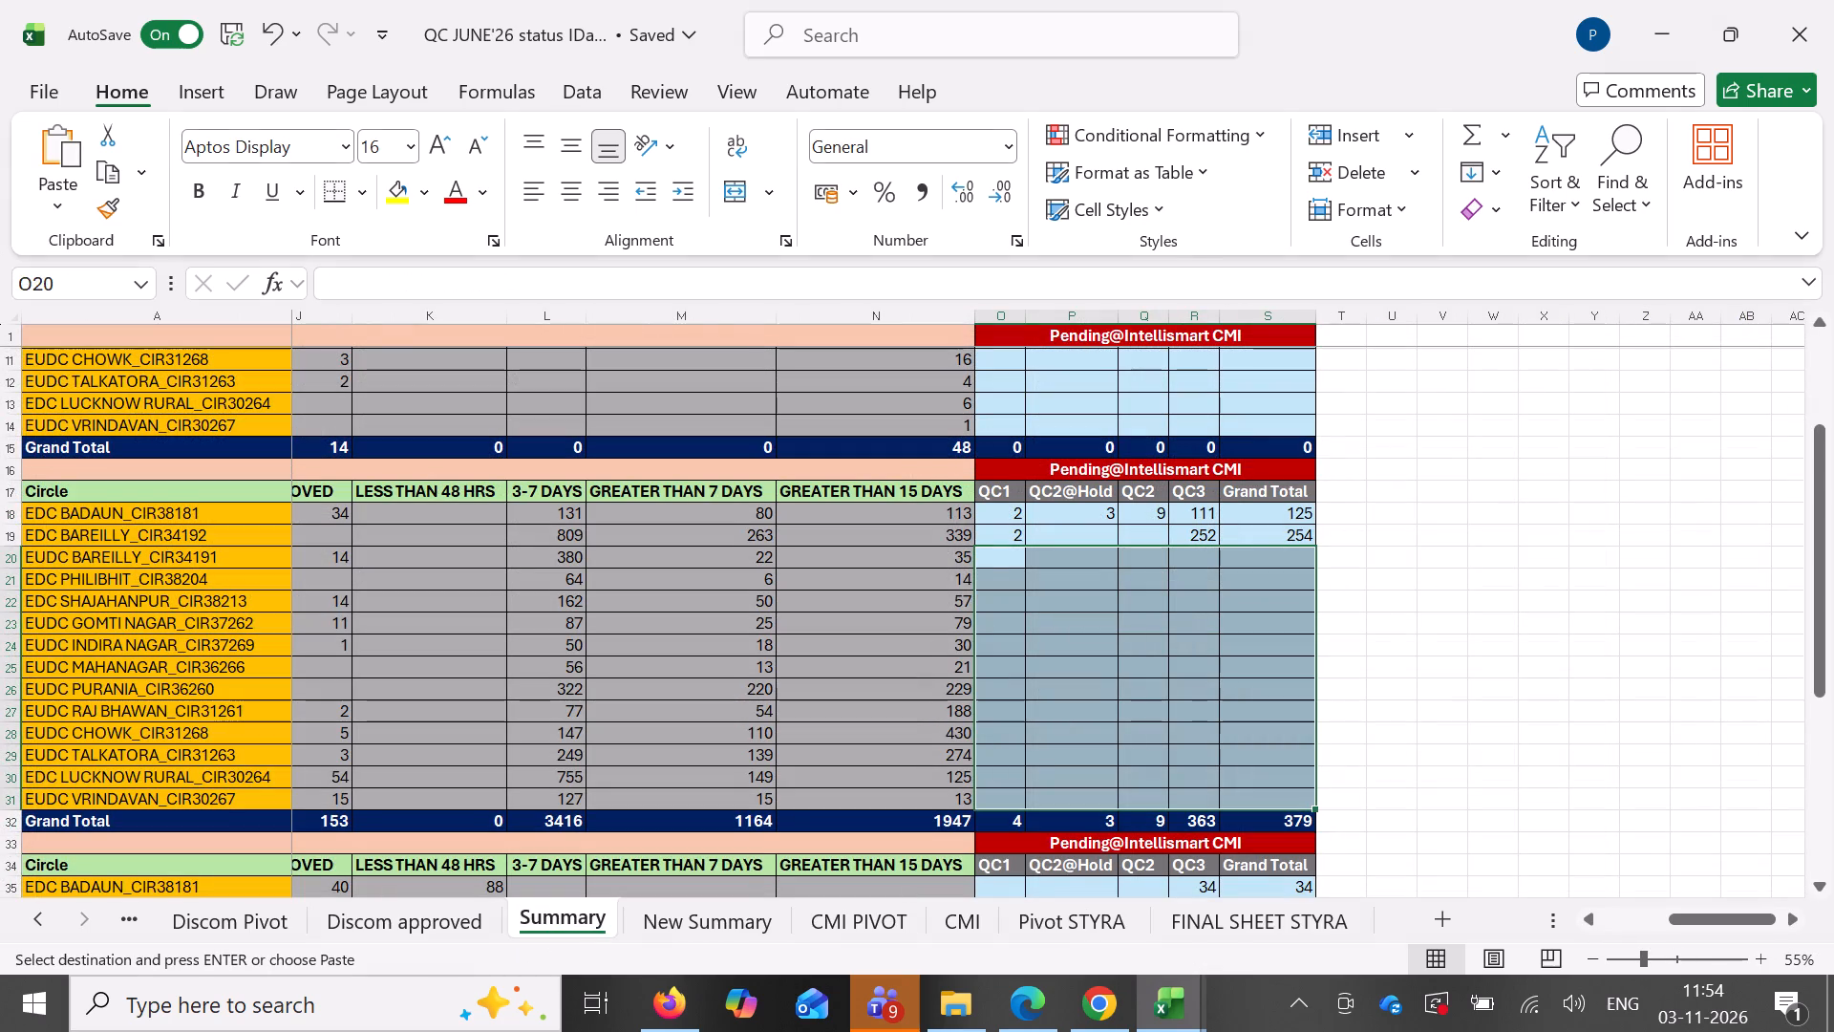
{"action": "left_click", "coordinate": [1005, 577]}
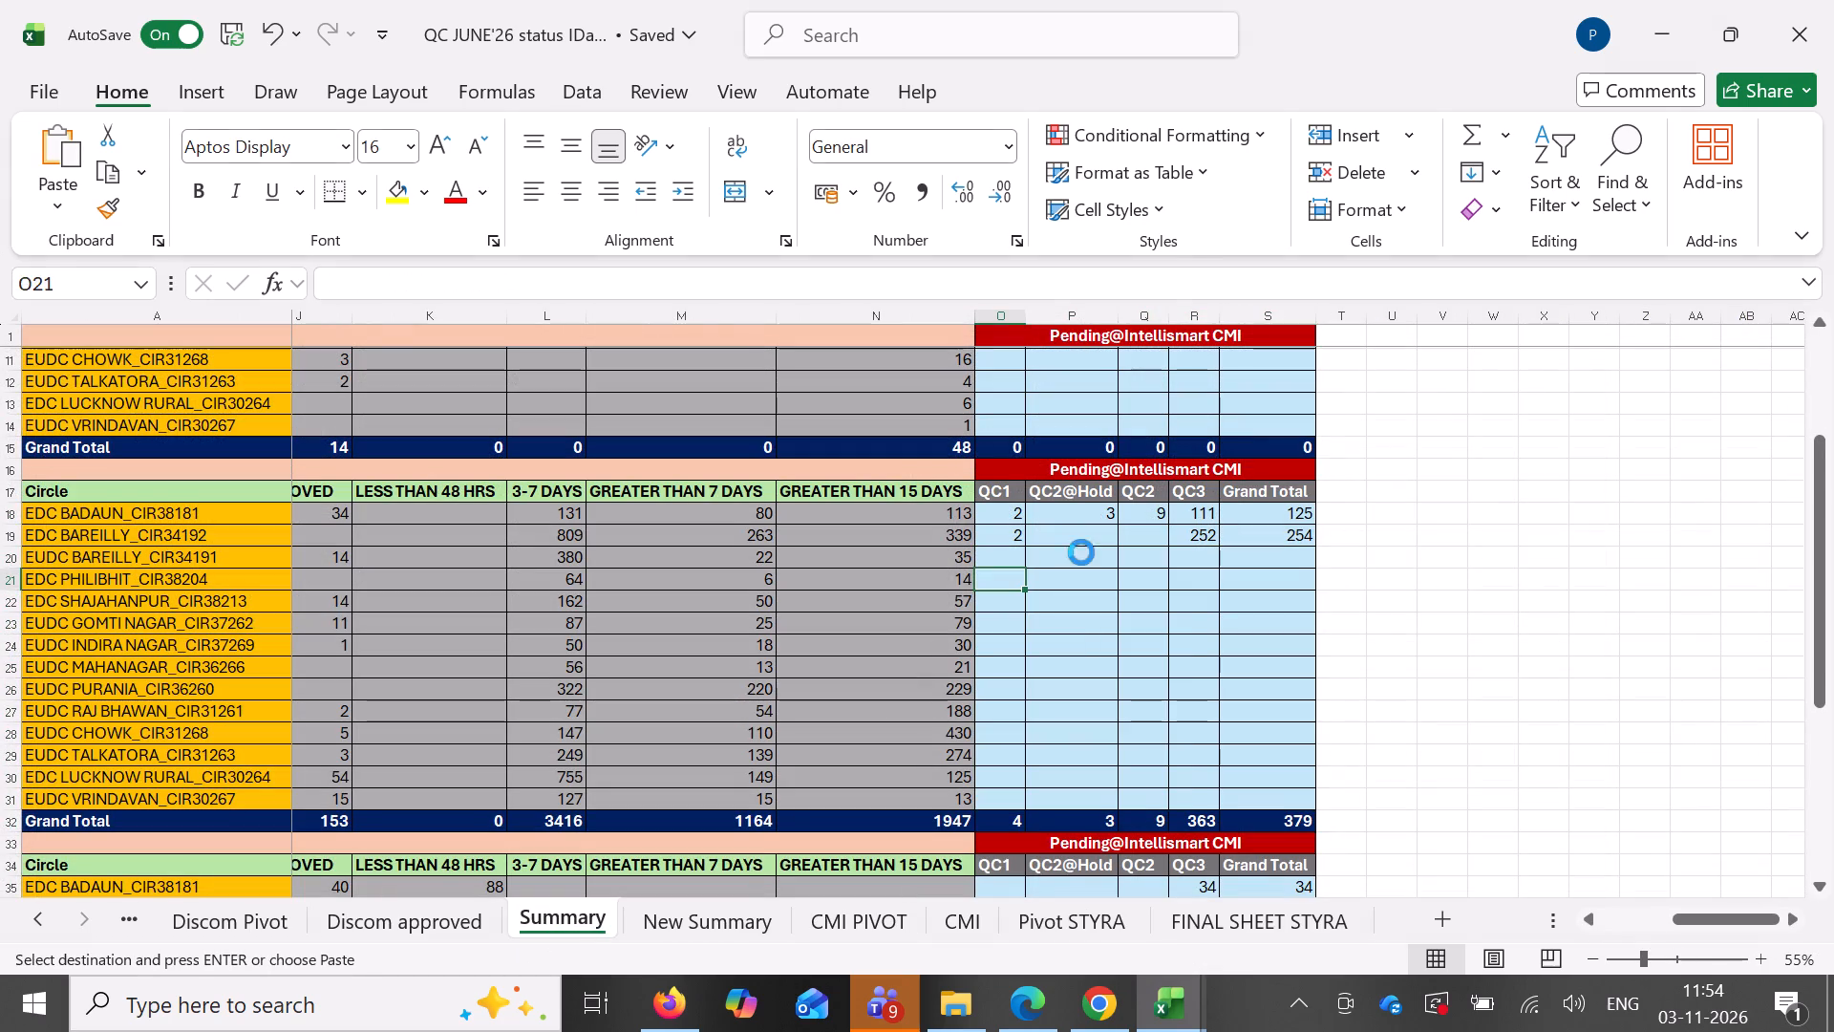
{"action": "key", "text": "ctrl+shift+v"}
Copy the Oct INDIRA NAGAR counts B10:F10 from CMI PIVOT and paste them as values into the Summary's Oct CMI block from O24.
{"action": "left_click", "coordinate": [836, 919]}
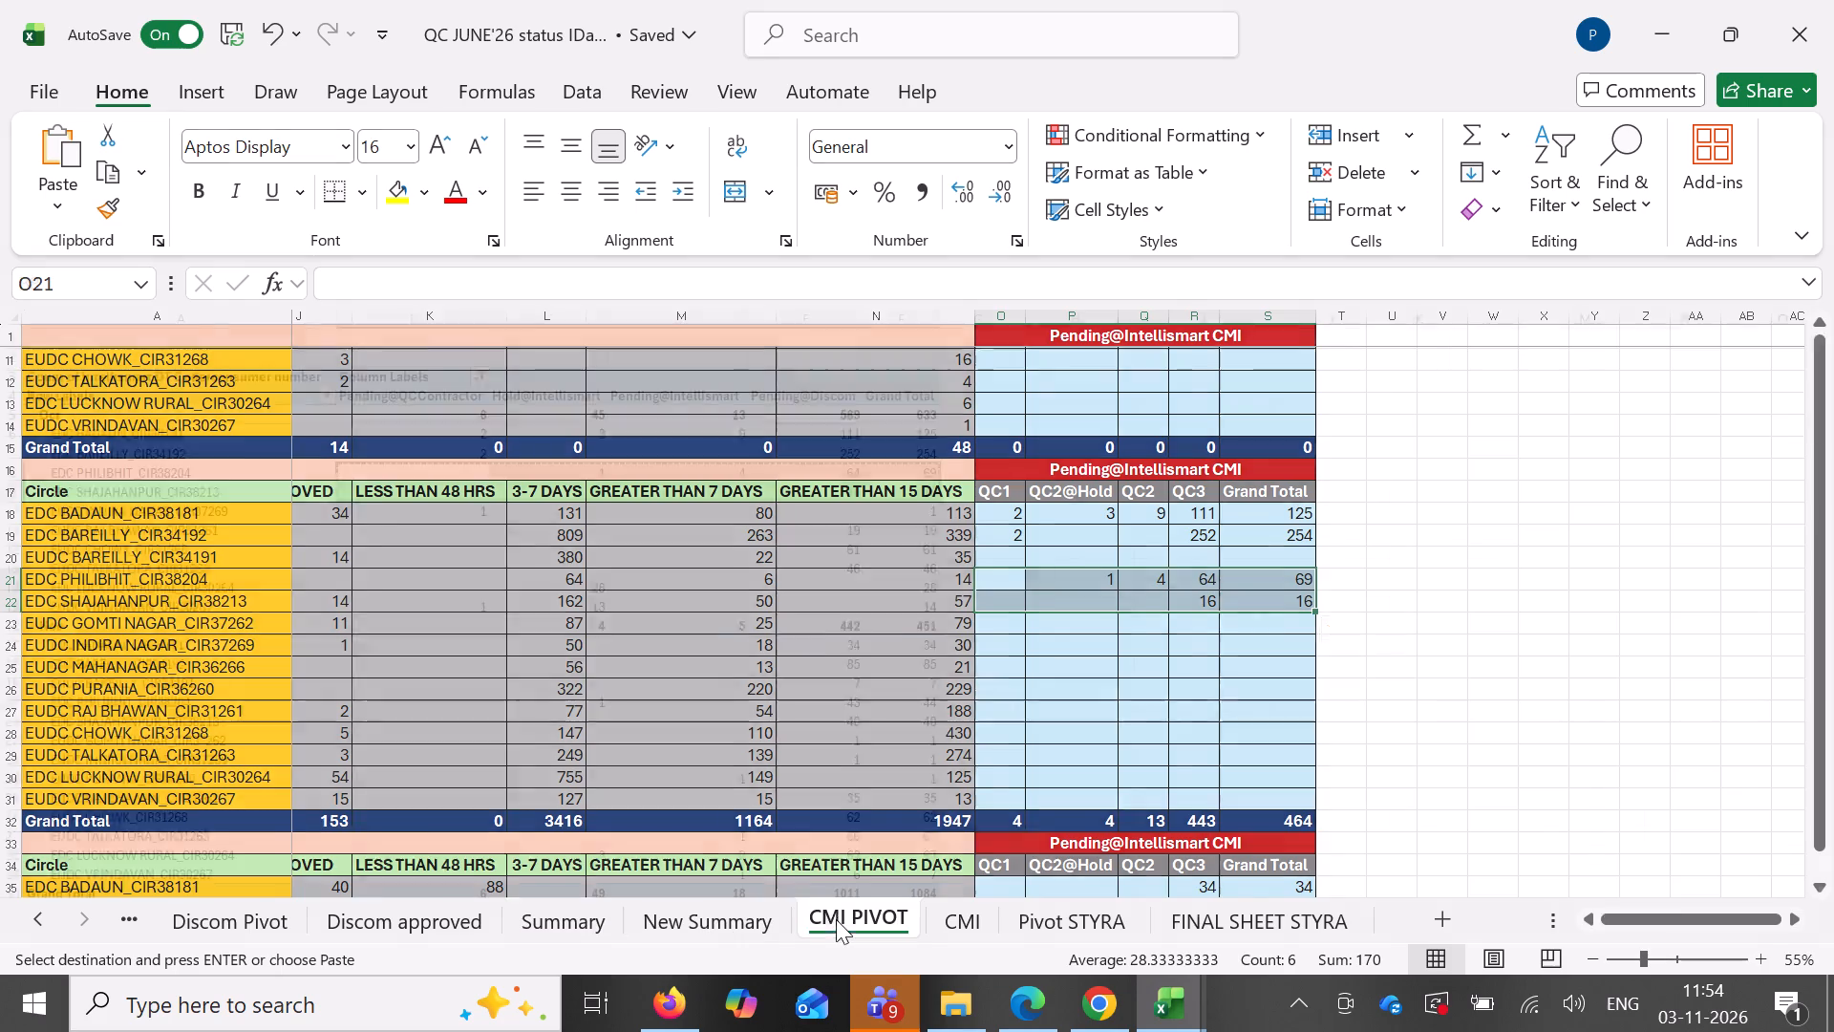
{"action": "left_click_drag", "start_coordinate": [456, 512], "coordinate": [458, 514]}
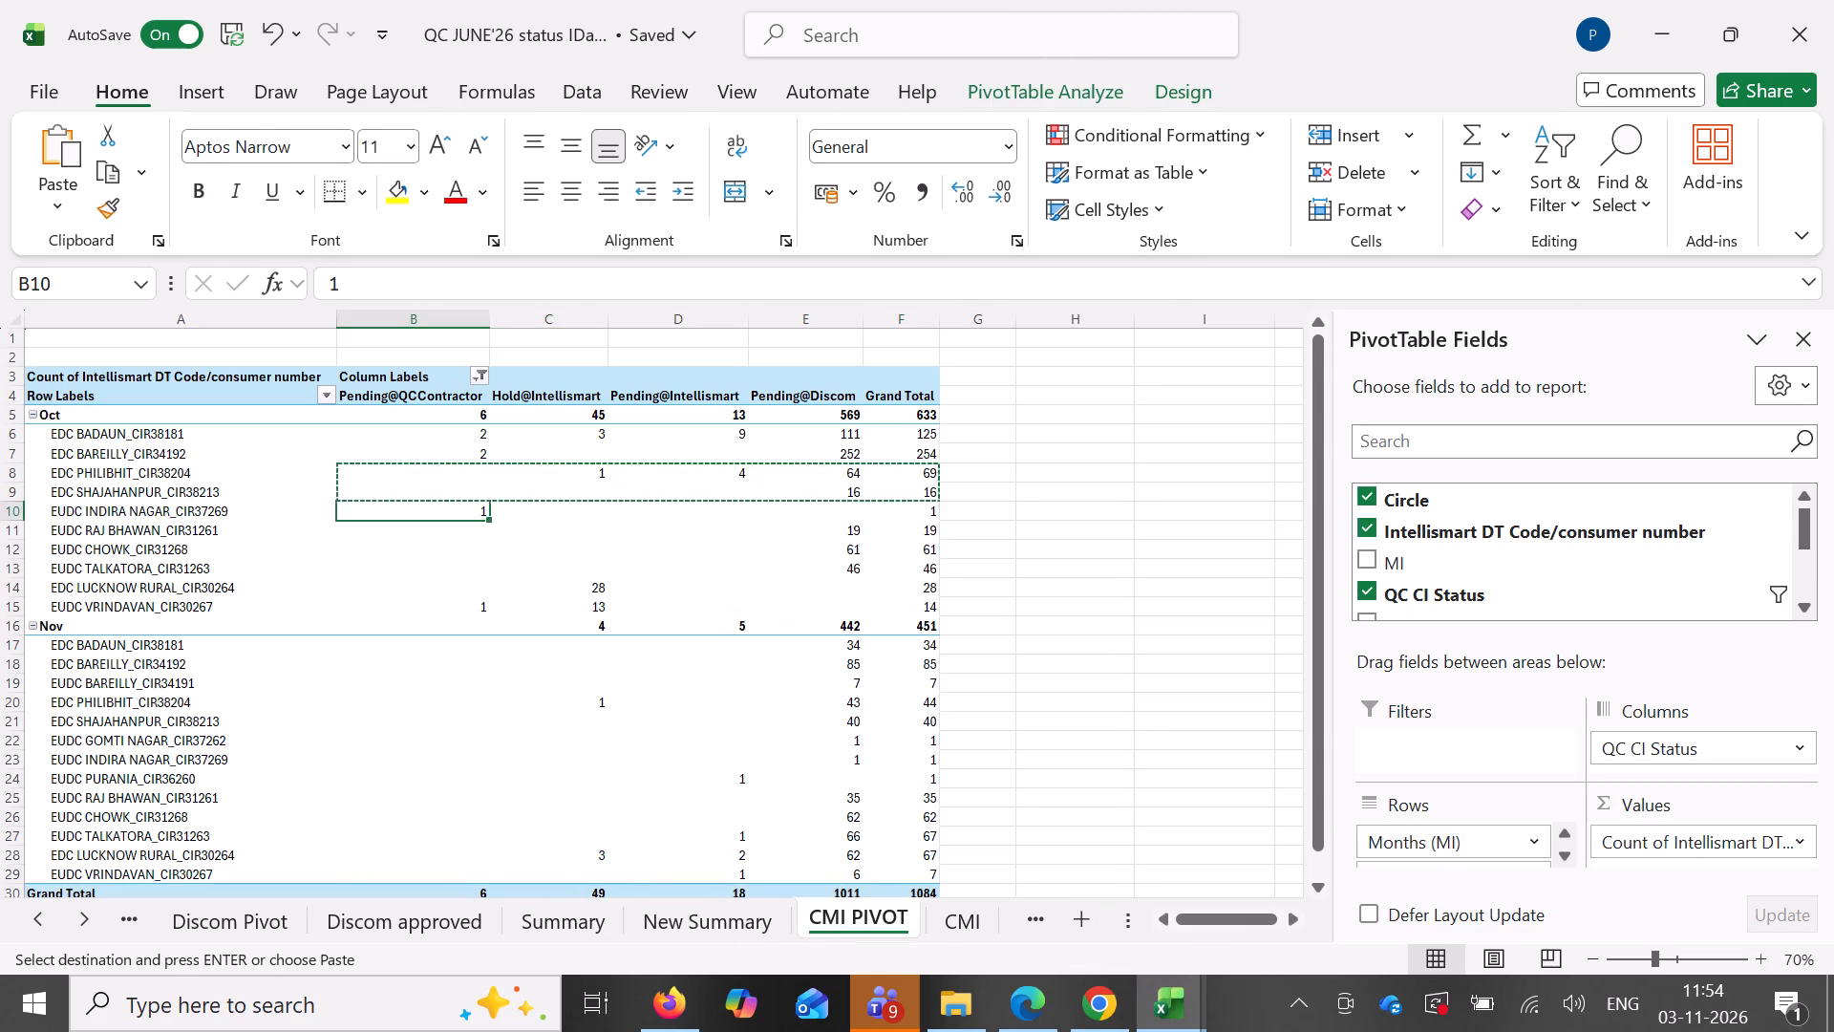
{"action": "left_click_drag", "start_coordinate": [458, 514], "coordinate": [899, 496]}
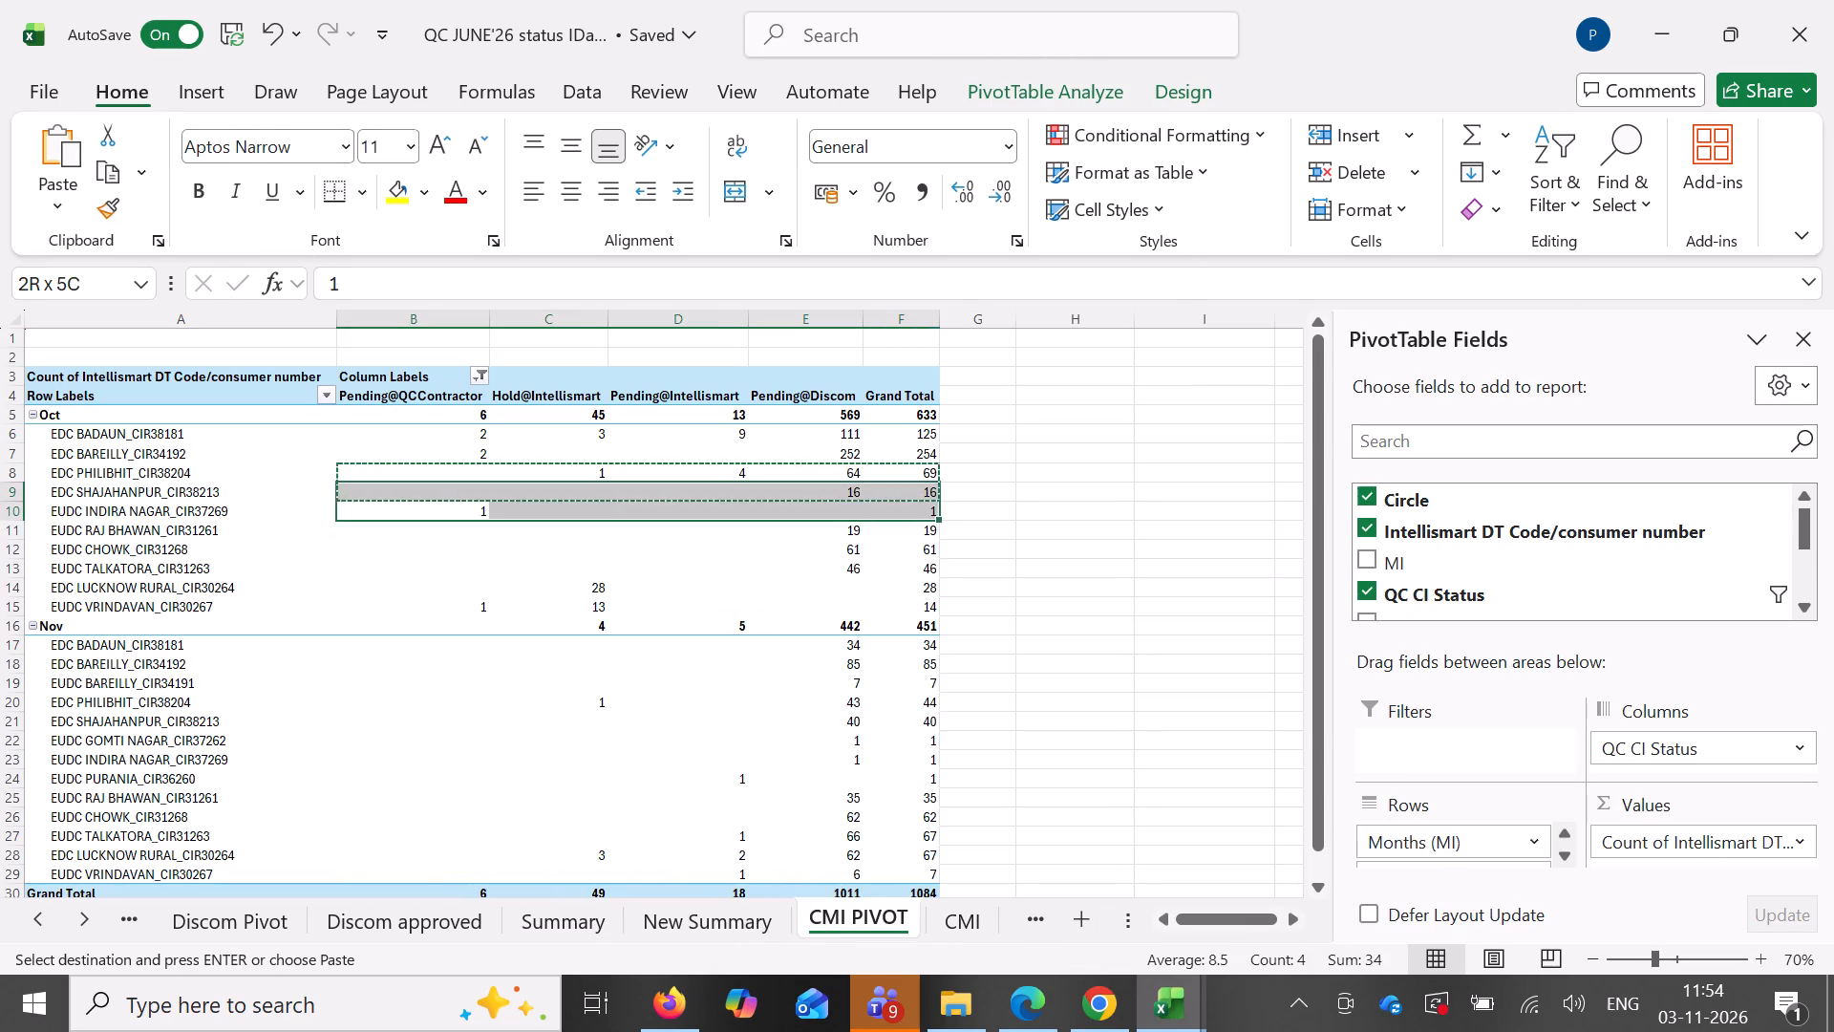
{"action": "left_click_drag", "start_coordinate": [899, 496], "coordinate": [911, 506]}
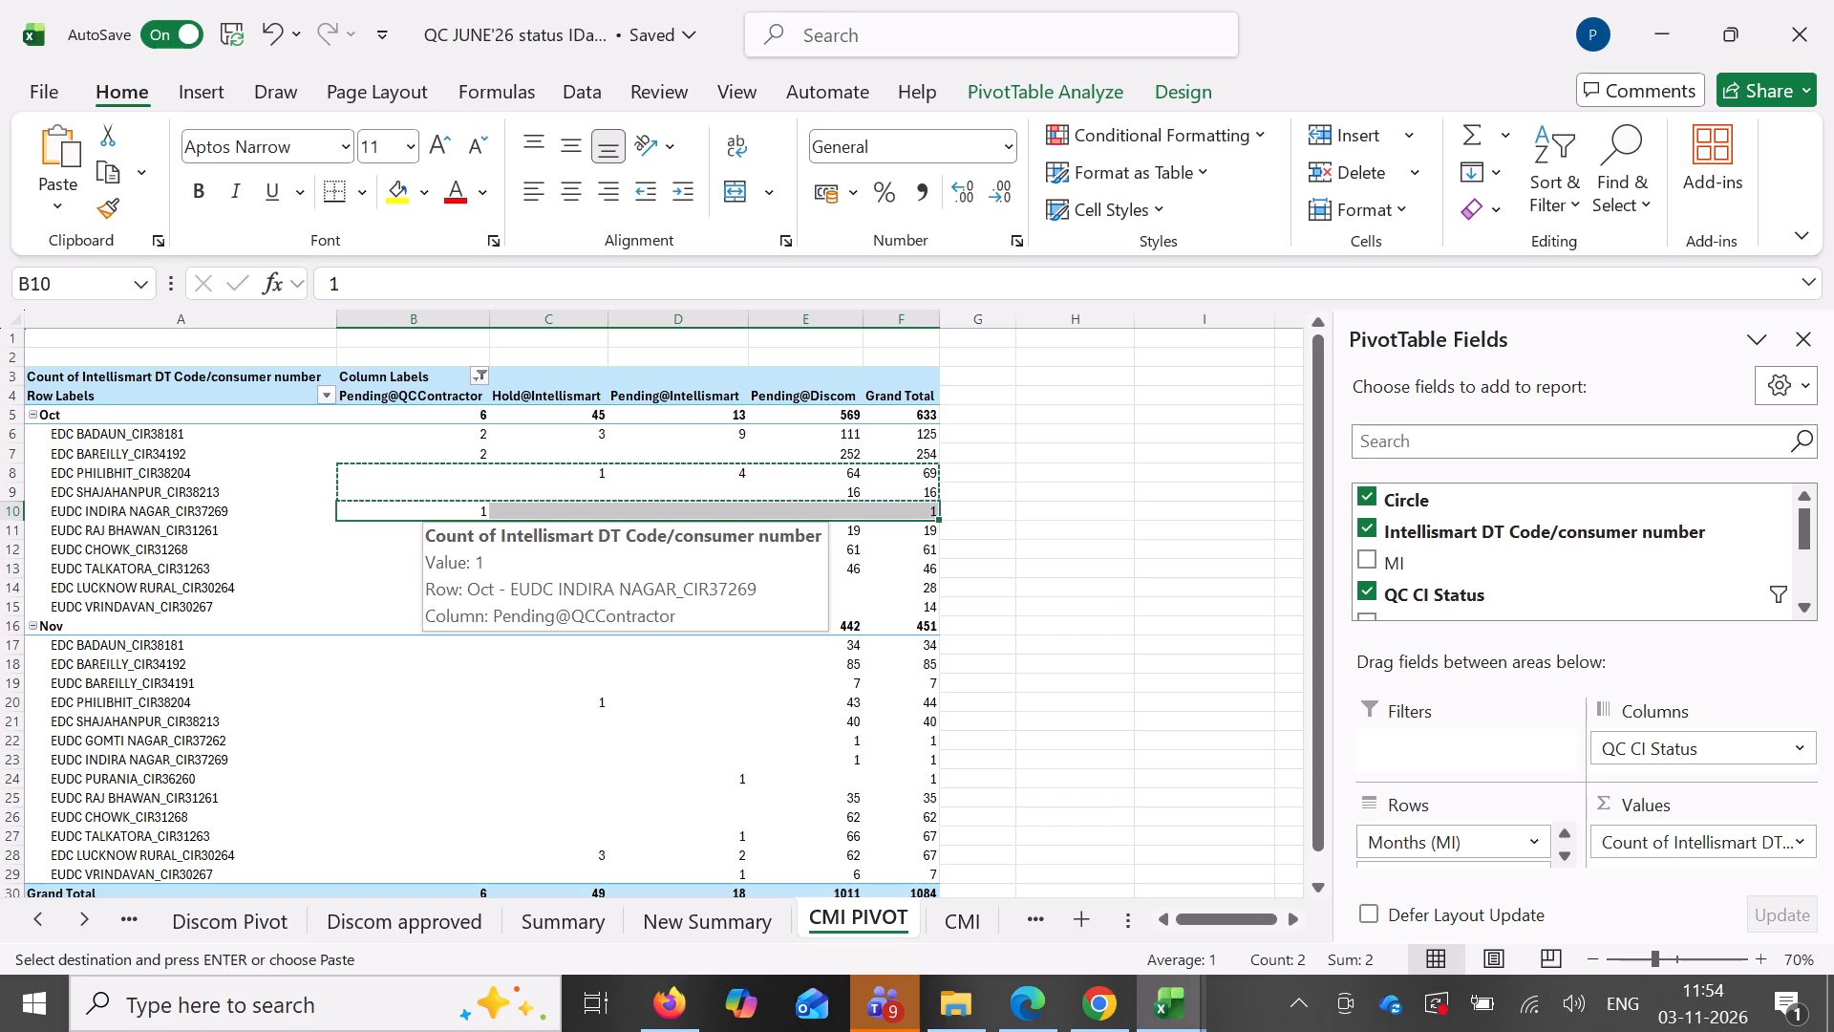
{"action": "key", "text": "ctrl+c"}
{"action": "left_click", "coordinate": [702, 934]}
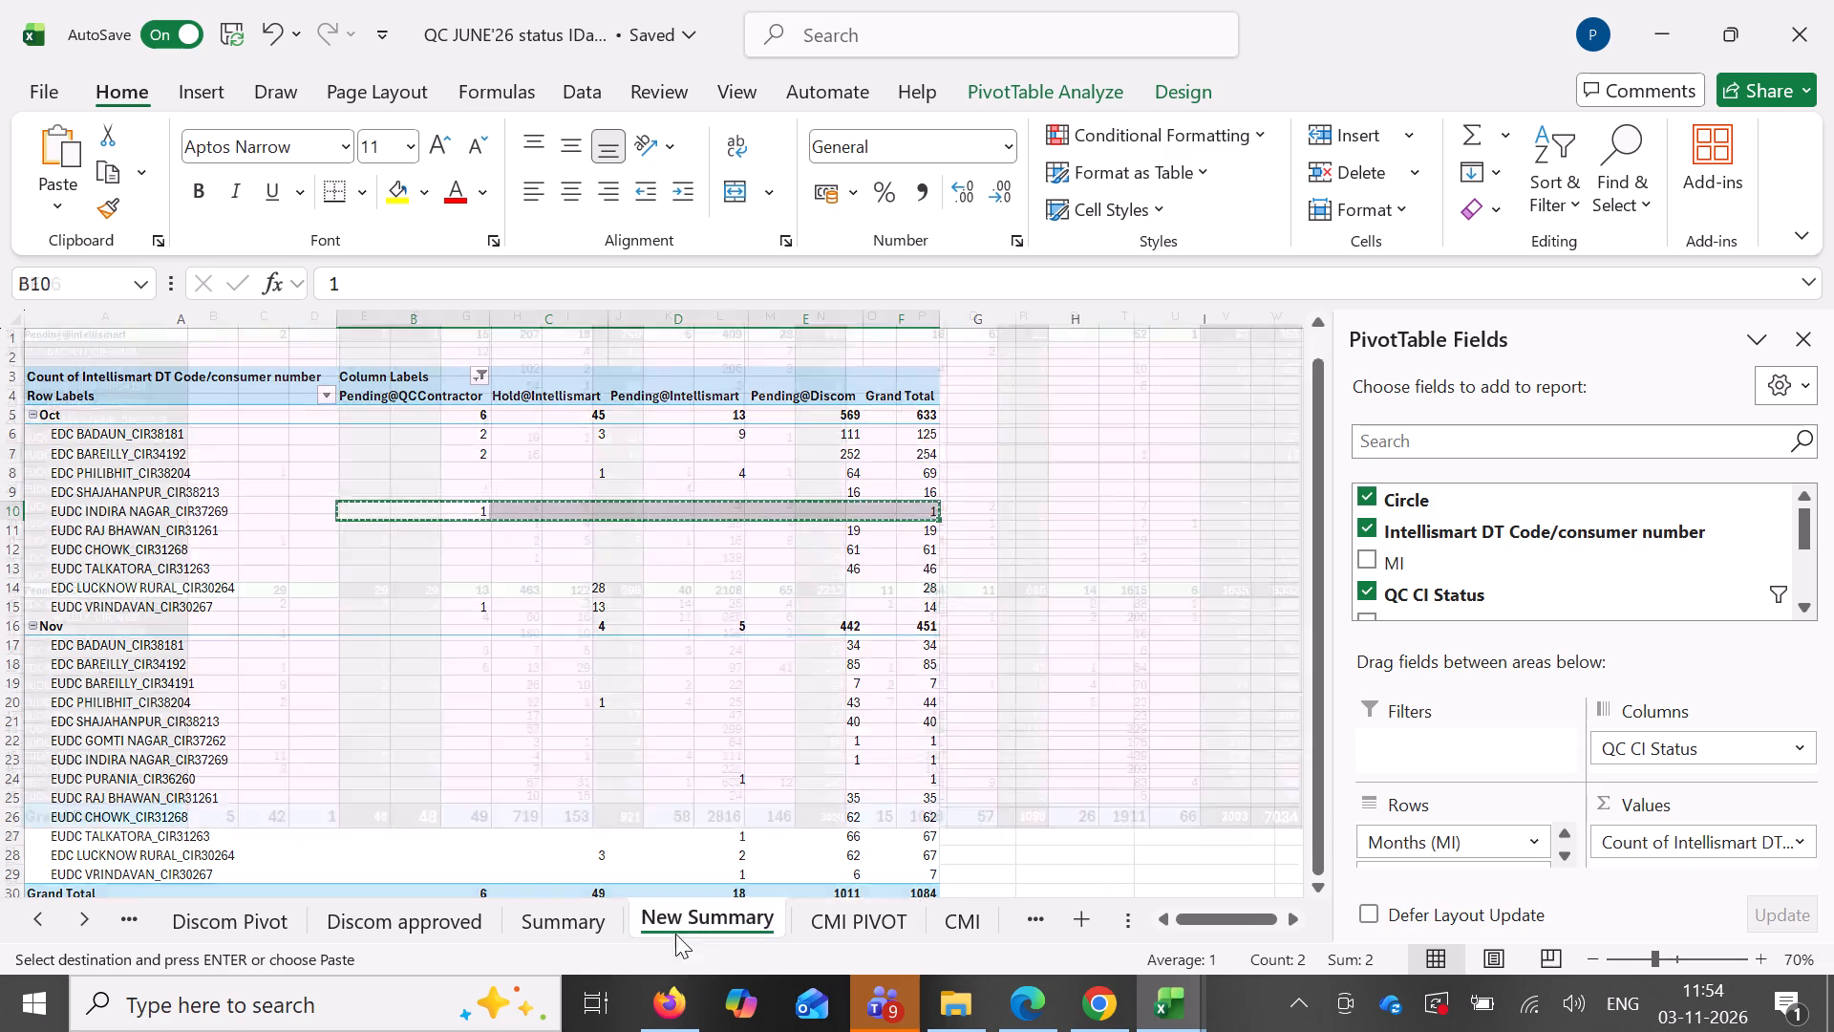
{"action": "left_click", "coordinate": [536, 935]}
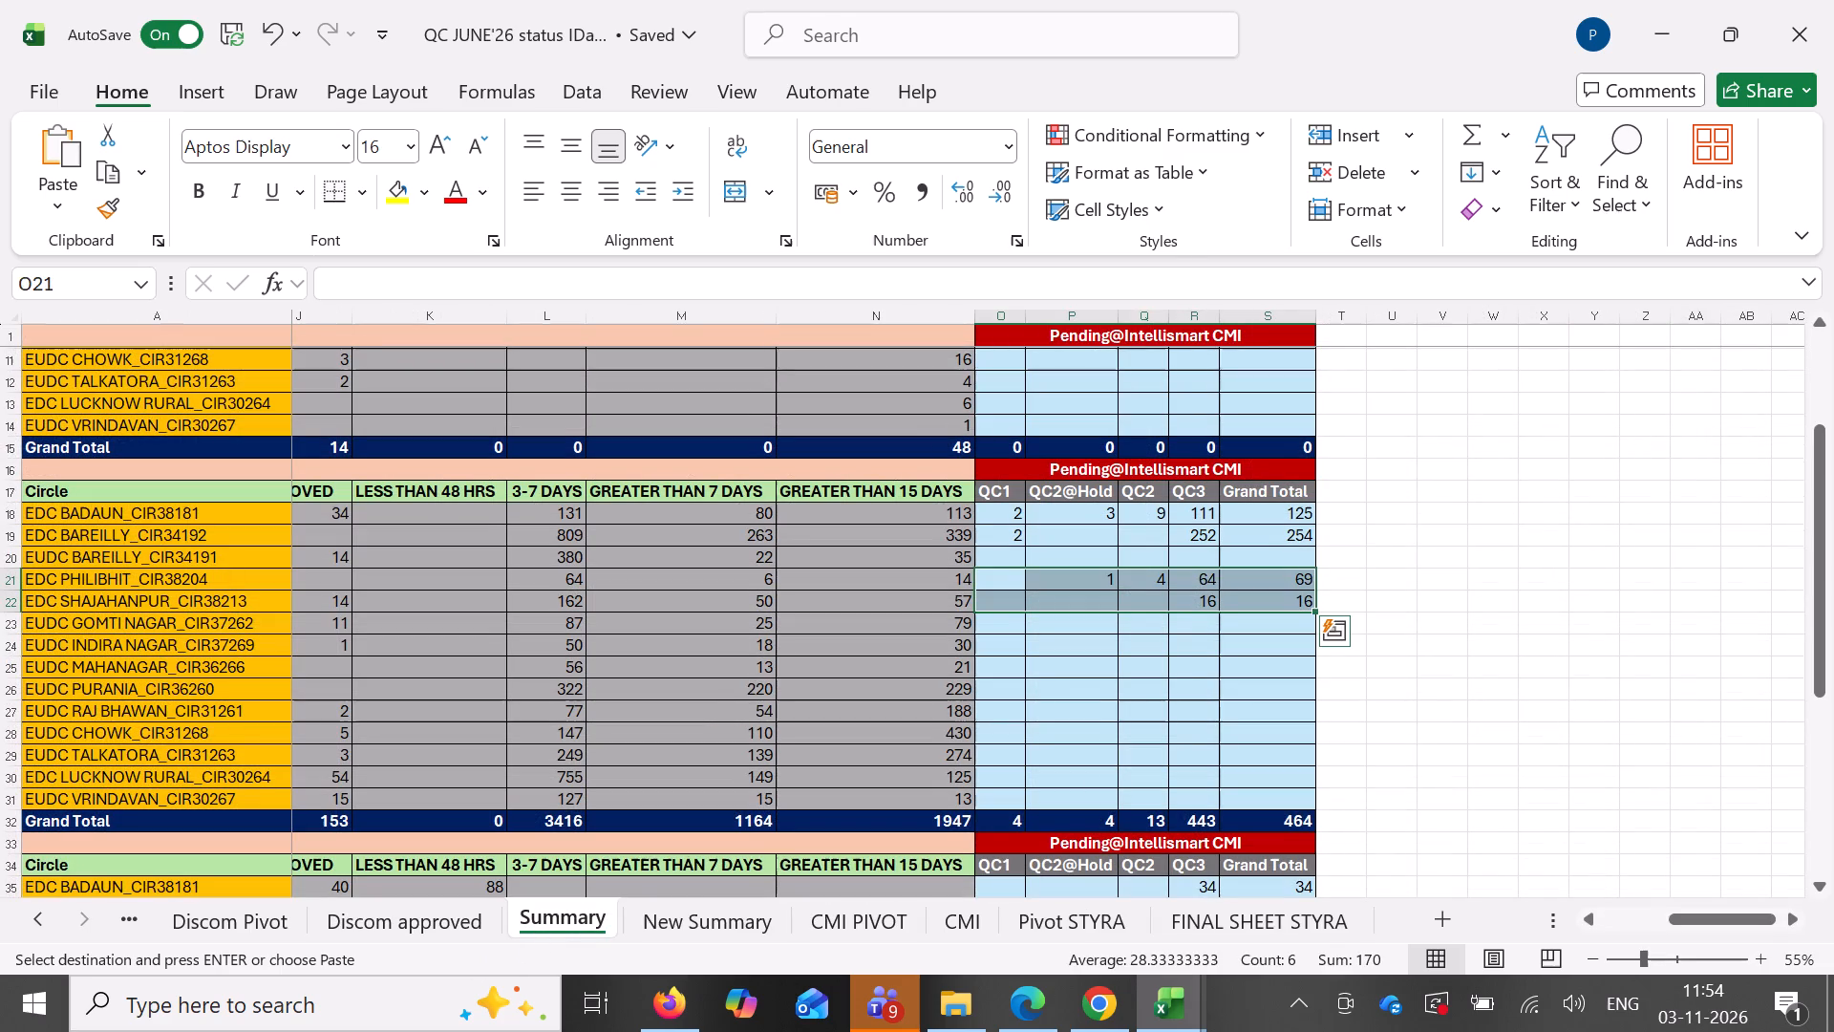
{"action": "left_click", "coordinate": [1013, 654]}
{"action": "key", "text": "ctrl+shift+v"}
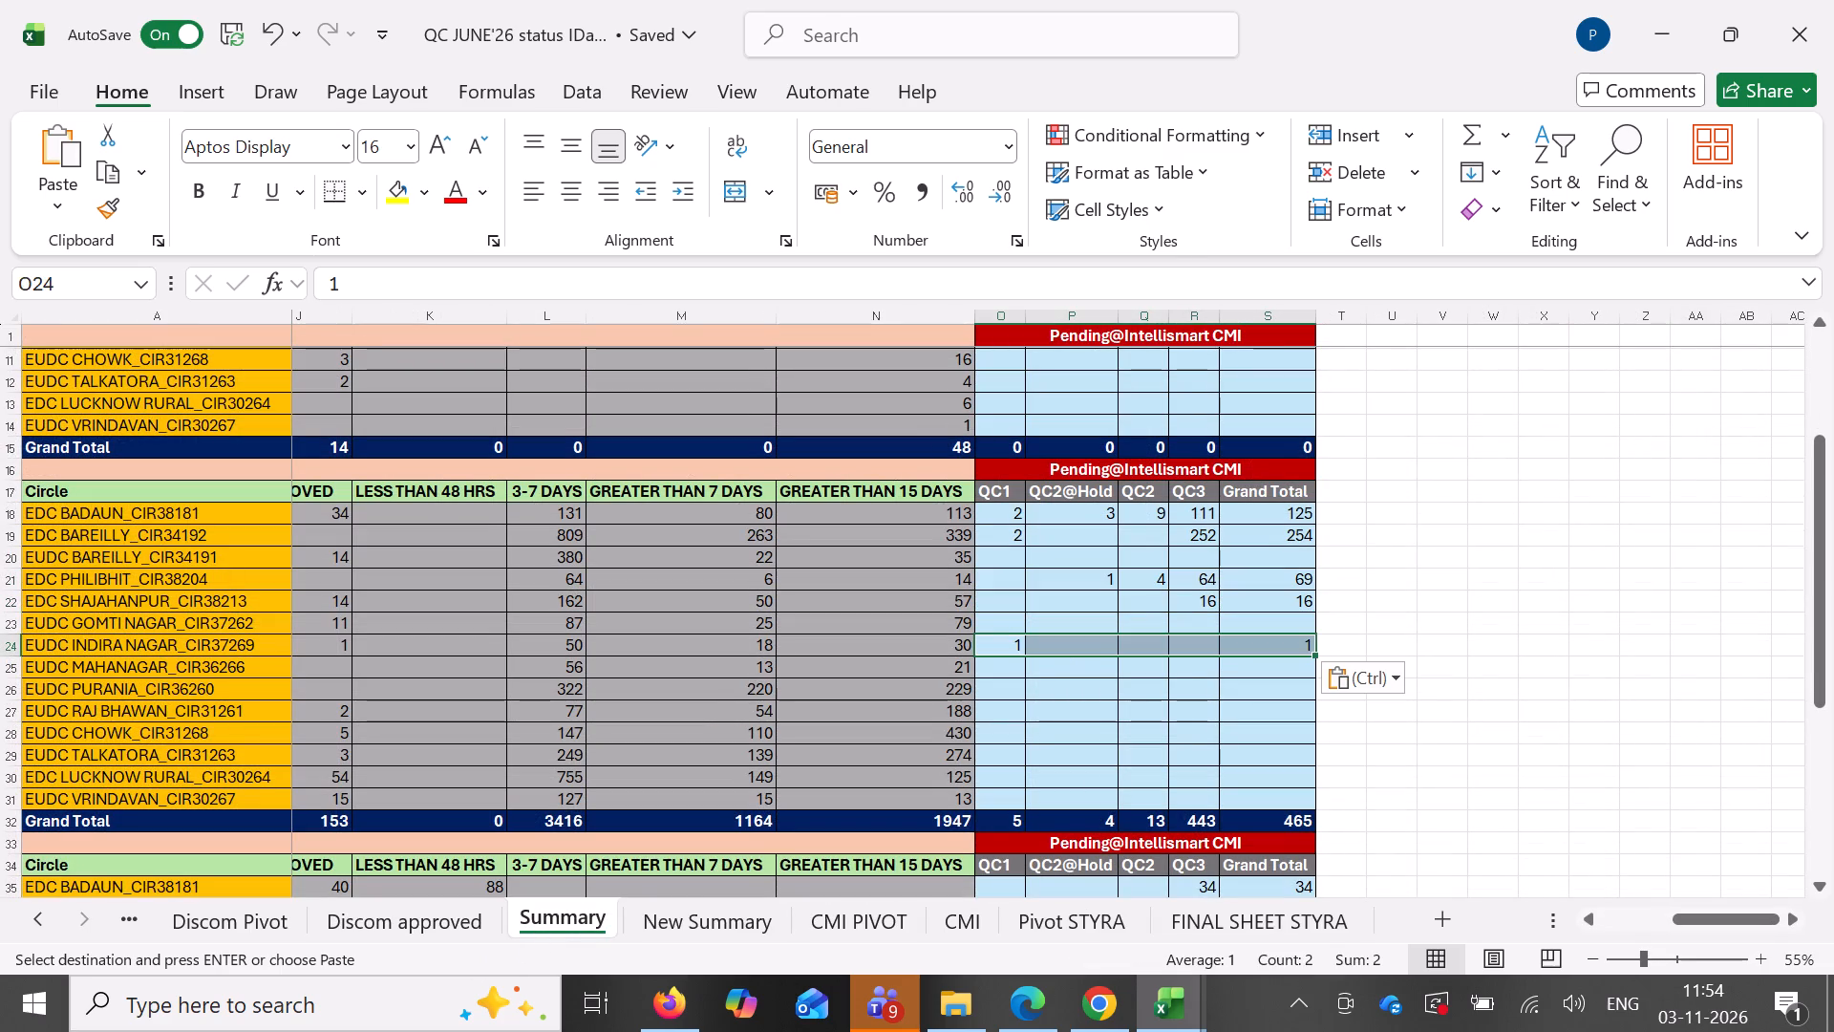
Copy the remaining Oct counts B11:F15, RAJ BHAWAN through VRINDAVAN, from CMI PIVOT and return to the Summary sheet.
{"action": "left_click", "coordinate": [363, 936]}
{"action": "left_click", "coordinate": [280, 926]}
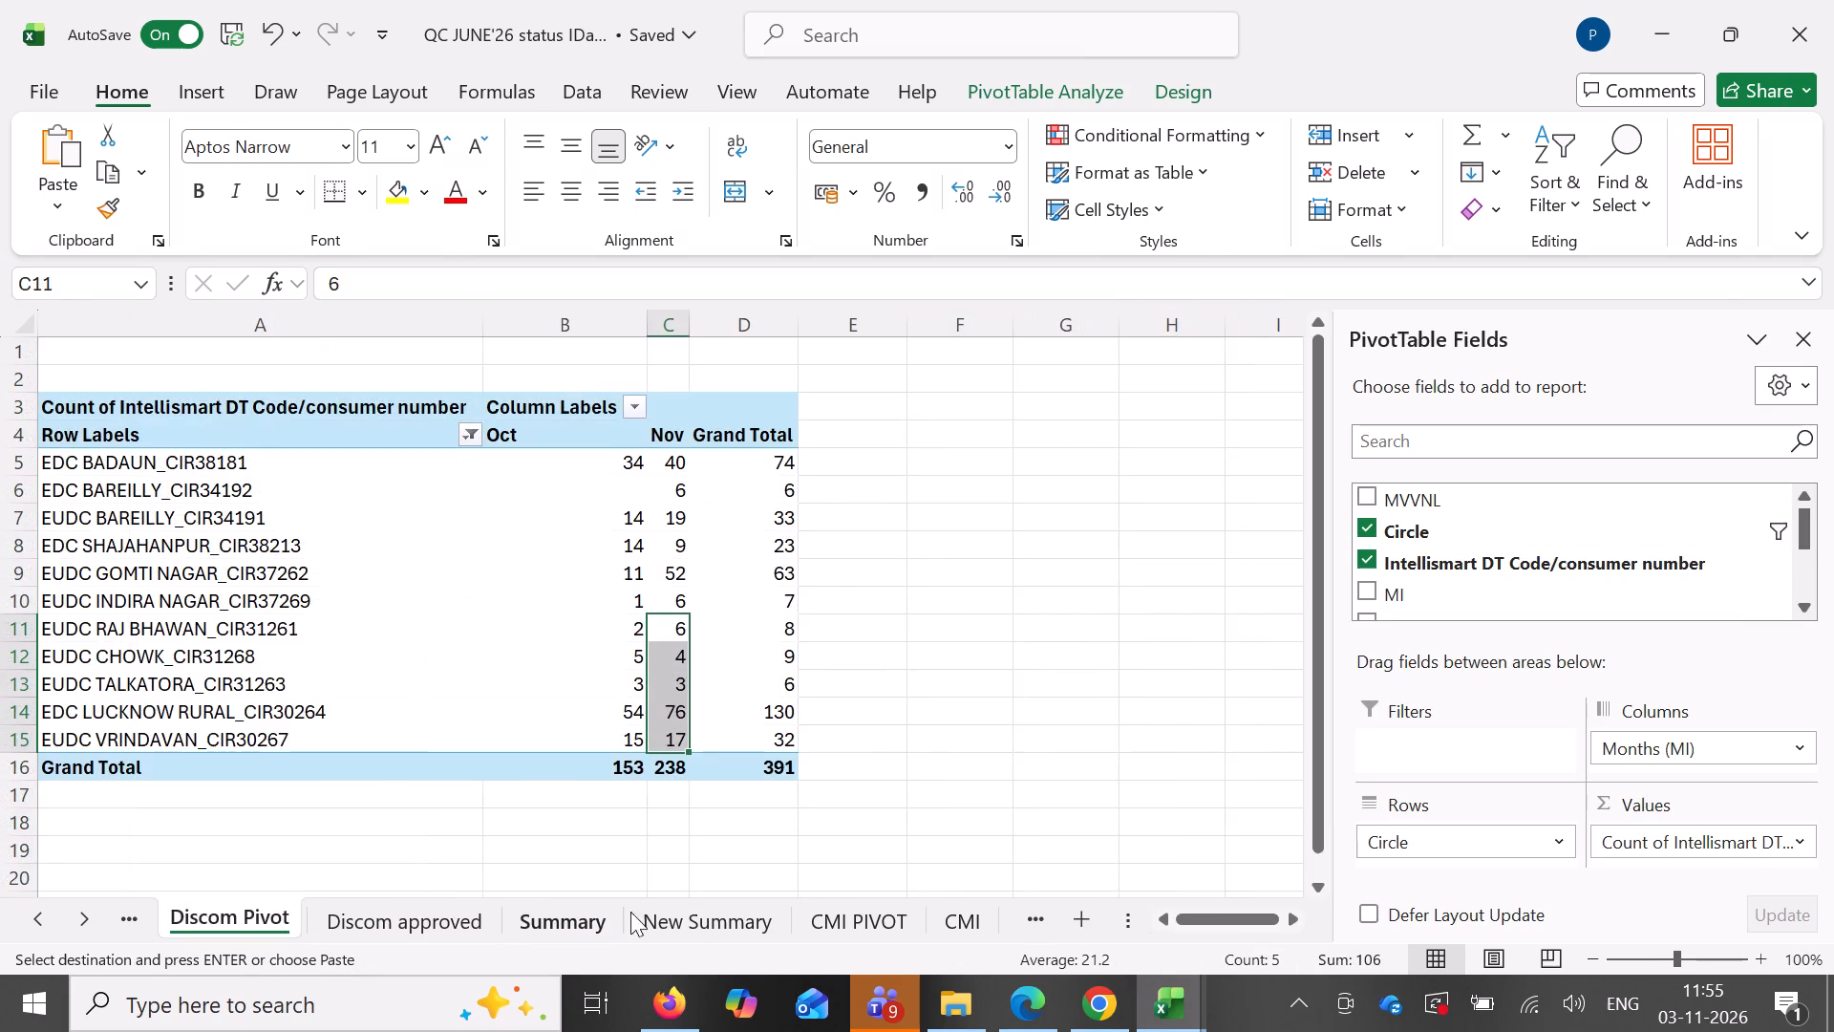
{"action": "left_click", "coordinate": [759, 919]}
{"action": "left_click", "coordinate": [821, 918]}
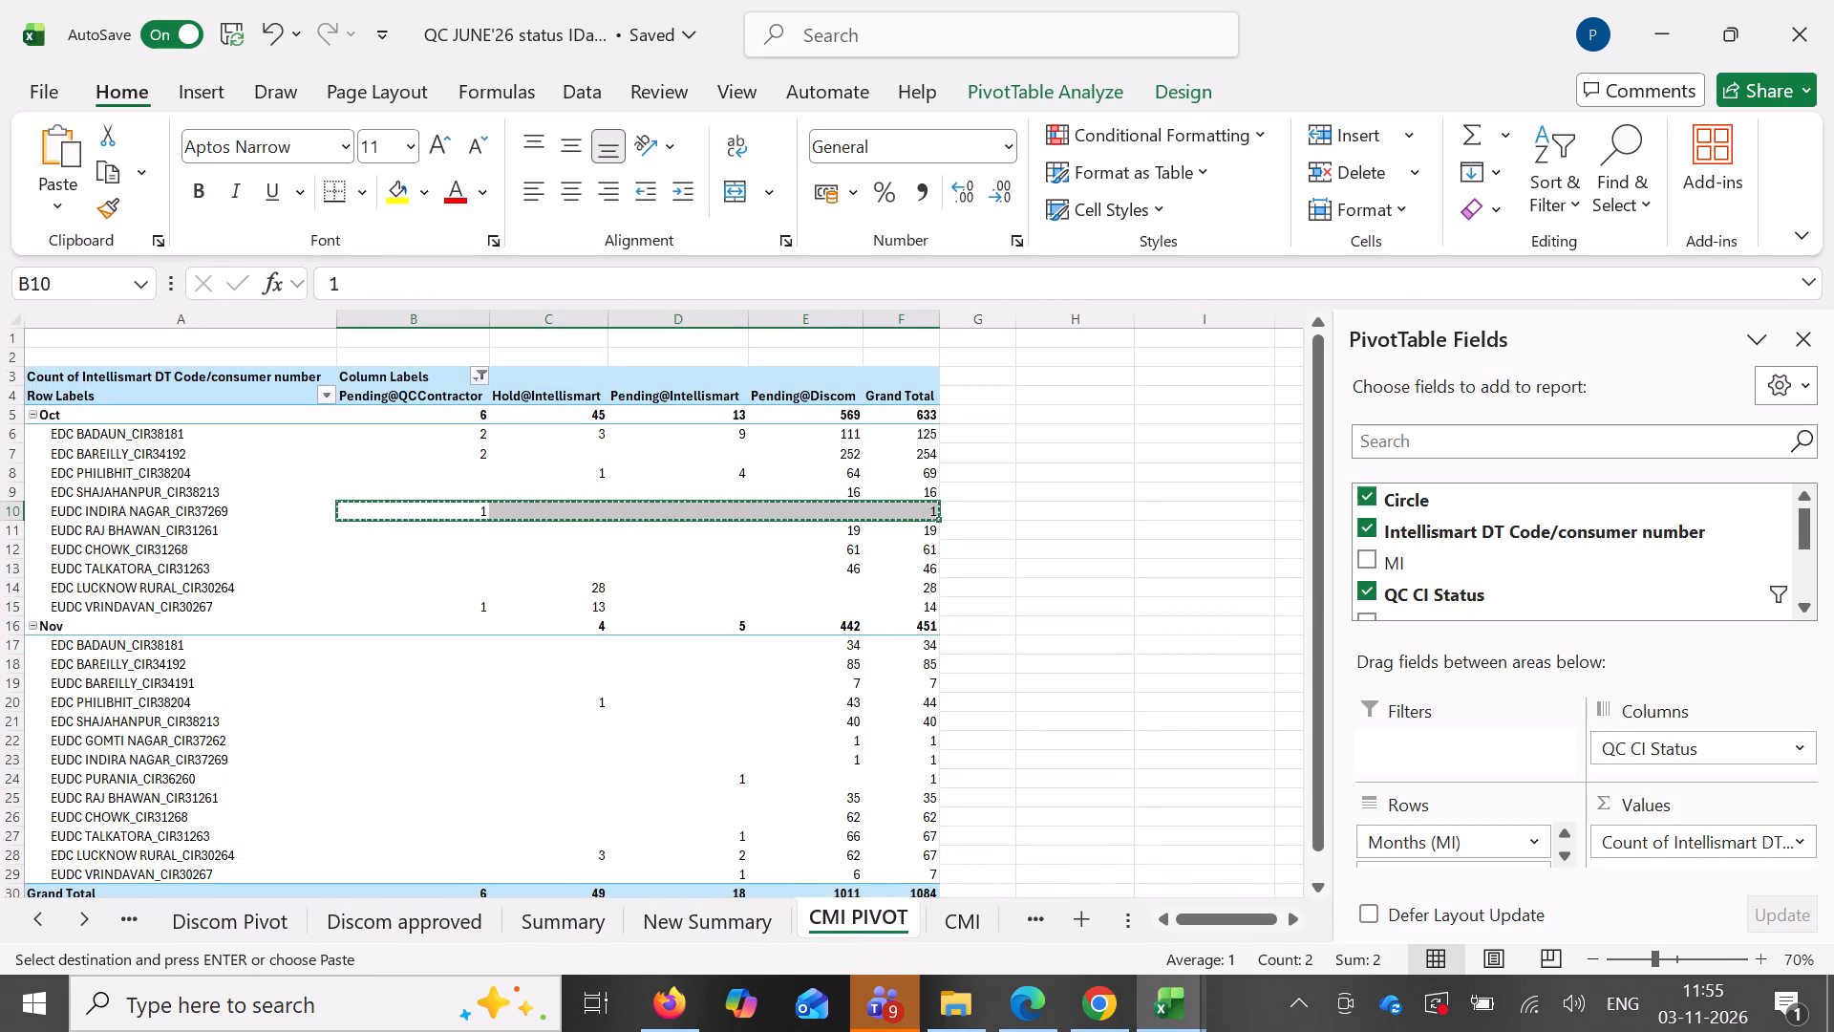
{"action": "left_click_drag", "start_coordinate": [414, 532], "coordinate": [415, 532]}
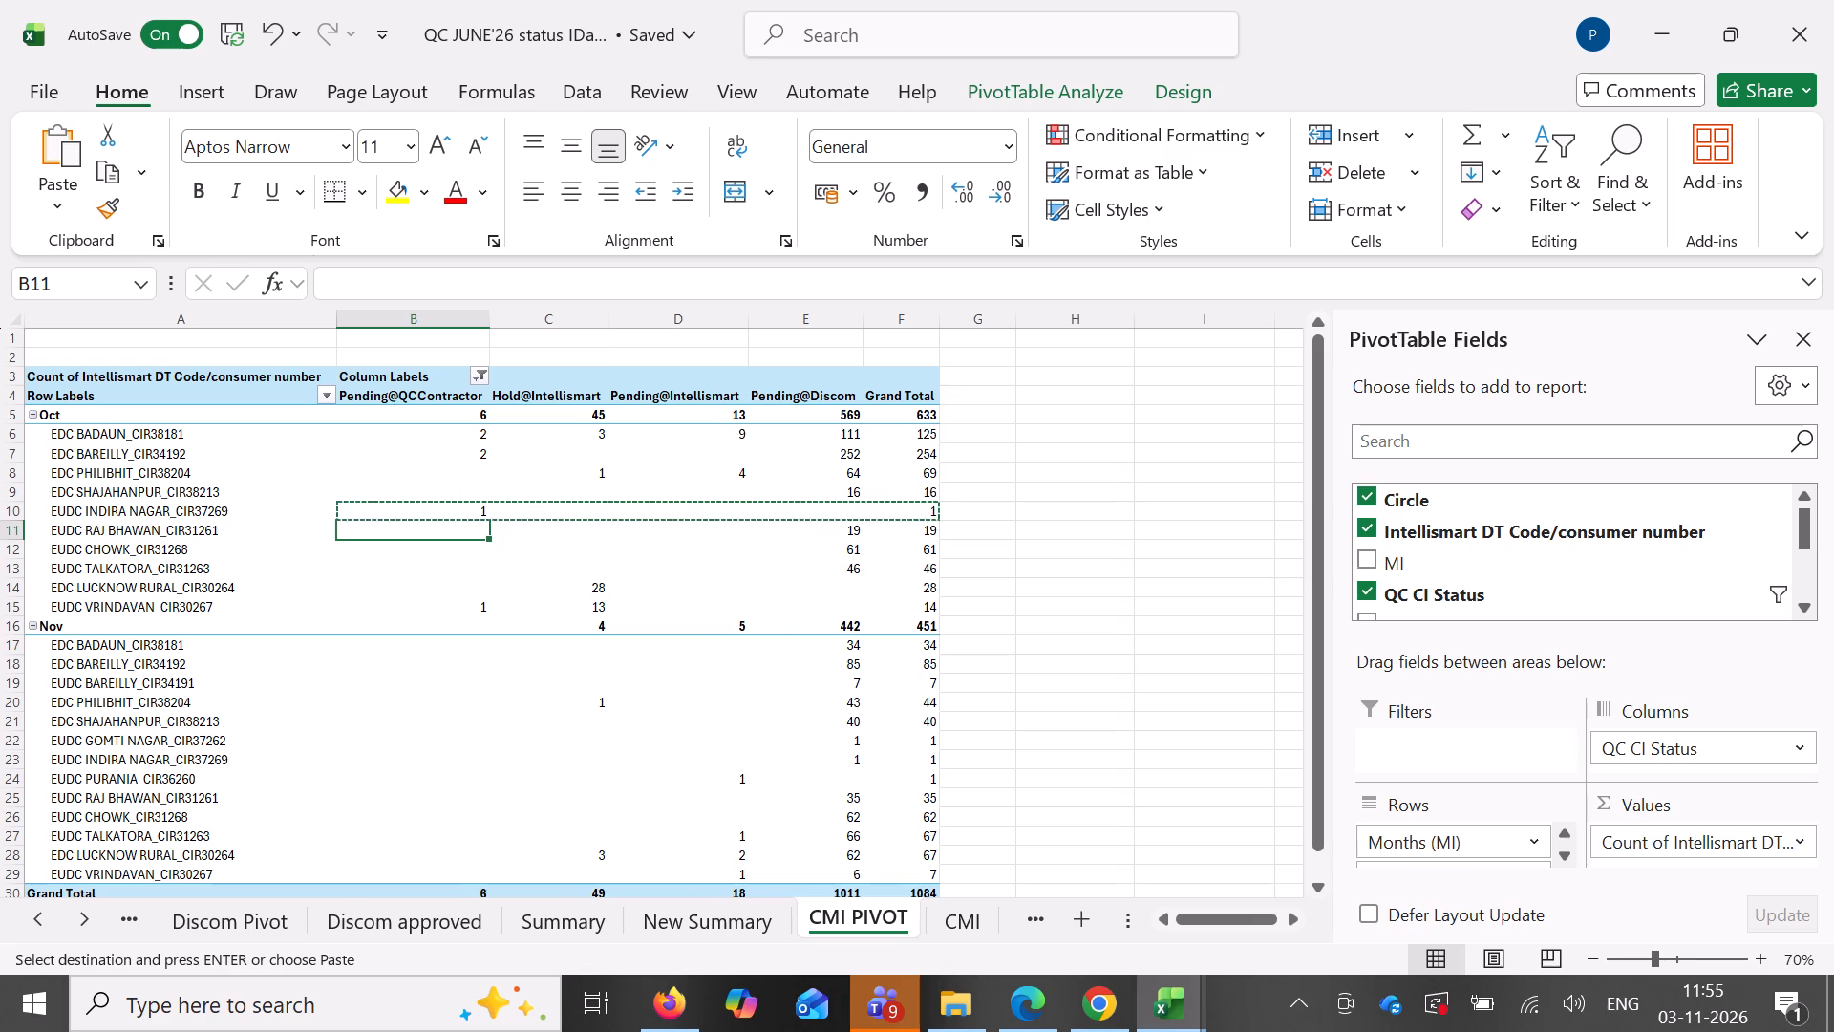
{"action": "left_click_drag", "start_coordinate": [415, 532], "coordinate": [594, 571]}
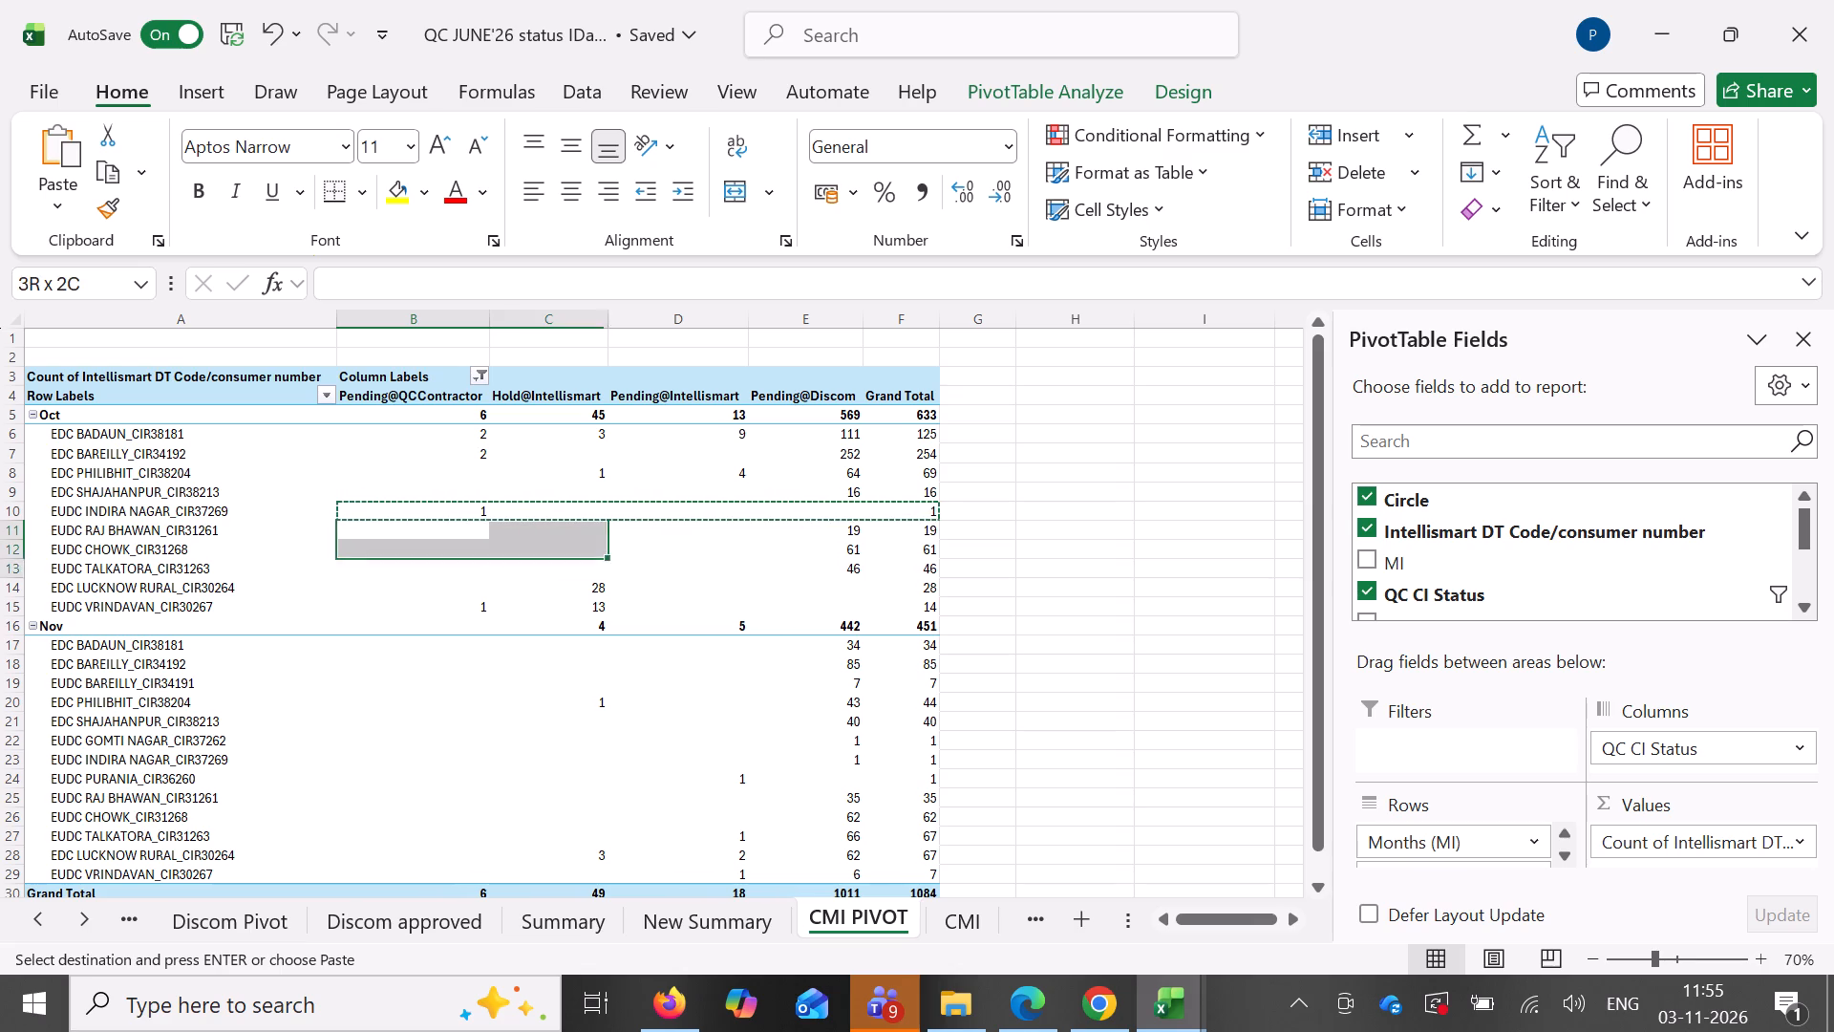
{"action": "left_click_drag", "start_coordinate": [594, 571], "coordinate": [934, 608]}
{"action": "key", "text": "ctrl+c"}
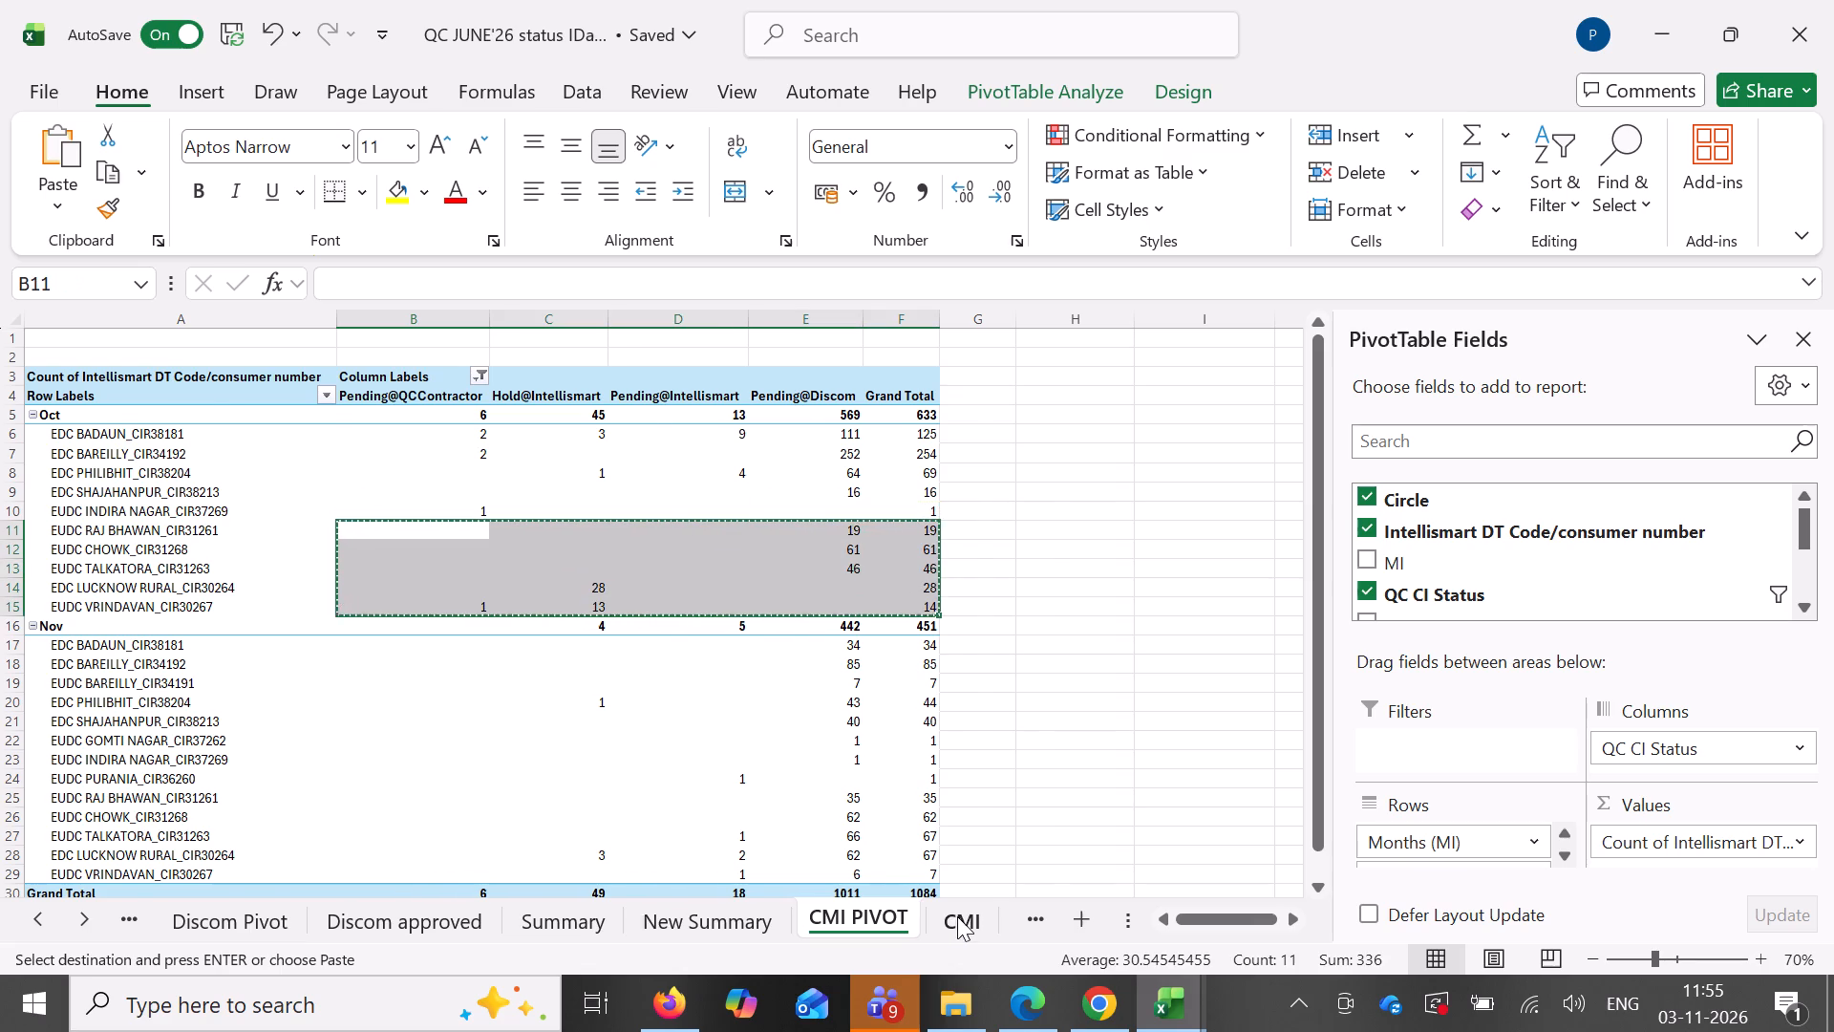
{"action": "left_click", "coordinate": [957, 916]}
{"action": "left_click", "coordinate": [758, 926]}
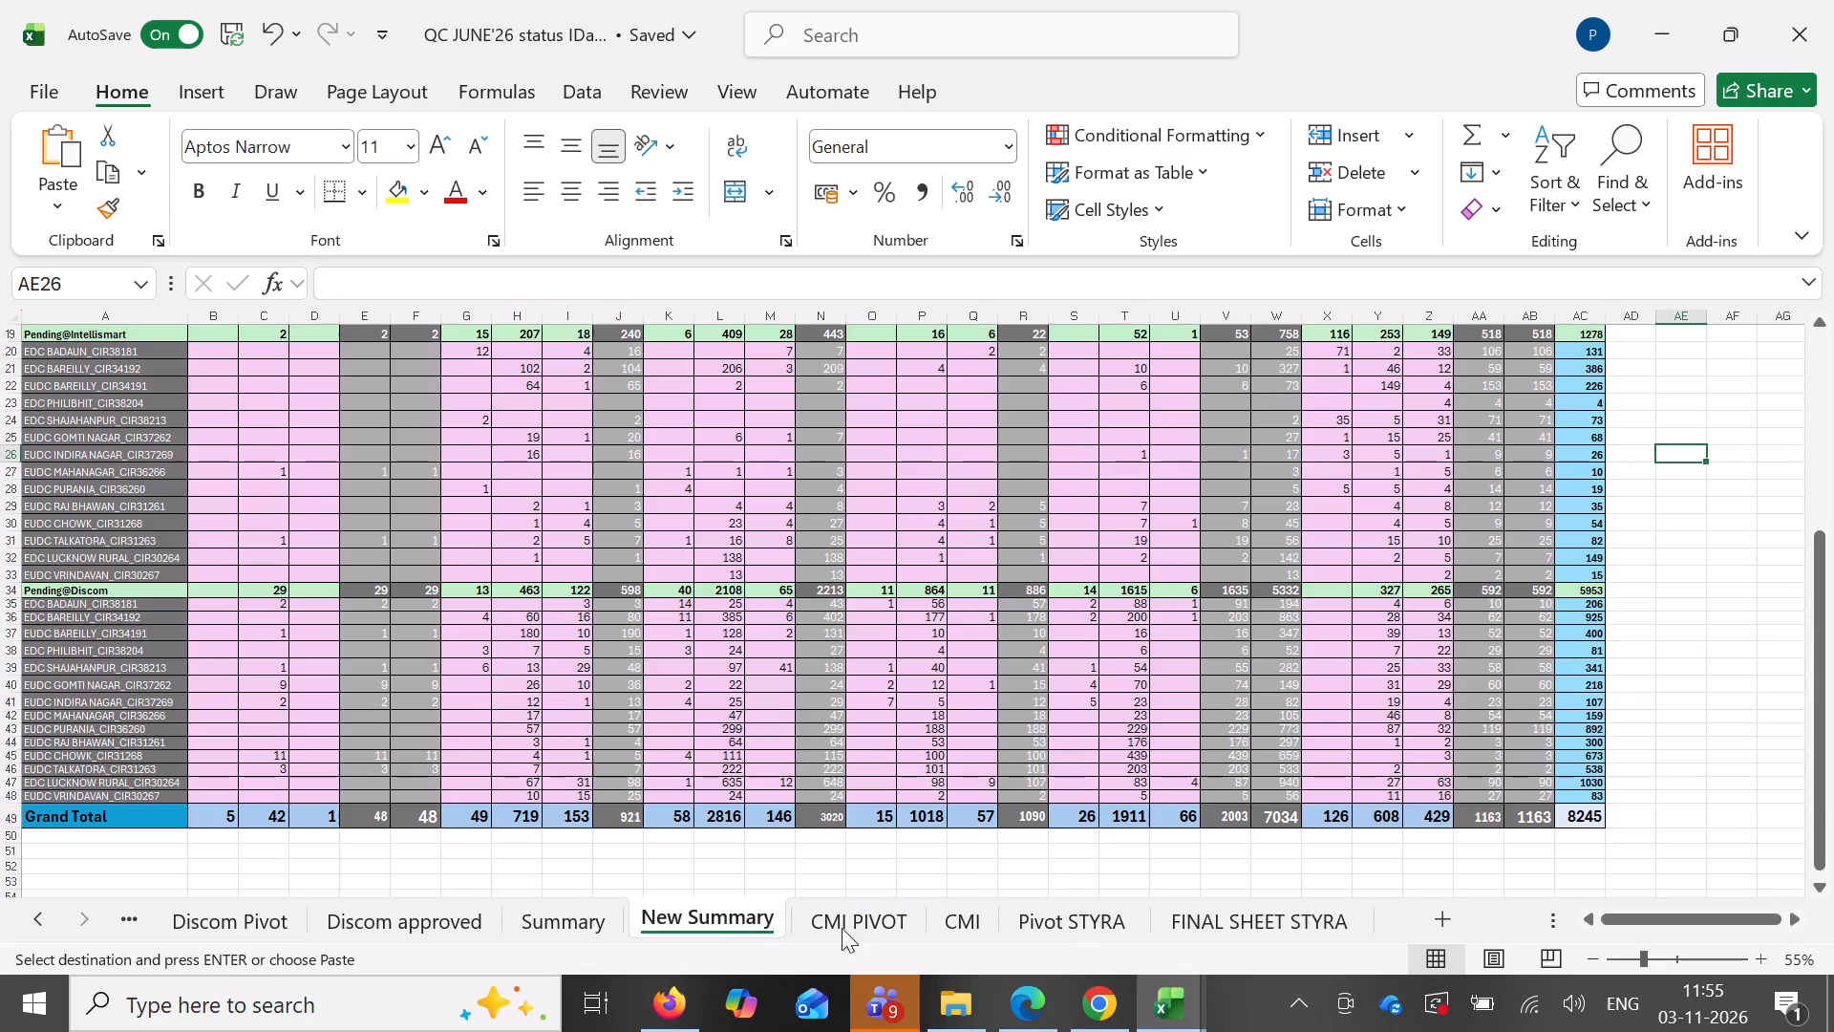
{"action": "left_click", "coordinate": [561, 927]}
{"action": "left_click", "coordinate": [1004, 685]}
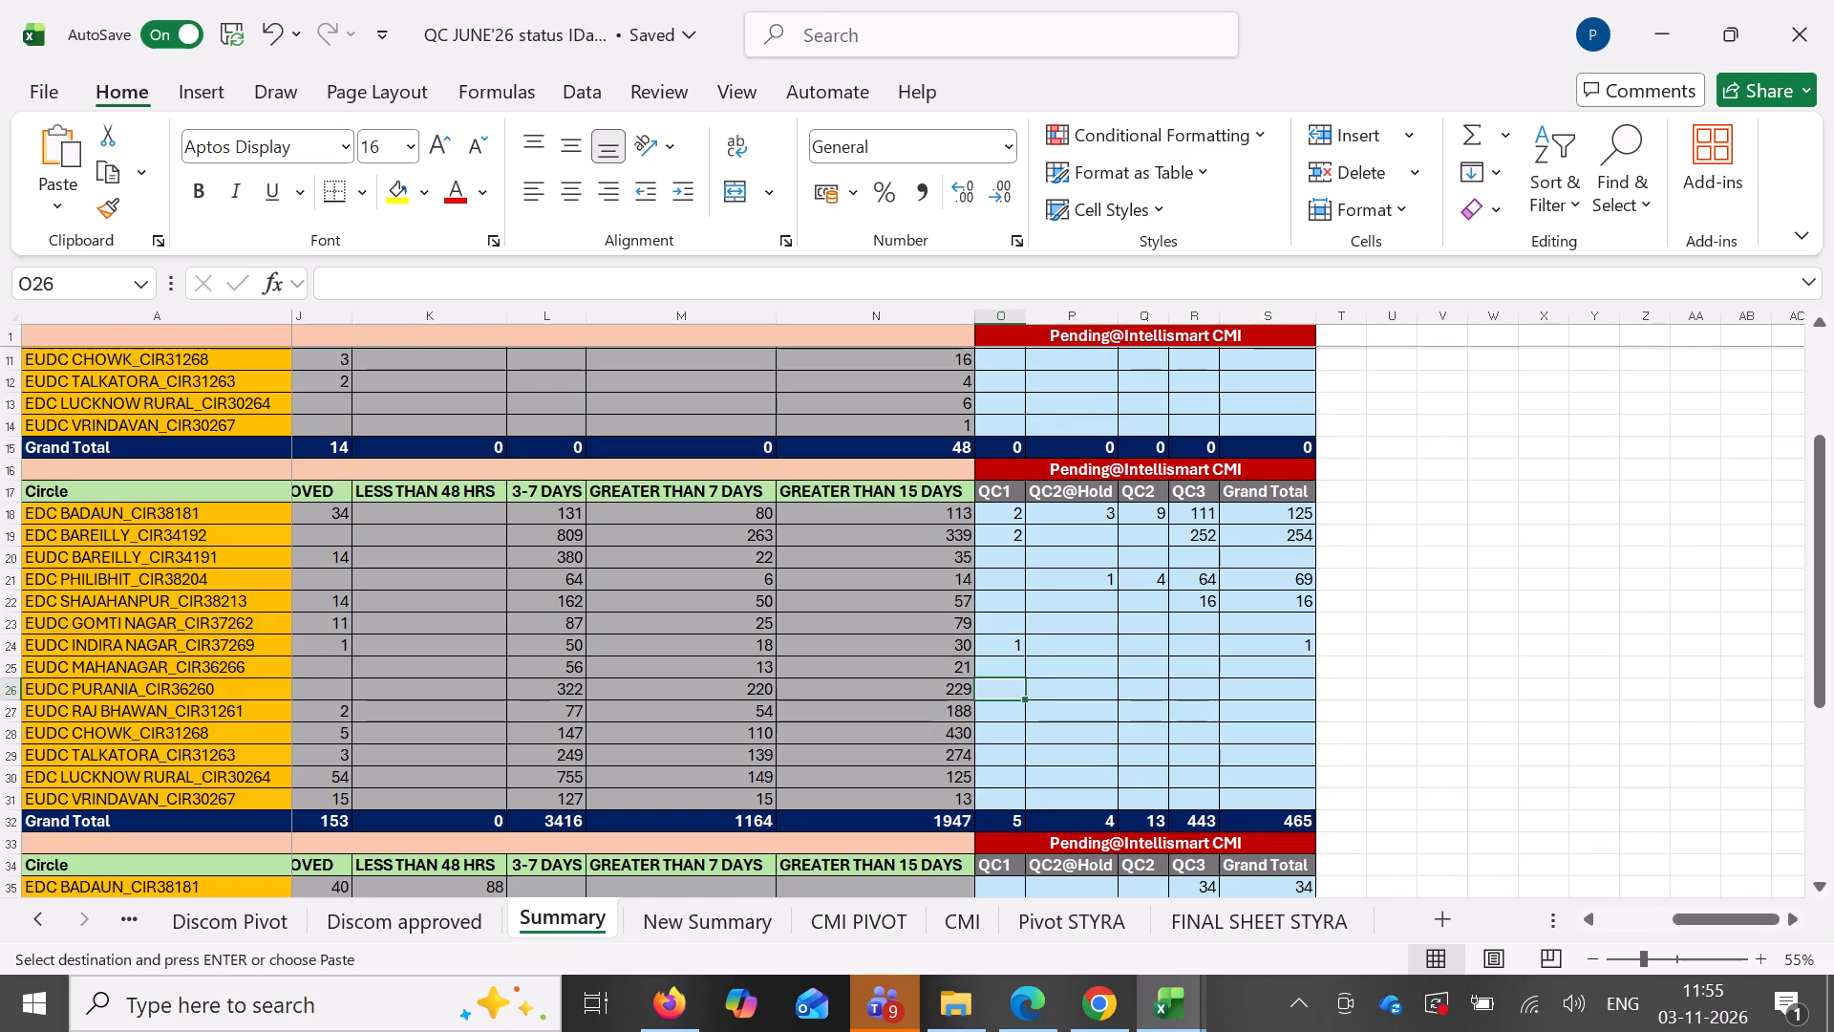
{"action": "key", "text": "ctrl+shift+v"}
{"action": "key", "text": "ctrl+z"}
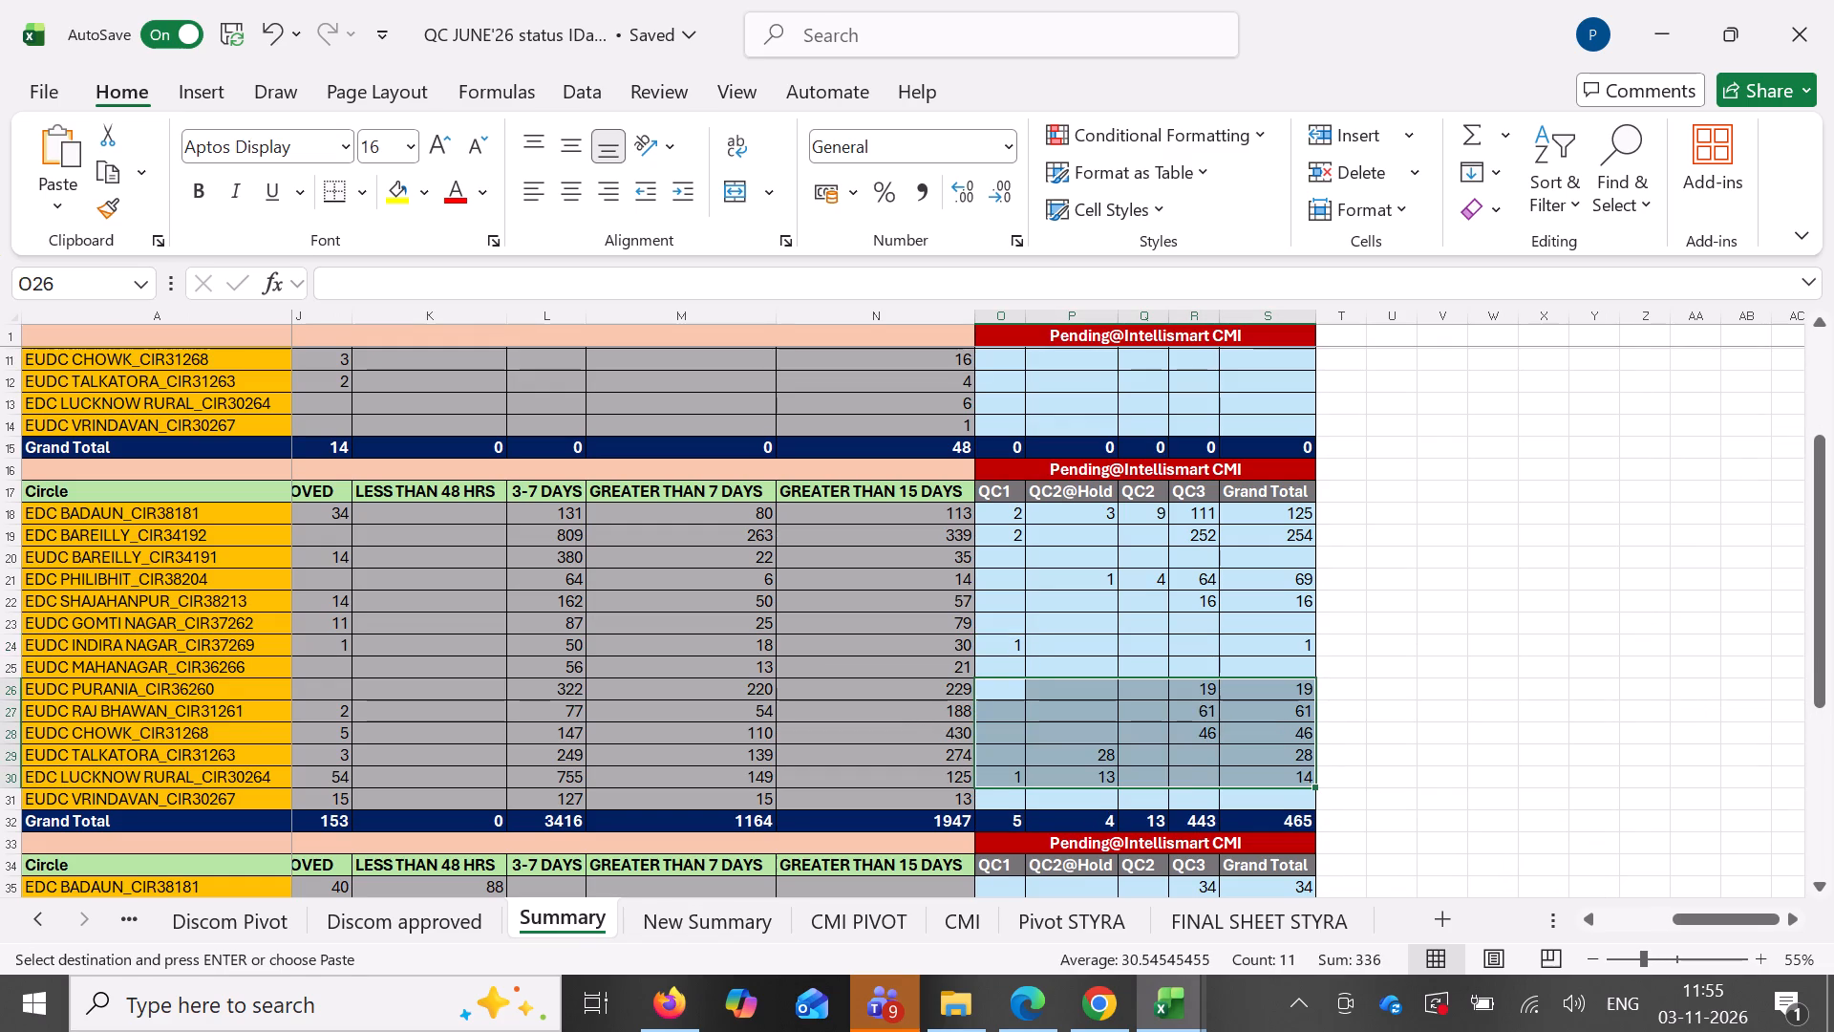
Paste the copied Oct counts as values into the Summary's Oct CMI block from O27, starting at EUDC RAJ BHAWAN_CIR31261.
{"action": "left_click", "coordinate": [1004, 715]}
{"action": "key", "text": "ctrl+shift+v"}
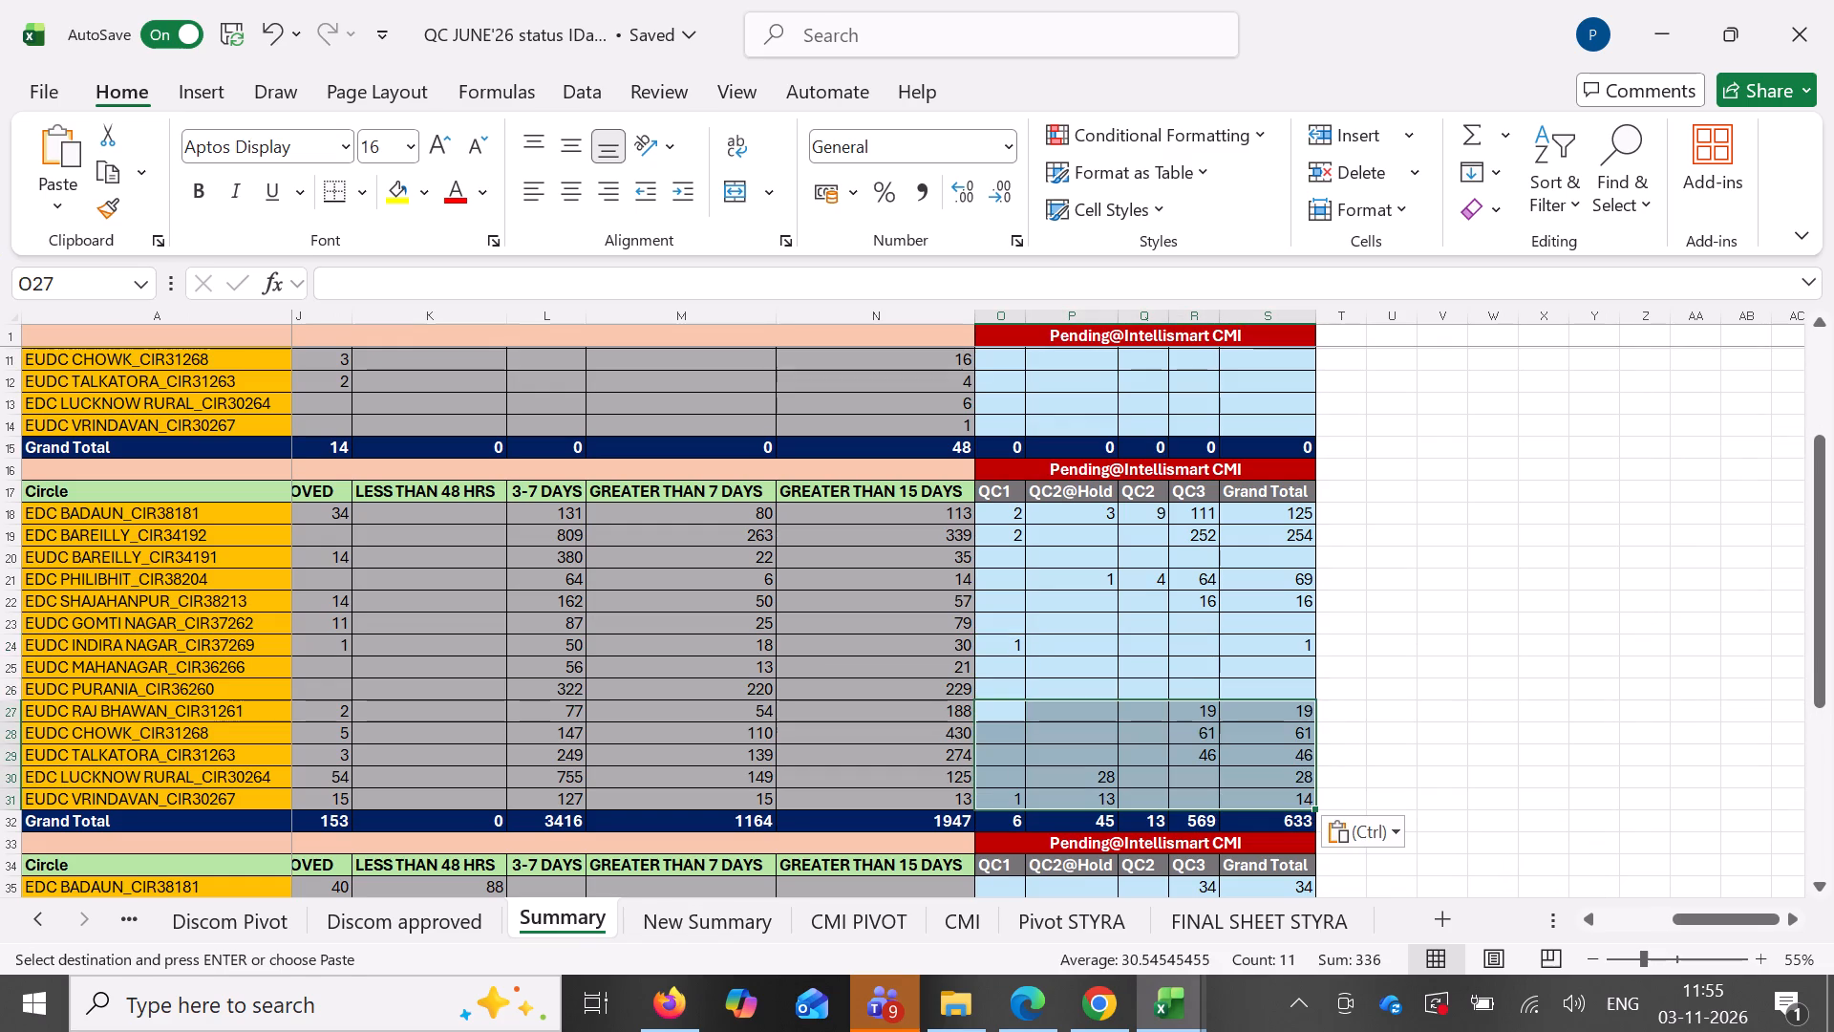
Switch to Microsoft Edge and open the bookmarked Styra login page in a new tab.
{"action": "left_click", "coordinate": [1020, 1008]}
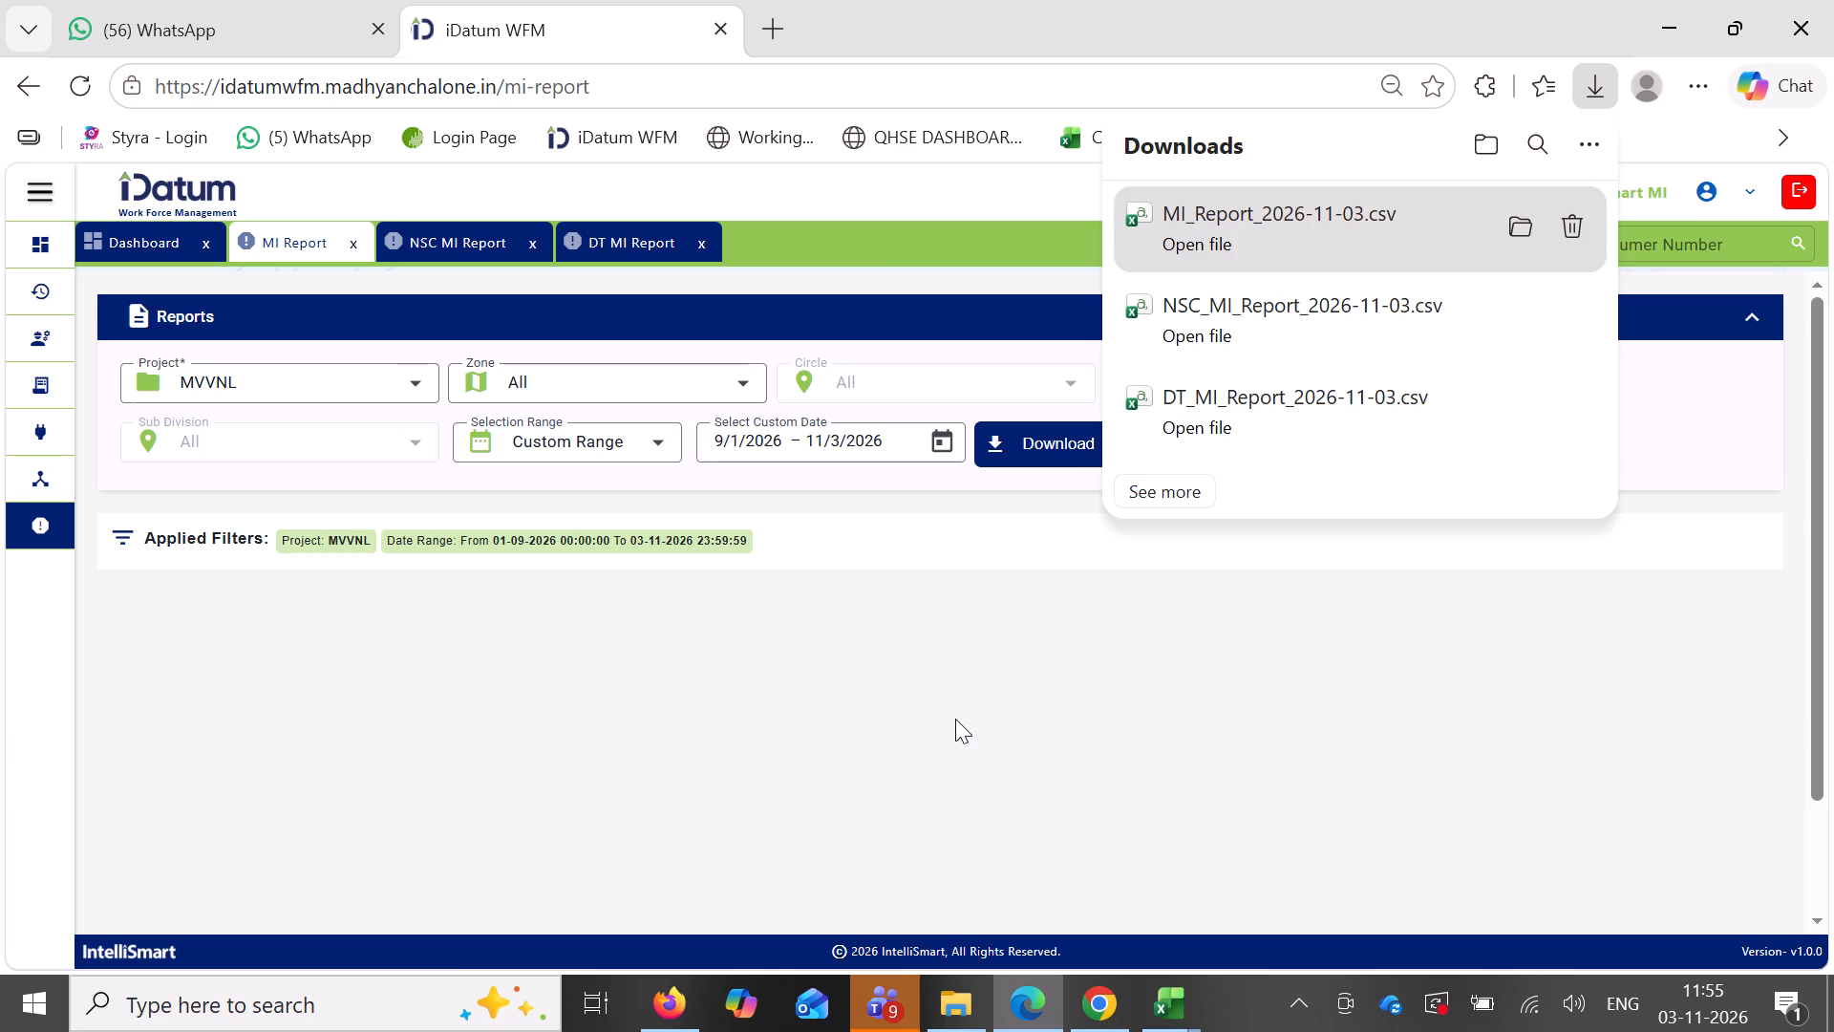
{"action": "scroll", "coordinate": [434, 541], "scroll_direction": "up", "scroll_amount": 1}
{"action": "left_click", "coordinate": [775, 26]}
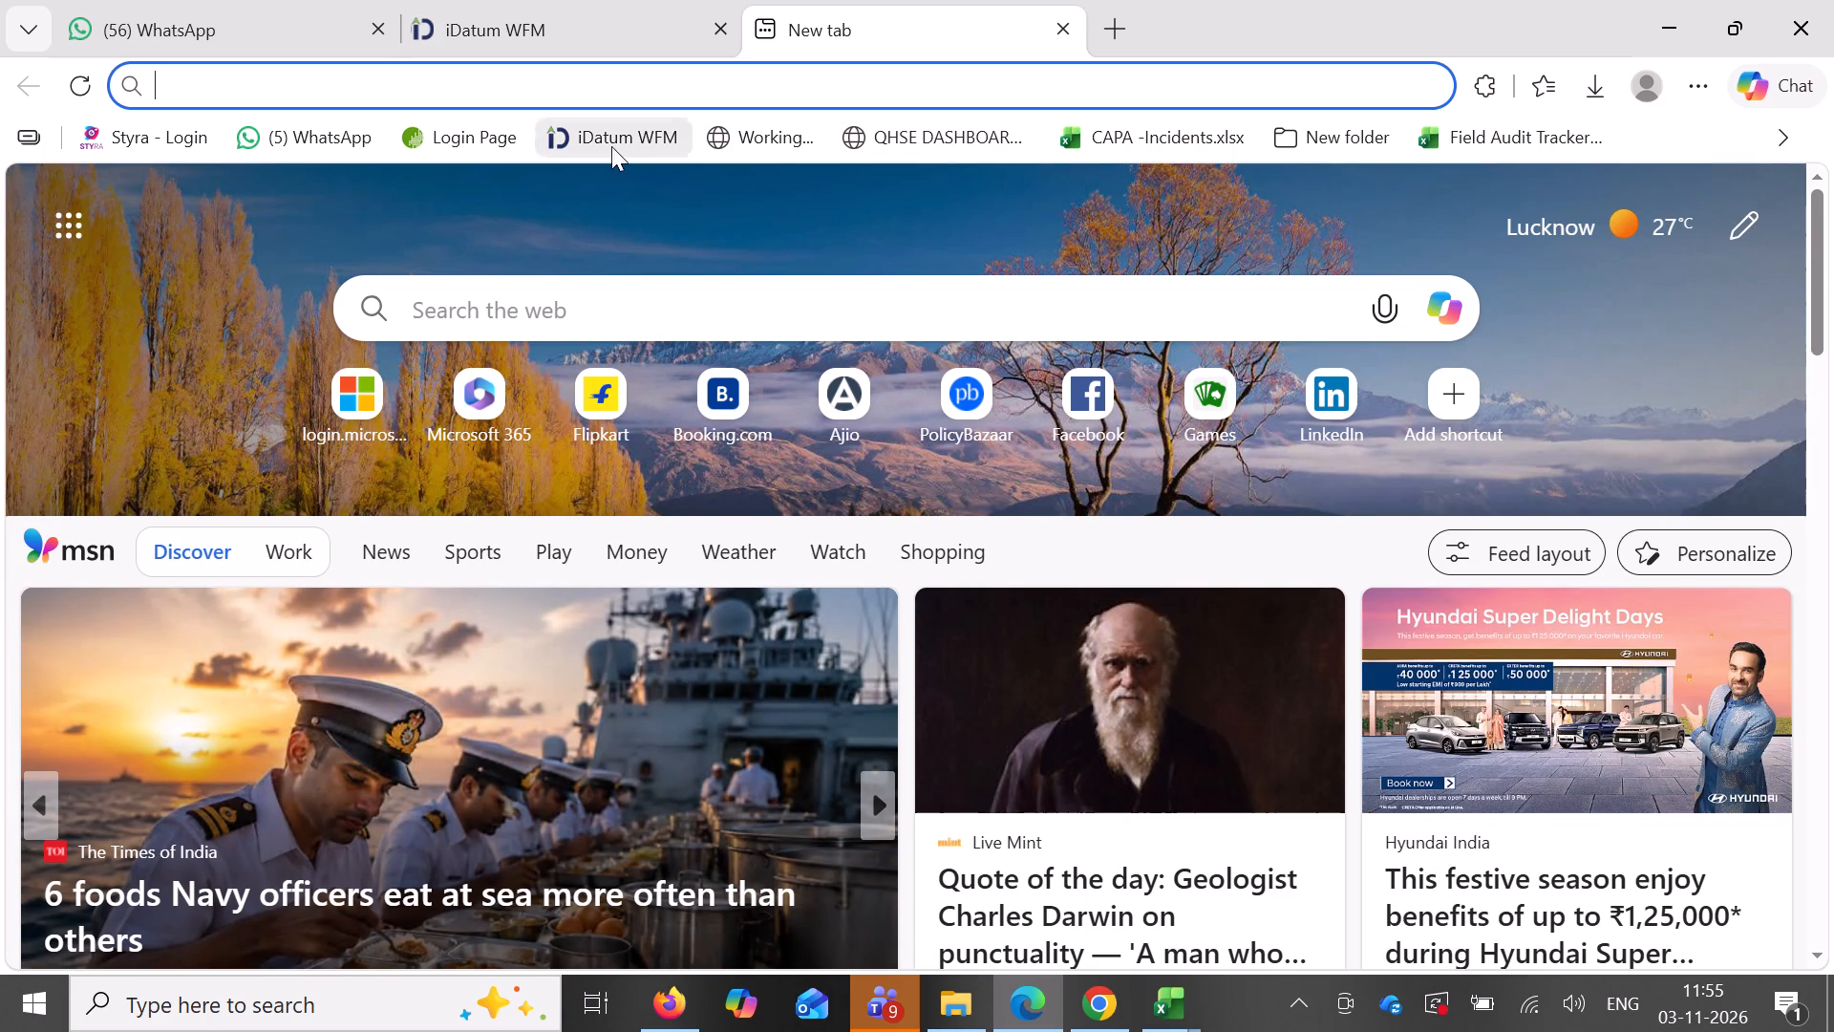
{"action": "left_click", "coordinate": [188, 132]}
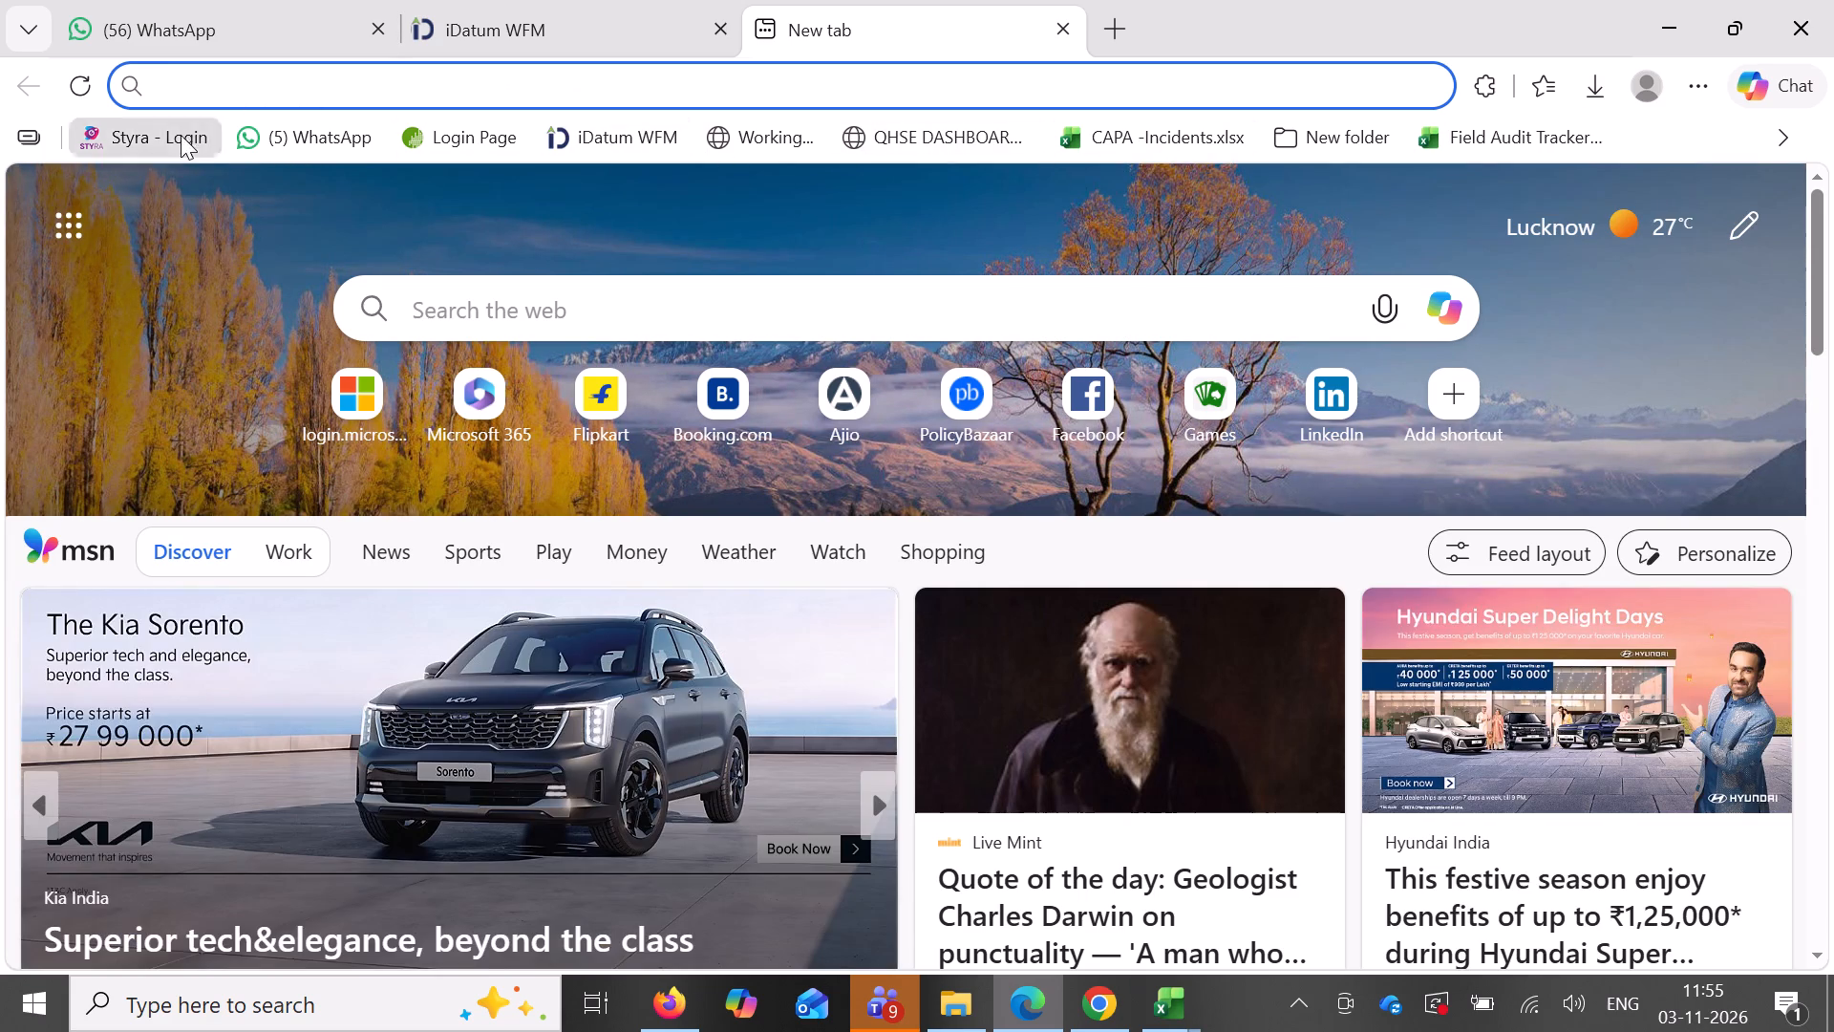